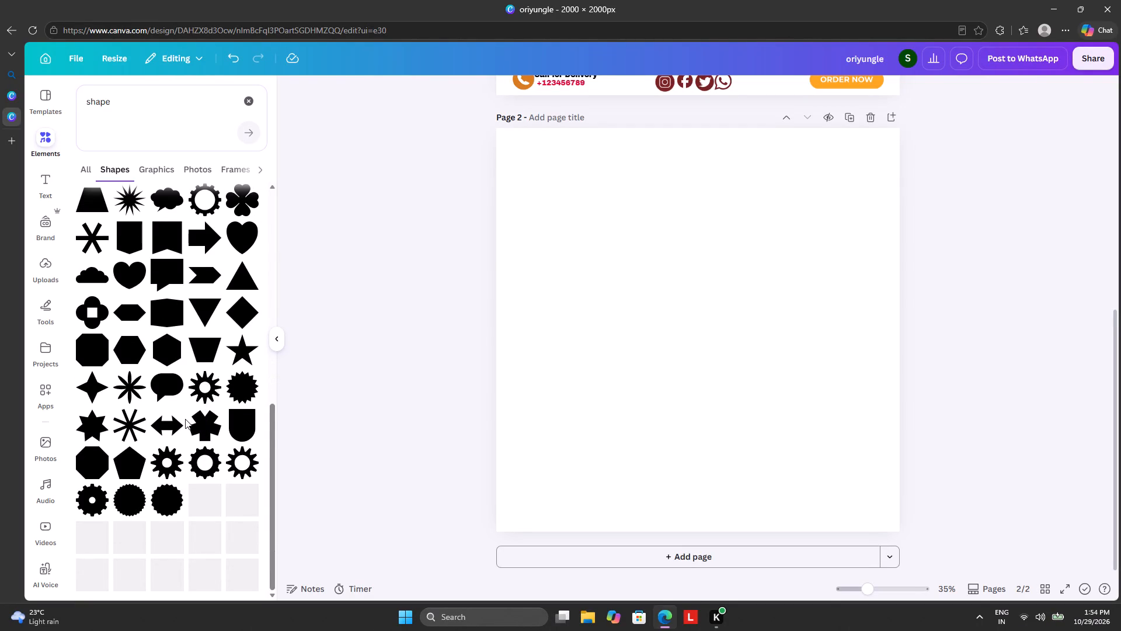
Add a black rectangle from the shape results to page 2 and set its corner rounding to 0.
scroll(185, 419, up, 10)
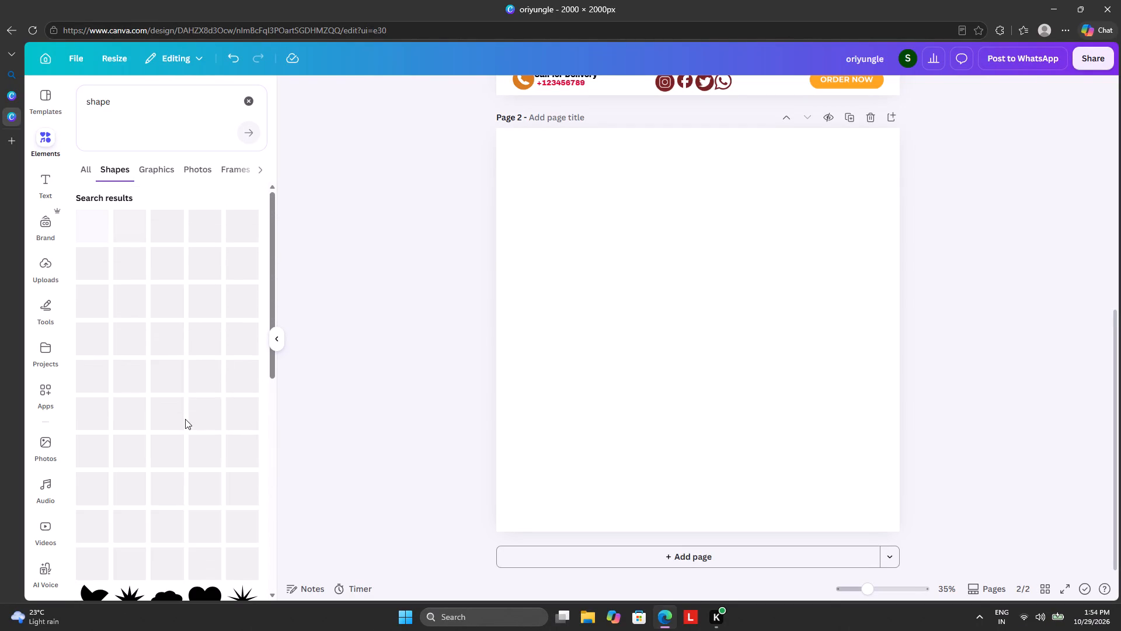
scroll(185, 419, up, 6)
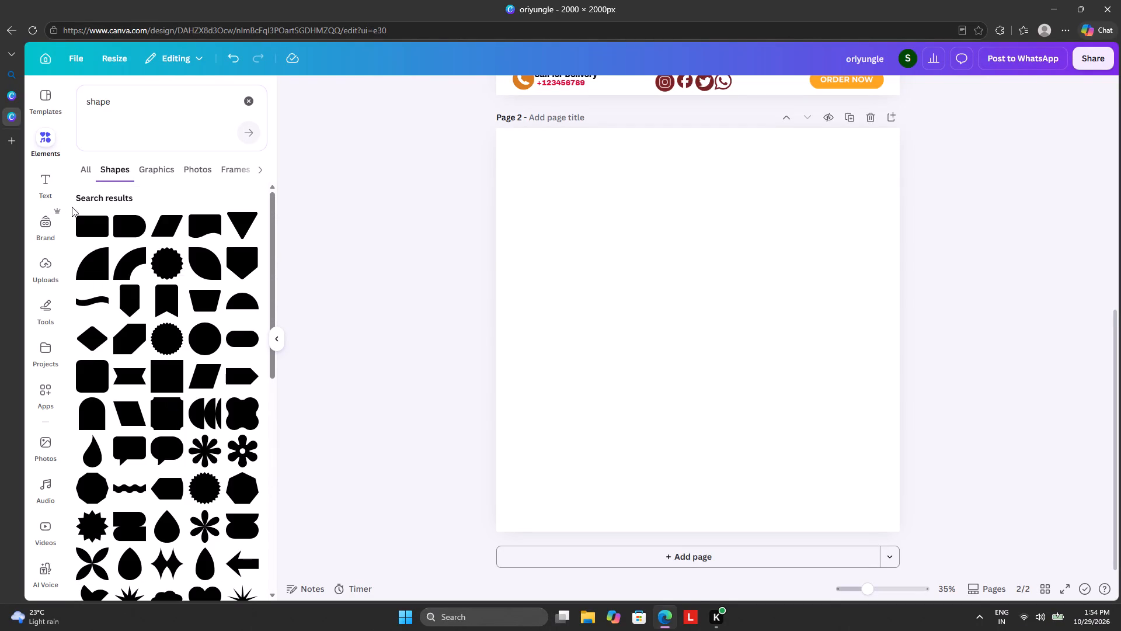
click(88, 224)
click(434, 92)
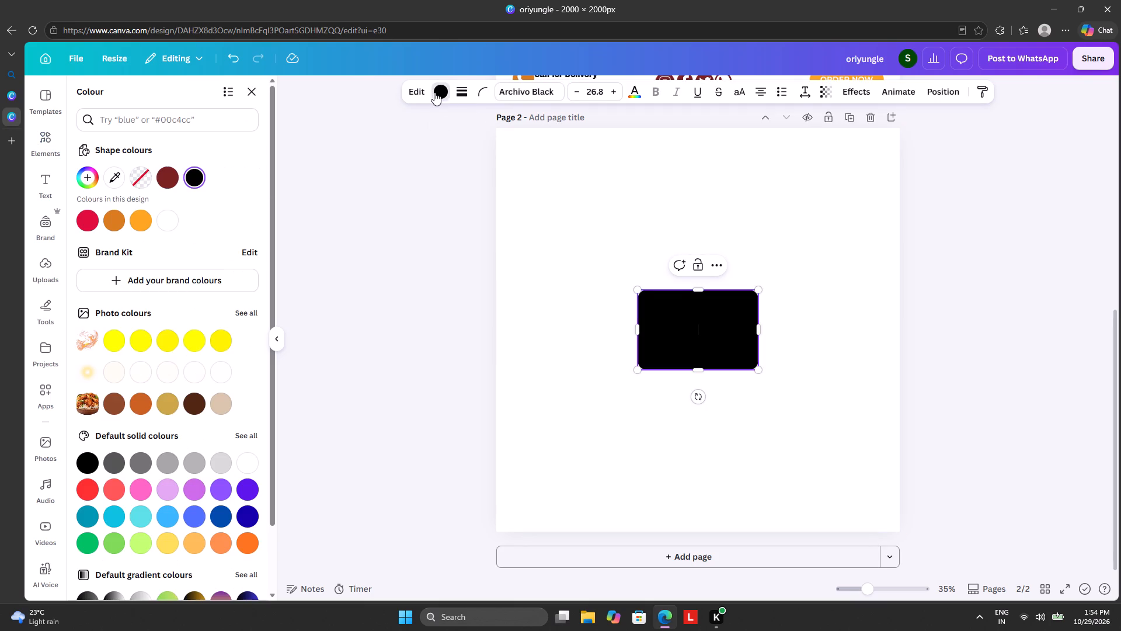
click(491, 89)
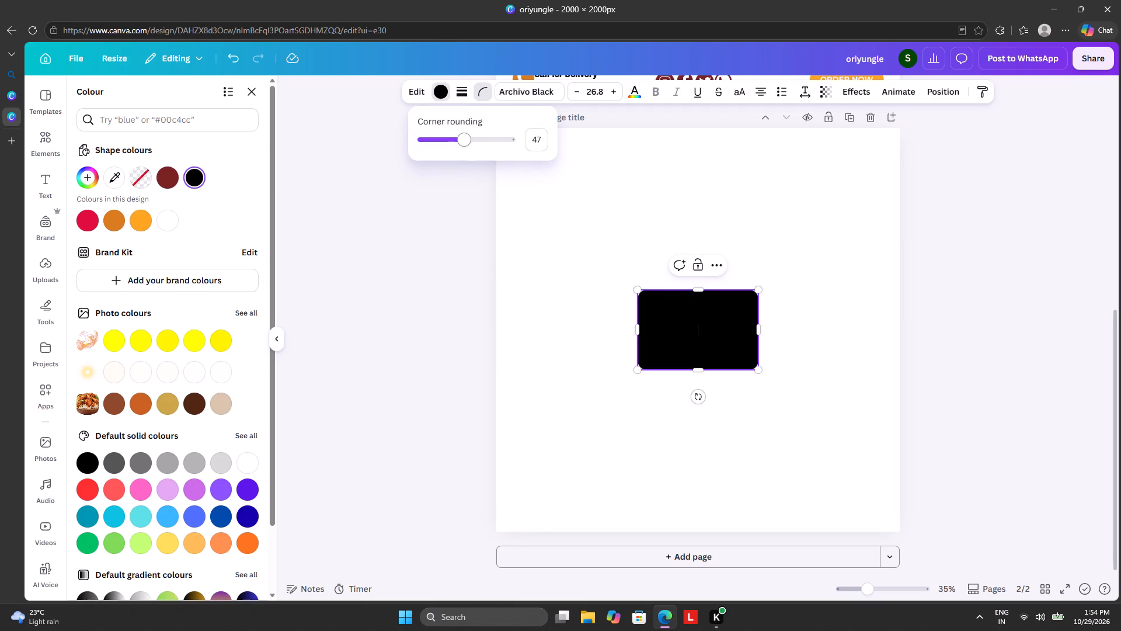
drag(461, 147, 349, 157)
Enlarge the black rectangle proportionally and move it to the upper-left area of page 2.
drag(639, 367, 475, 360)
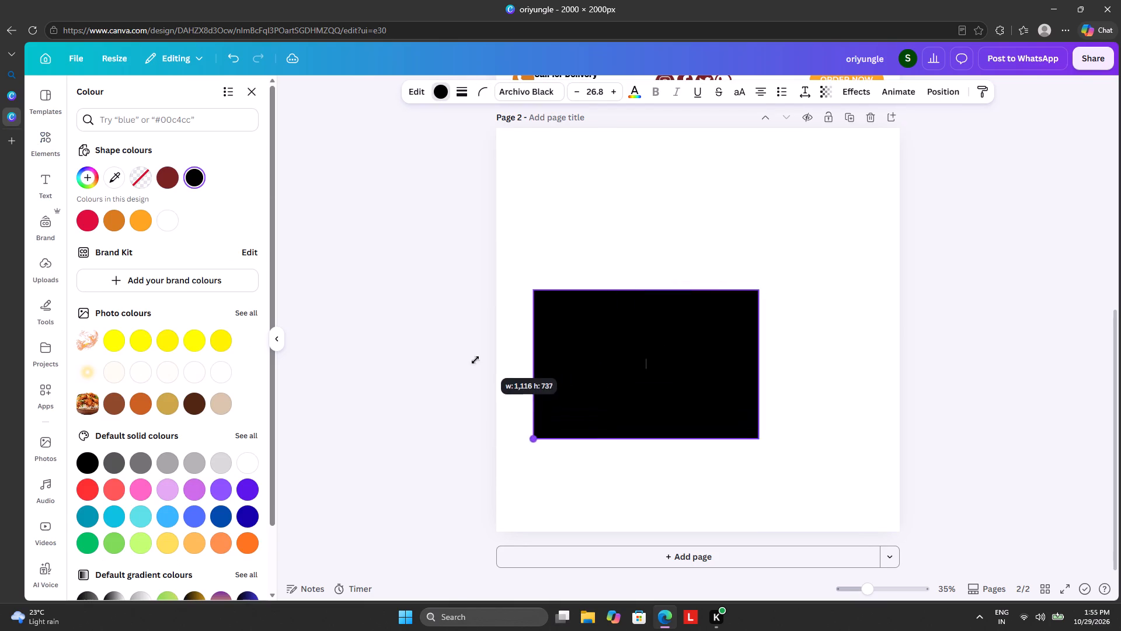
drag(475, 360, 378, 412)
drag(525, 398, 580, 143)
drag(560, 354, 560, 353)
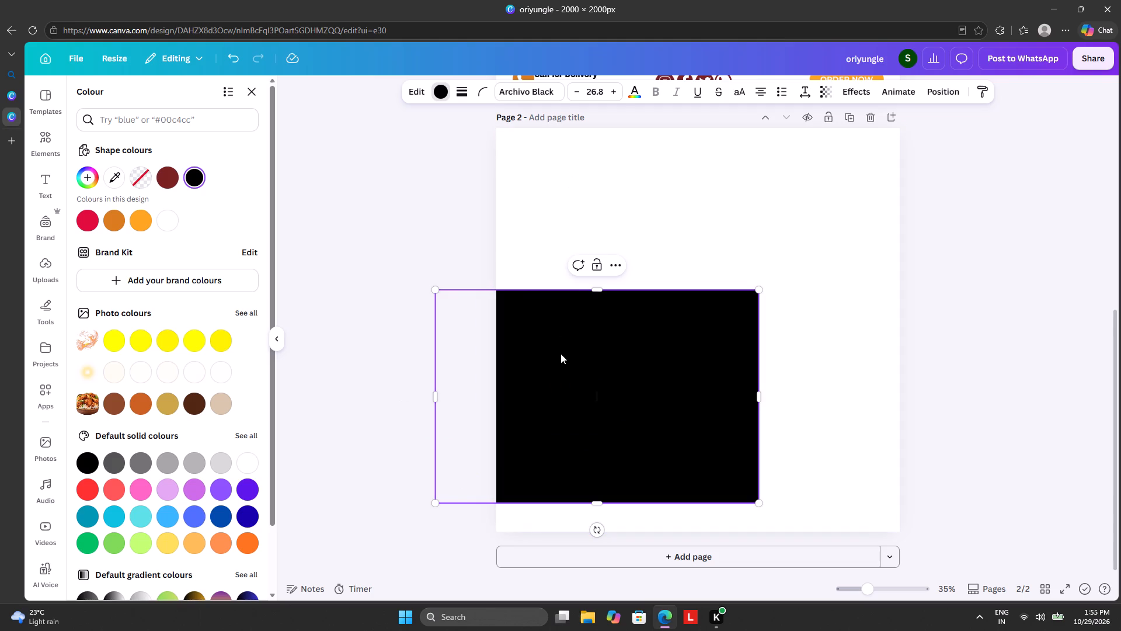
drag(560, 353, 621, 200)
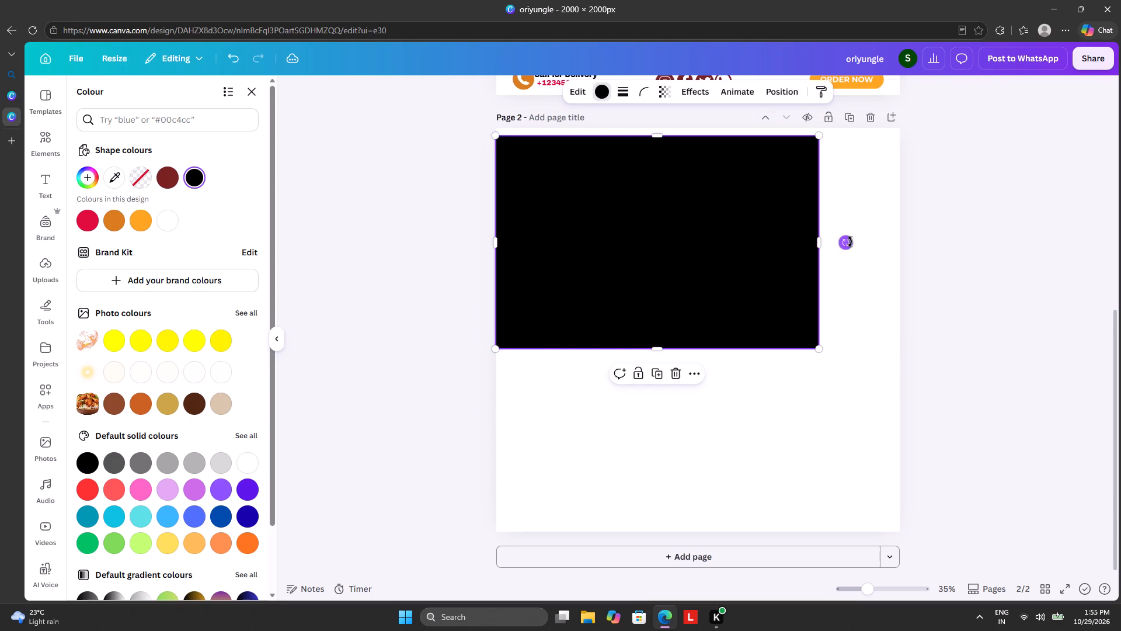
Rotate the rectangle clockwise to a diagonal slant, enlarge it further and move it over the lower part of the page.
drag(850, 242, 802, 366)
drag(722, 315, 650, 379)
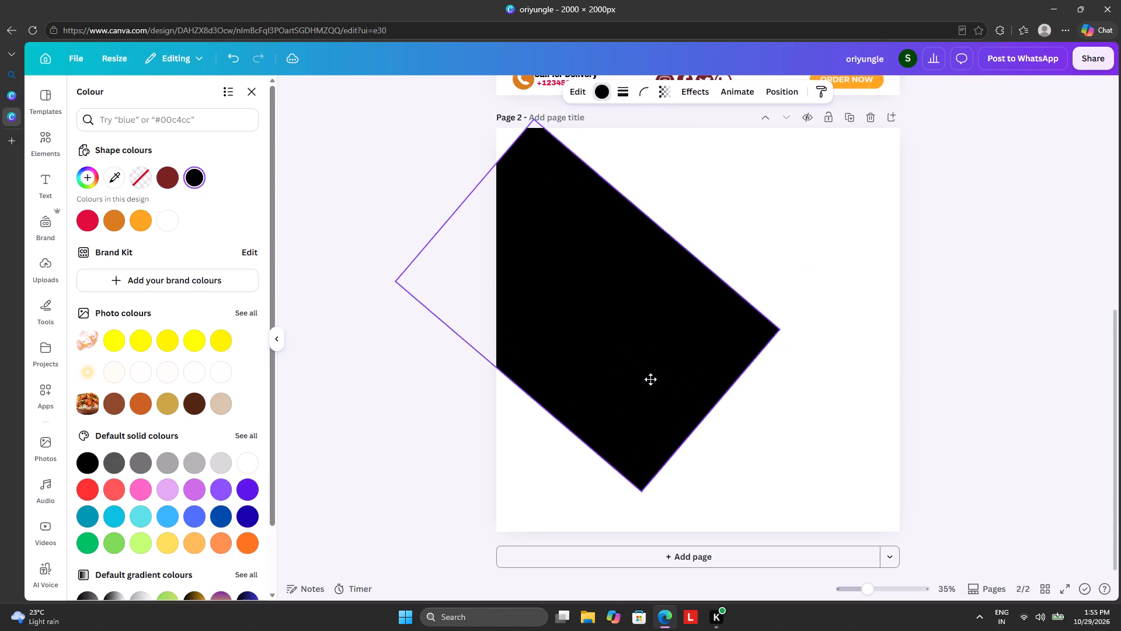
drag(650, 379, 600, 371)
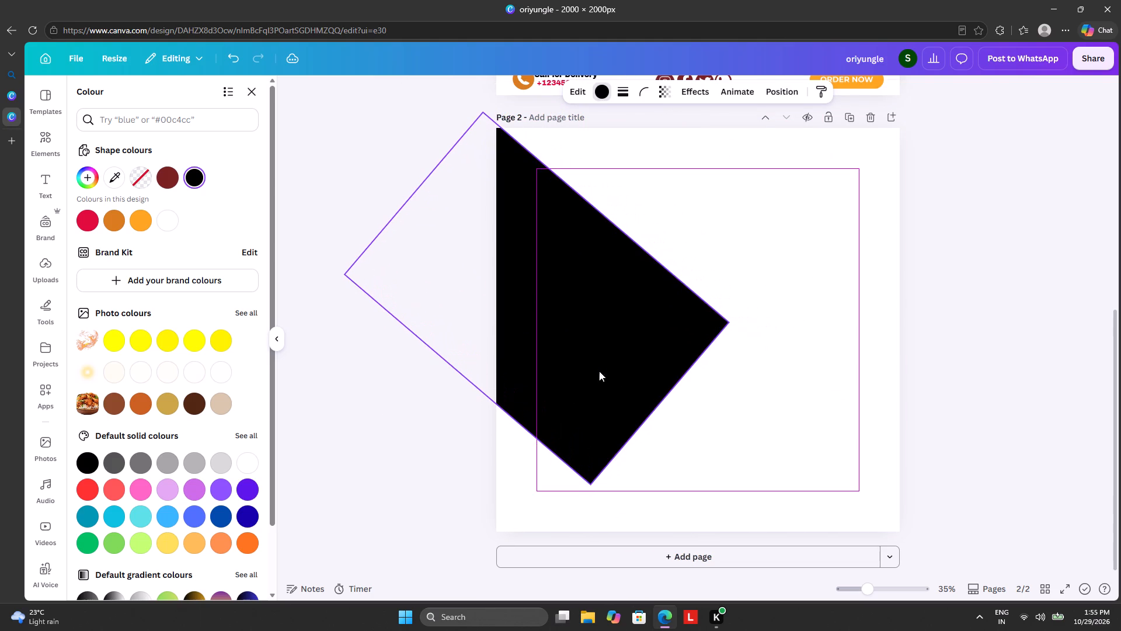
drag(589, 479, 674, 552)
drag(598, 389, 598, 389)
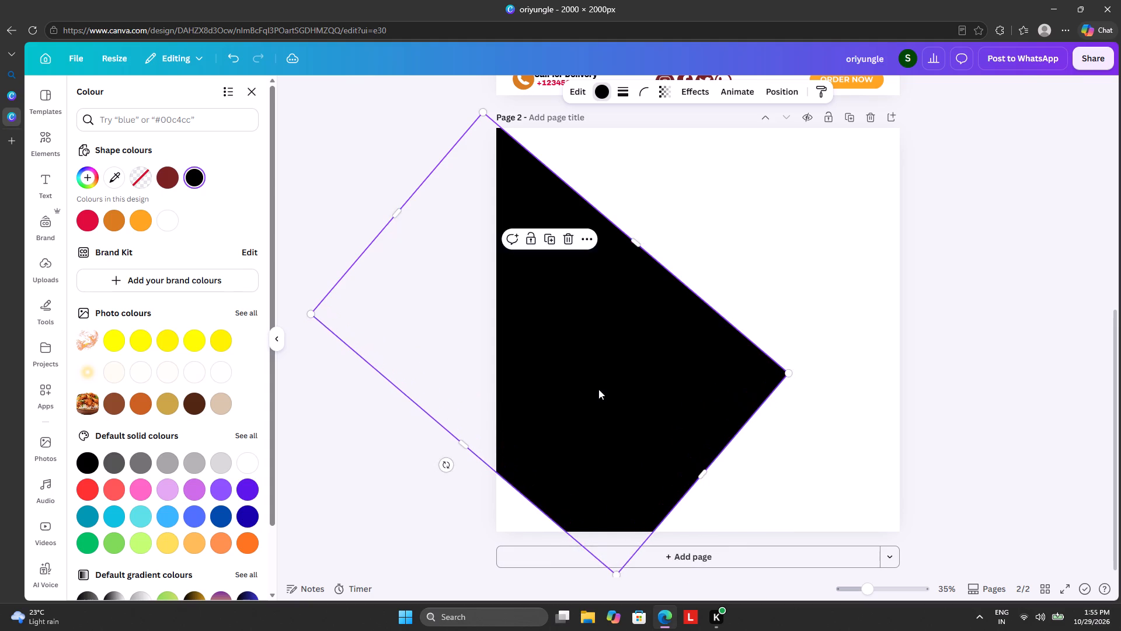
drag(598, 389, 720, 534)
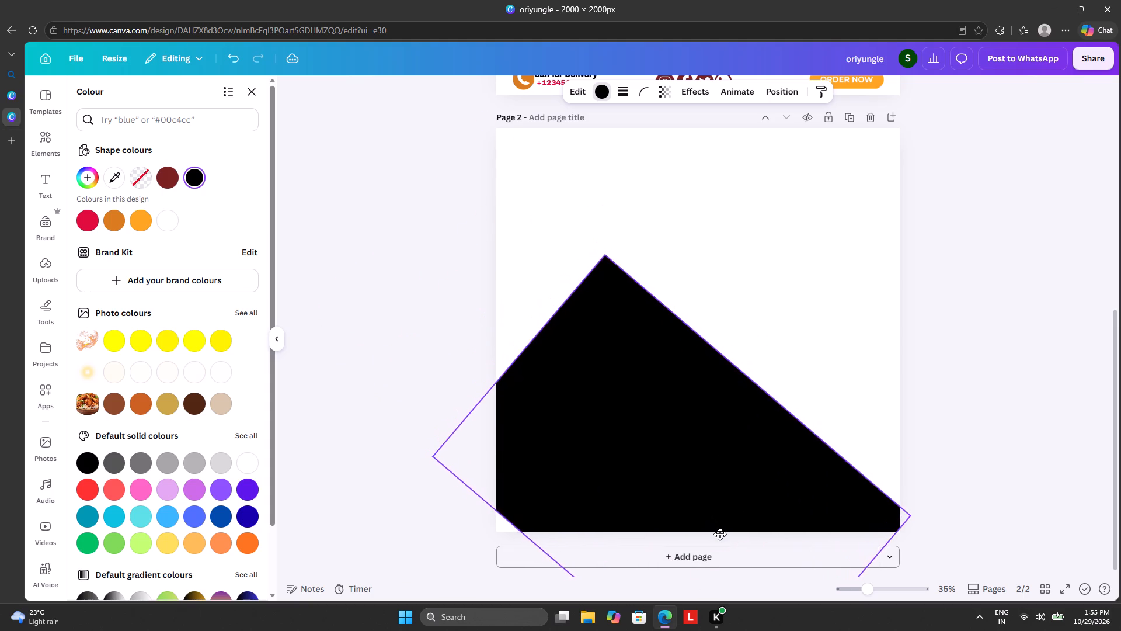
drag(720, 534, 708, 543)
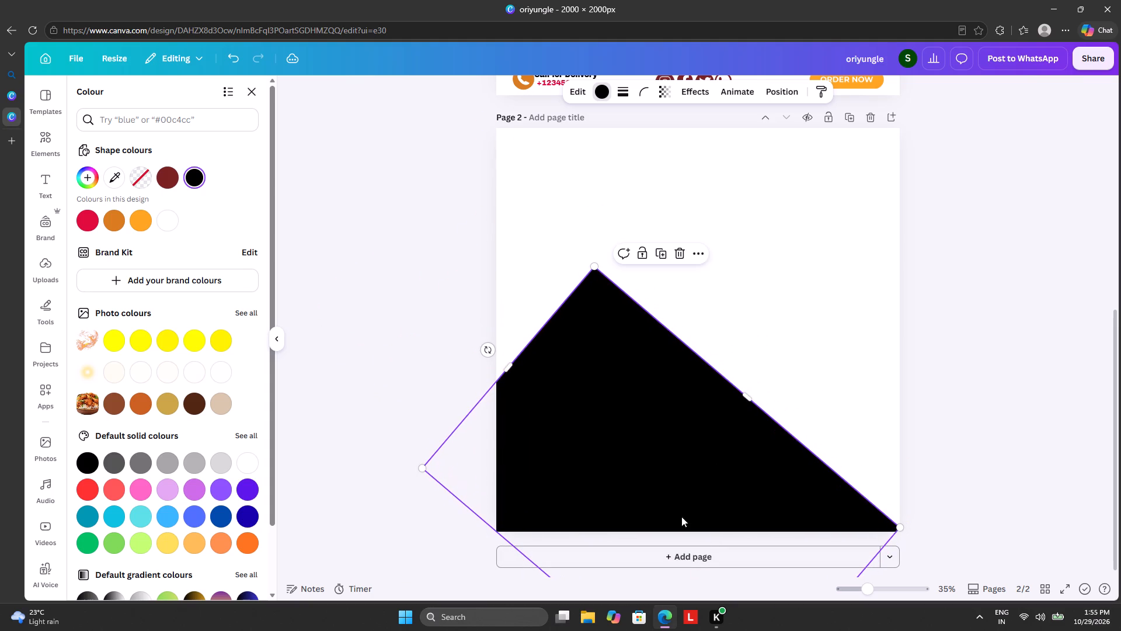
Lengthen the slanted rectangle to about 3,632 px wide and shift it so it spans beyond both sides of the page.
drag(509, 368, 289, 115)
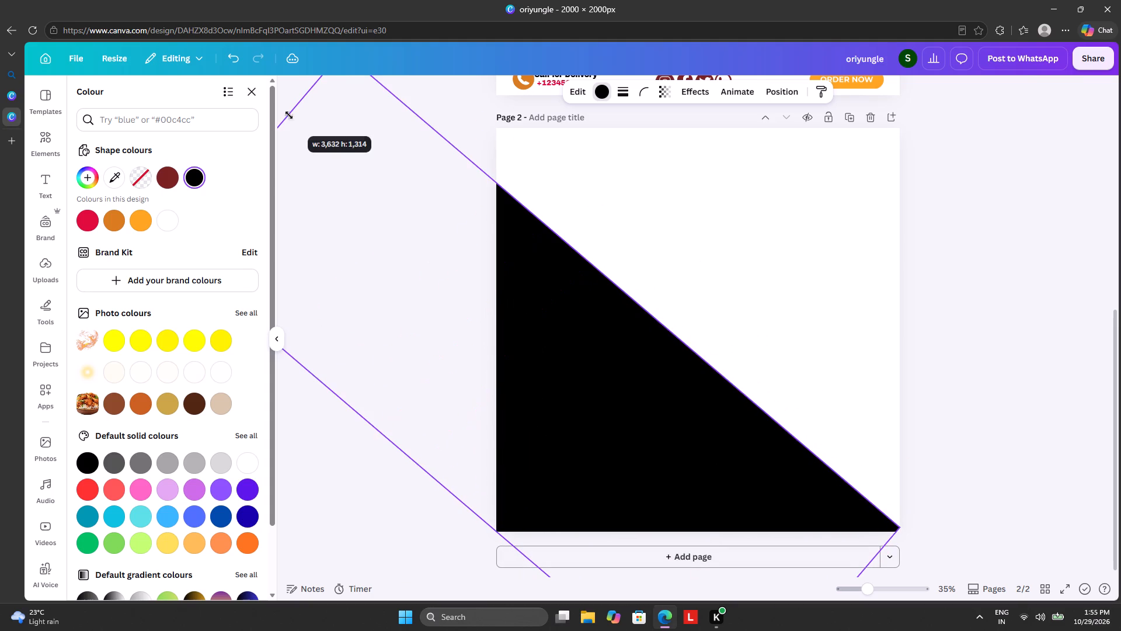
drag(289, 115, 290, 115)
drag(402, 268, 402, 212)
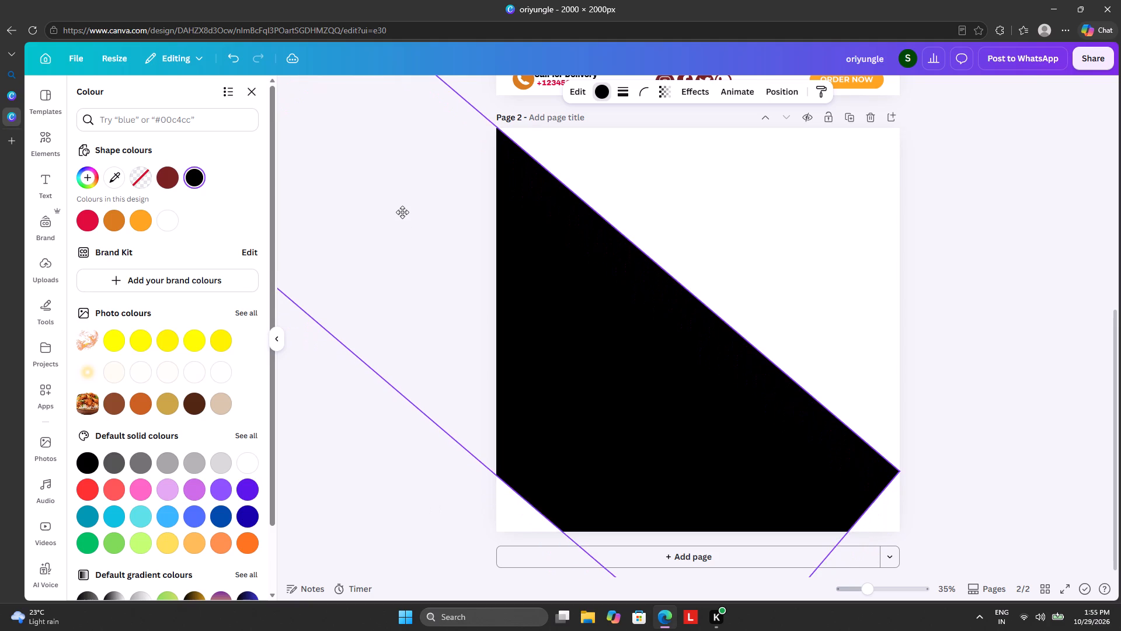
drag(402, 212, 430, 293)
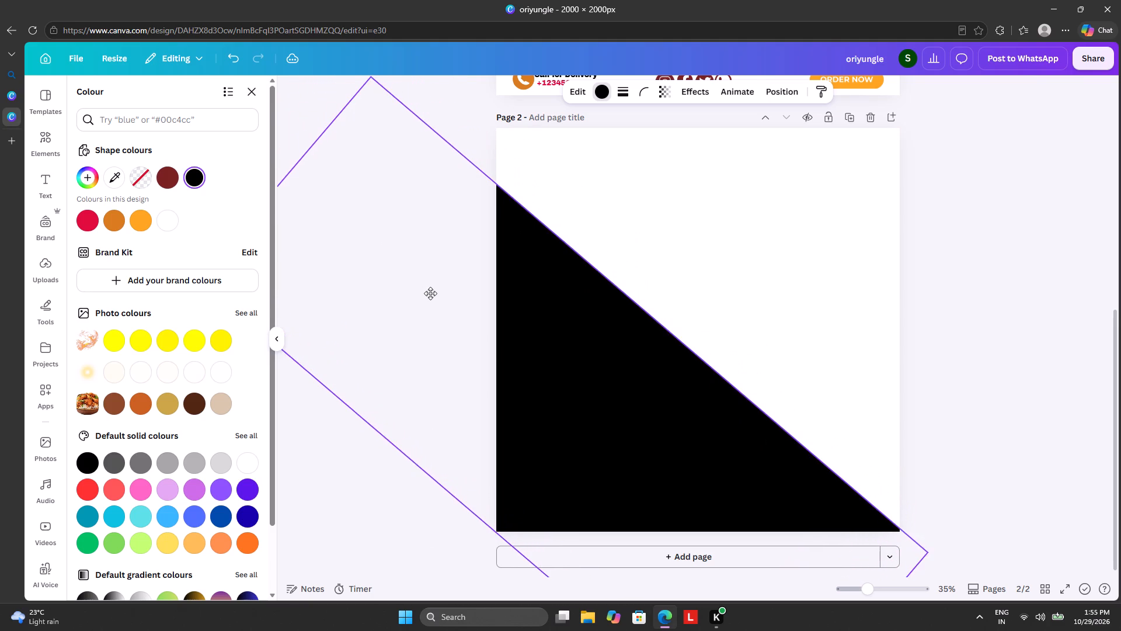
drag(430, 293, 542, 286)
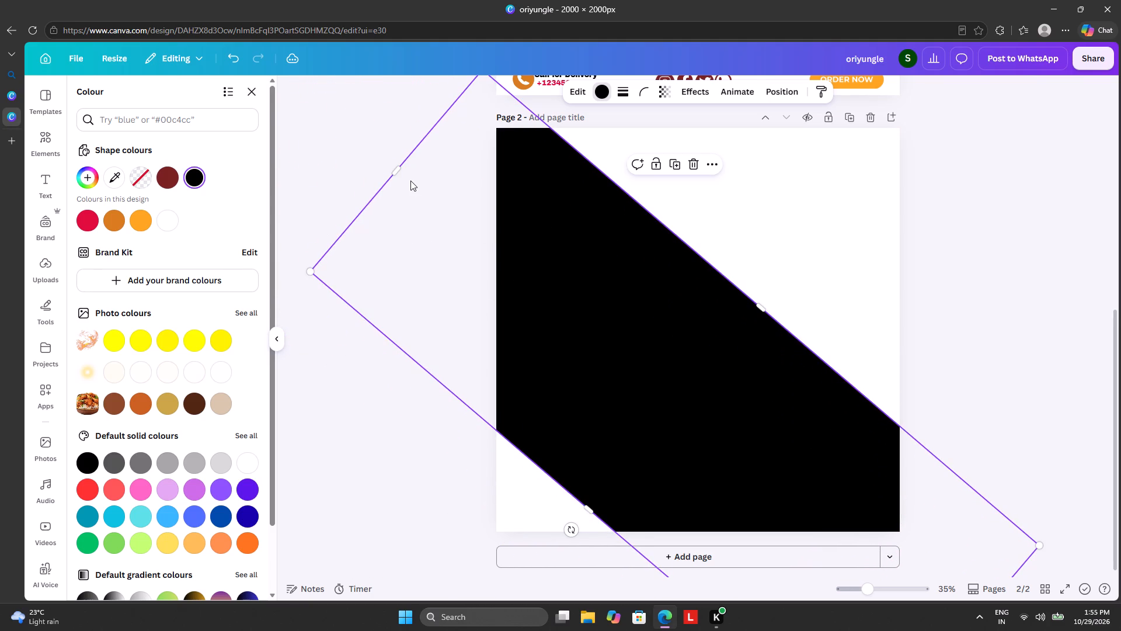
Rotate the black rectangle to a steeper slant and reposition it across the page.
drag(572, 532, 536, 531)
drag(647, 424, 607, 458)
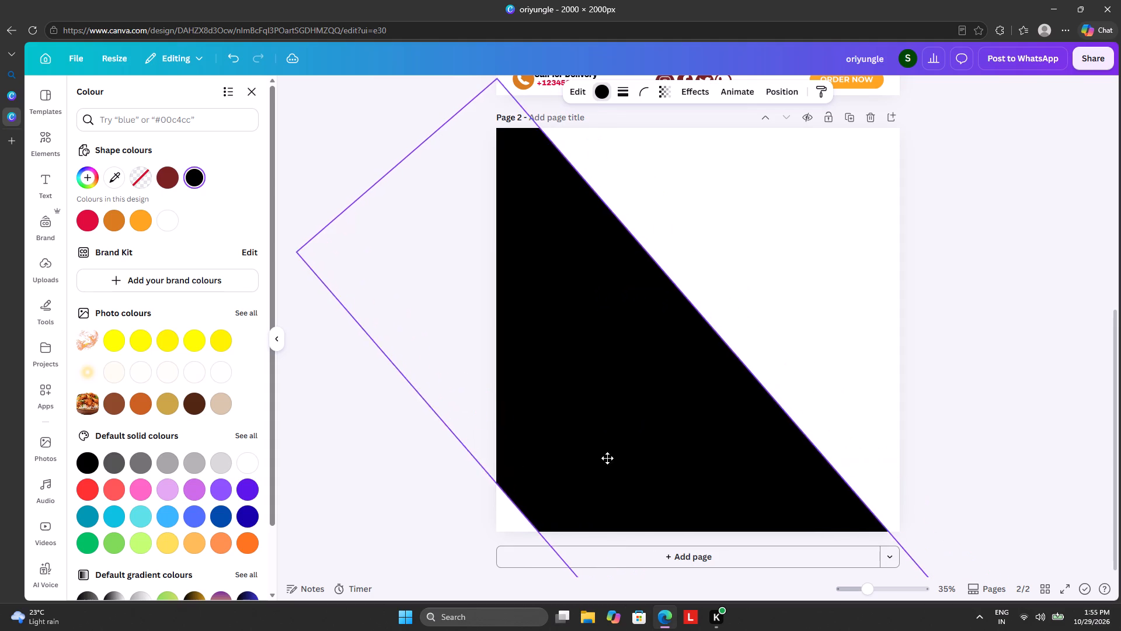
drag(607, 458, 567, 457)
drag(476, 543, 486, 554)
drag(569, 465, 583, 441)
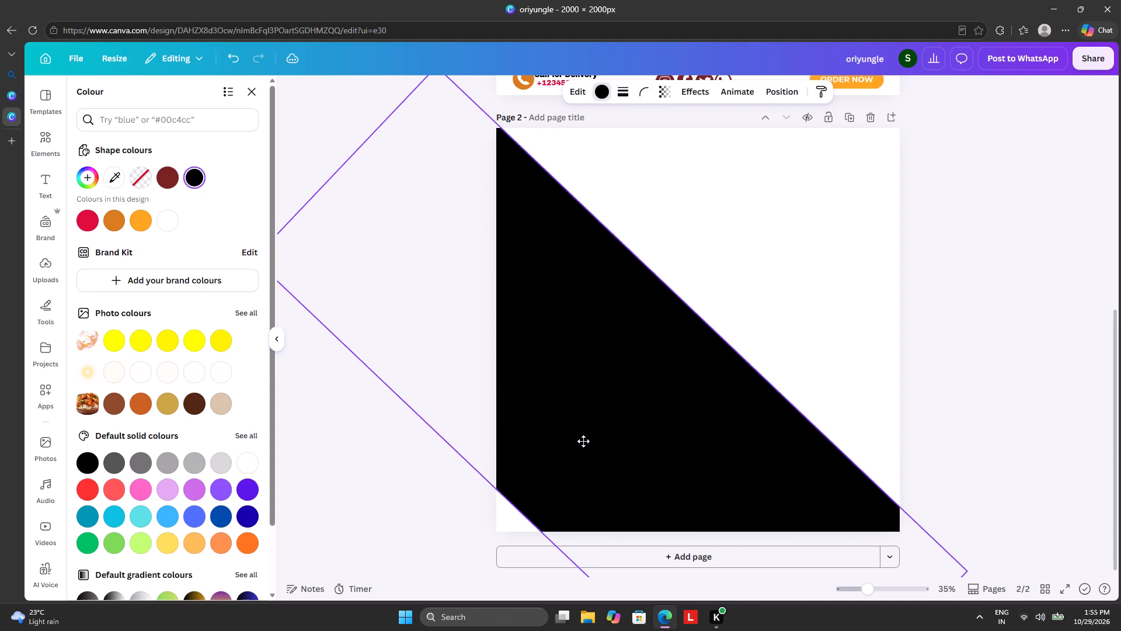
drag(583, 441, 626, 373)
Thicken the rectangle past the page's lower-left corner and move its upper edge close to the page diagonal.
drag(562, 449, 549, 463)
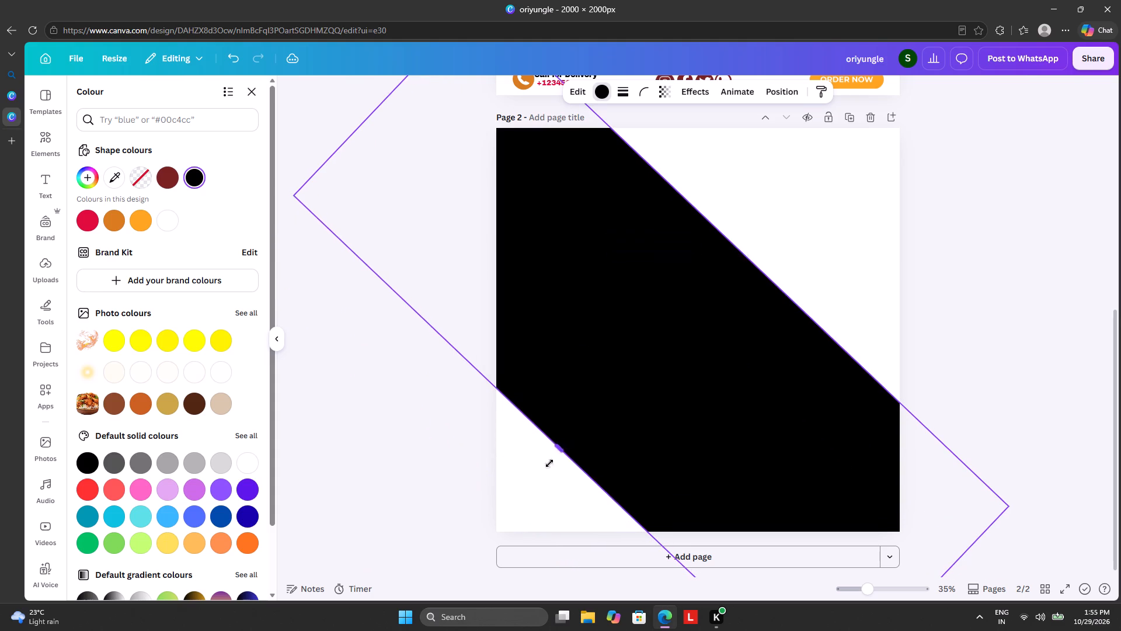
drag(549, 463, 460, 525)
drag(660, 366, 595, 424)
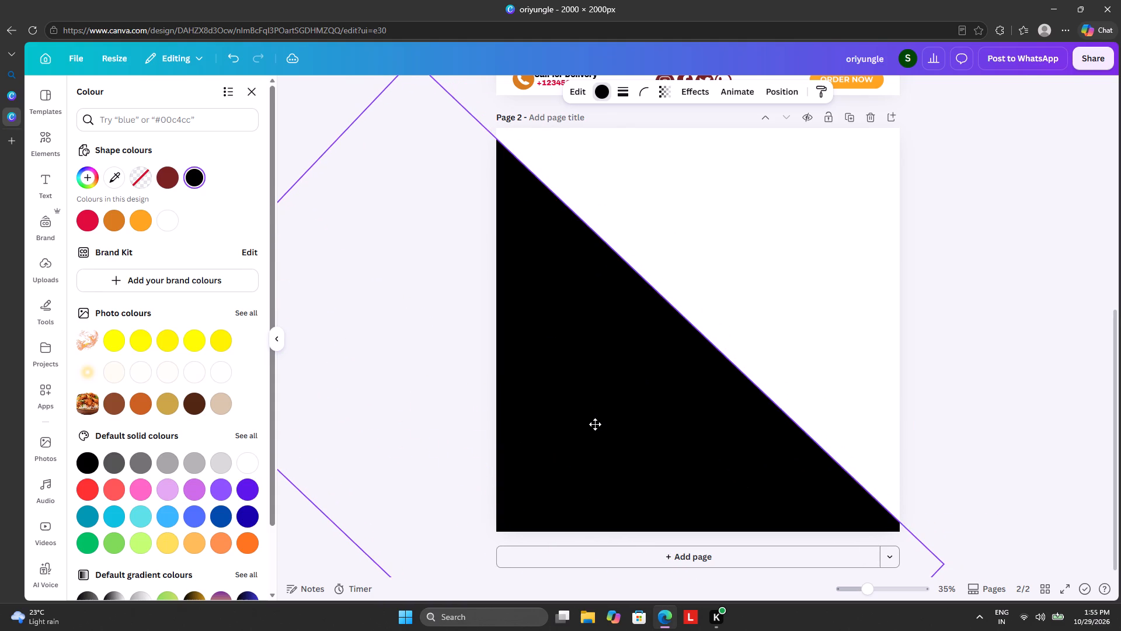
drag(595, 424, 593, 429)
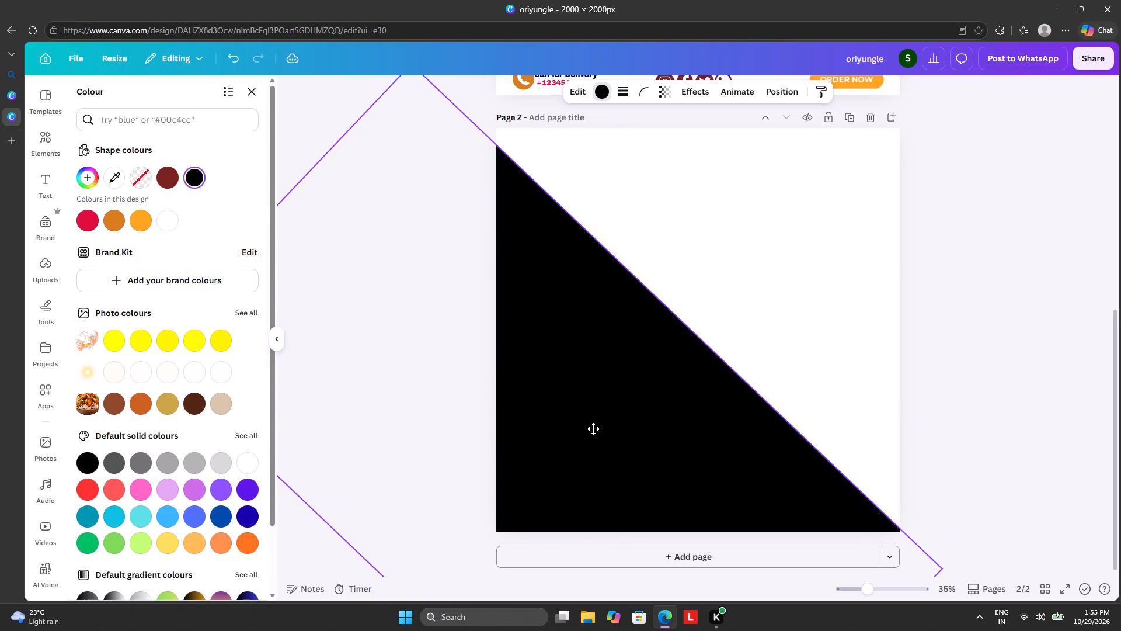
drag(593, 429, 597, 420)
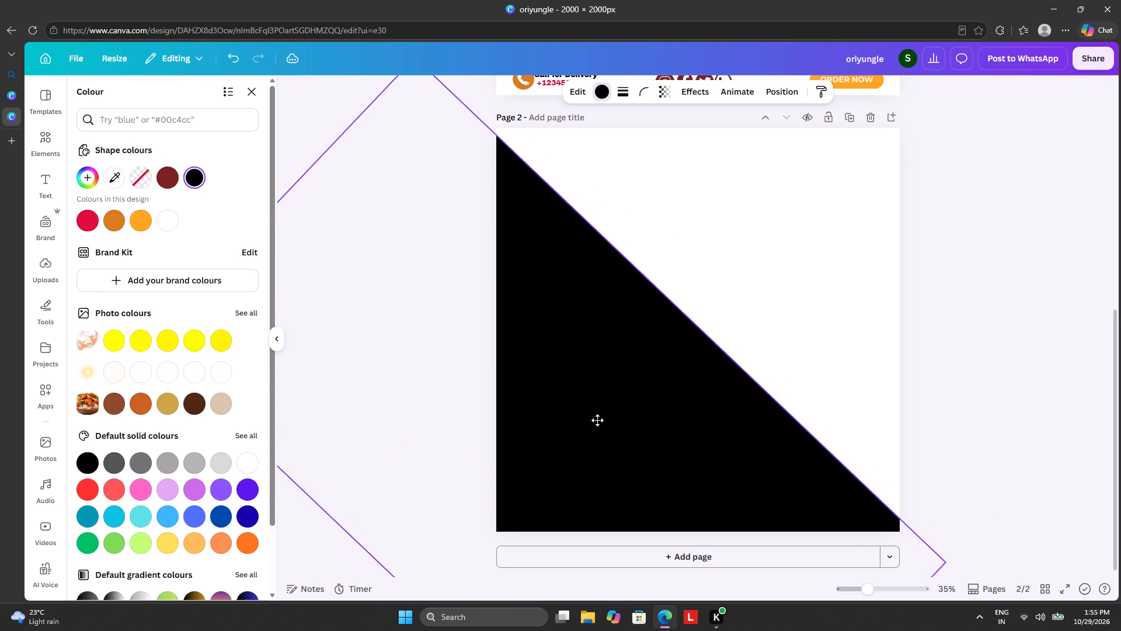
drag(597, 420, 598, 418)
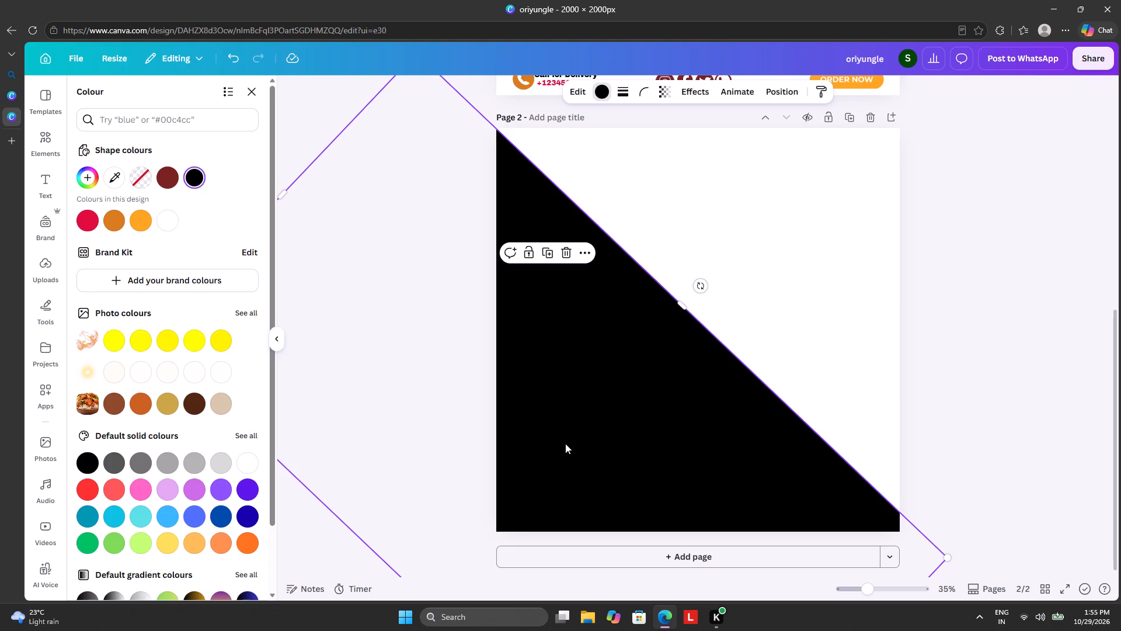
Fine-tune the rectangle's rotation and position so its upper edge runs from the page's top-left corner to its bottom-right corner.
drag(565, 443, 573, 283)
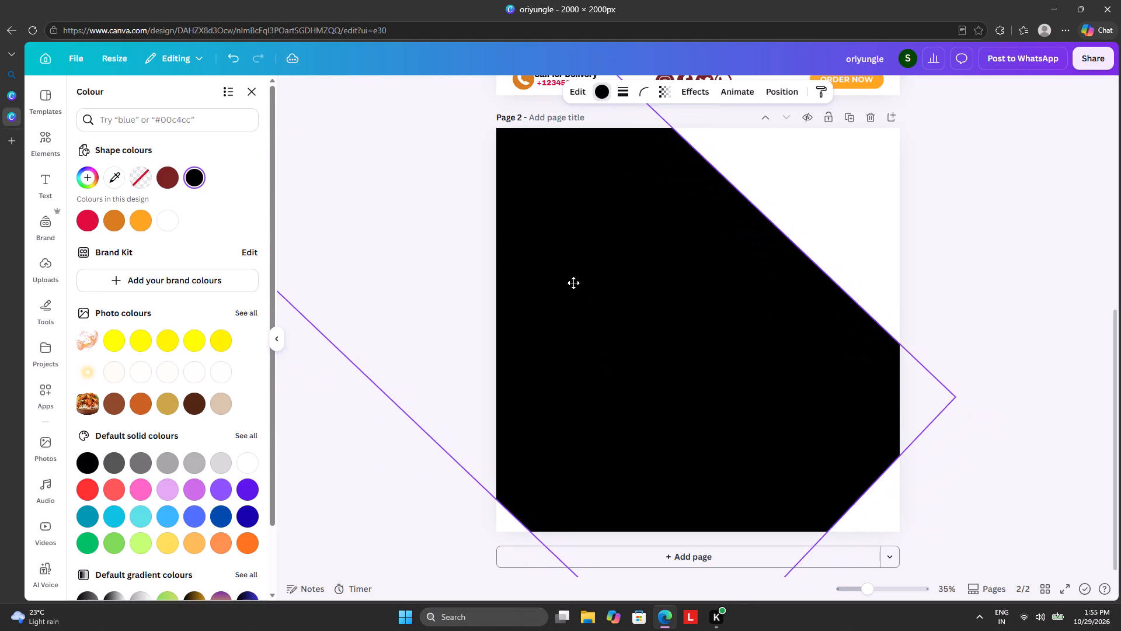
drag(573, 283, 576, 283)
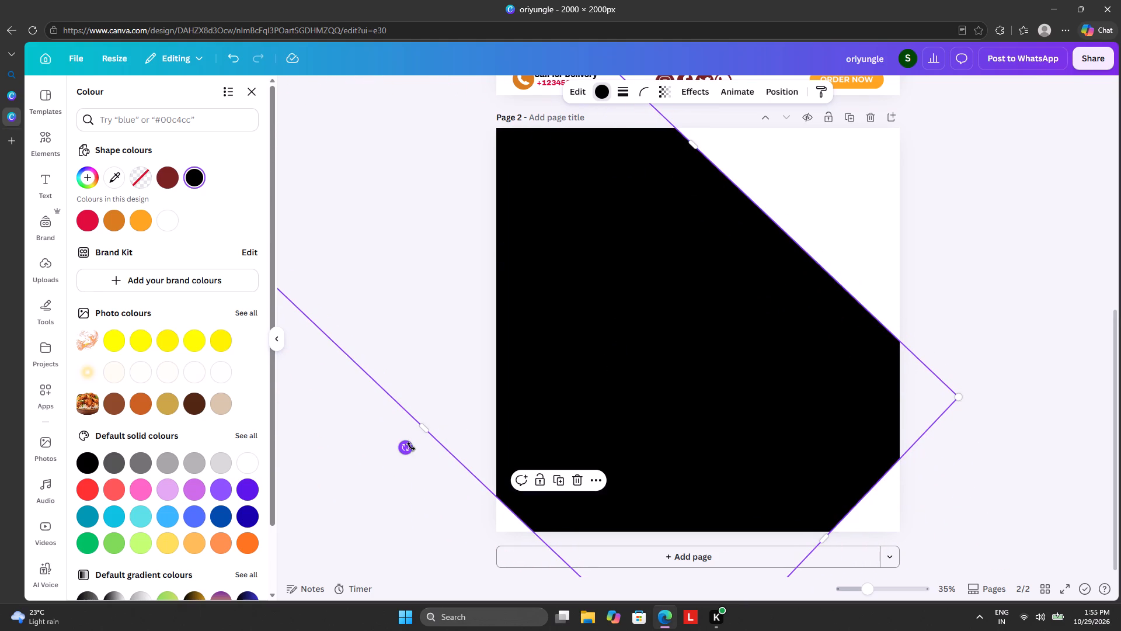
drag(411, 446, 404, 450)
drag(645, 300, 581, 398)
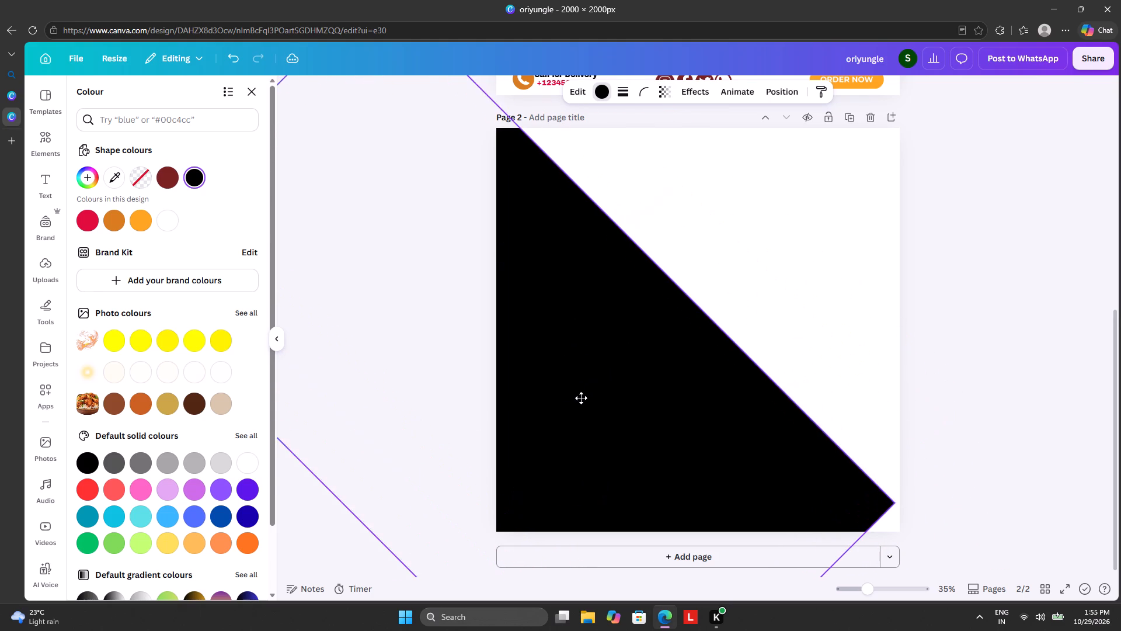
drag(581, 398, 600, 432)
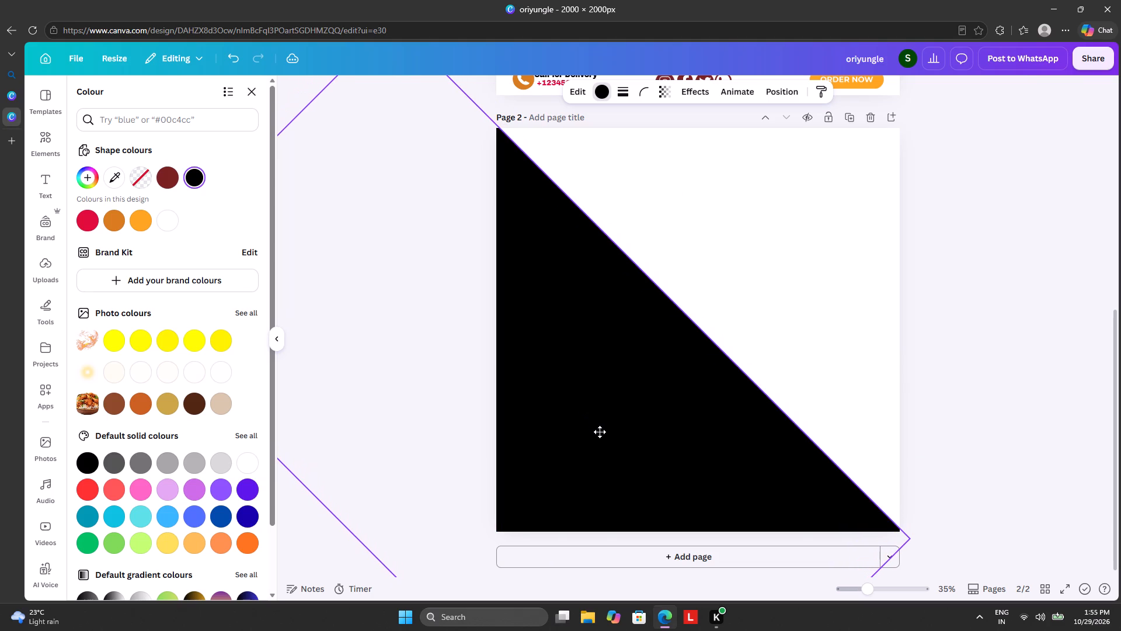
drag(600, 432, 605, 436)
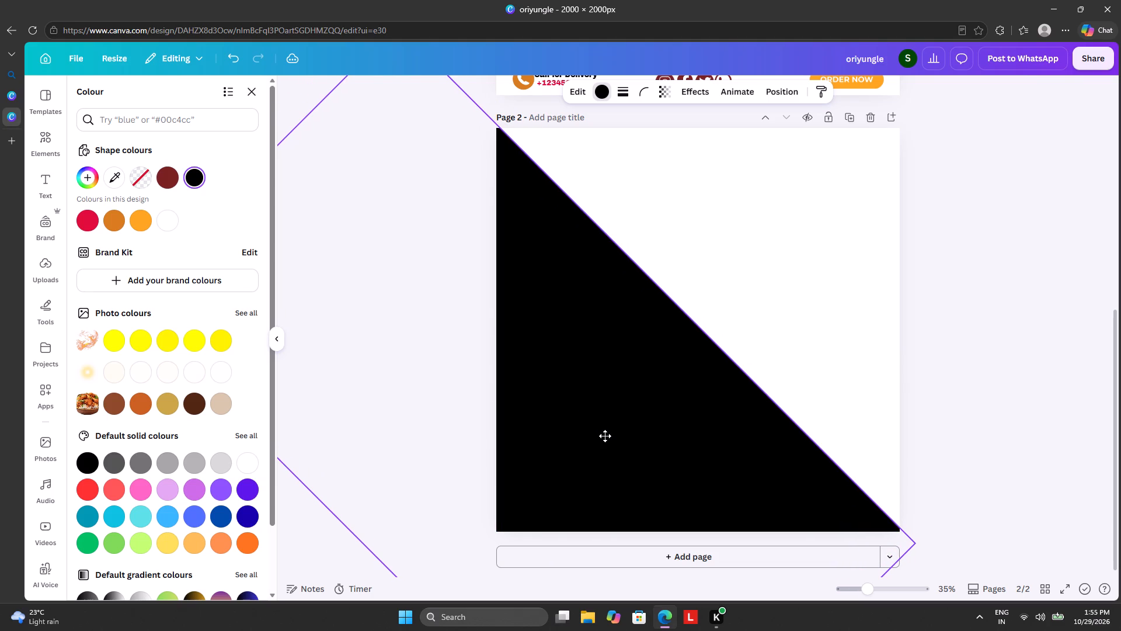
drag(605, 436, 603, 439)
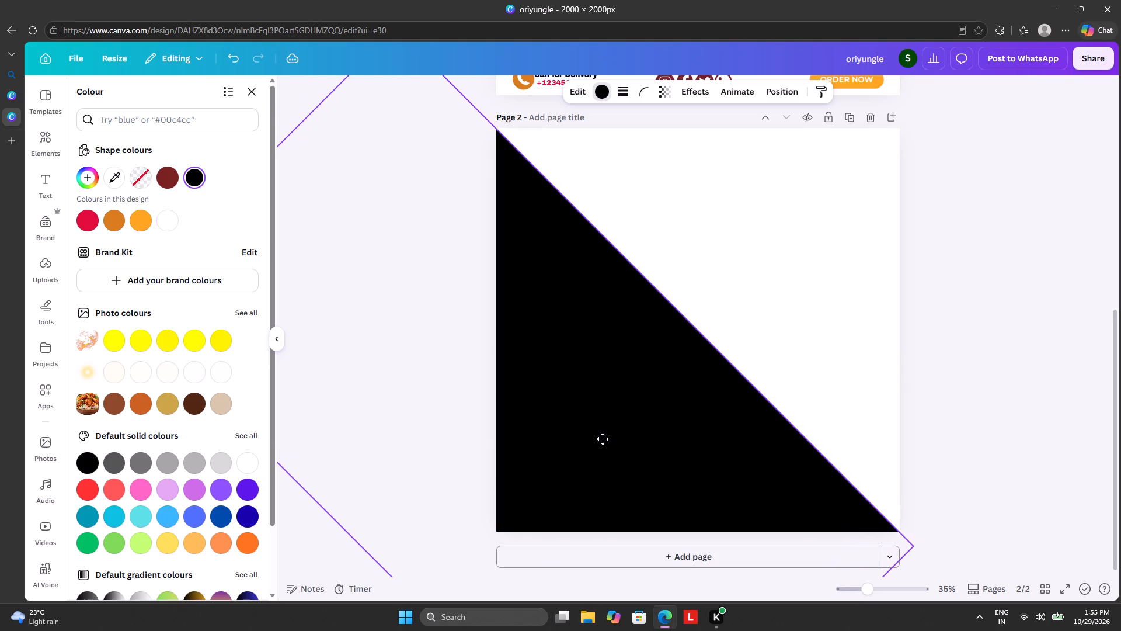
drag(603, 439, 608, 438)
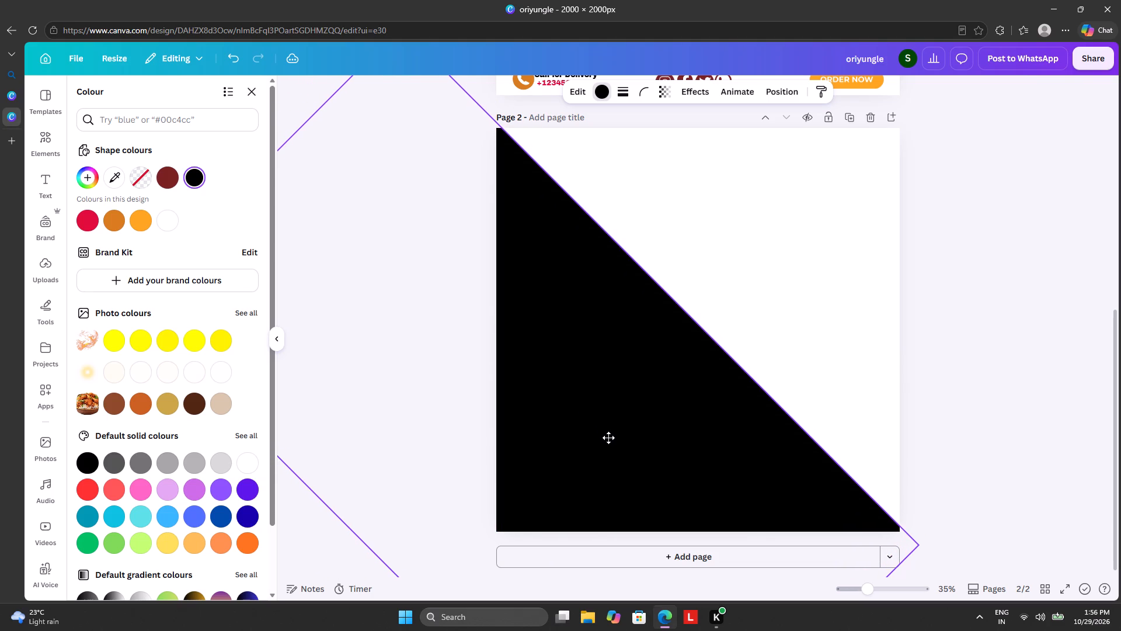
drag(608, 438, 606, 439)
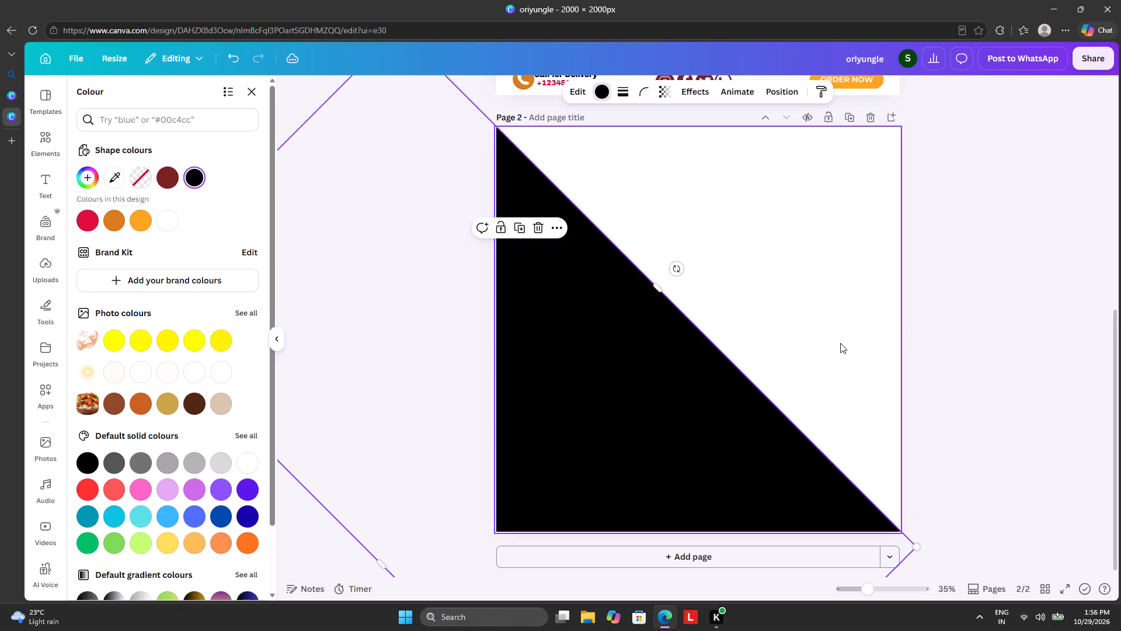
click(998, 300)
click(998, 300)
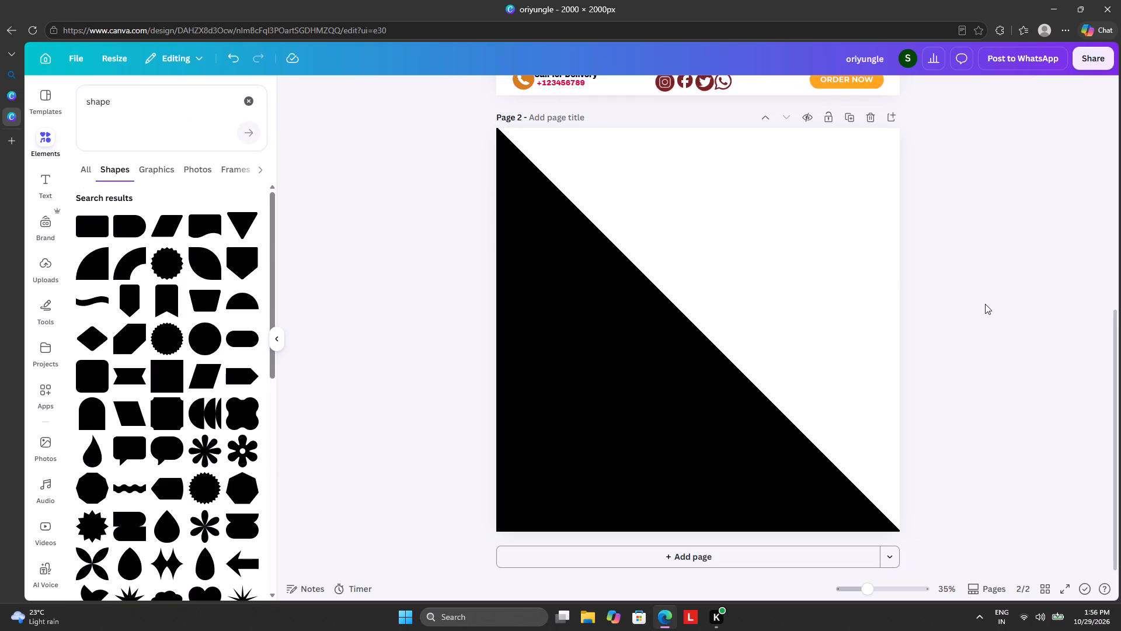
Recolour the black diagonal shape on page 2 to the design's dark red, #7b2222.
click(714, 443)
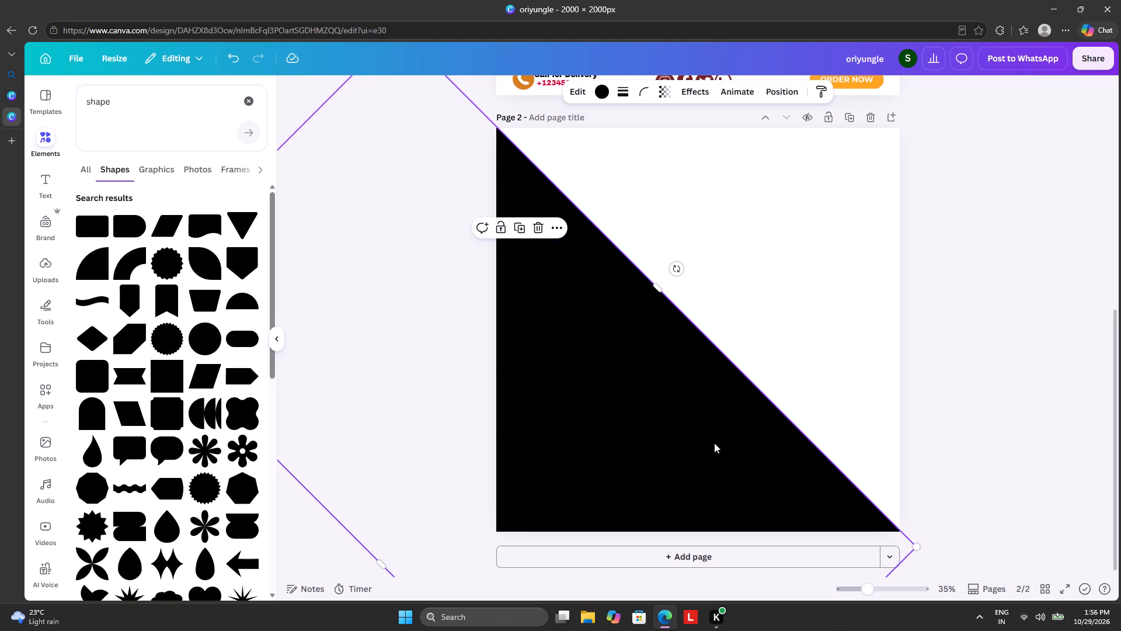
scroll(713, 435, up, 4)
scroll(615, 469, down, 4)
click(605, 426)
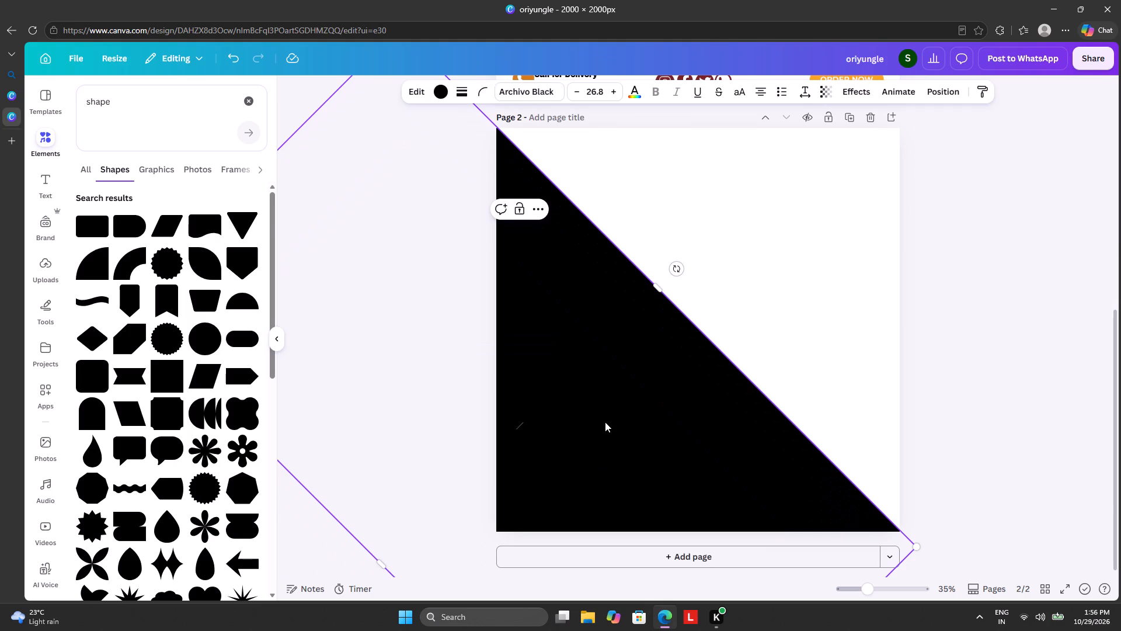
click(605, 421)
click(578, 293)
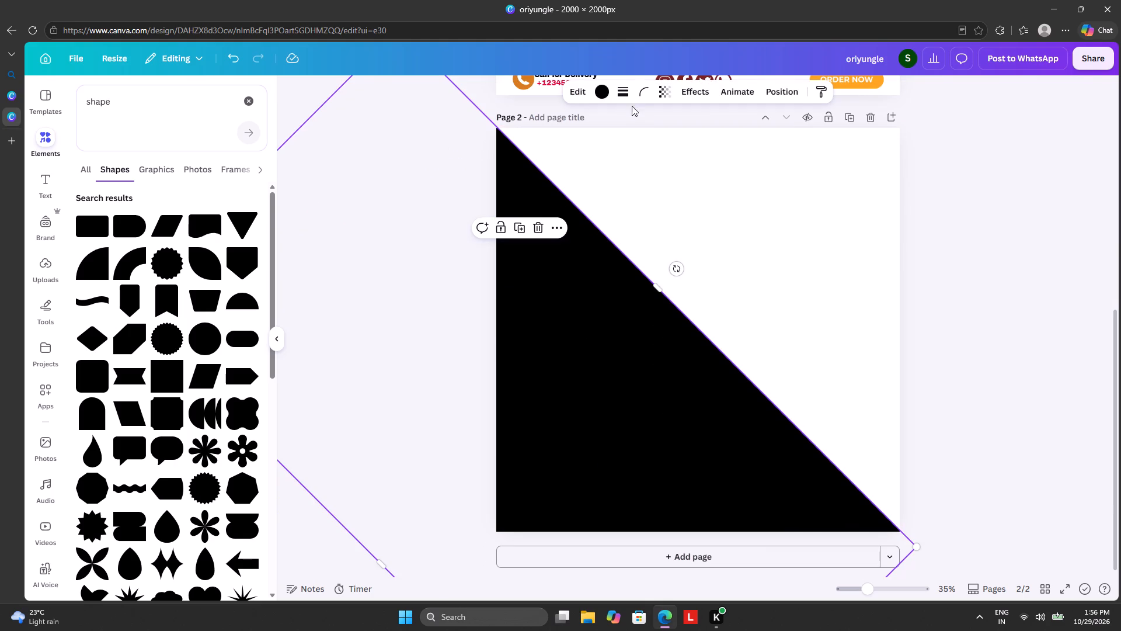
click(604, 85)
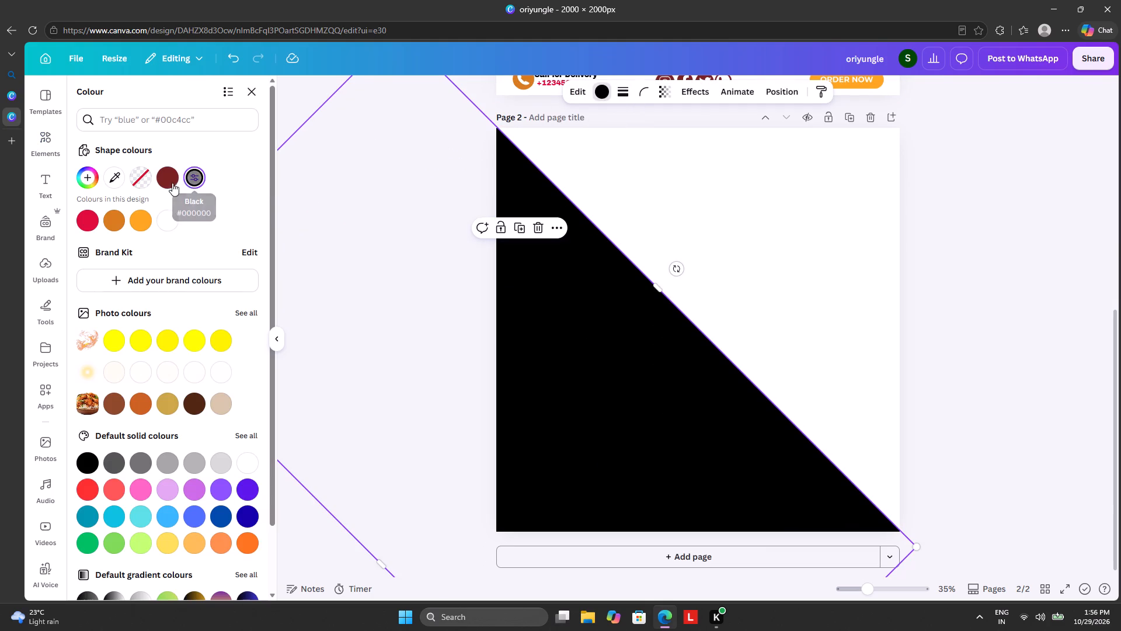
click(167, 182)
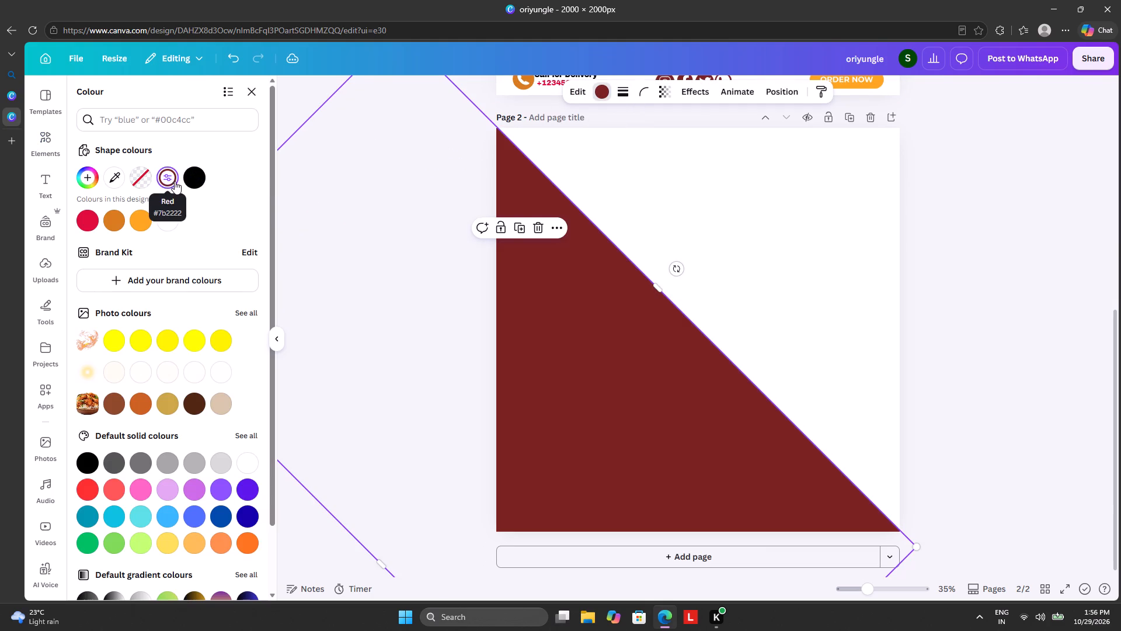
click(711, 195)
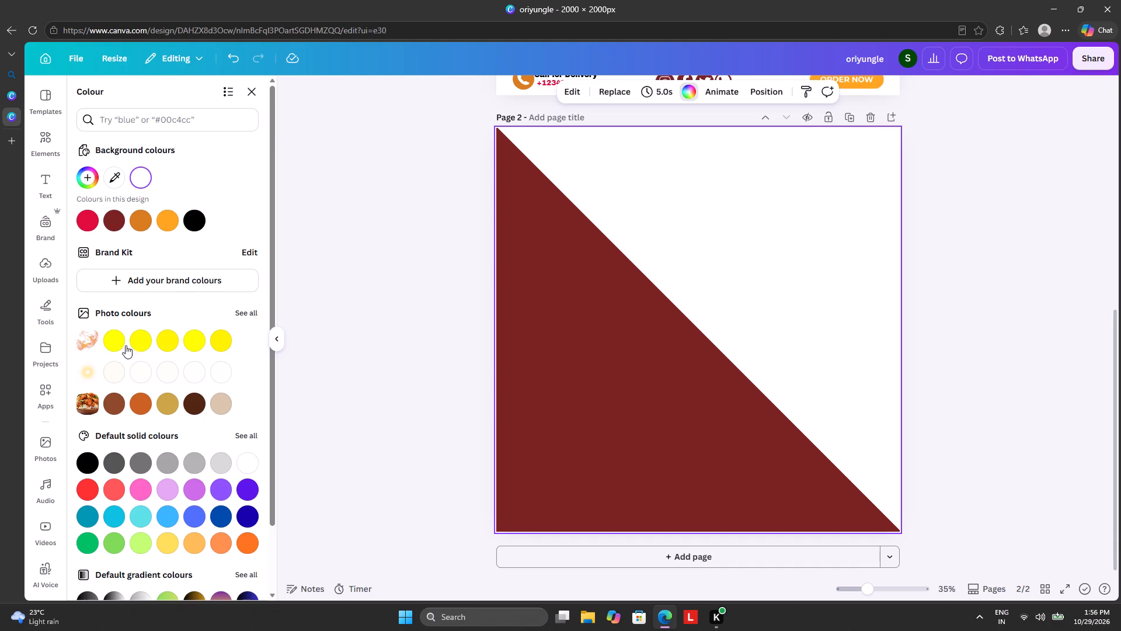
Search the elements library for "BACKGAUND BIRYANI".
click(52, 157)
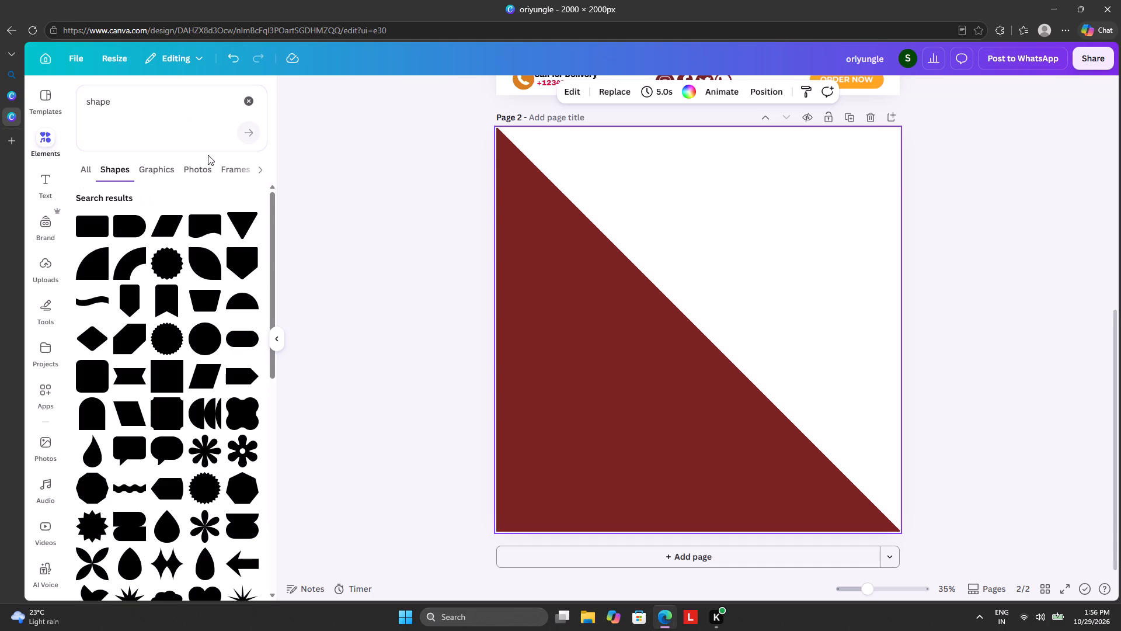
click(252, 101)
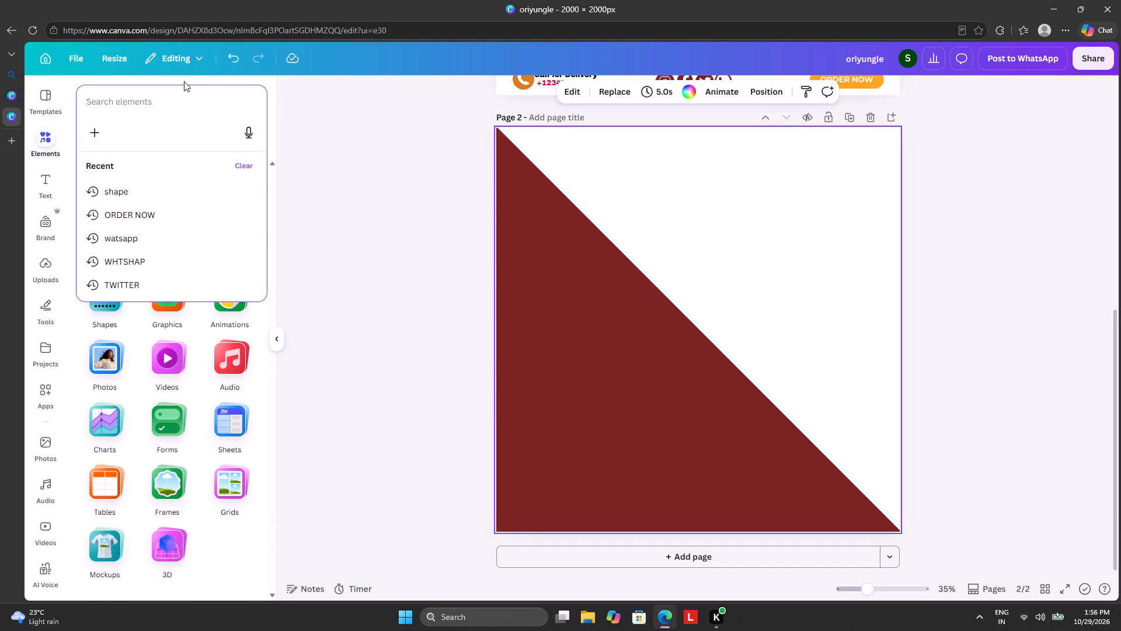
key(b)
text(AC)
text(KG)
key(a)
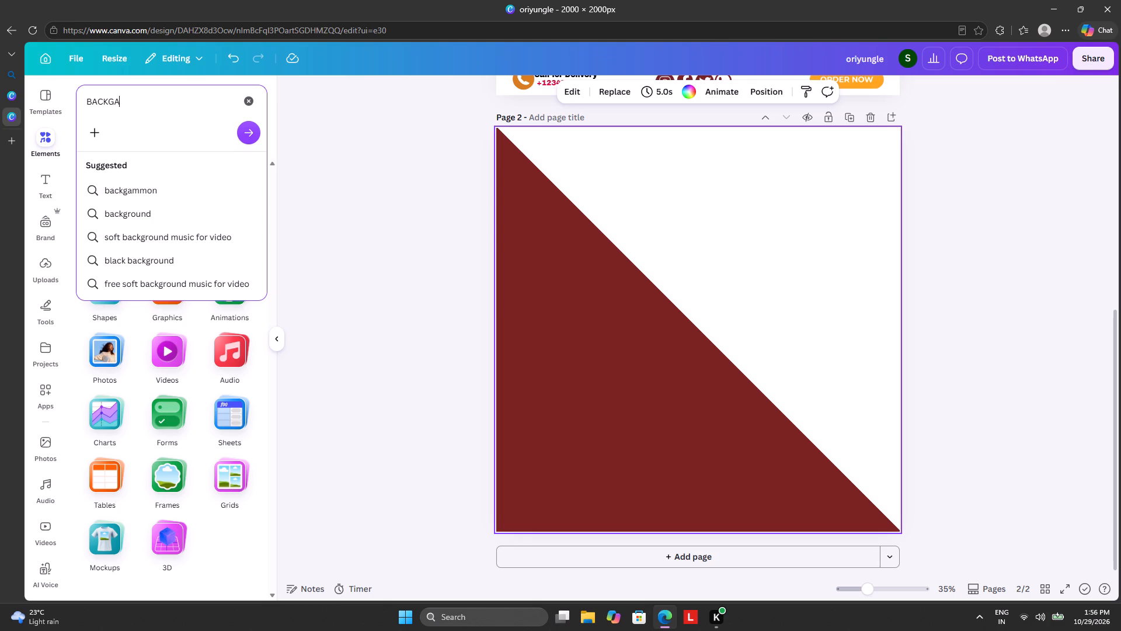
text(UN)
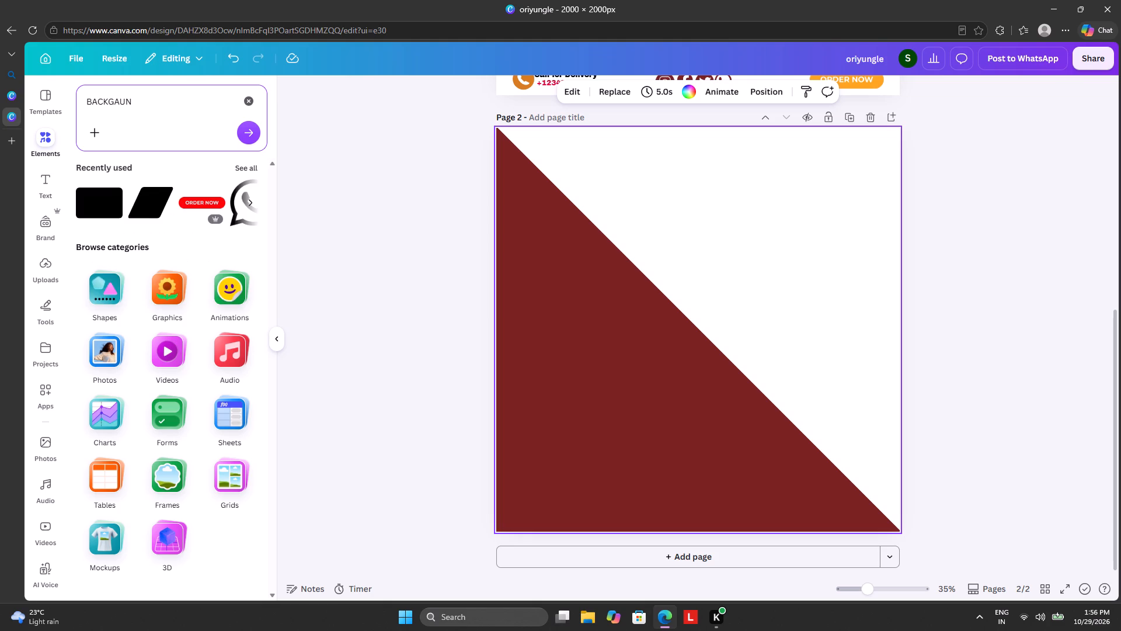
text(D BIRYANI)
key(Return)
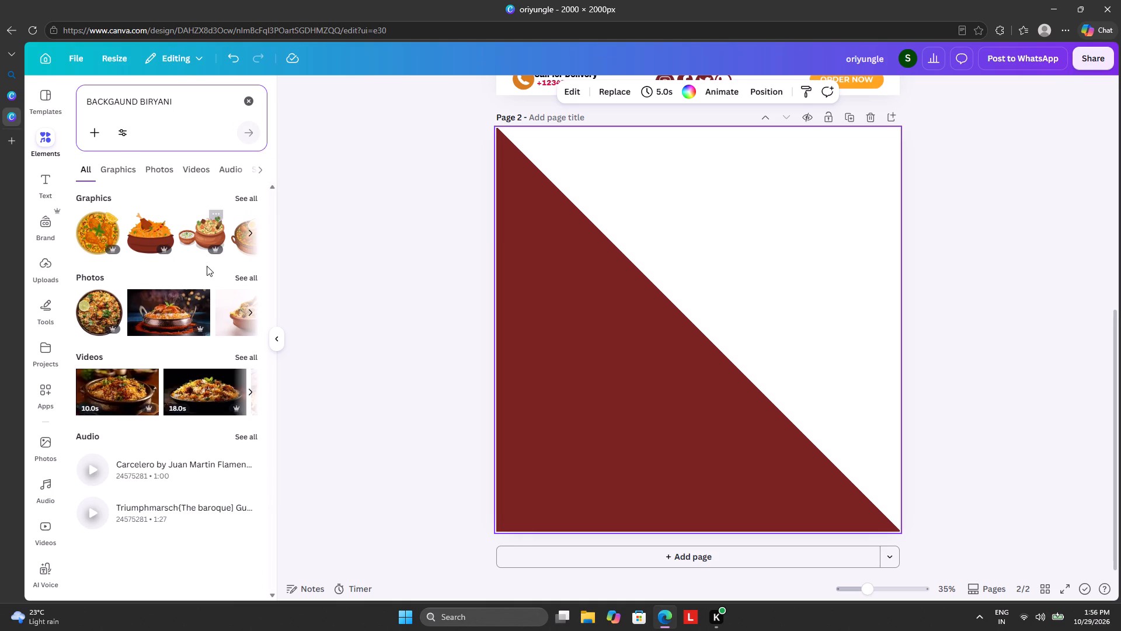
Search the elements for "BIRYANI" and add the photo of the chicken biryani in a wide brown bowl to page 2.
click(246, 94)
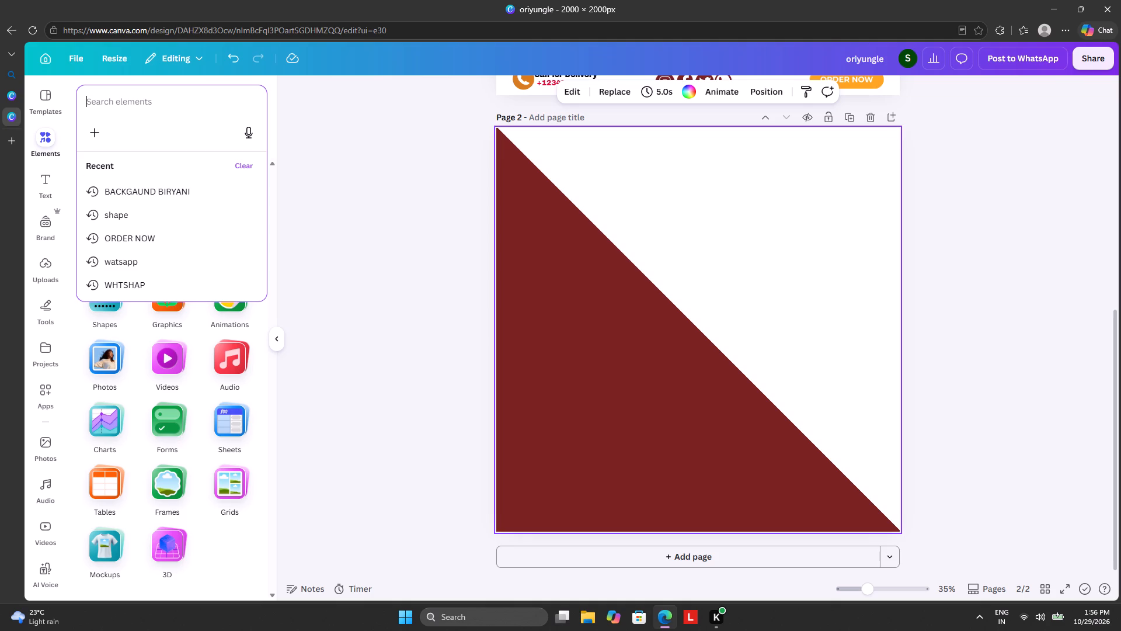
text(BI)
text(RY)
text(ANI)
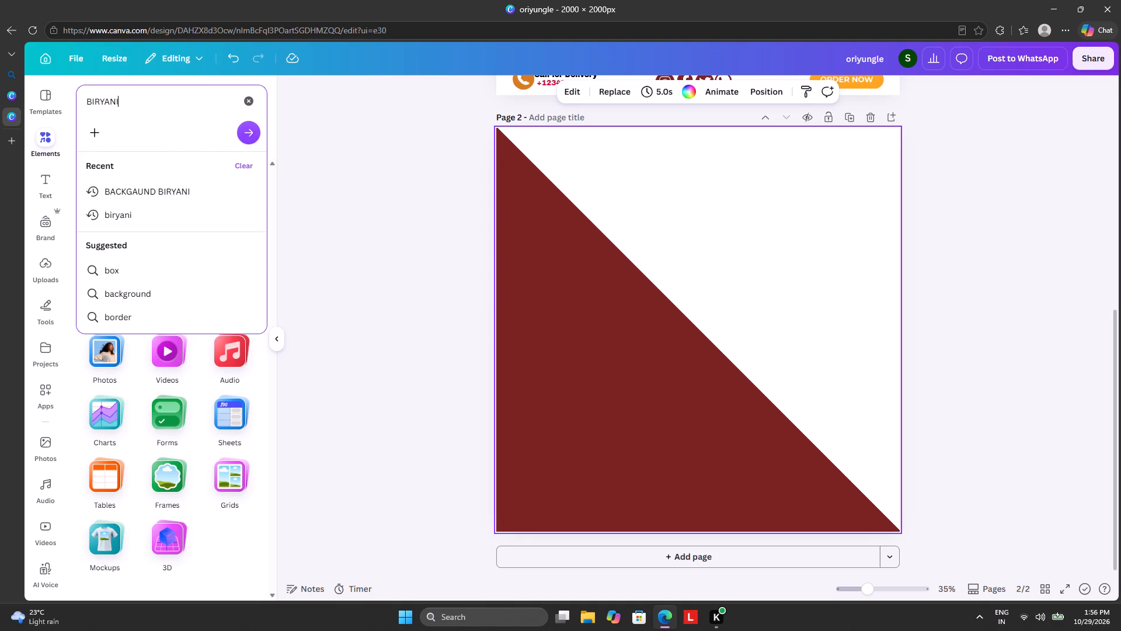
key(Return)
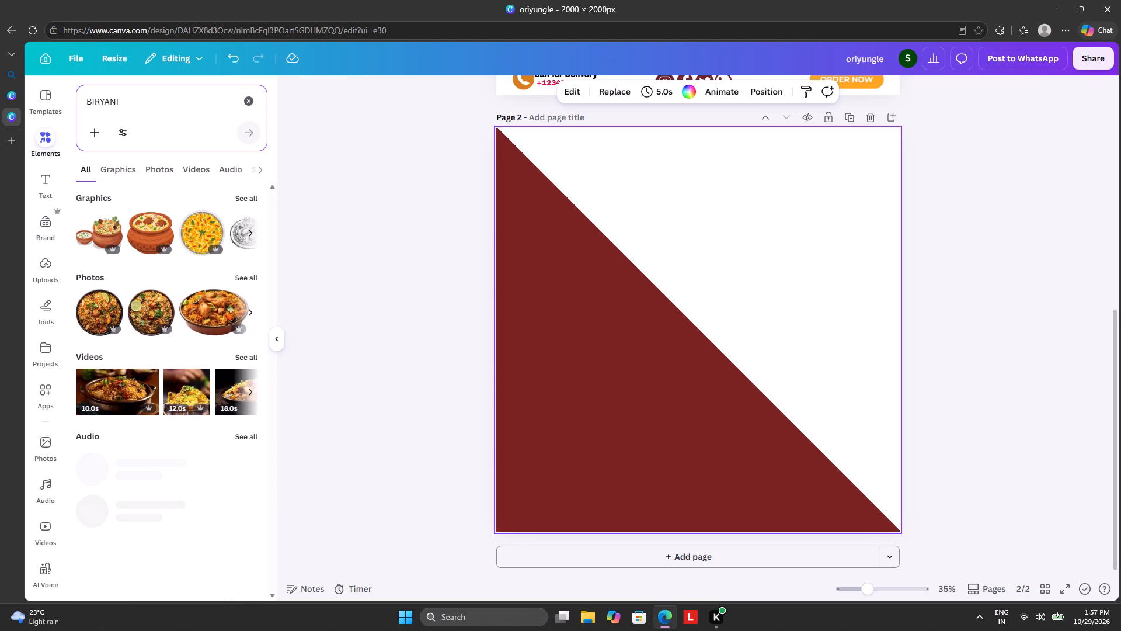
click(244, 199)
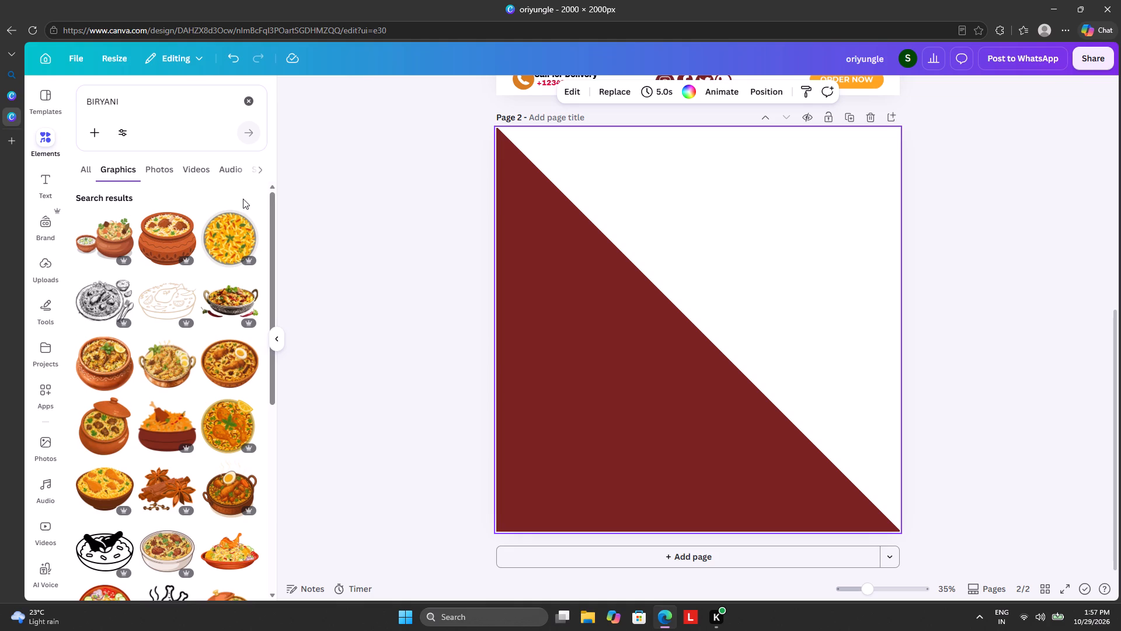
scroll(185, 455, down, 4)
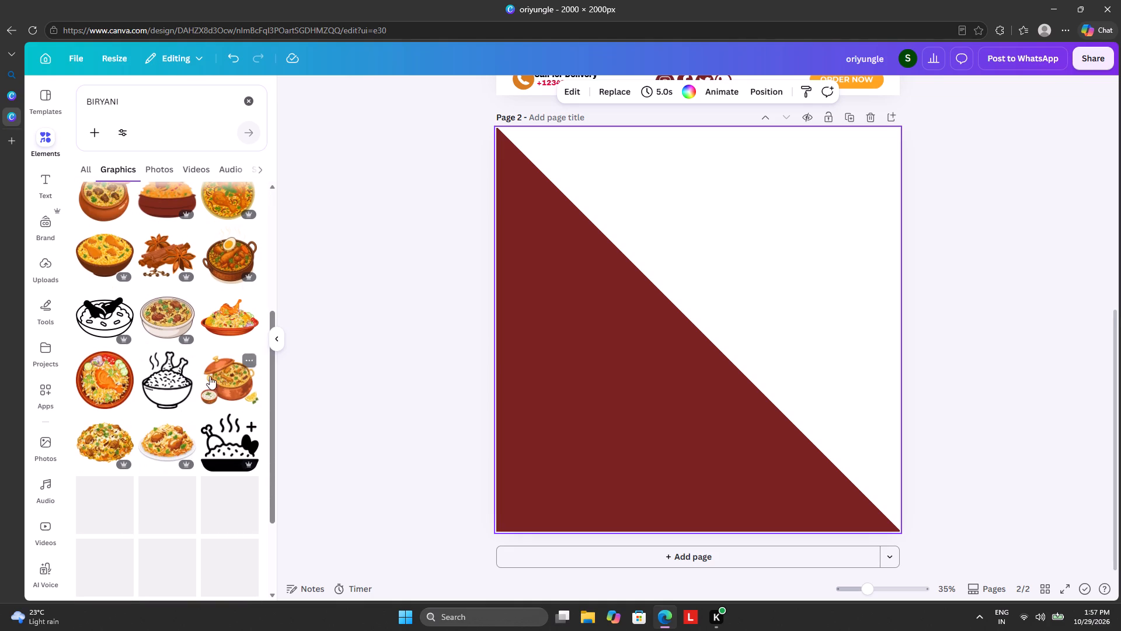
click(161, 168)
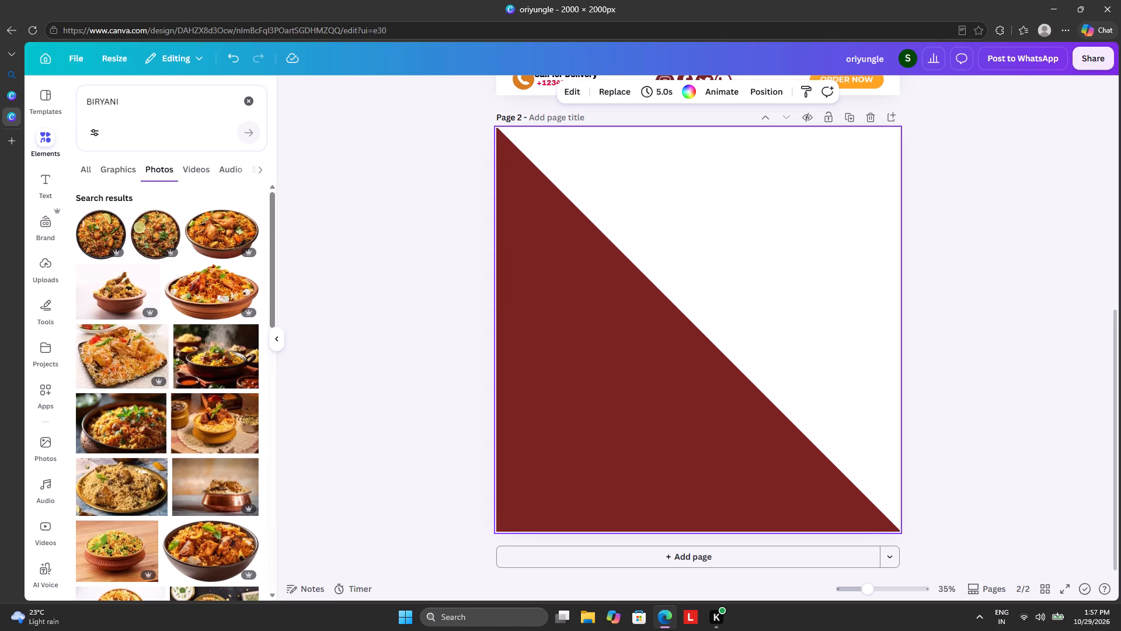
click(212, 238)
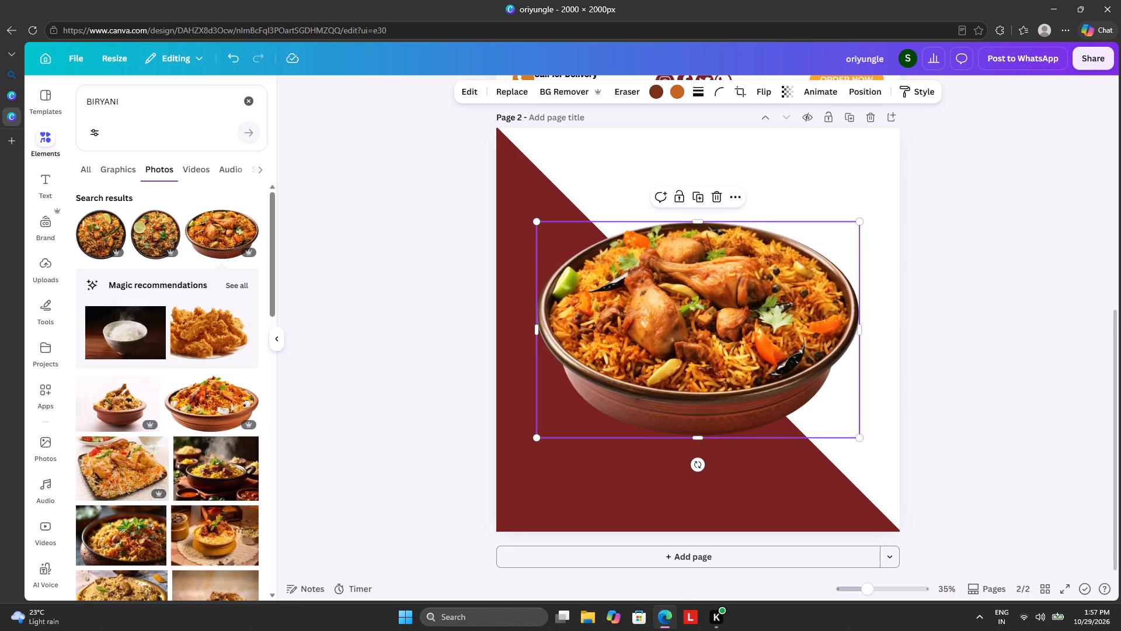
Search the elements for "FIRE" and add the wispy, curling orange flame graphic to page 2.
click(247, 99)
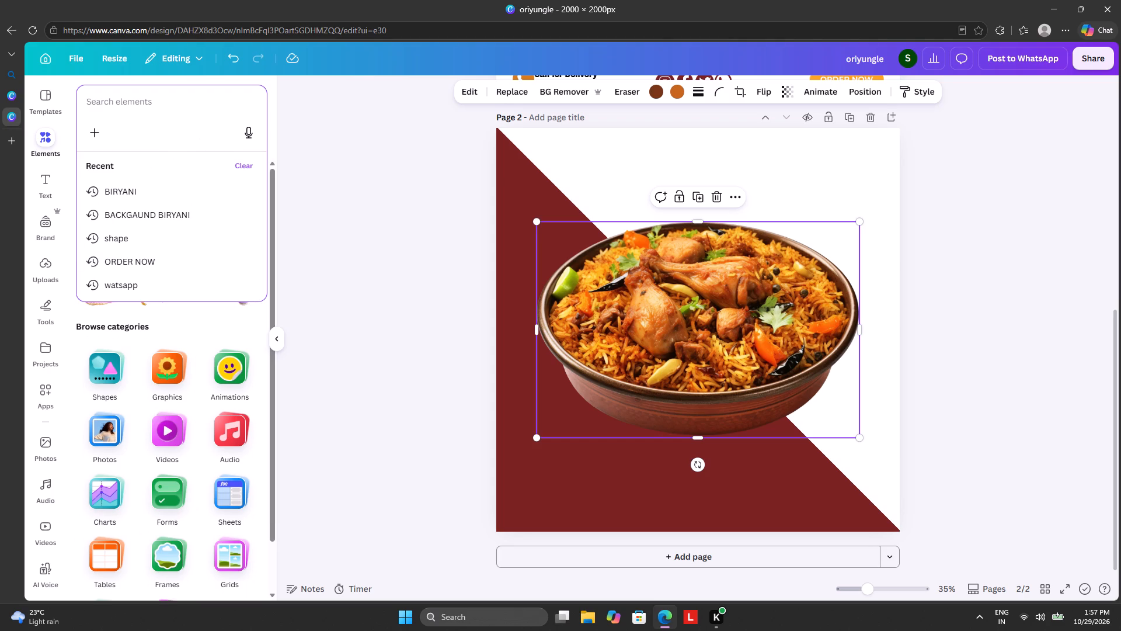
text(FI)
text(RE)
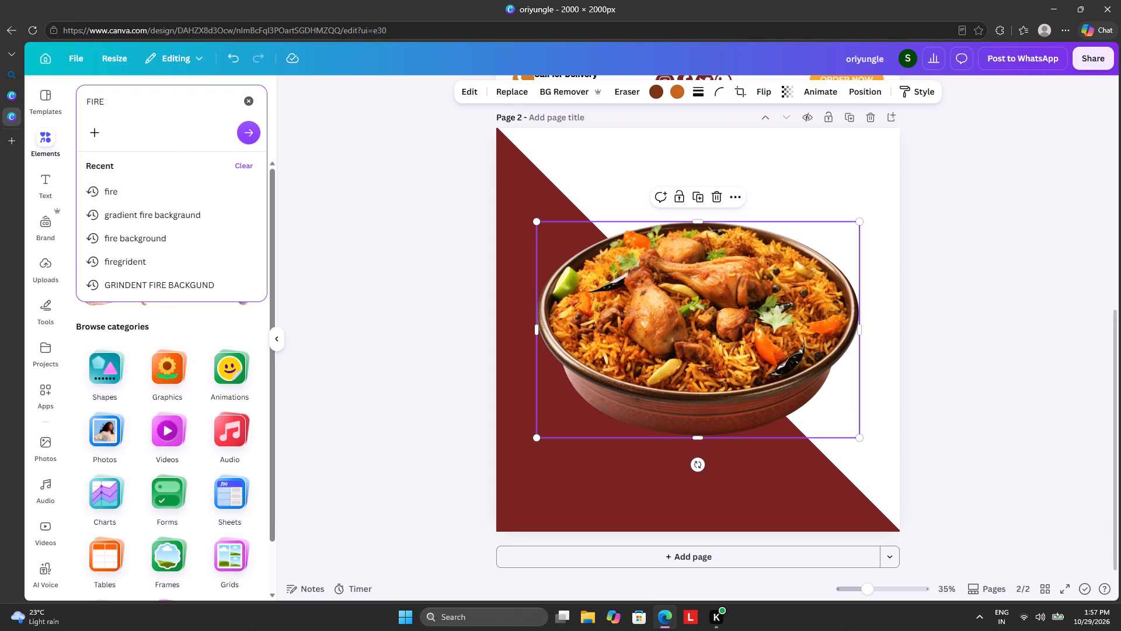
key(Return)
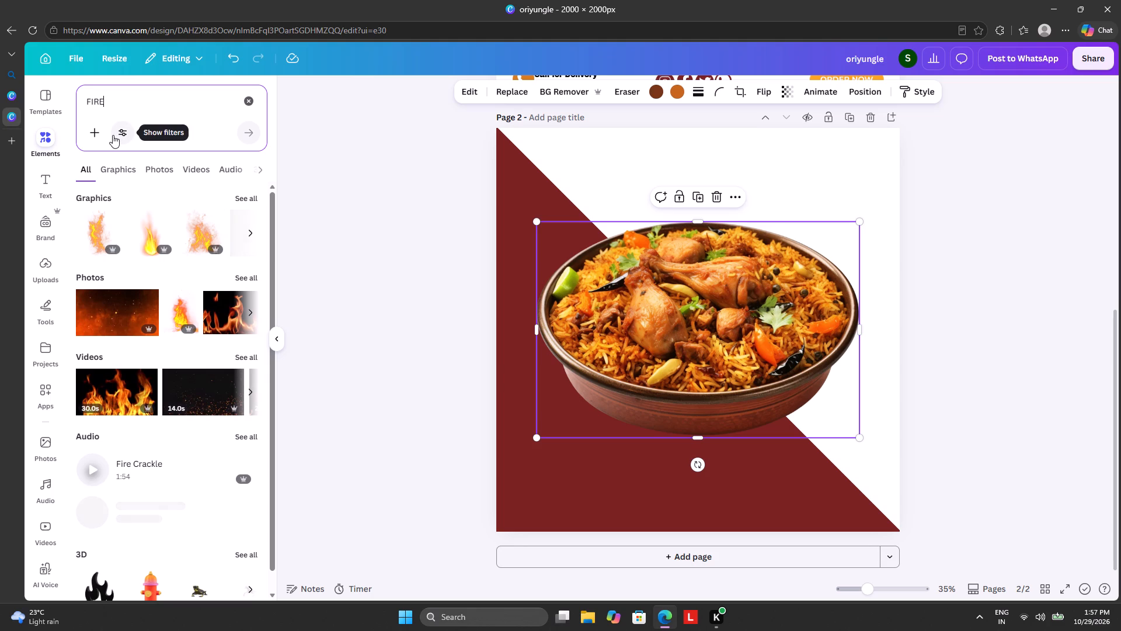
click(243, 197)
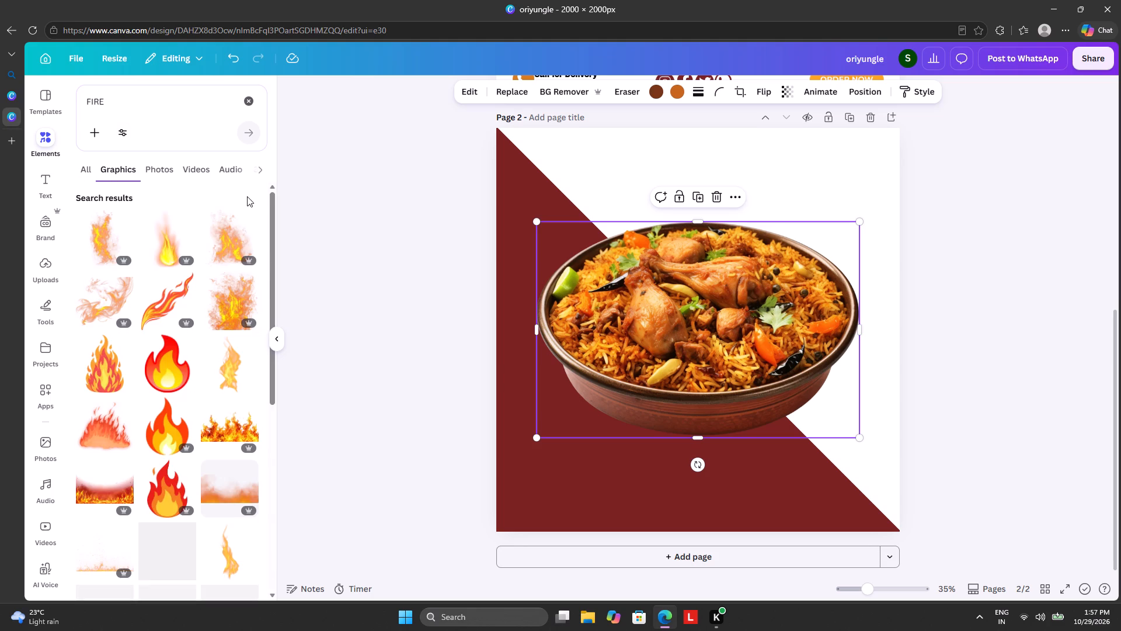
click(86, 301)
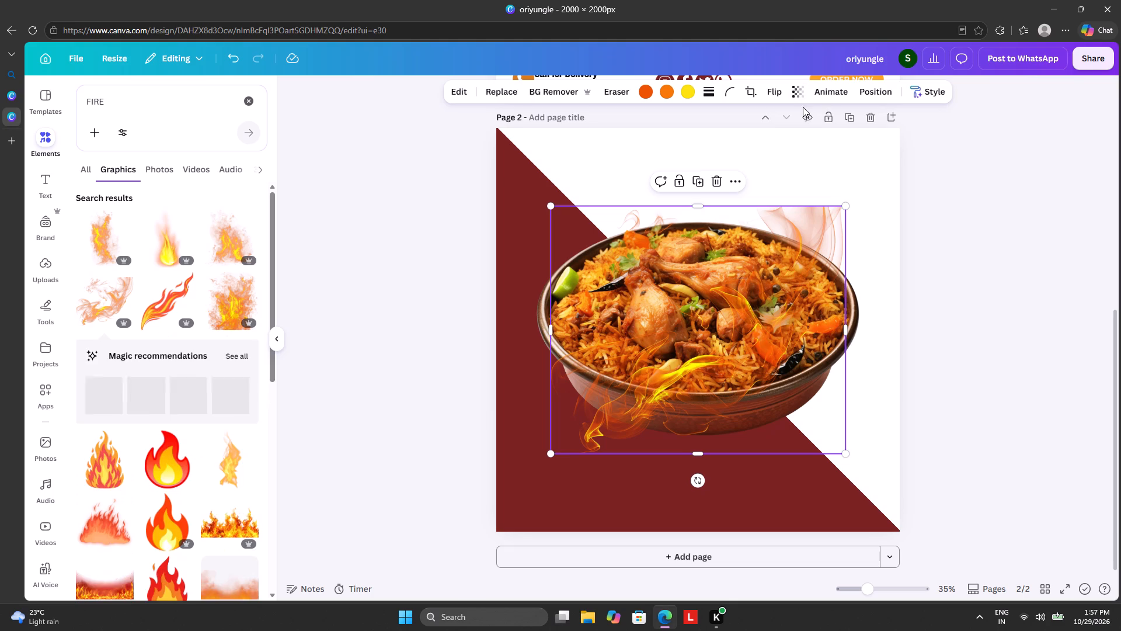
Move the flame graphic's layer directly beneath the biryani bowl.
click(859, 93)
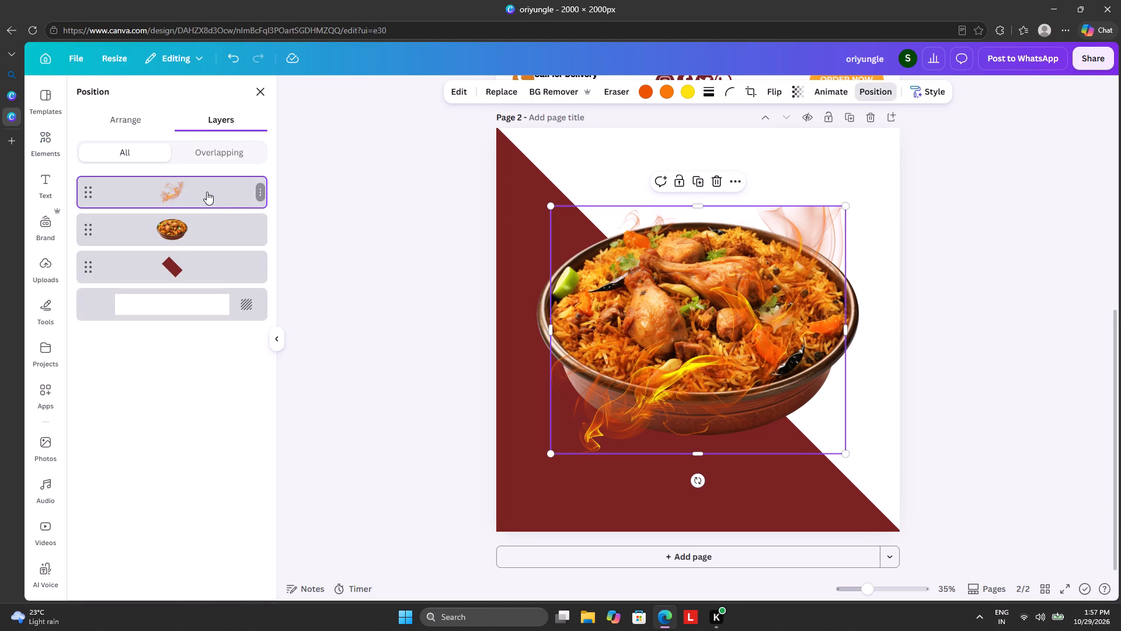
drag(207, 191, 209, 232)
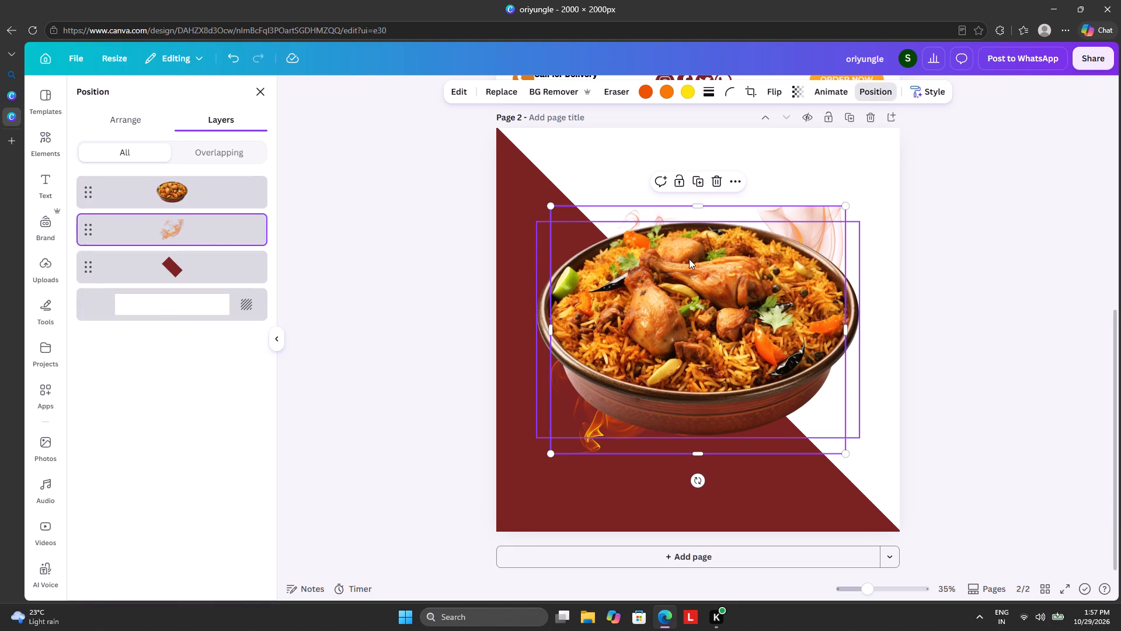
Make the flame graphic taller and reposition it behind the bowl so the flames rise well above the rim.
drag(691, 259, 708, 257)
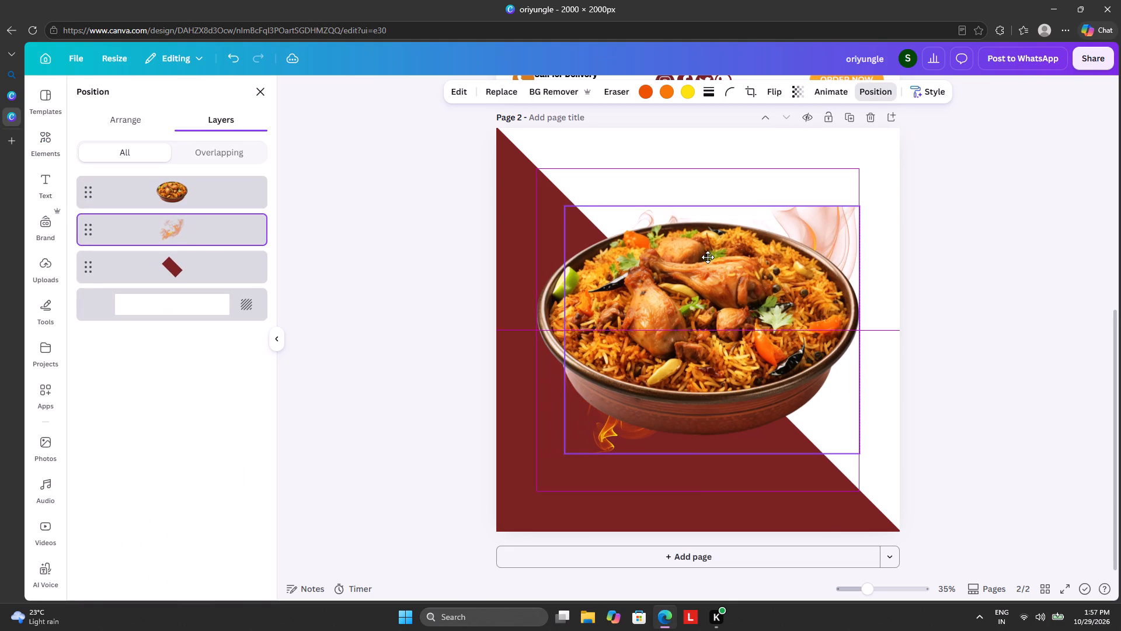
drag(708, 257, 707, 256)
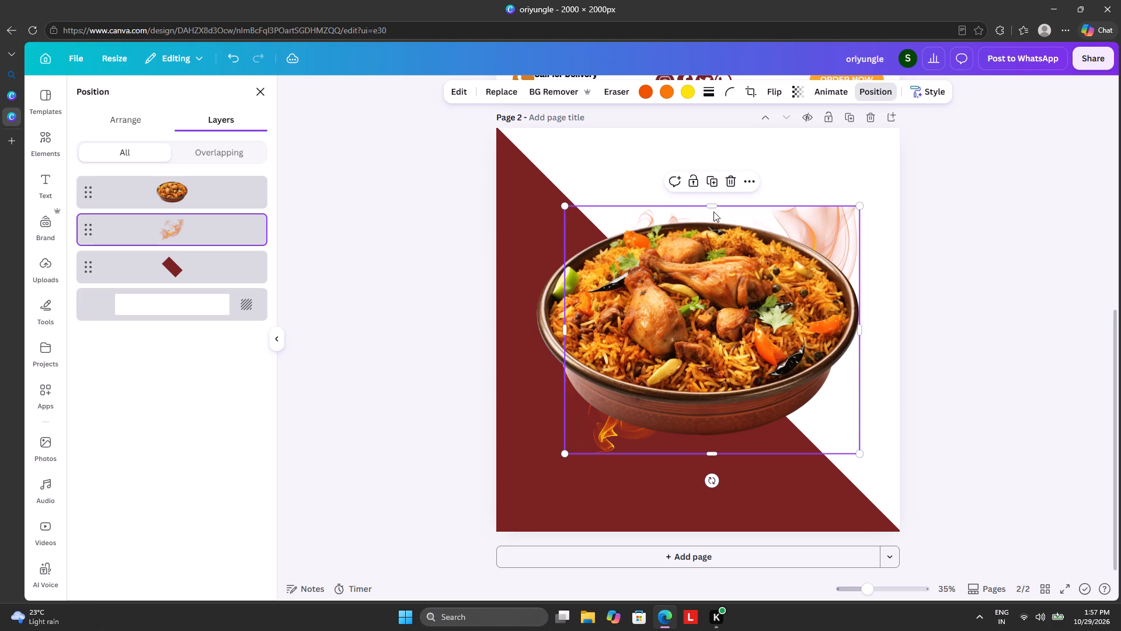
drag(711, 209, 684, 206)
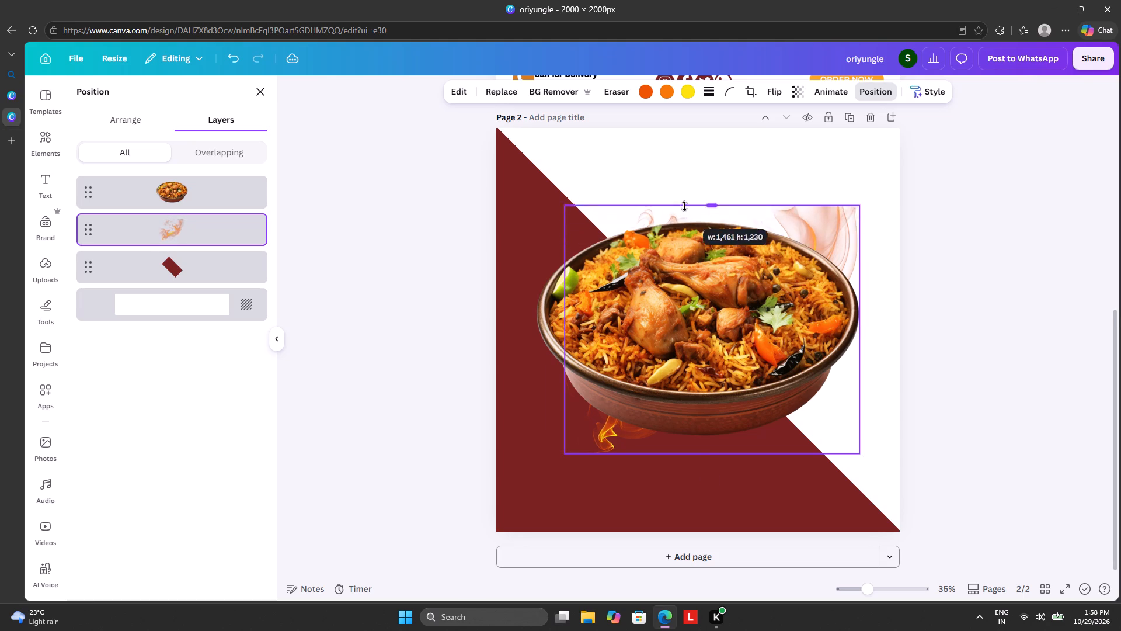
drag(684, 206, 773, 120)
drag(759, 153, 720, 209)
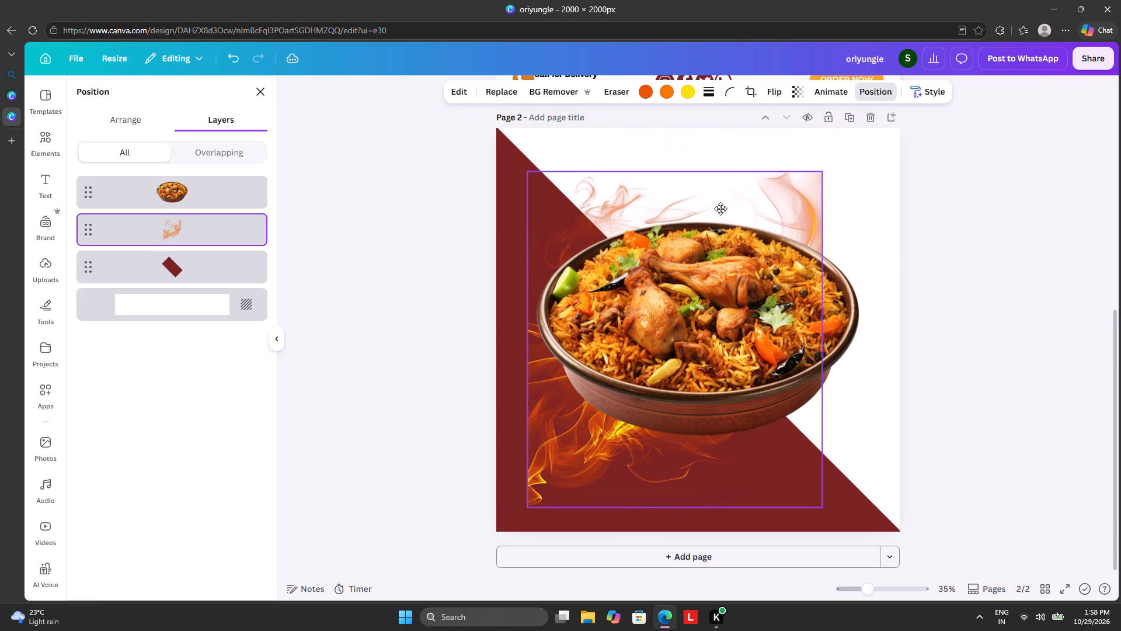
drag(720, 209, 750, 199)
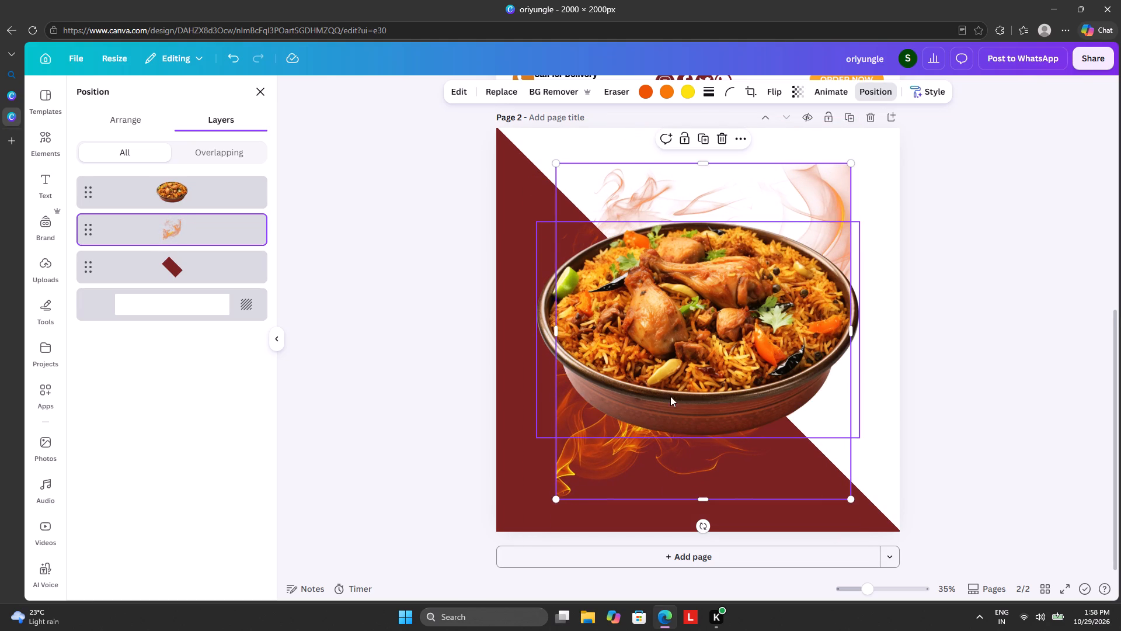
drag(704, 315, 710, 285)
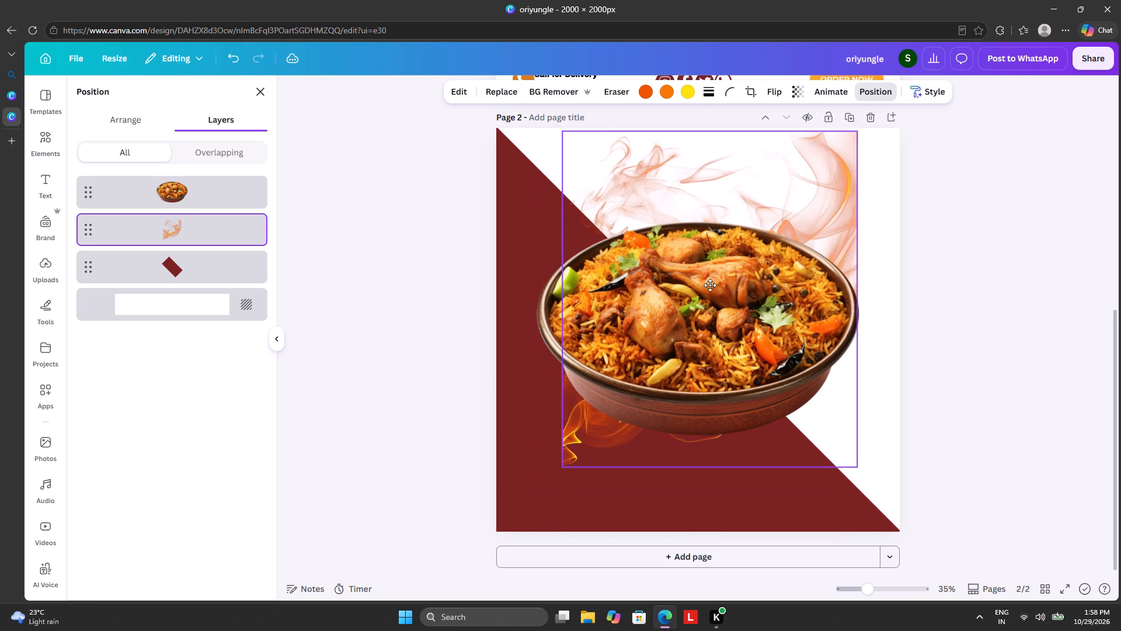
drag(710, 285, 708, 290)
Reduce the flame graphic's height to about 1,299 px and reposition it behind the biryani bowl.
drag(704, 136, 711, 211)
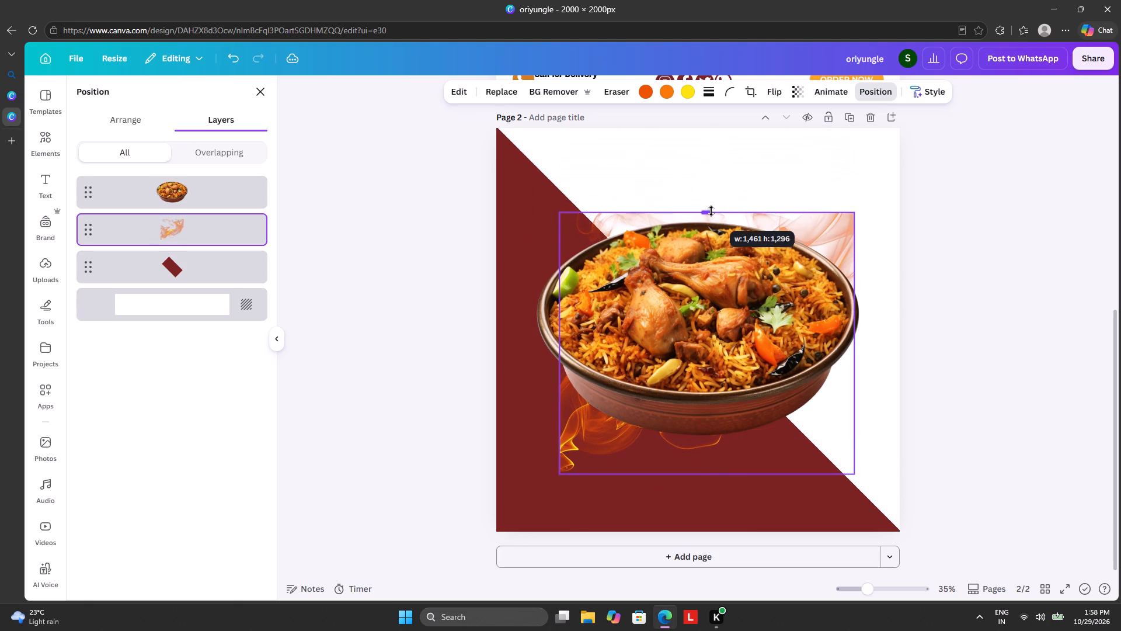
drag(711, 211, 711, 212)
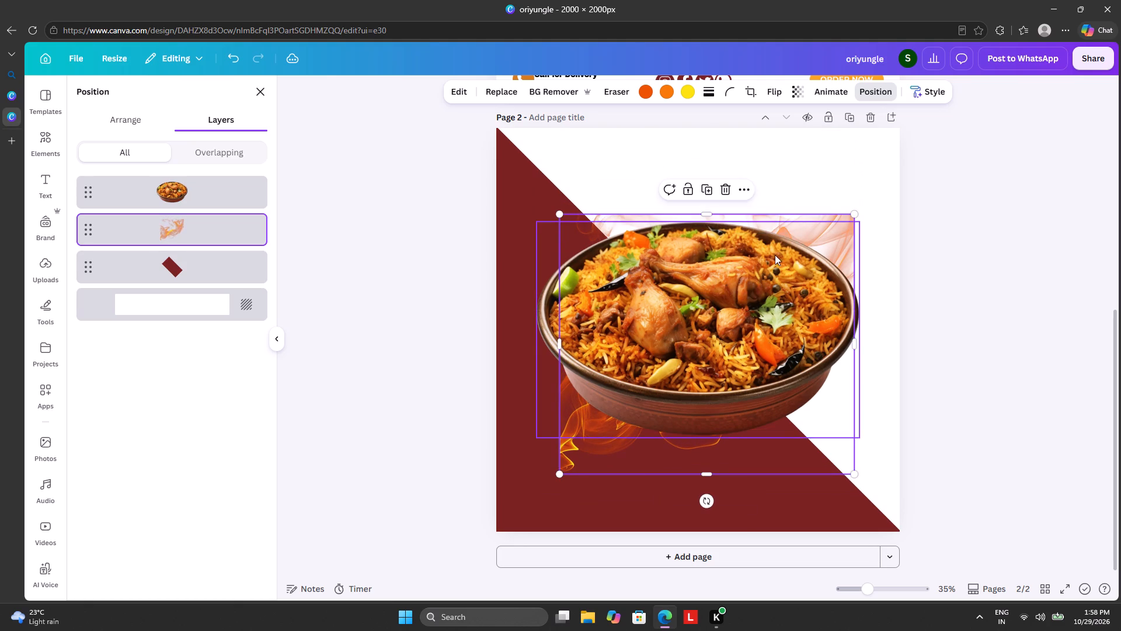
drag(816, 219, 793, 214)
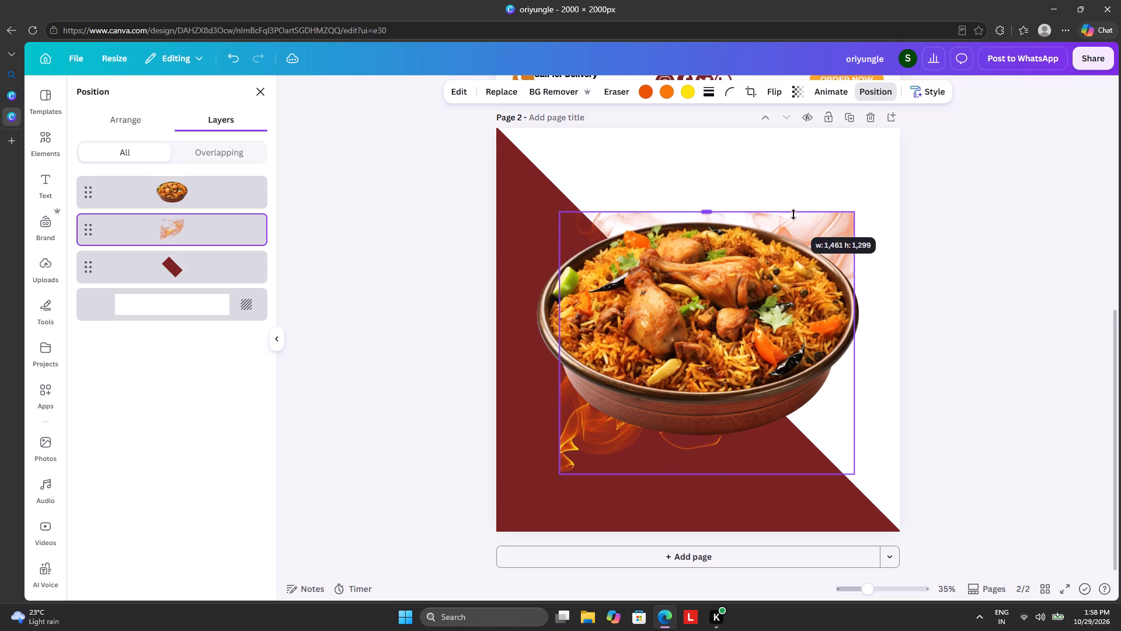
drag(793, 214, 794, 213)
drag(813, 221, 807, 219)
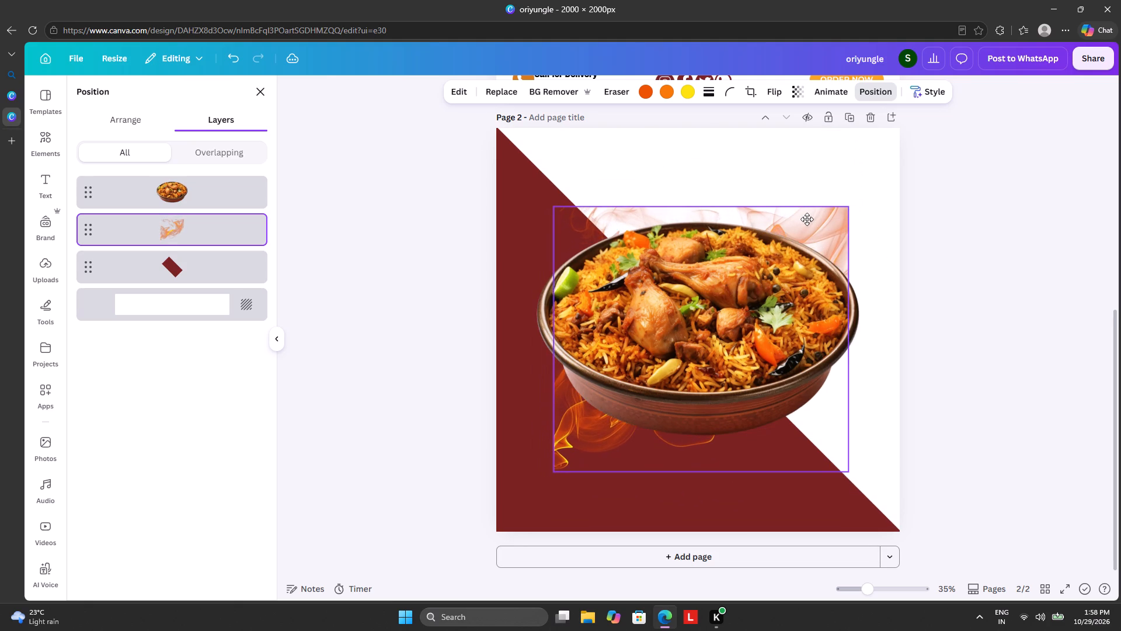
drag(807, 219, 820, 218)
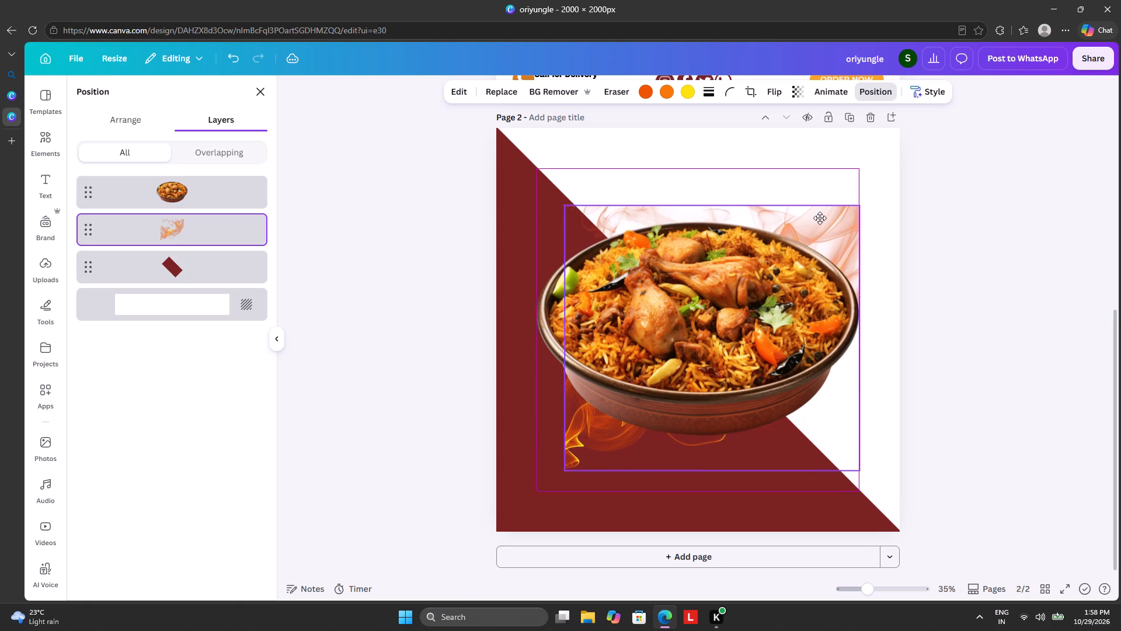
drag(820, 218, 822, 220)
Replace the flame graphic with the first swirling yellow-orange flame from the Magic recommendations, placed over the biryani bowl.
click(266, 86)
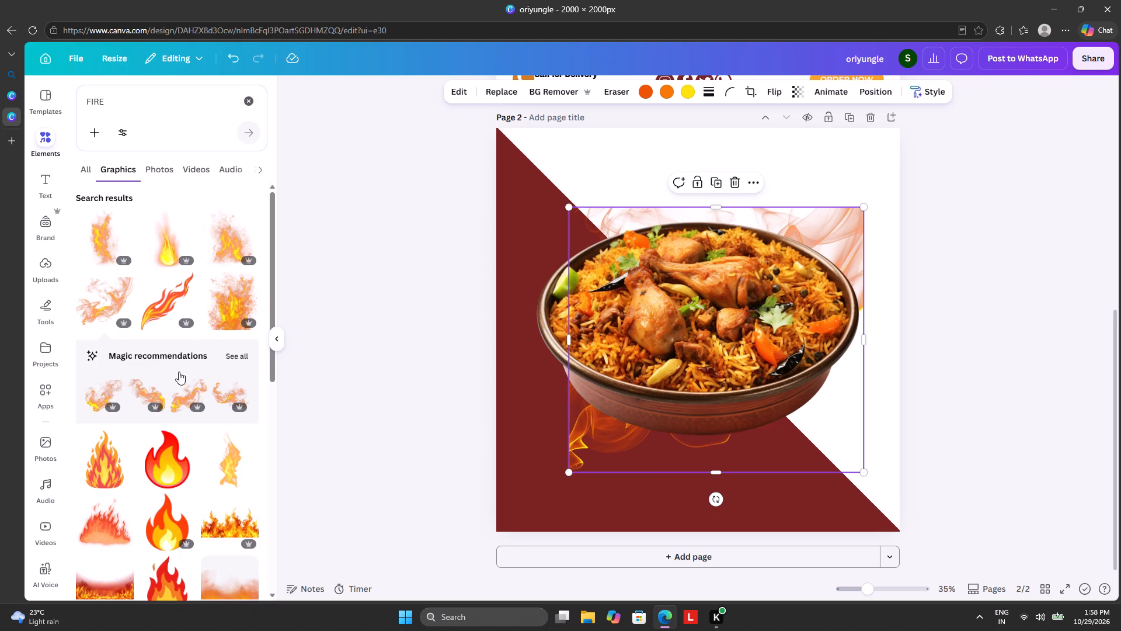
click(92, 393)
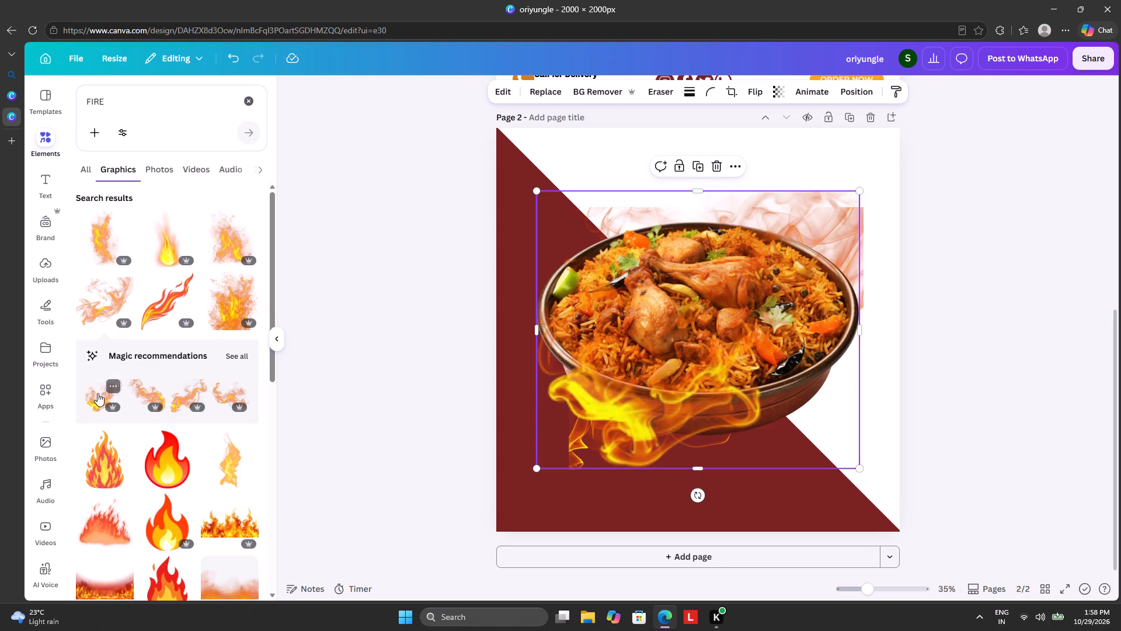
drag(642, 398, 533, 325)
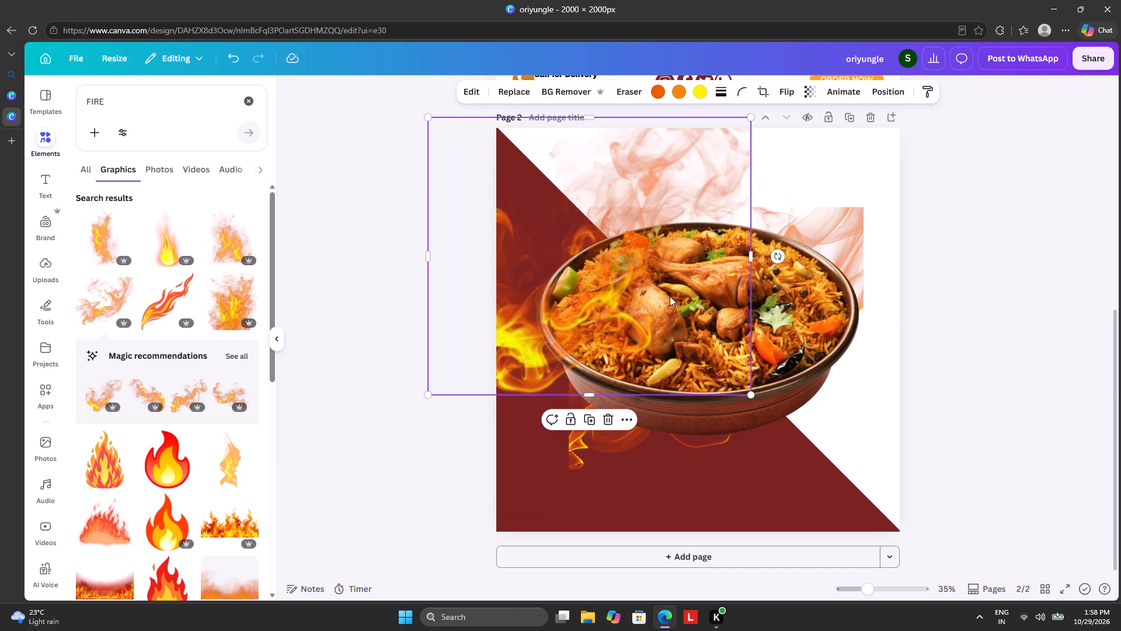
click(852, 219)
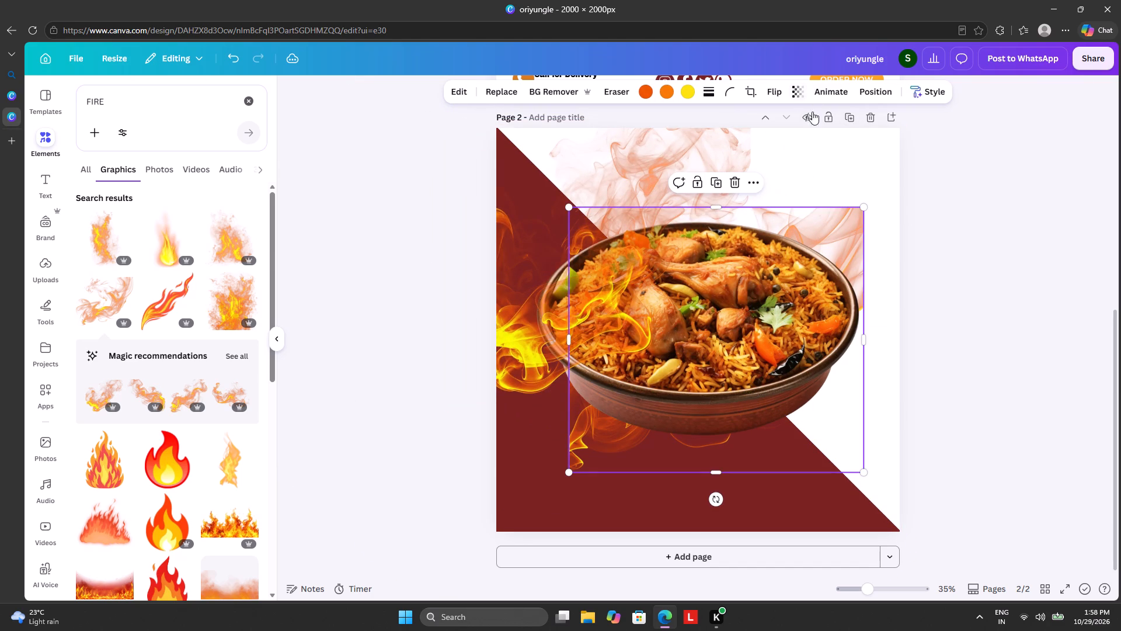
click(734, 181)
drag(630, 197, 778, 260)
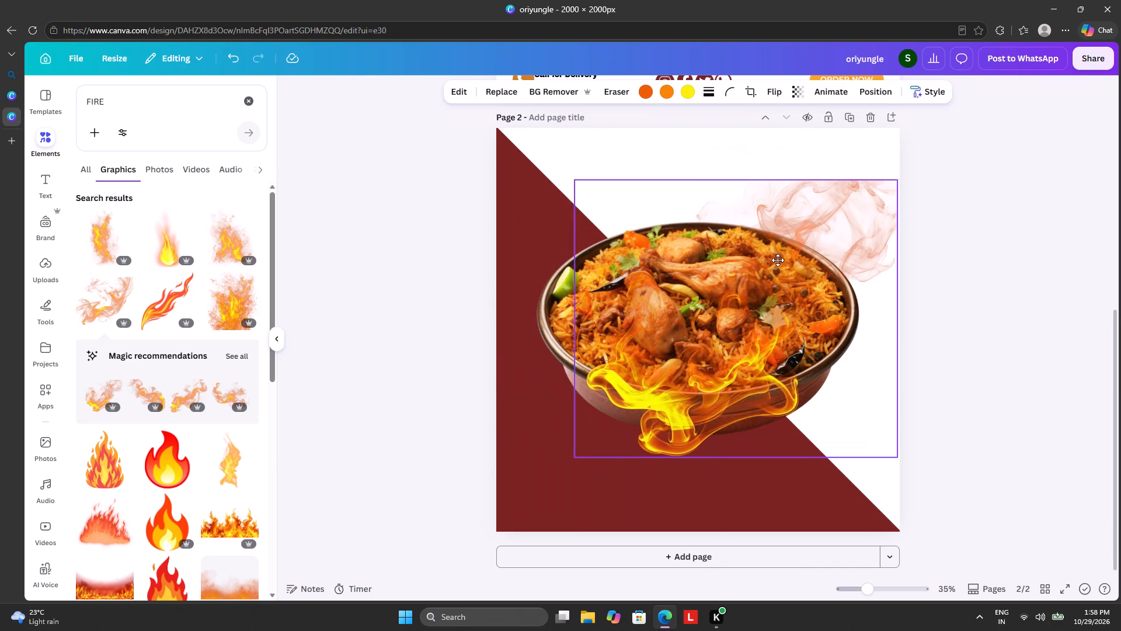
drag(778, 260, 759, 256)
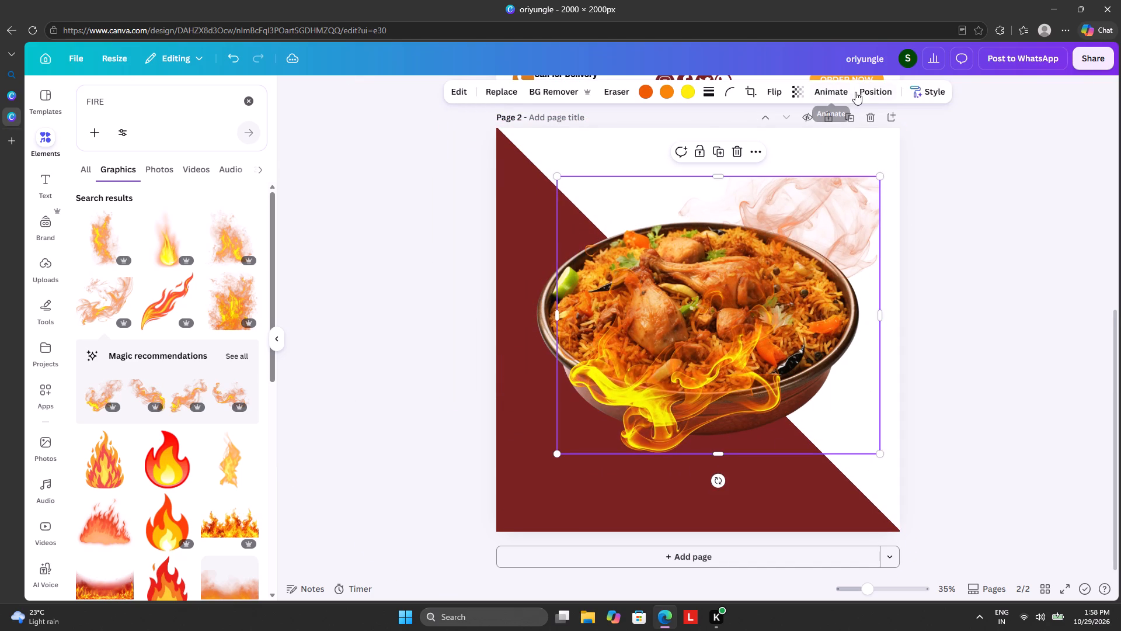
Move the new flame graphic's layer directly beneath the biryani bowl.
click(859, 90)
drag(201, 185, 194, 222)
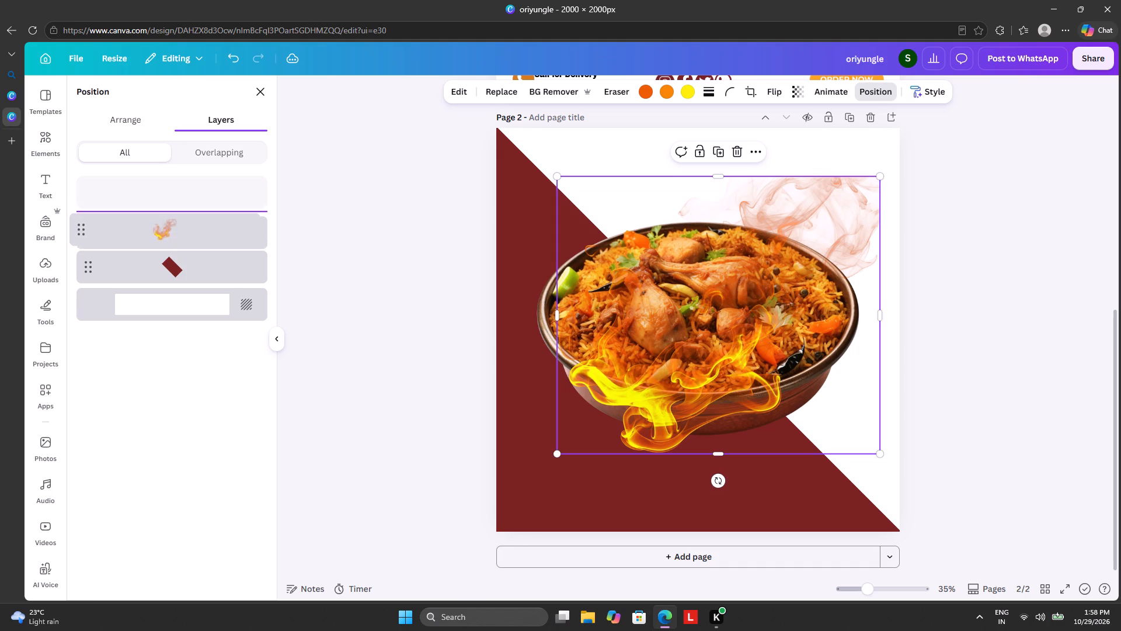
drag(194, 222, 194, 223)
drag(213, 190, 210, 236)
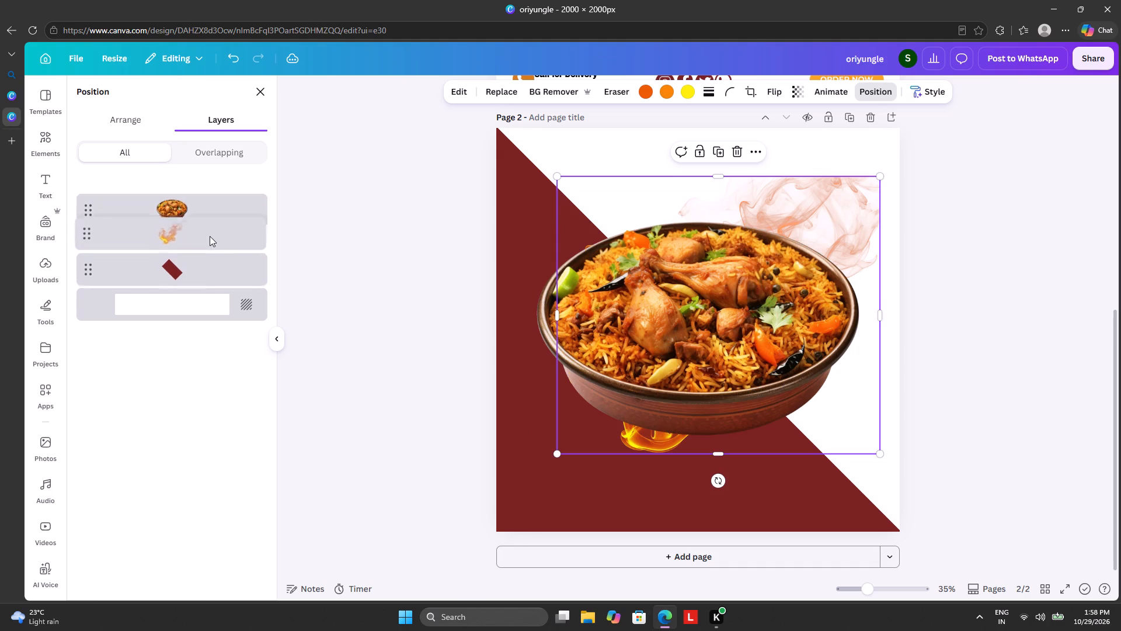
click(365, 216)
Reposition the flame behind the bowl so yellow flames show below its lower-left edge and smoke above its upper-right rim.
drag(811, 194, 804, 196)
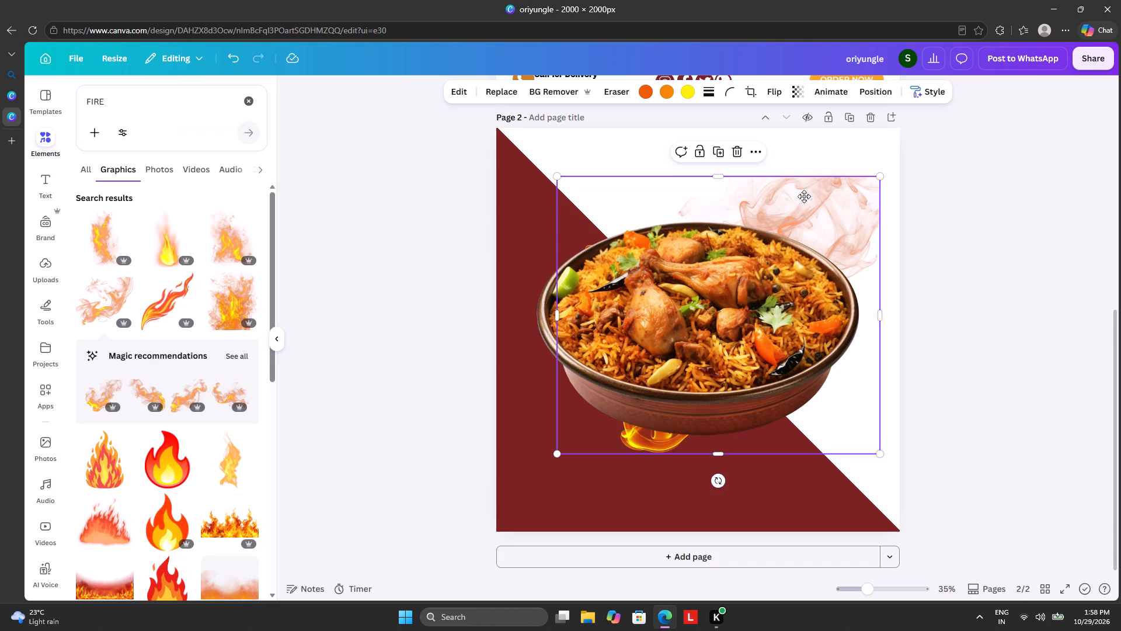
drag(804, 196, 785, 206)
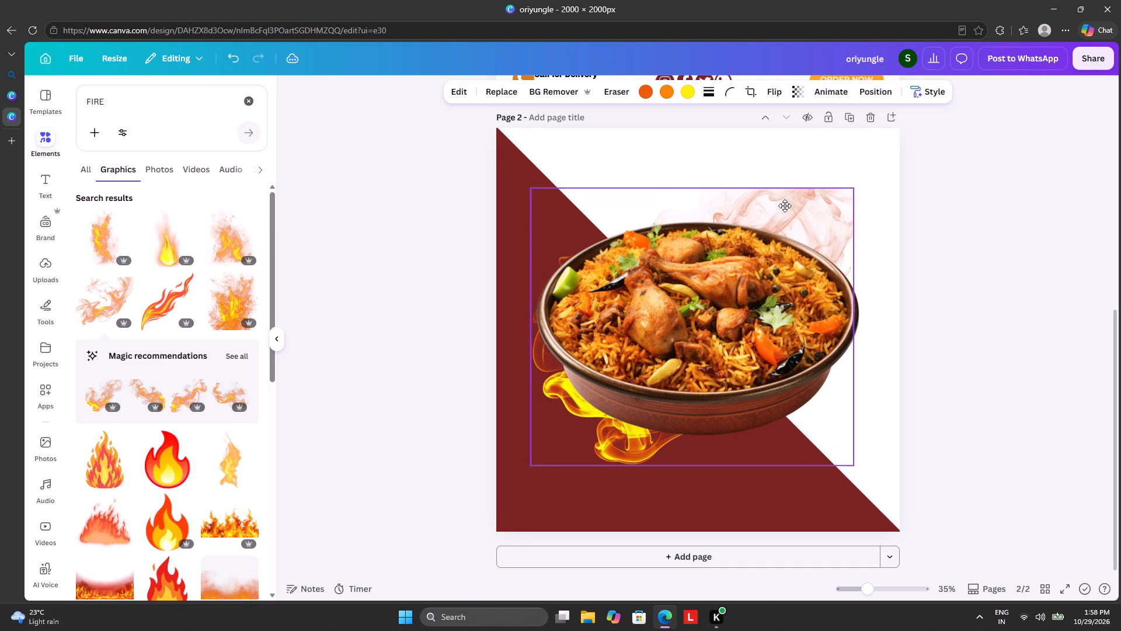
drag(785, 206, 793, 206)
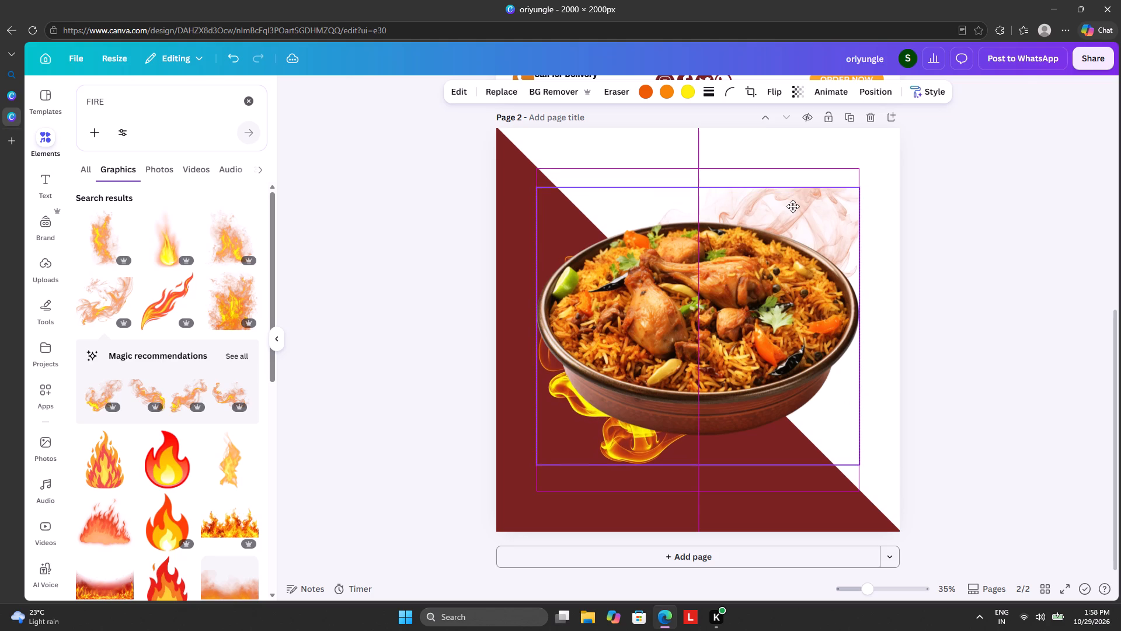
drag(793, 206, 796, 214)
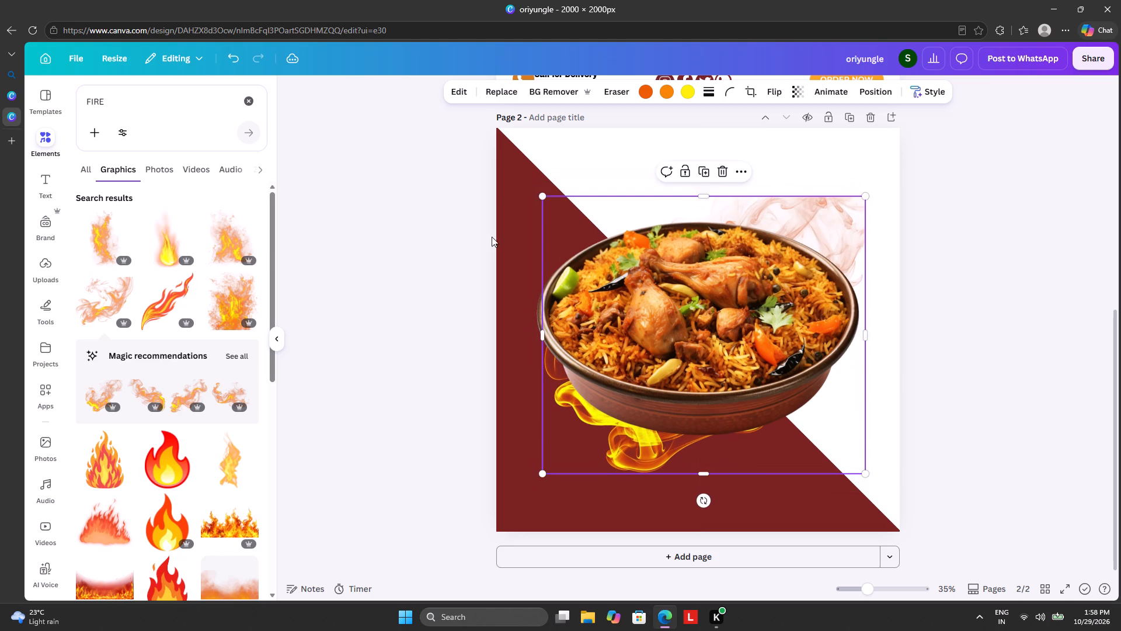
click(481, 235)
Search the elements for "GLOW" and add the soft yellow glow graphic with the pale centre to page 2.
click(242, 109)
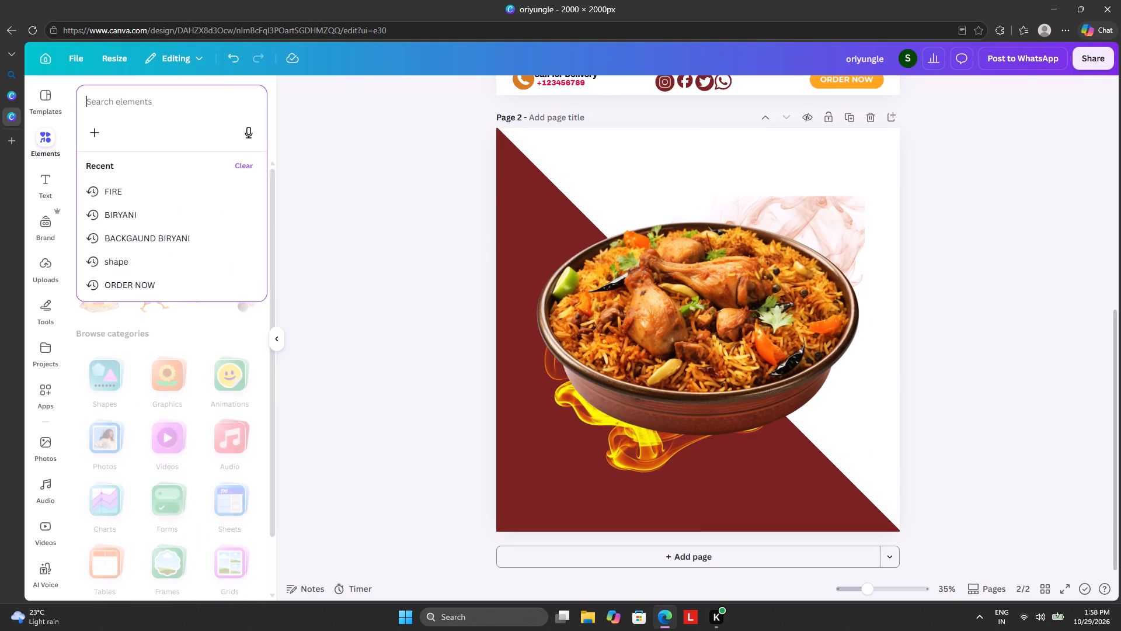
text(GLO)
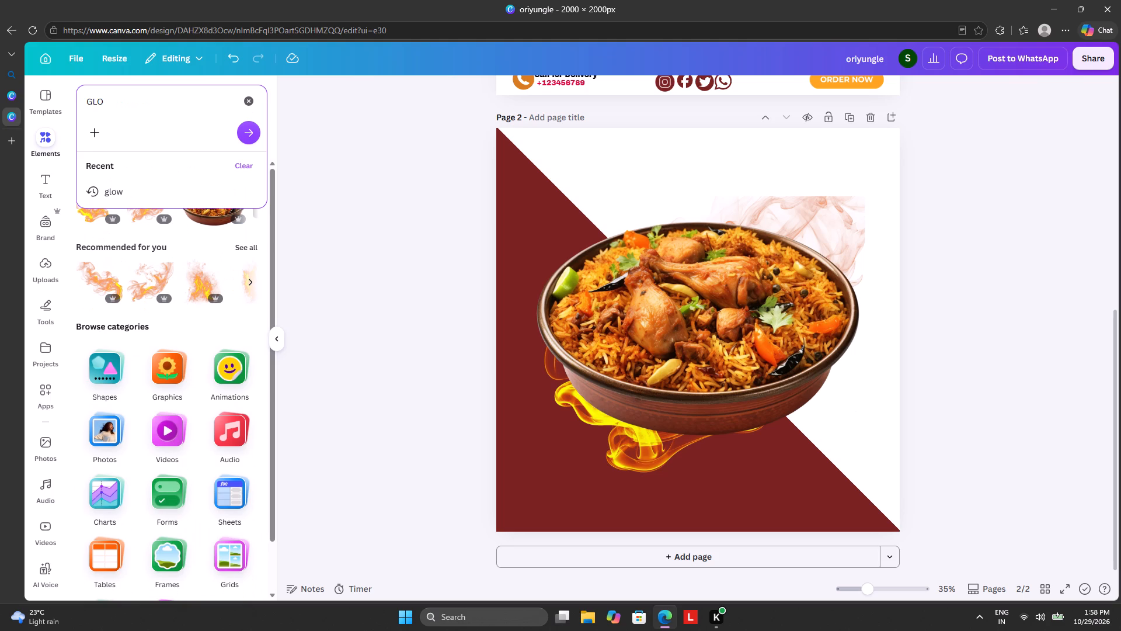
key(w)
key(Return)
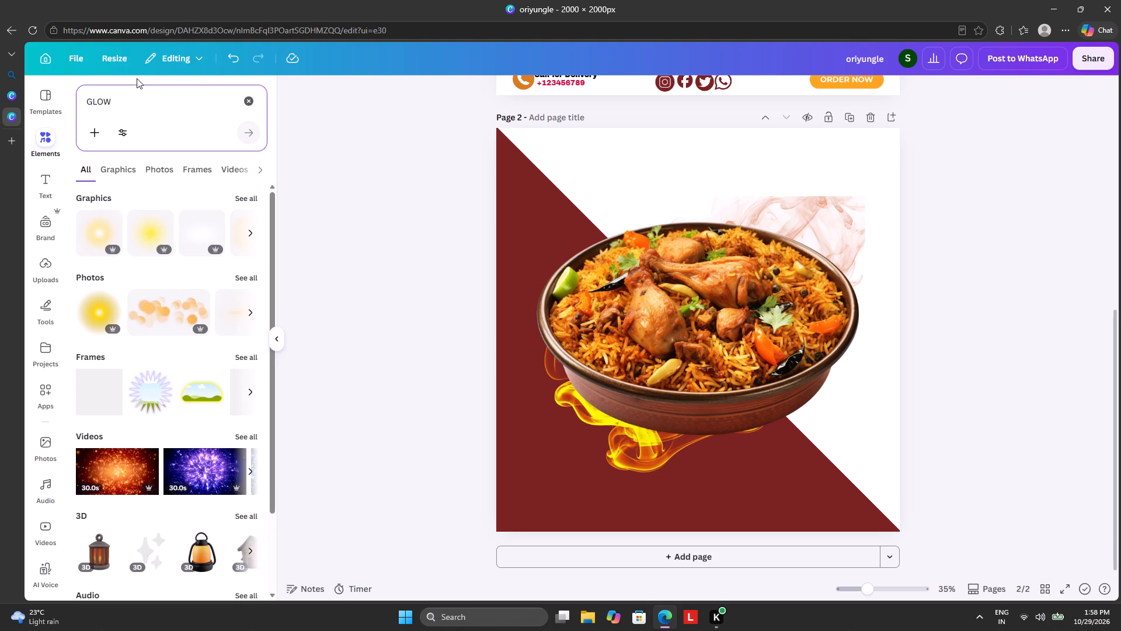
click(93, 234)
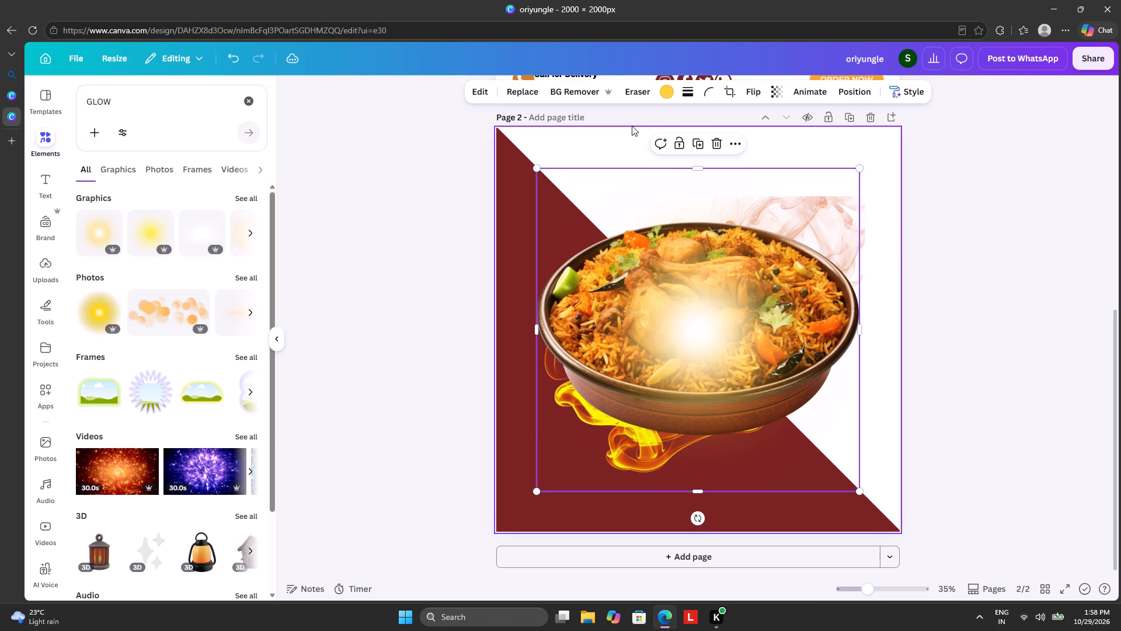
Move the glow graphic's layer between the biryani bowl and the flame graphic.
click(853, 93)
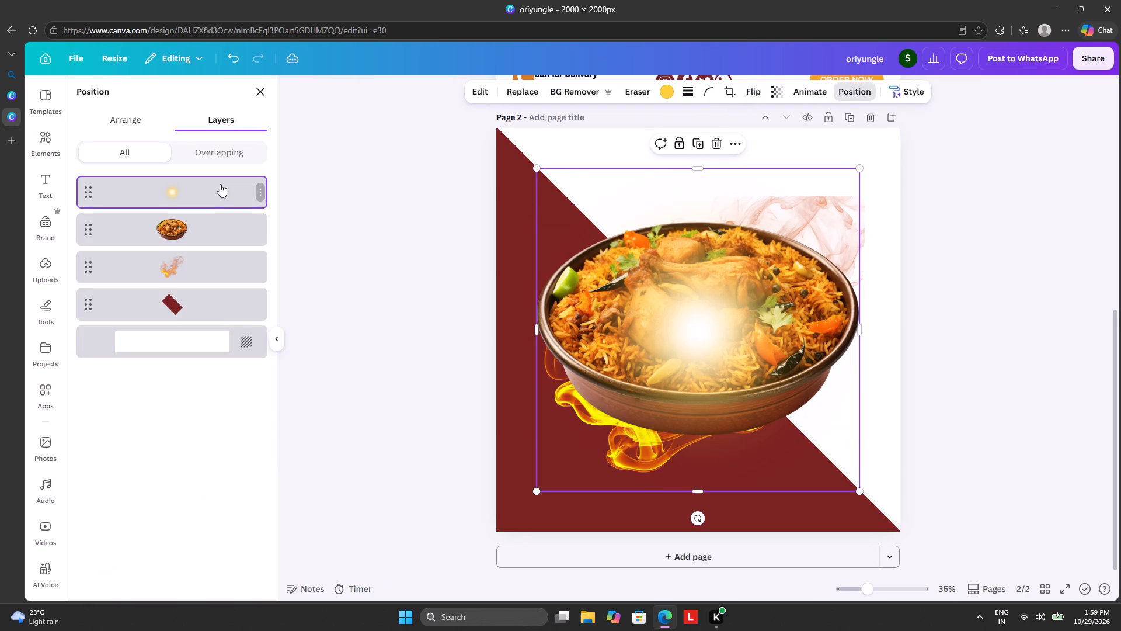
drag(217, 180, 220, 226)
drag(210, 197, 210, 228)
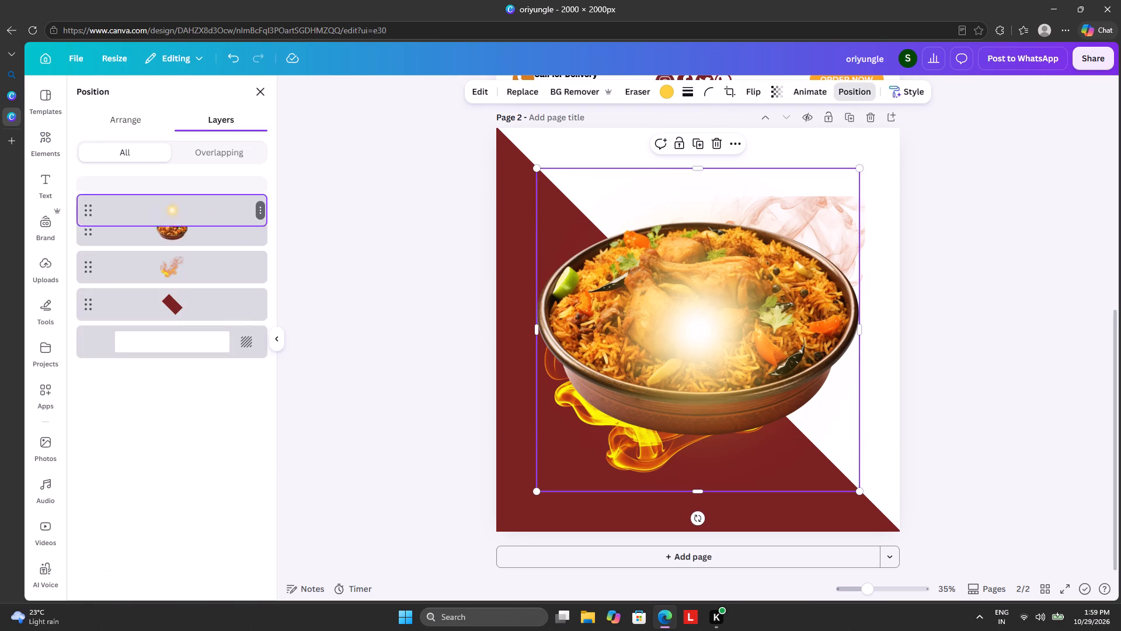
drag(210, 228, 210, 252)
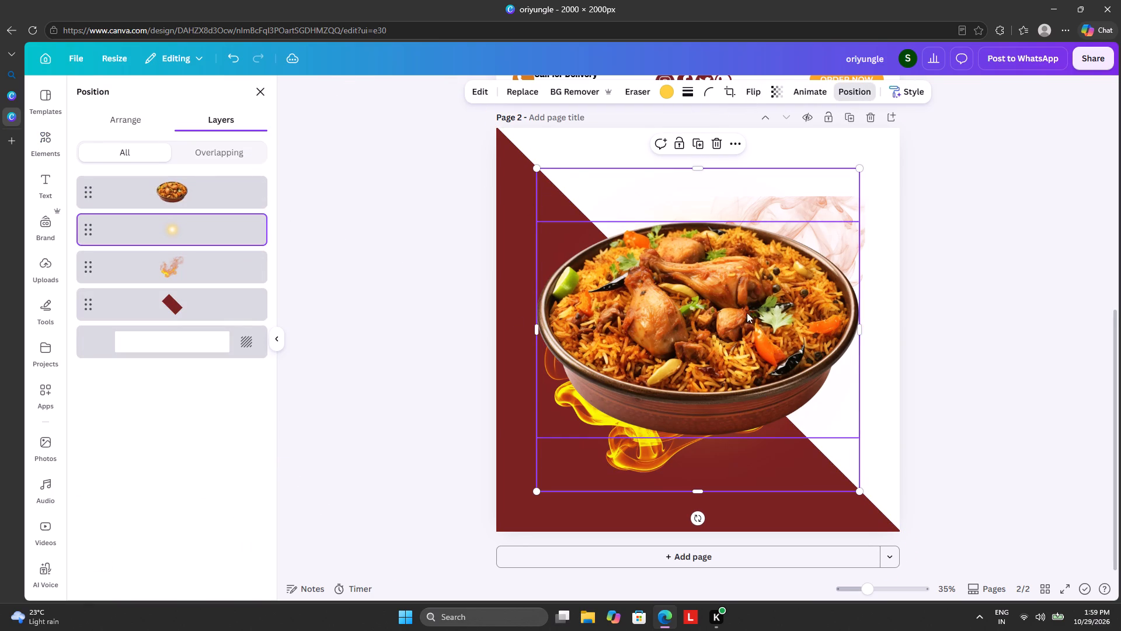
click(134, 225)
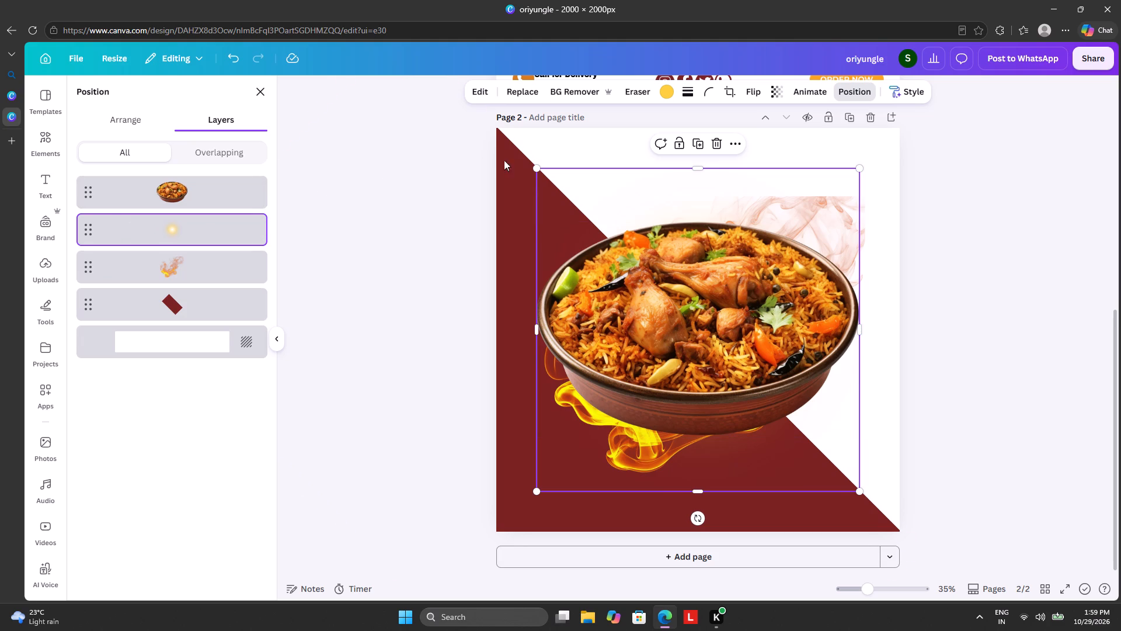
Enlarge the glow graphic beyond the page size and position it behind the bowl toward the page's upper-right area.
drag(535, 164, 338, 107)
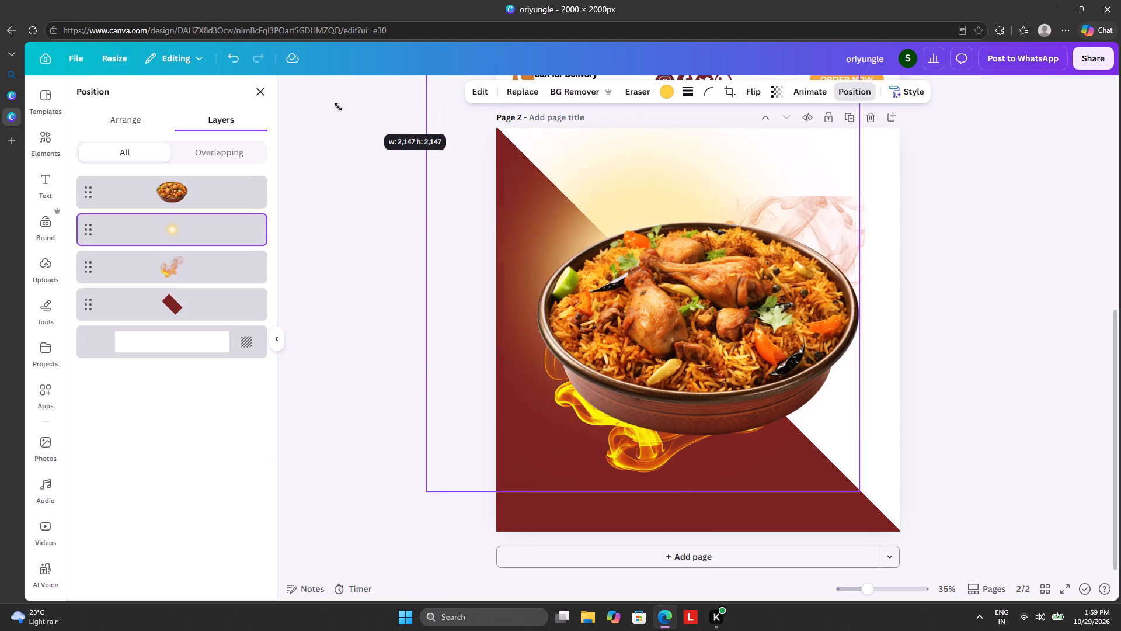
drag(338, 107, 302, 100)
drag(585, 170, 651, 222)
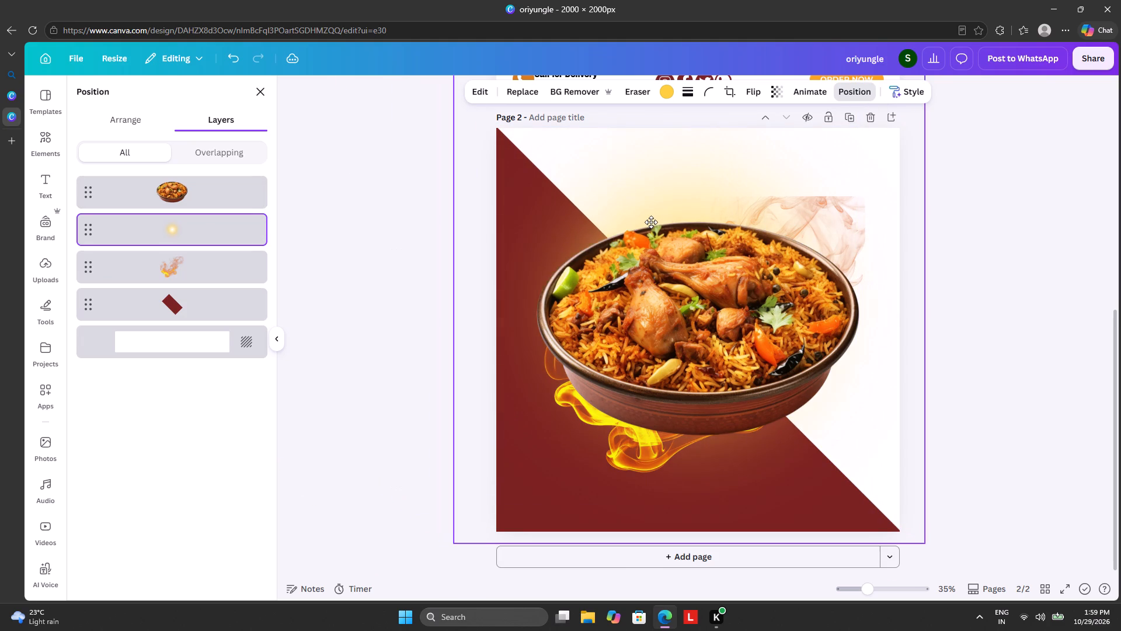
drag(651, 222, 704, 230)
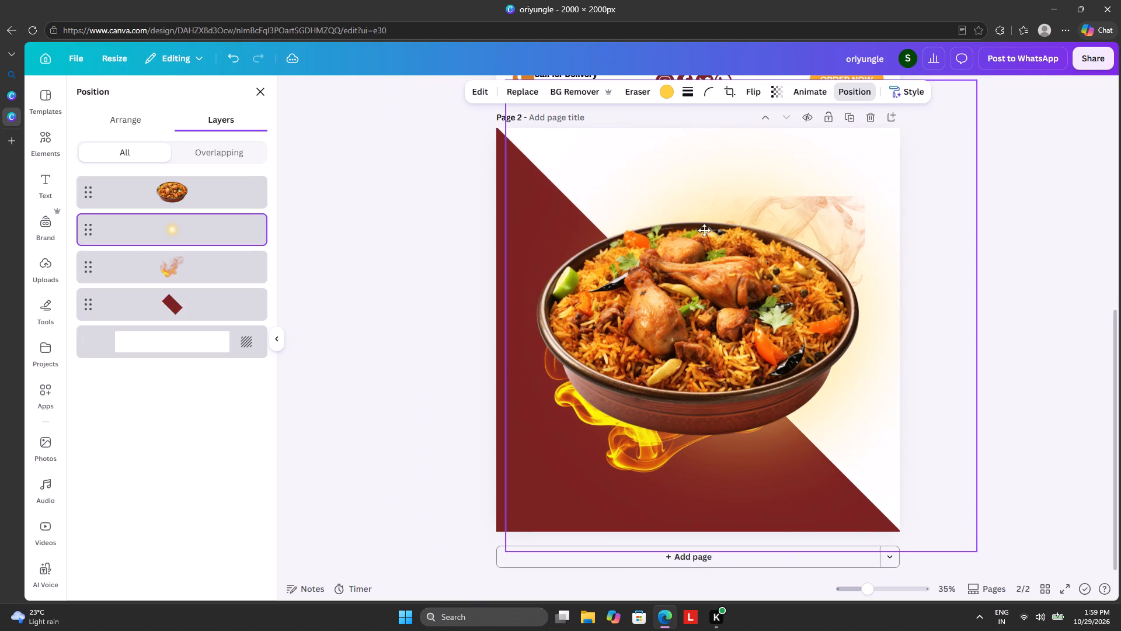
drag(704, 230, 744, 203)
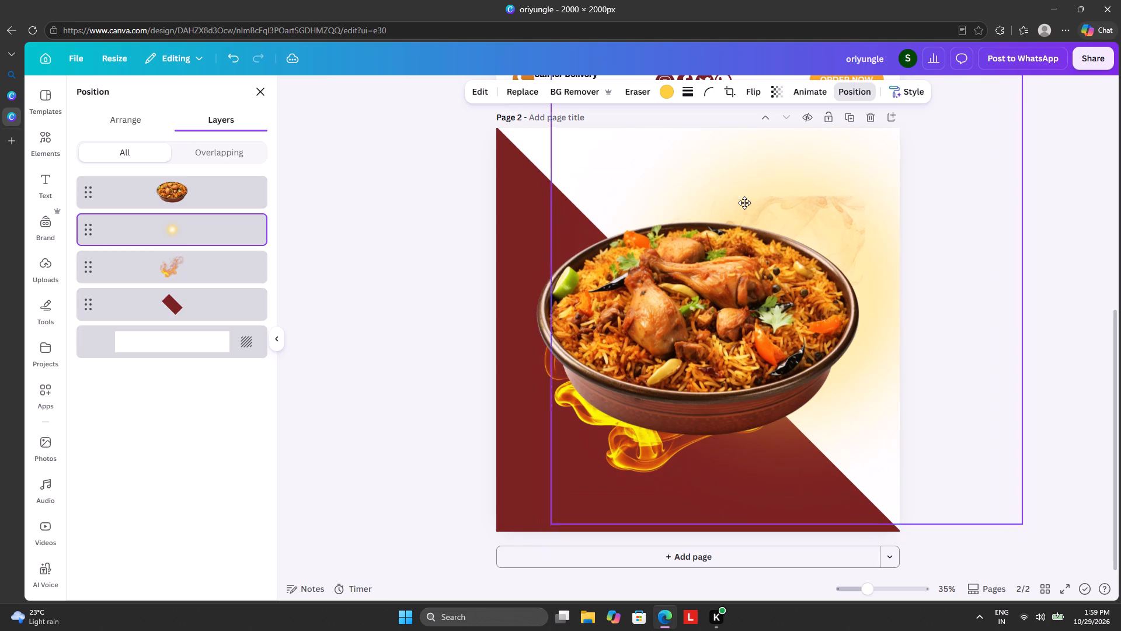
drag(744, 203, 724, 207)
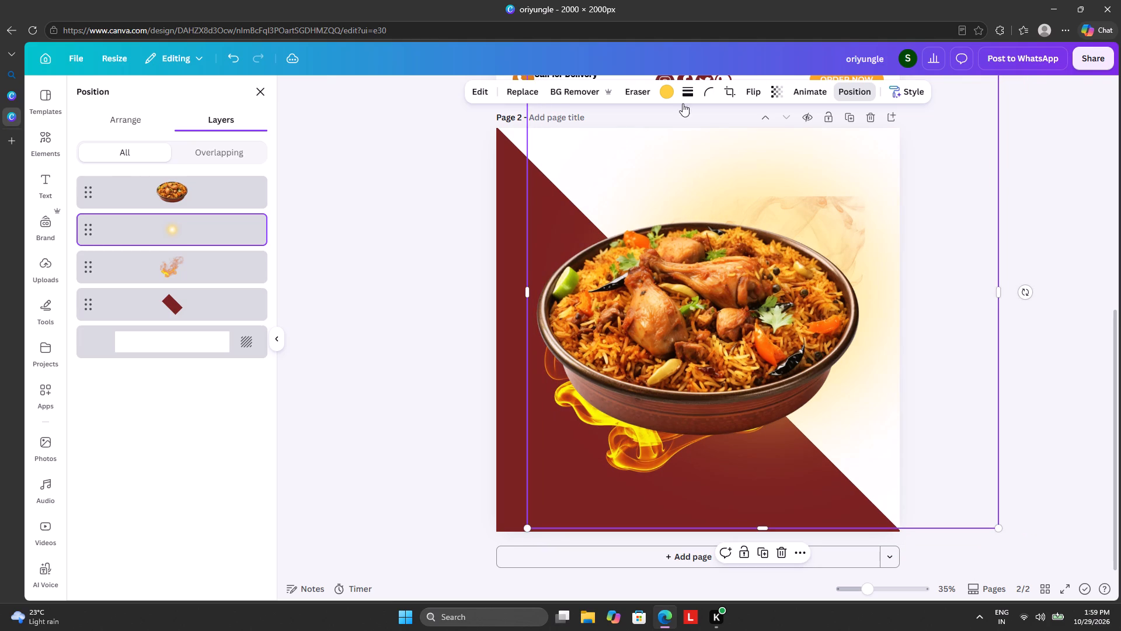
Recolour the glow, trying vivid crimson #e10d3d before sampling the bright yellow from the flame beneath the bowl.
click(667, 86)
click(145, 179)
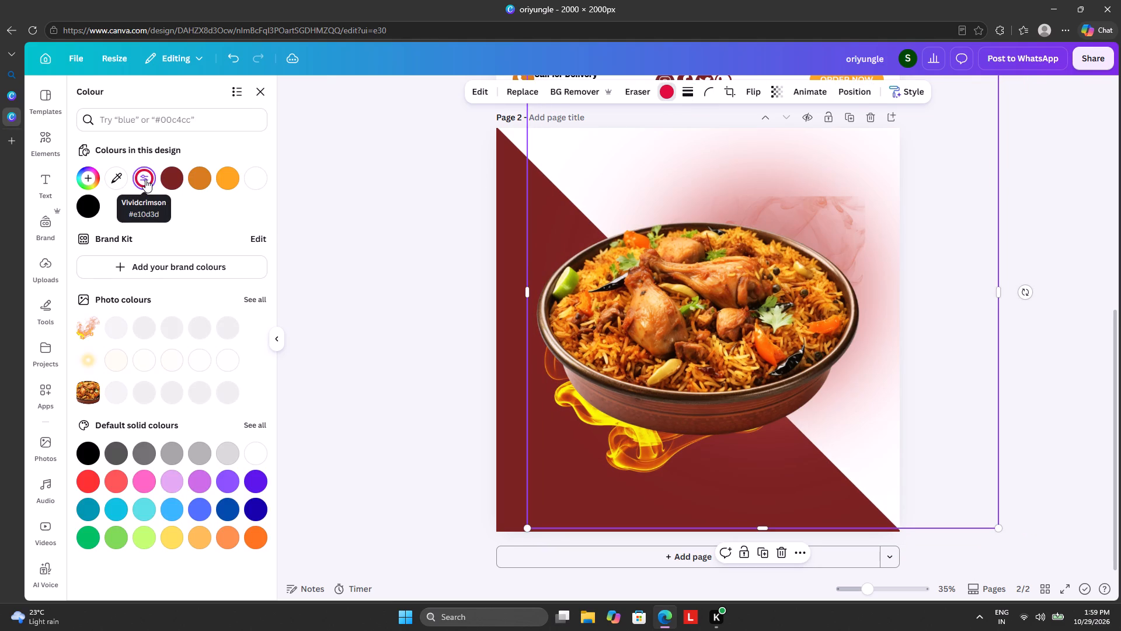
click(113, 177)
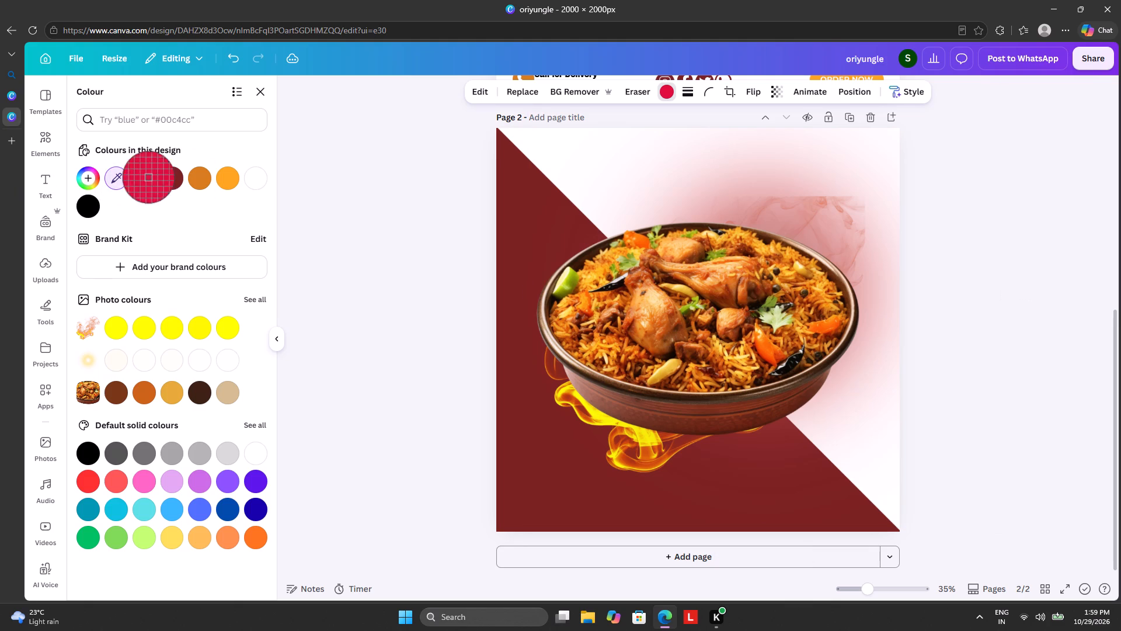
click(607, 422)
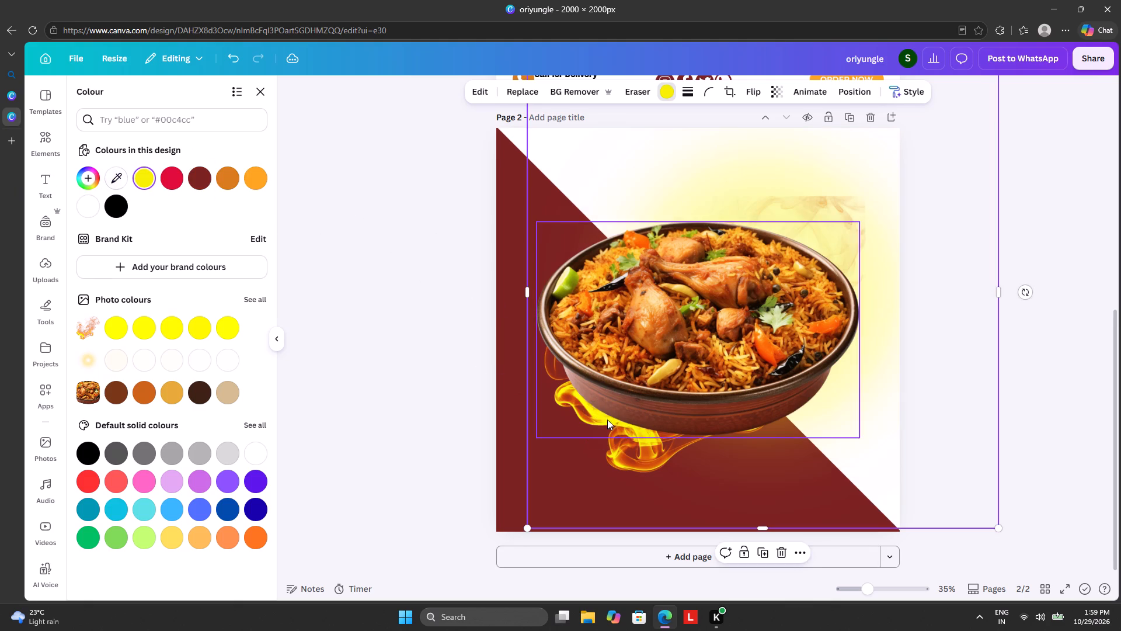
Reposition the yellow glow behind the bowl toward the page's lower-left area and enlarge it slightly.
drag(822, 193, 800, 217)
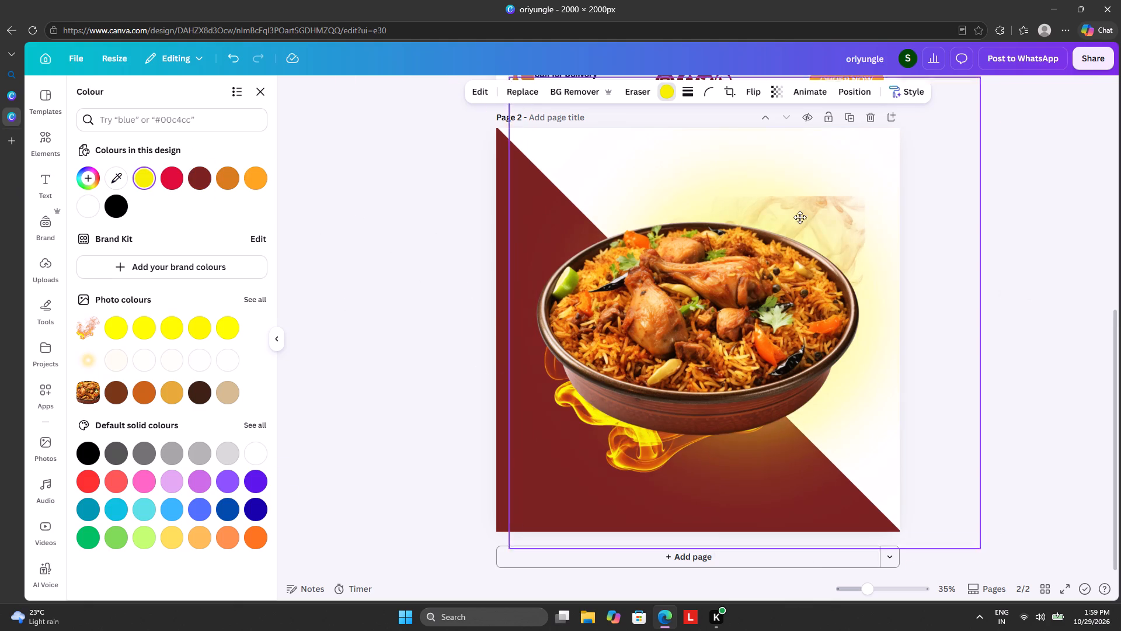
drag(800, 217, 757, 228)
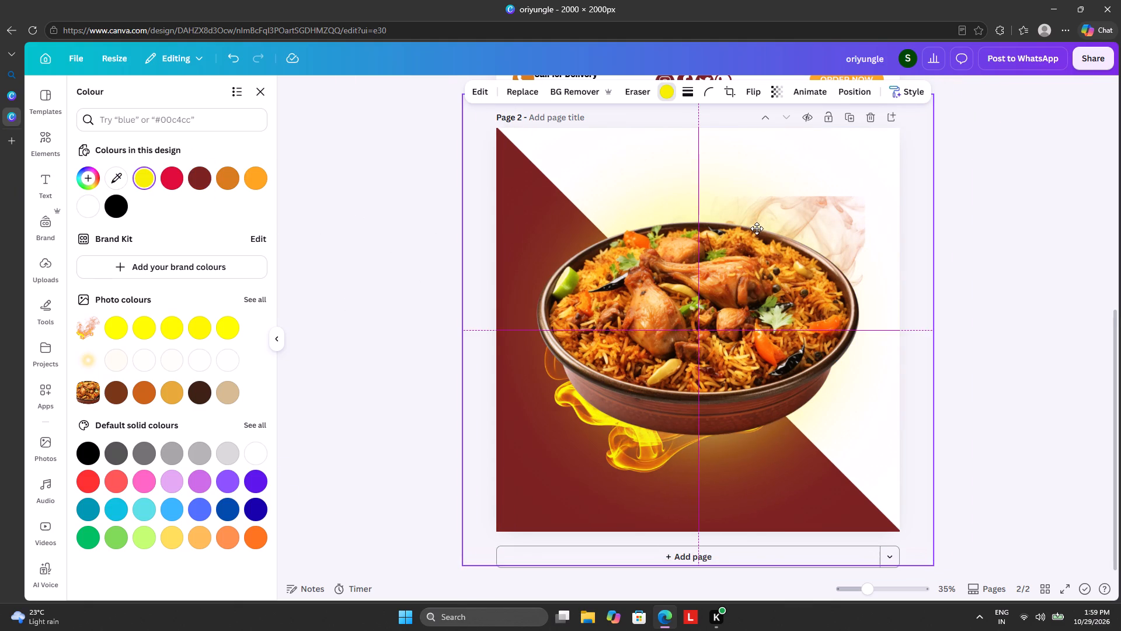
drag(757, 228, 801, 193)
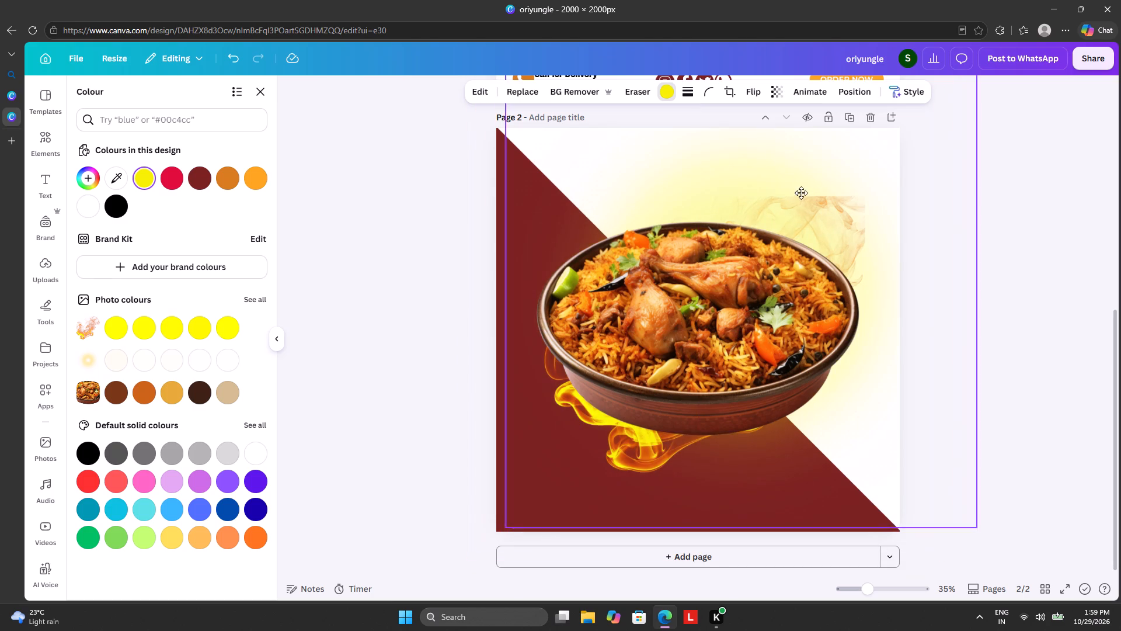
drag(801, 193, 720, 230)
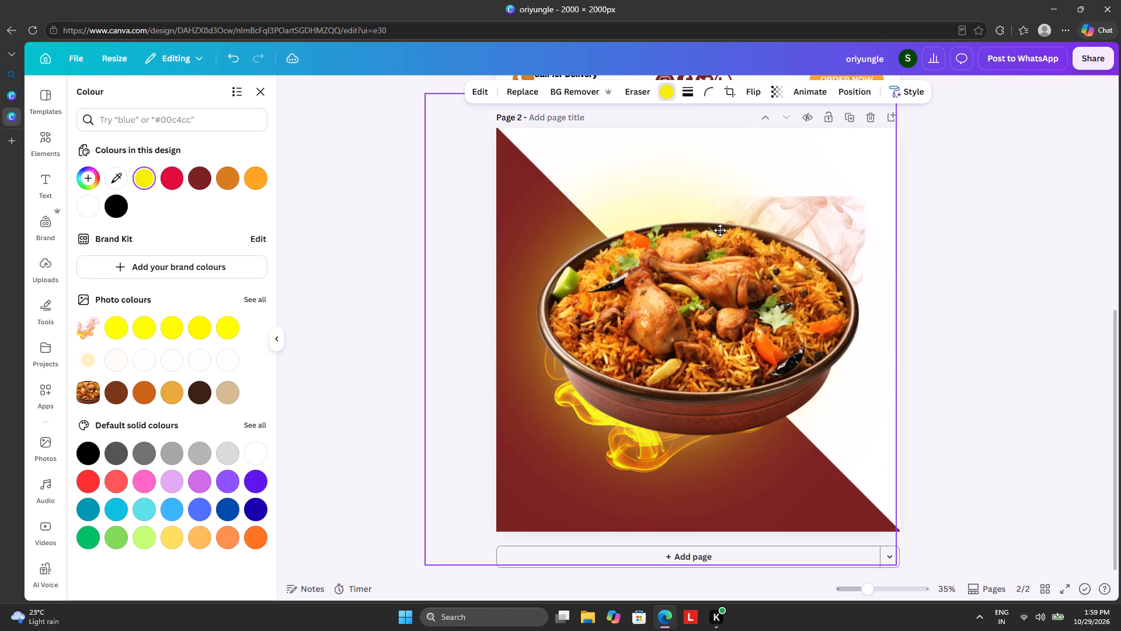
drag(720, 230, 709, 252)
click(841, 214)
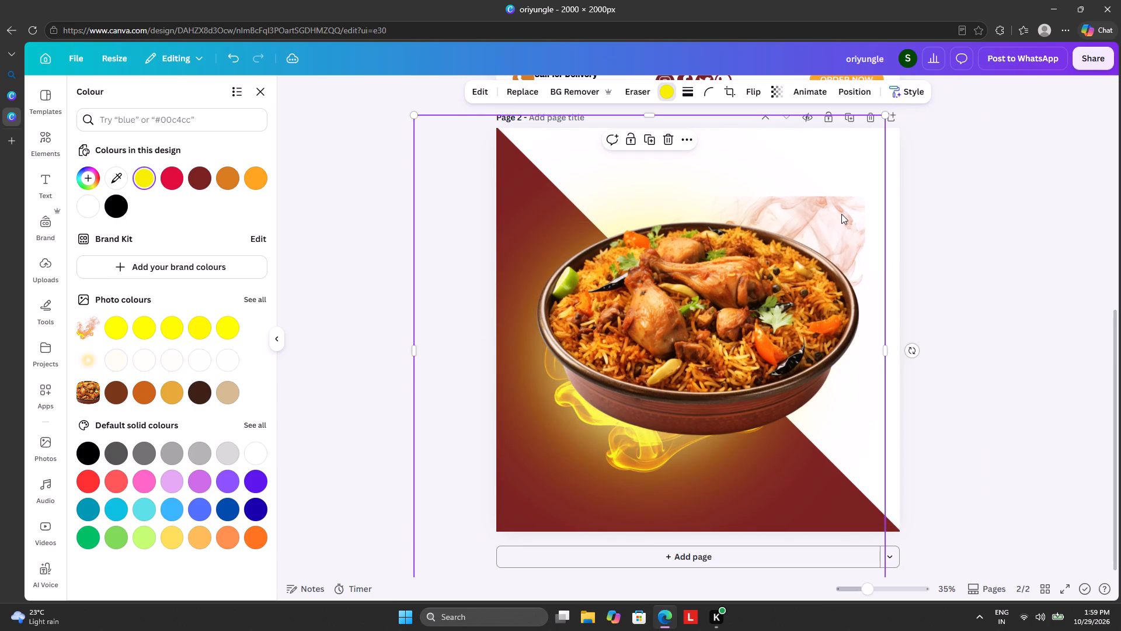
click(833, 221)
click(853, 176)
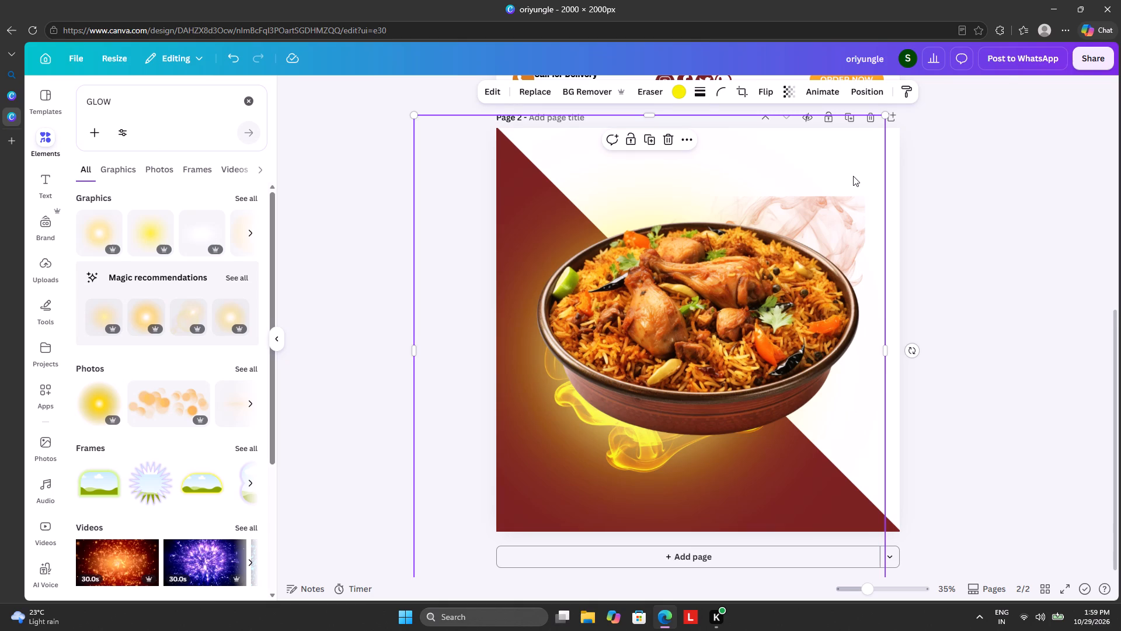
drag(882, 117, 876, 145)
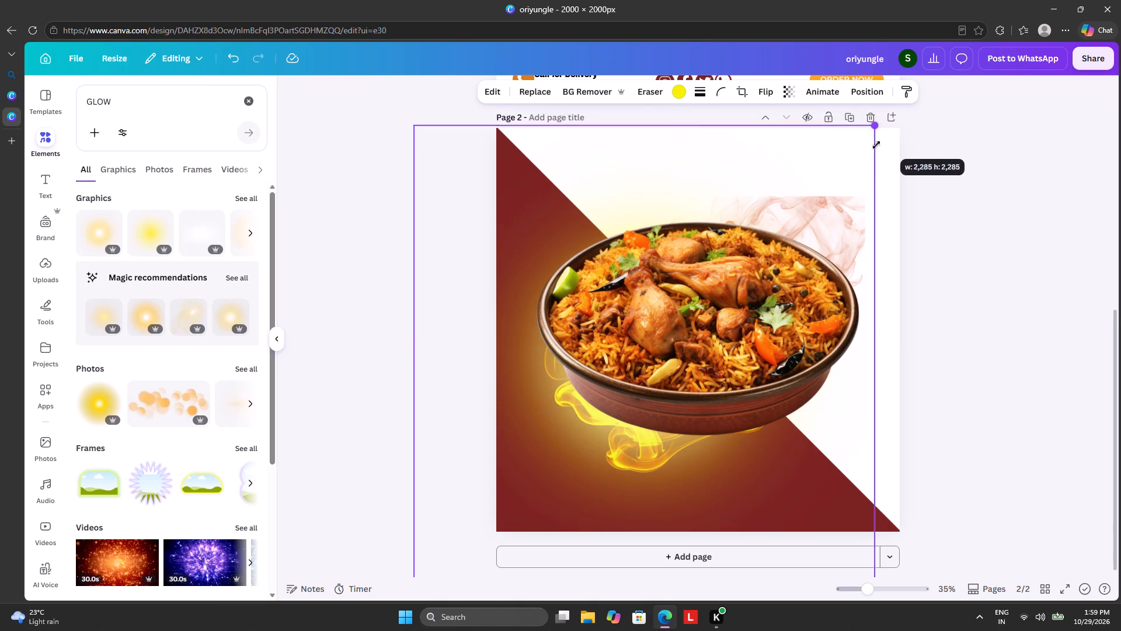
drag(876, 145, 908, 109)
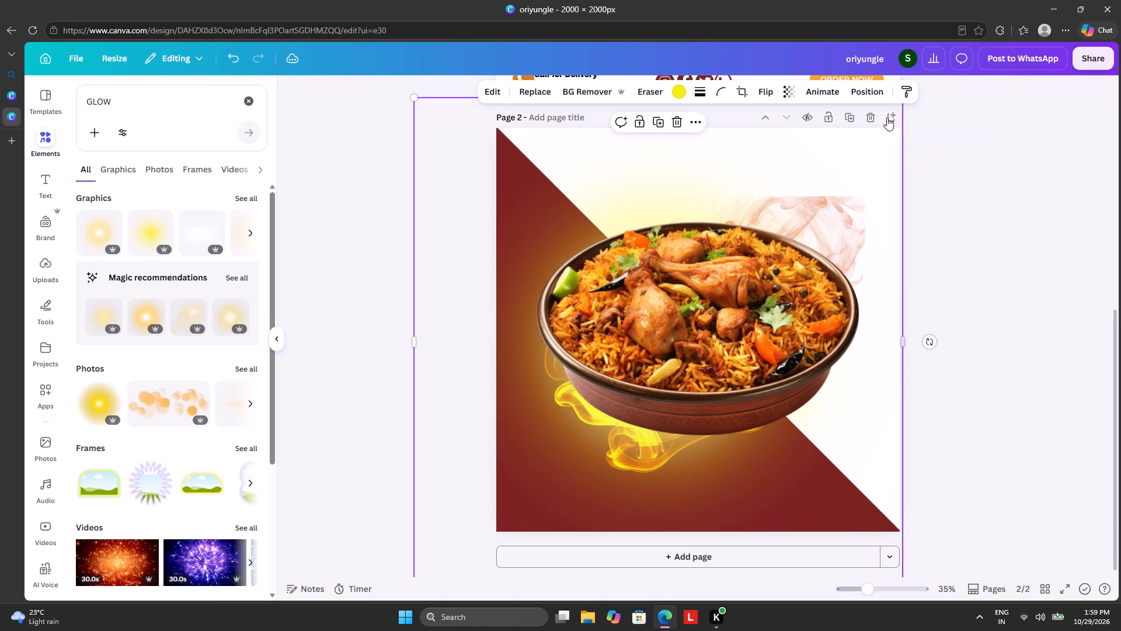
Shrink the flame graphic to about 1,400 px wide and shift it slightly right behind the bowl.
click(815, 214)
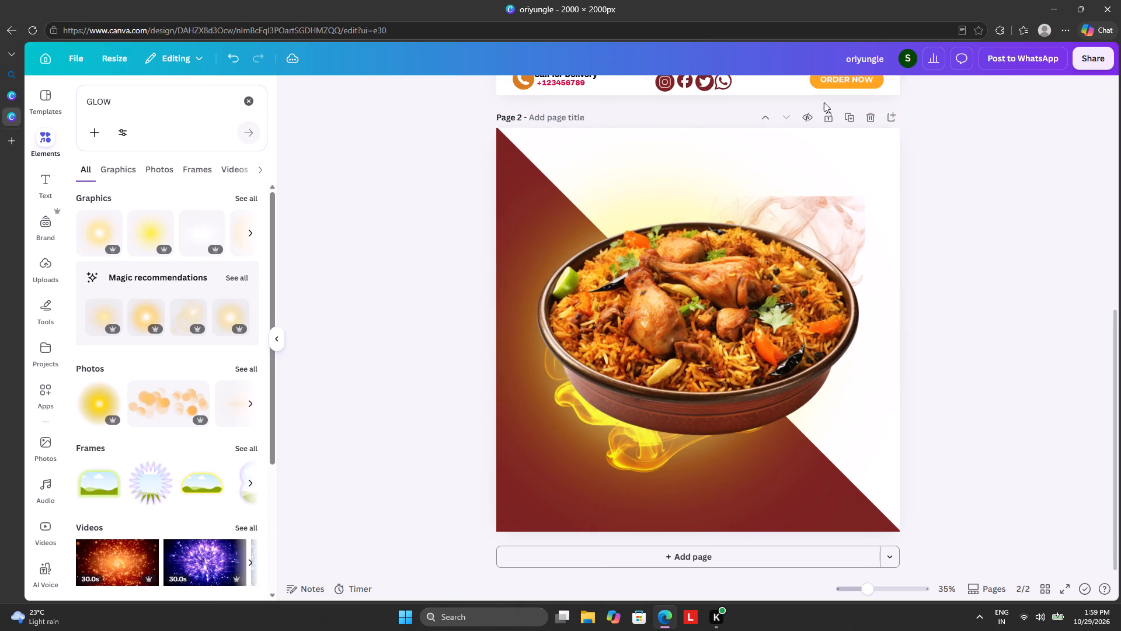
click(785, 231)
click(862, 94)
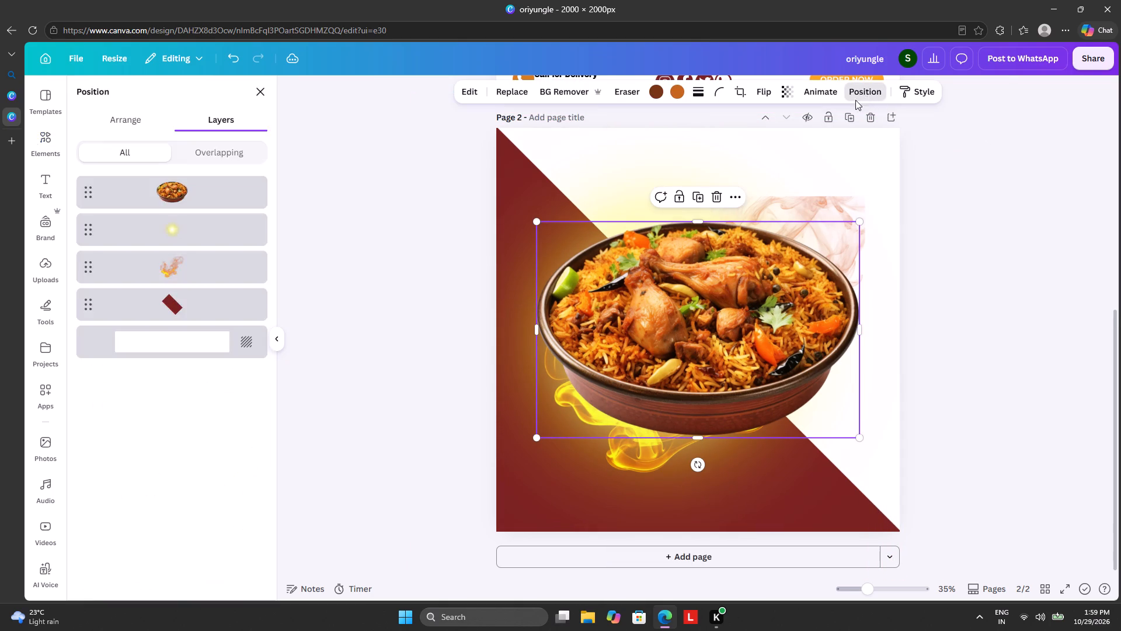
click(179, 268)
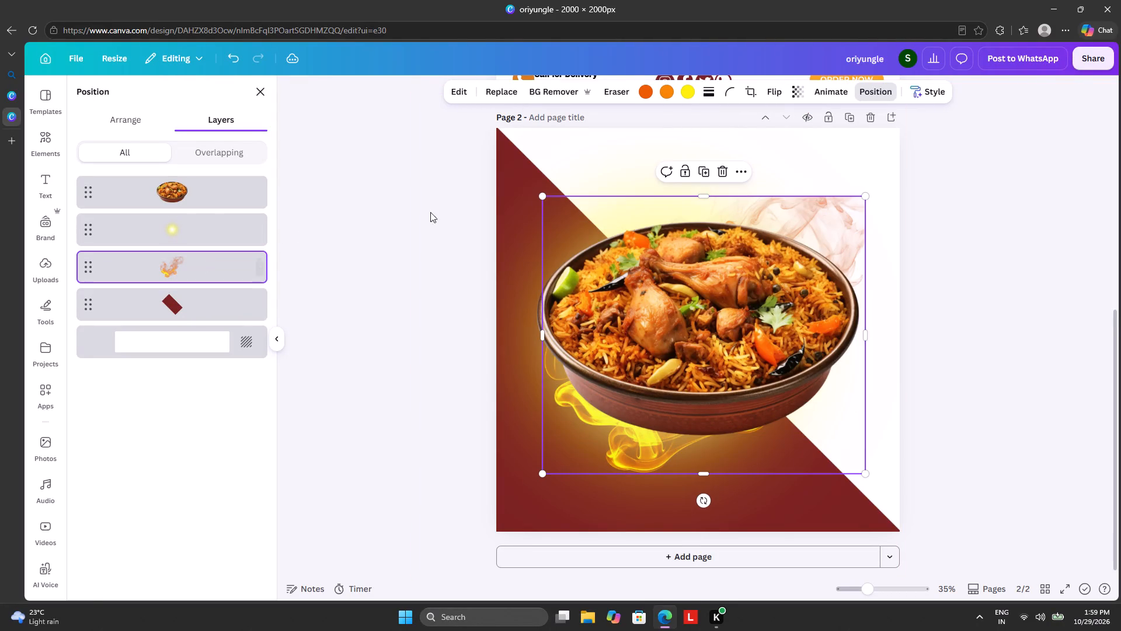
drag(865, 196, 875, 188)
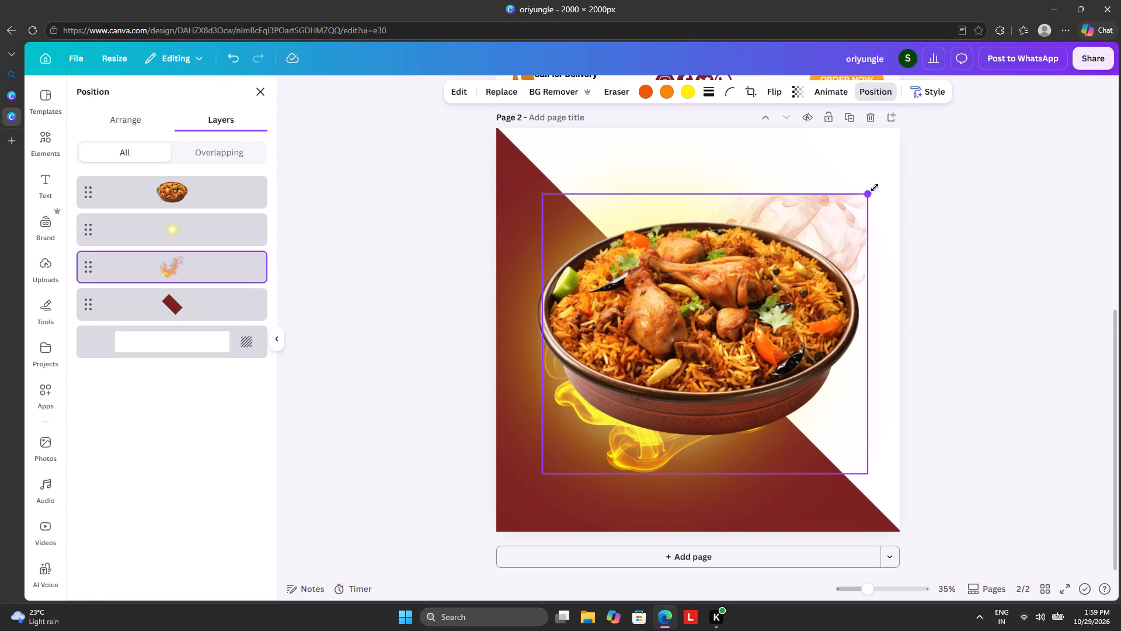
drag(875, 188, 836, 237)
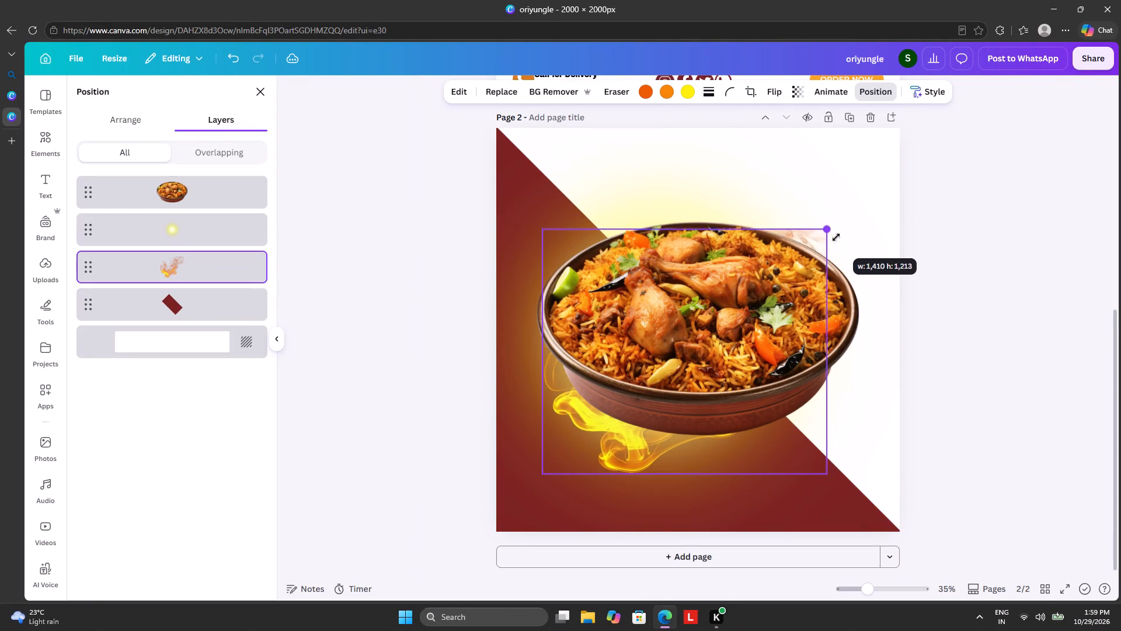
drag(836, 237, 844, 256)
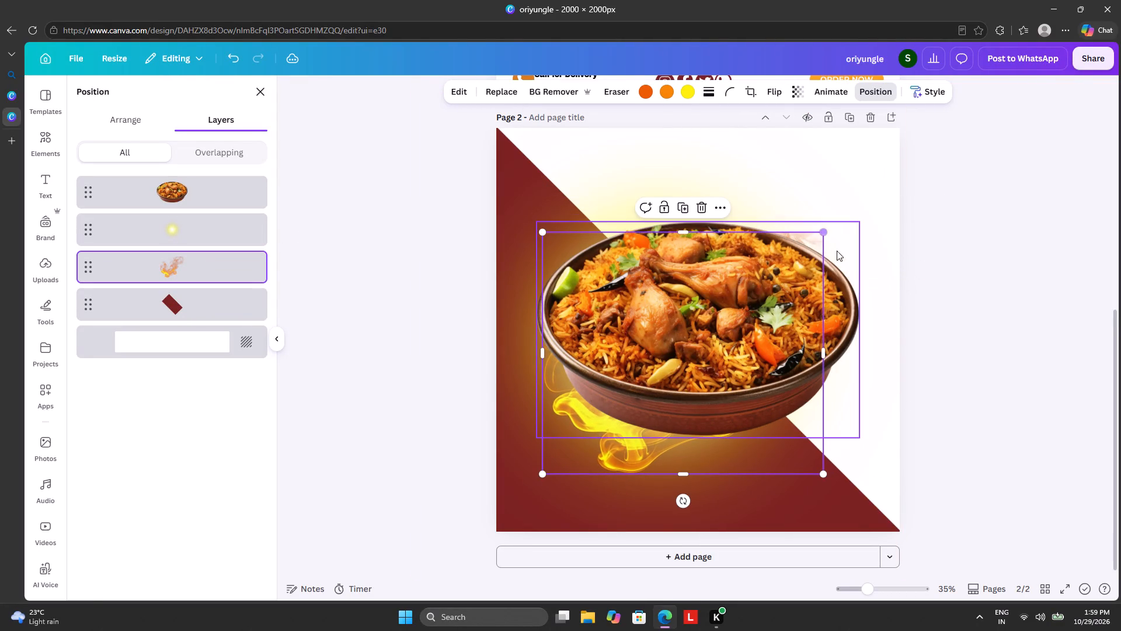
drag(783, 272, 797, 271)
click(395, 286)
click(398, 286)
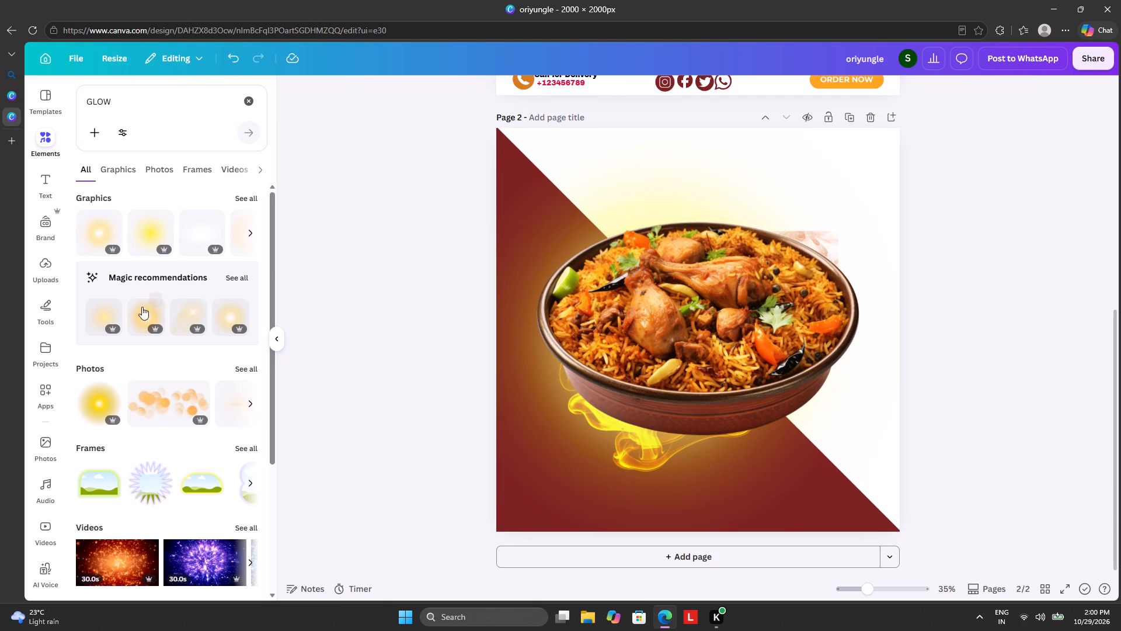
Search the frame elements for "B" and add the bold letter B frame to page 2.
scroll(136, 475, down, 7)
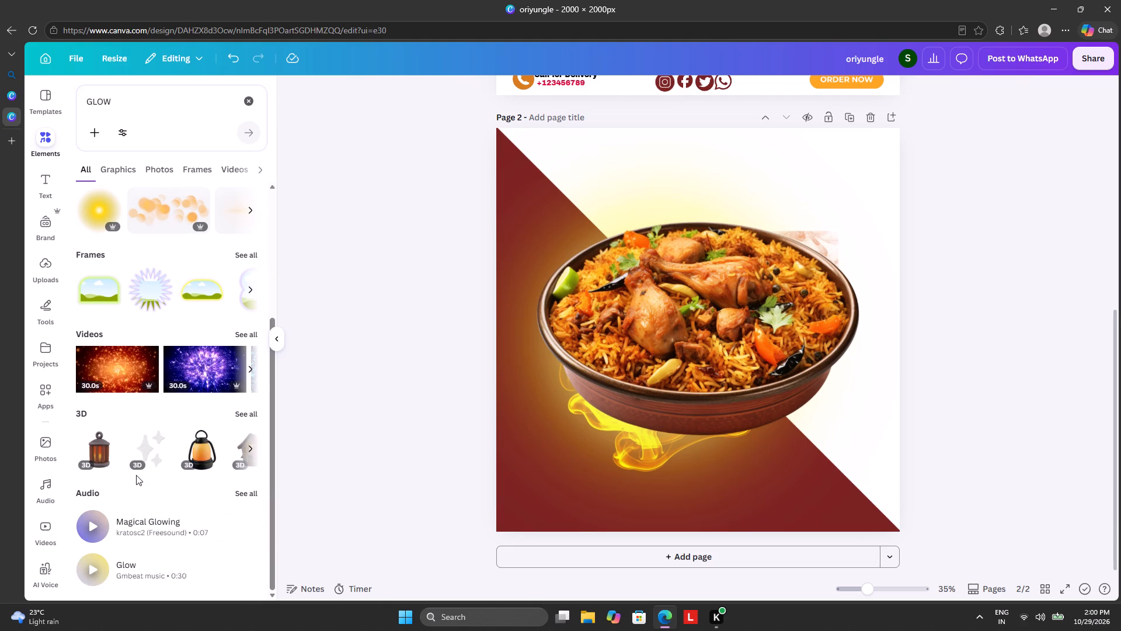
scroll(136, 475, down, 2)
click(245, 98)
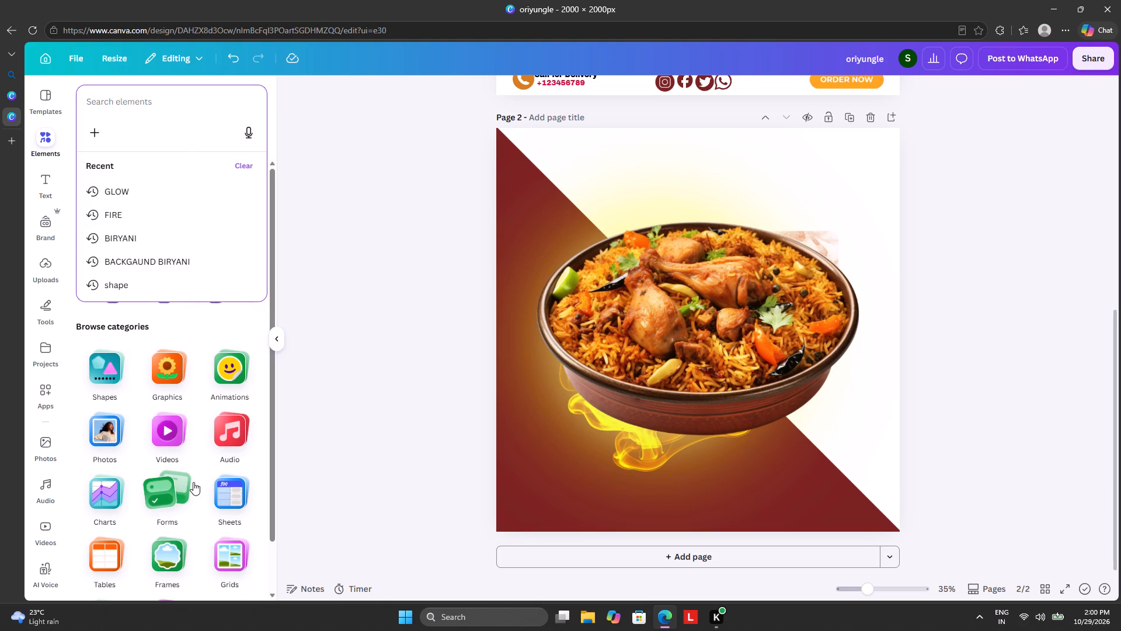
scroll(193, 548, down, 2)
click(165, 501)
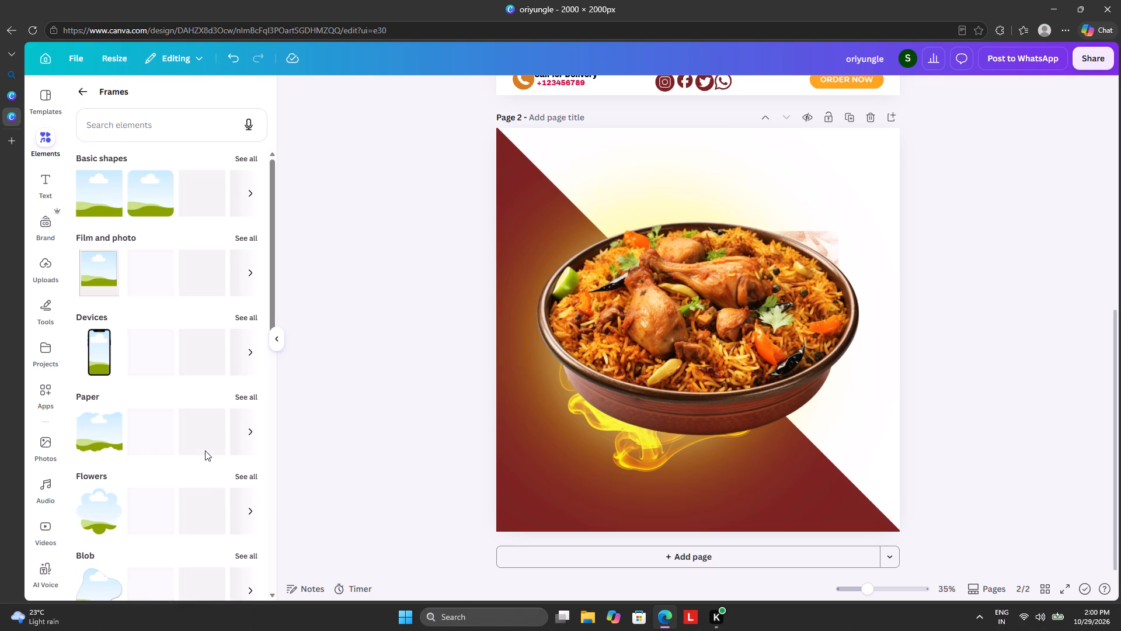
click(162, 131)
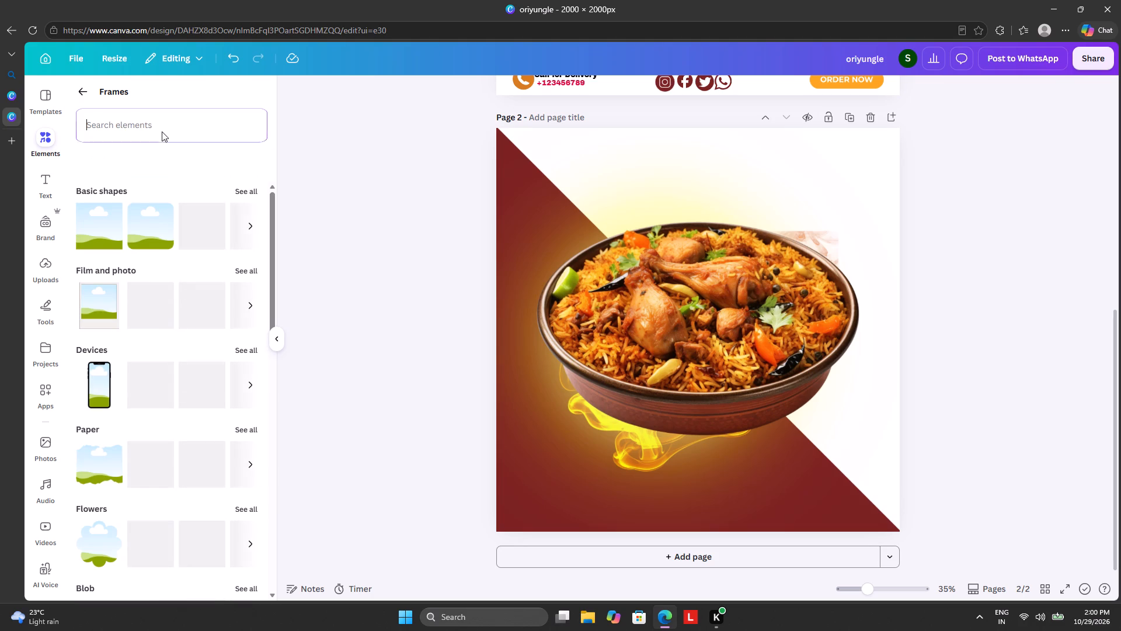
key(b)
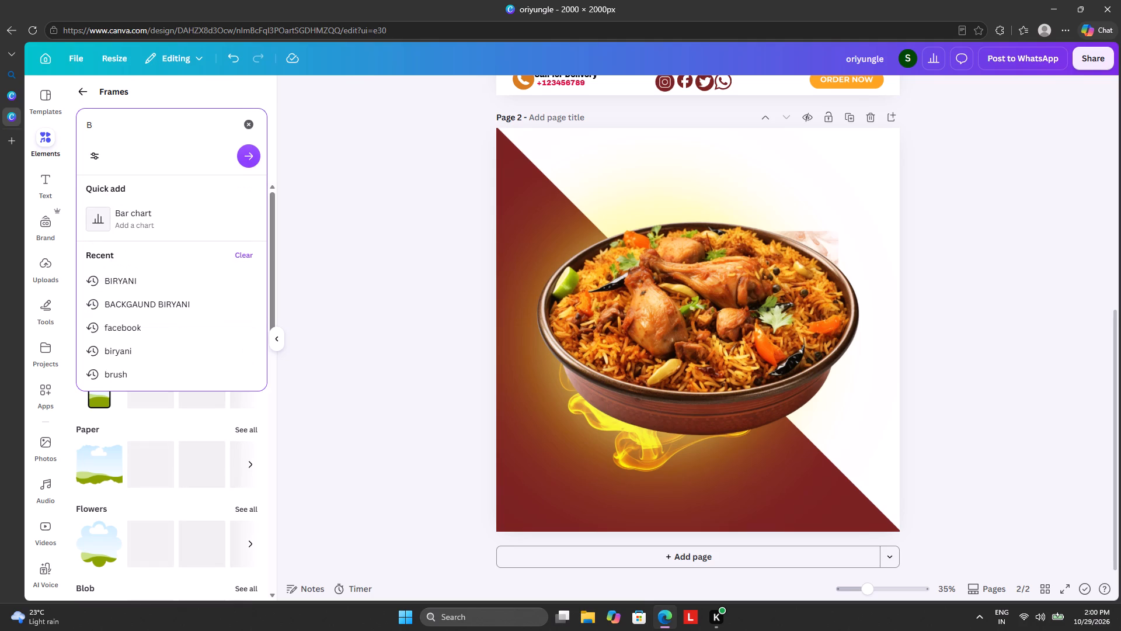
key(Return)
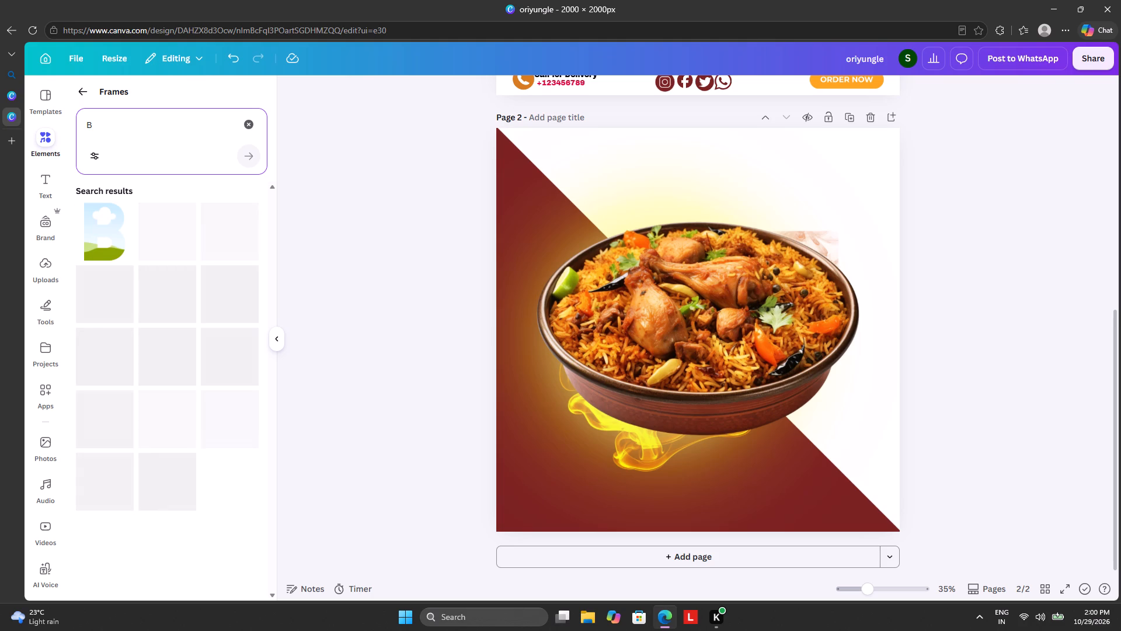
click(99, 220)
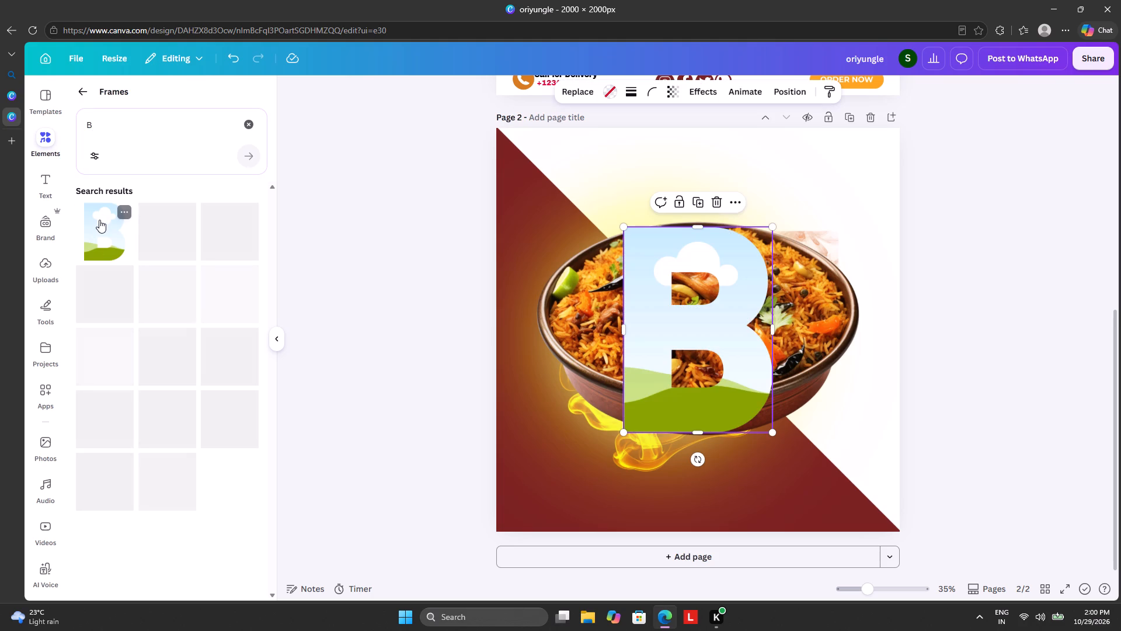
Search the frame elements for "I".
click(252, 122)
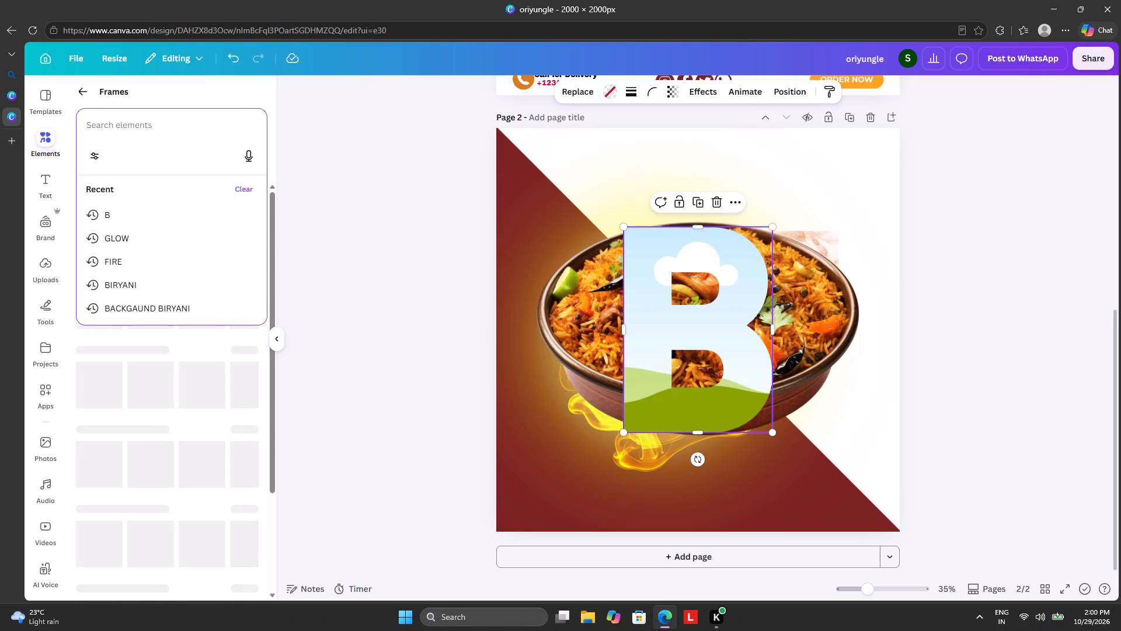
key(i)
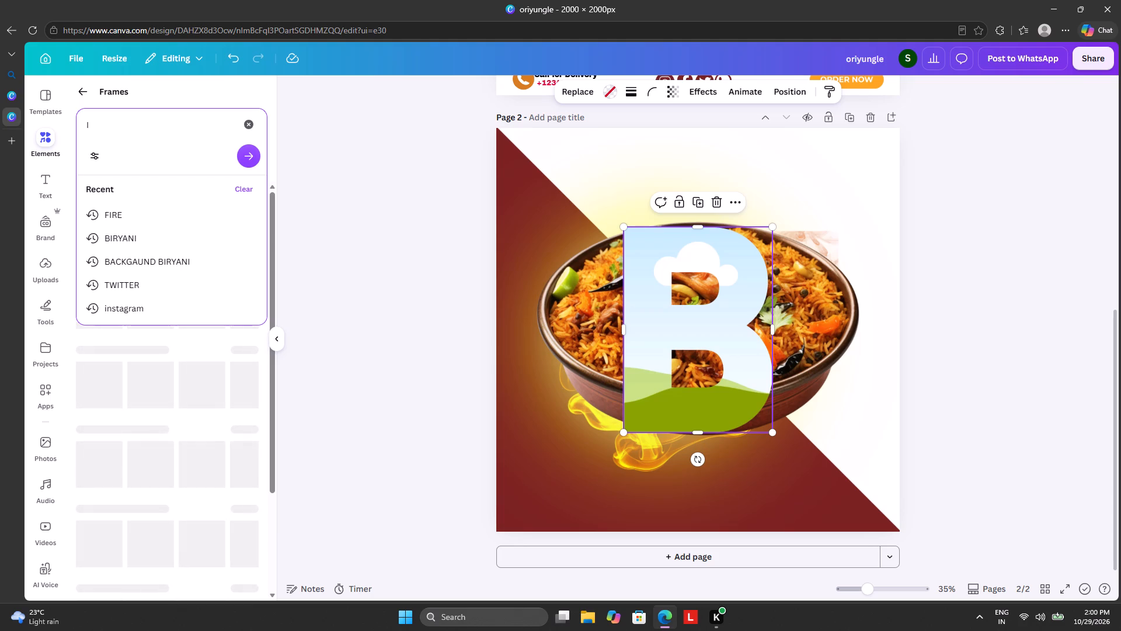
key(Return)
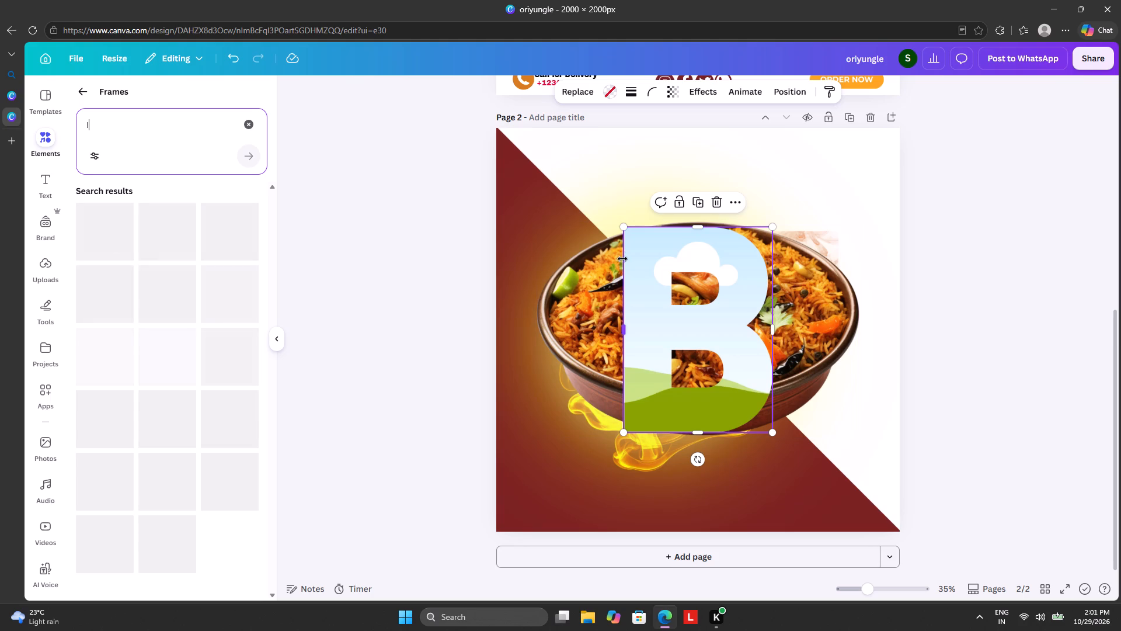
Shrink the letter B frame to about 245 × 340 px and place it near the page's top-left corner.
drag(622, 230, 708, 377)
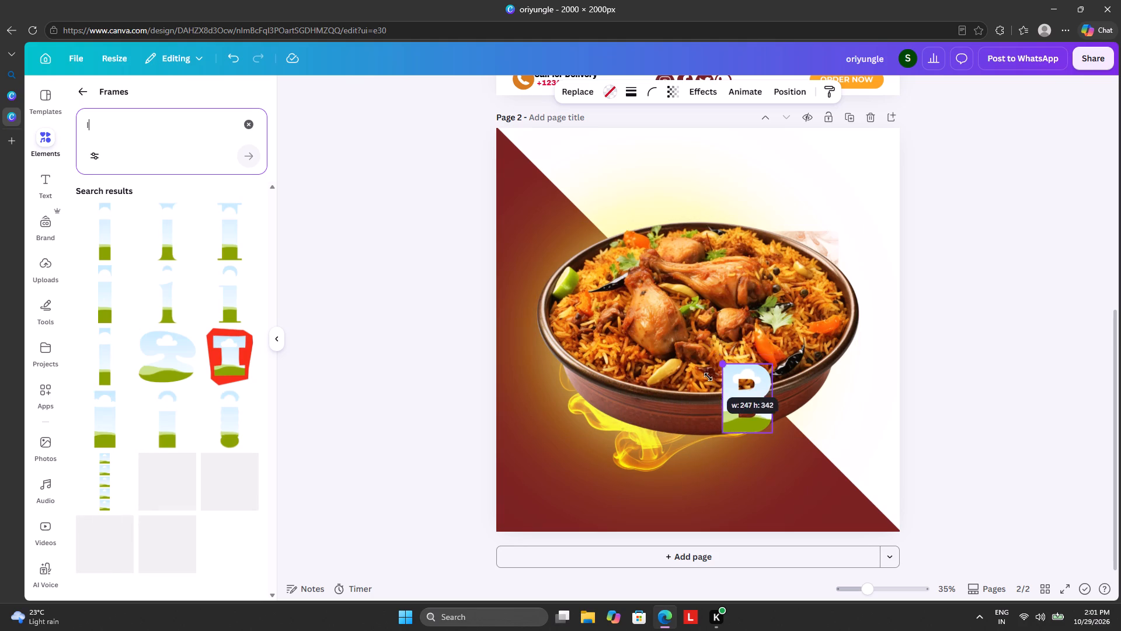
drag(708, 377, 709, 377)
drag(742, 396, 535, 191)
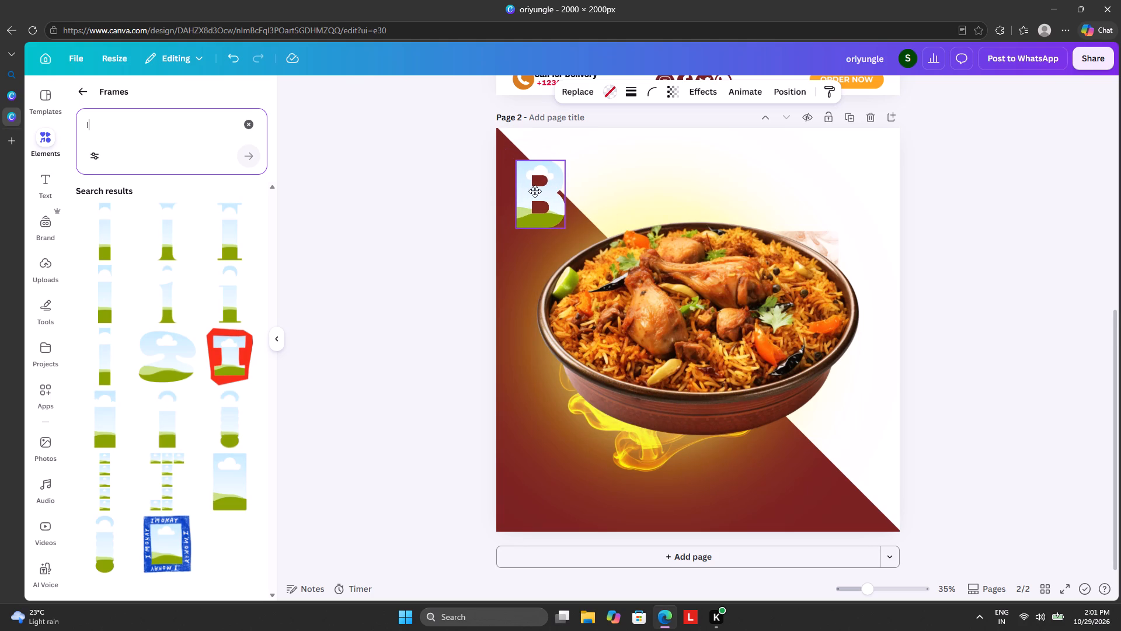
drag(535, 191, 537, 183)
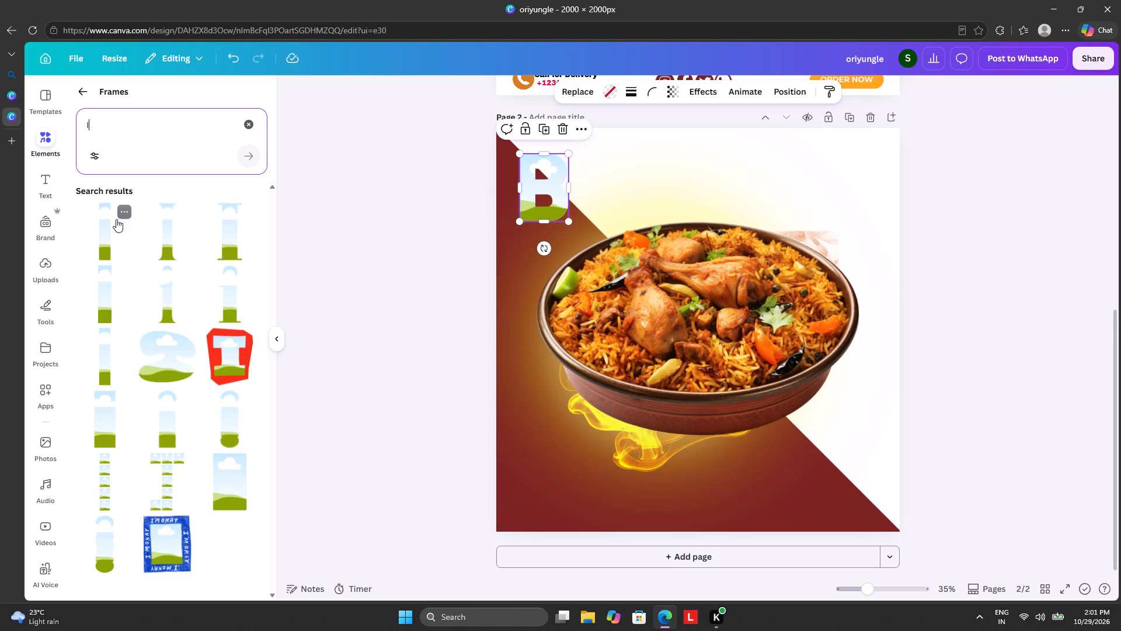
Add the plain bar-shaped letter I frame, shrink it and place it just right of the B, slightly taller than it.
click(99, 230)
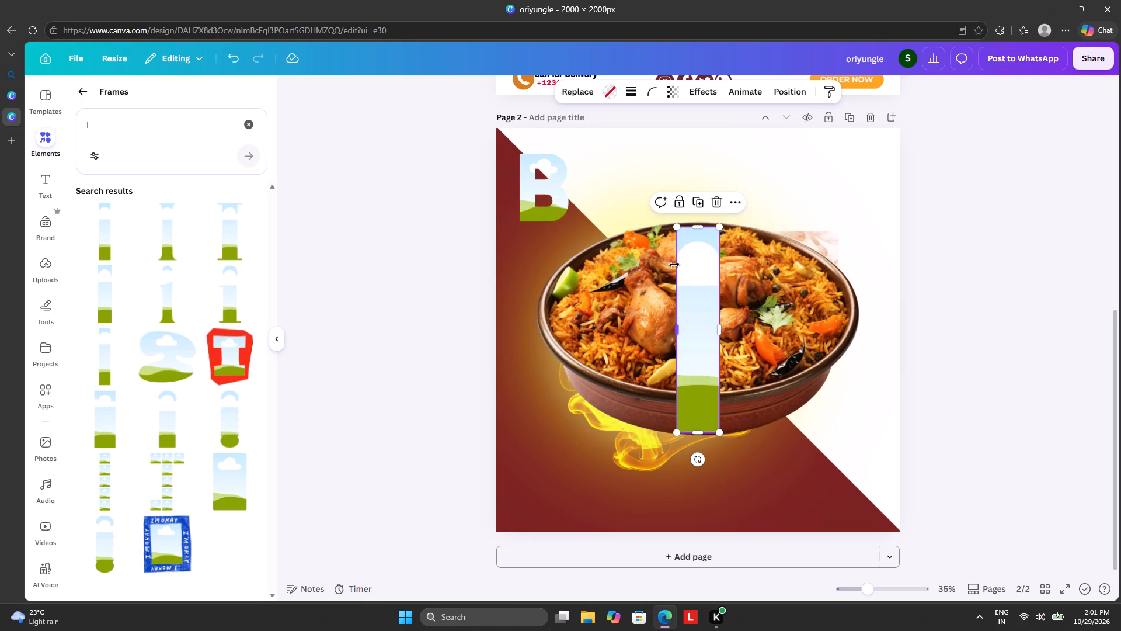
drag(677, 231, 702, 330)
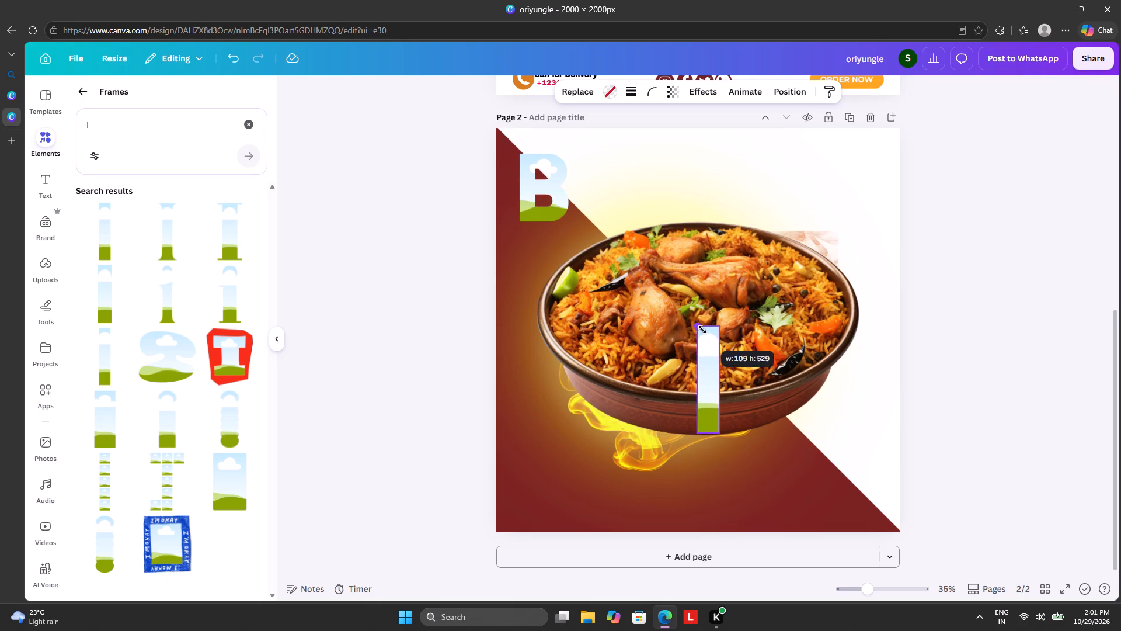
drag(702, 330, 705, 345)
drag(709, 372, 591, 174)
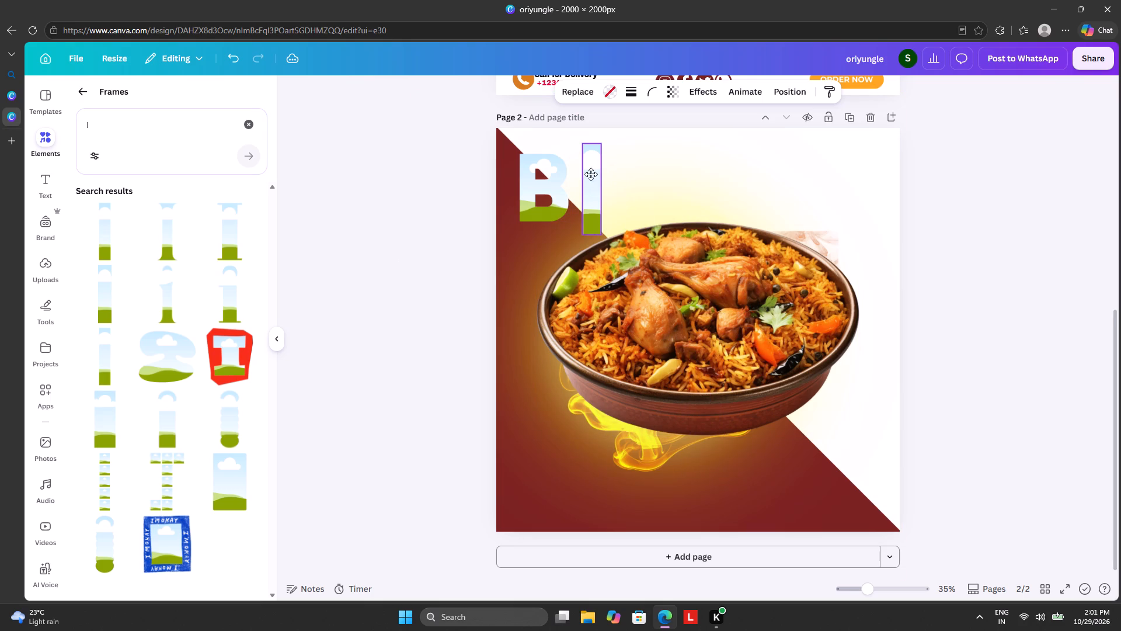
drag(591, 174, 586, 171)
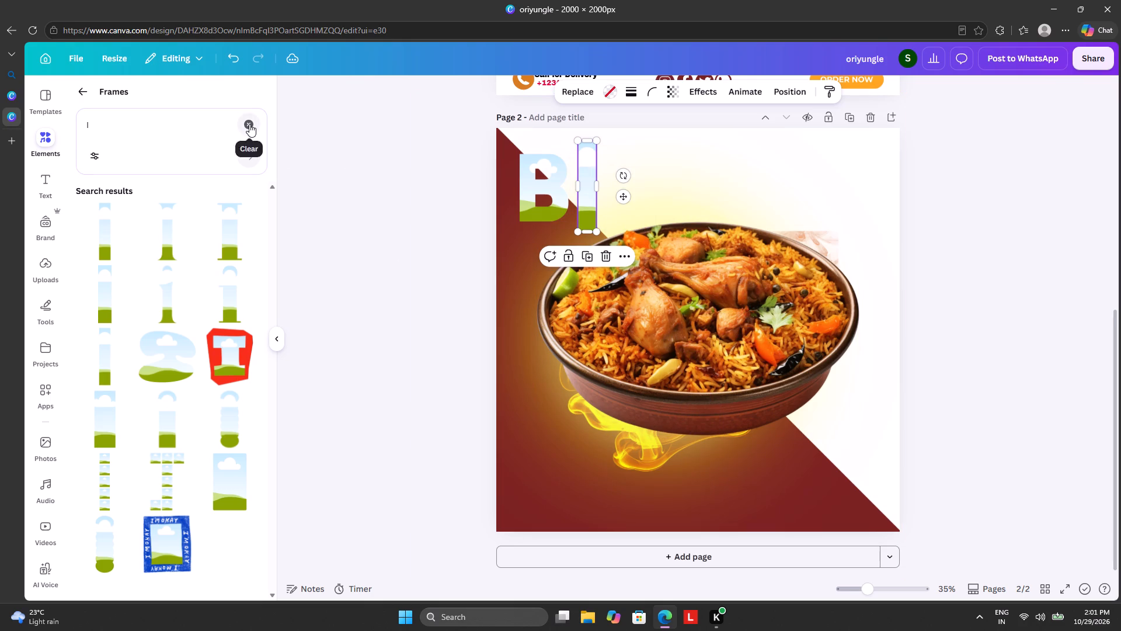
Search the frame elements for "R", add the narrow block letter R frame and fit it, shrunk, just right of the I.
click(249, 124)
key(r)
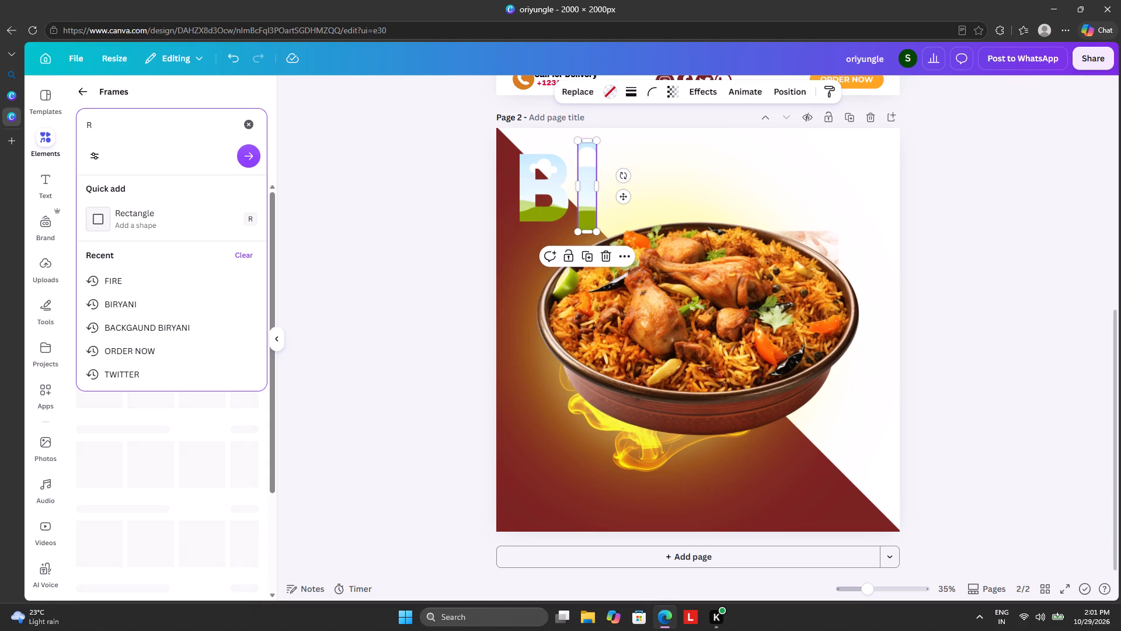
key(Return)
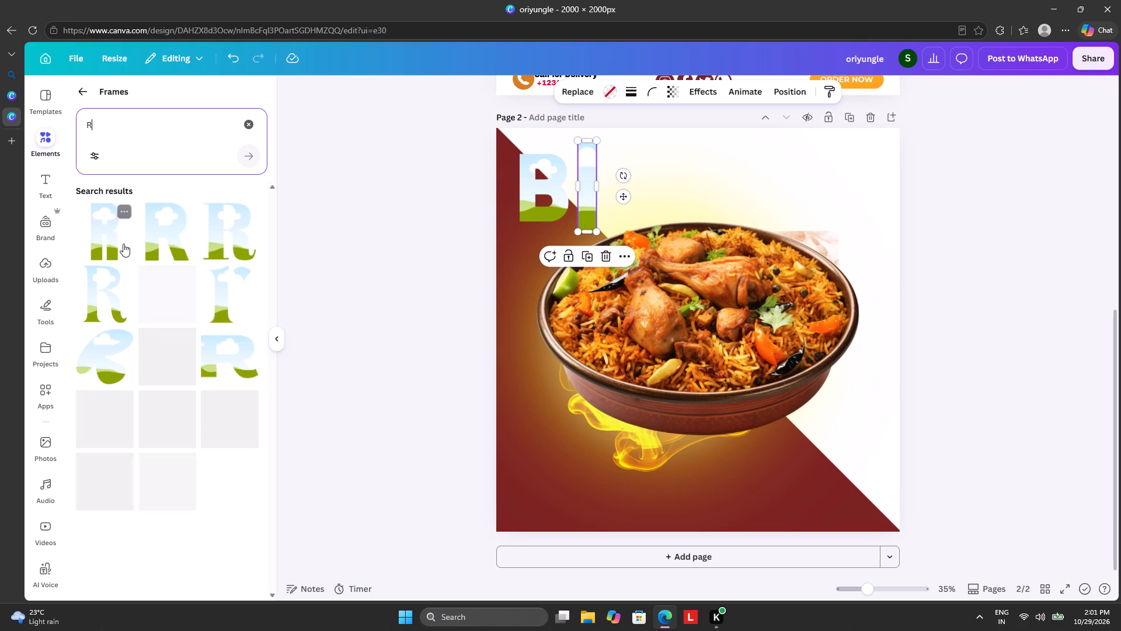
click(117, 224)
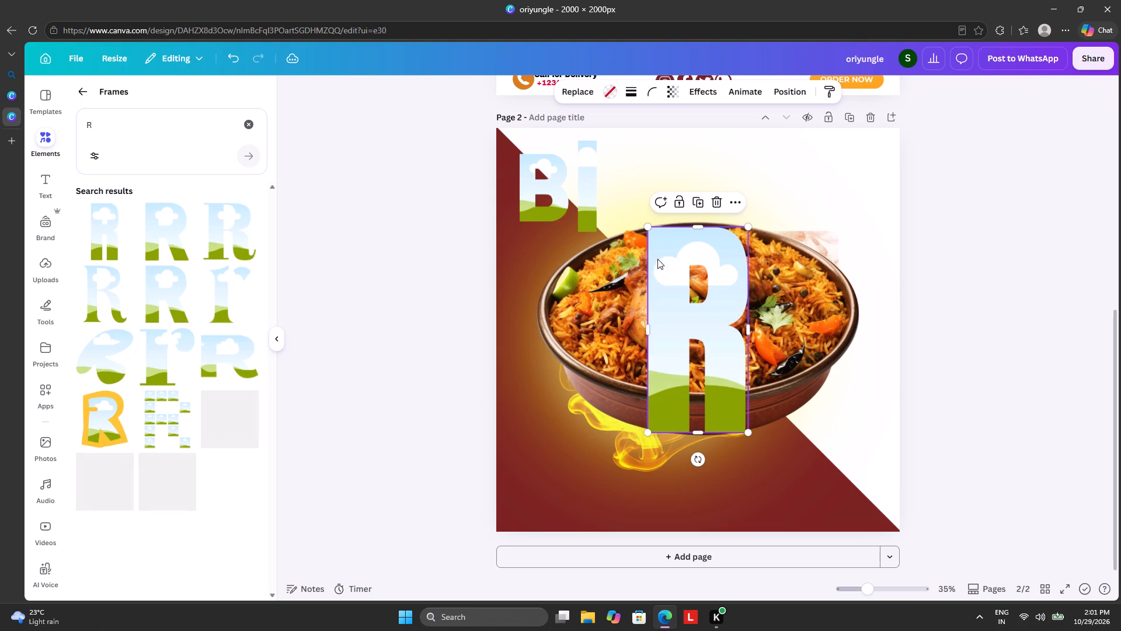
drag(646, 228, 692, 341)
drag(715, 383, 617, 185)
drag(608, 137, 625, 175)
drag(642, 217, 636, 209)
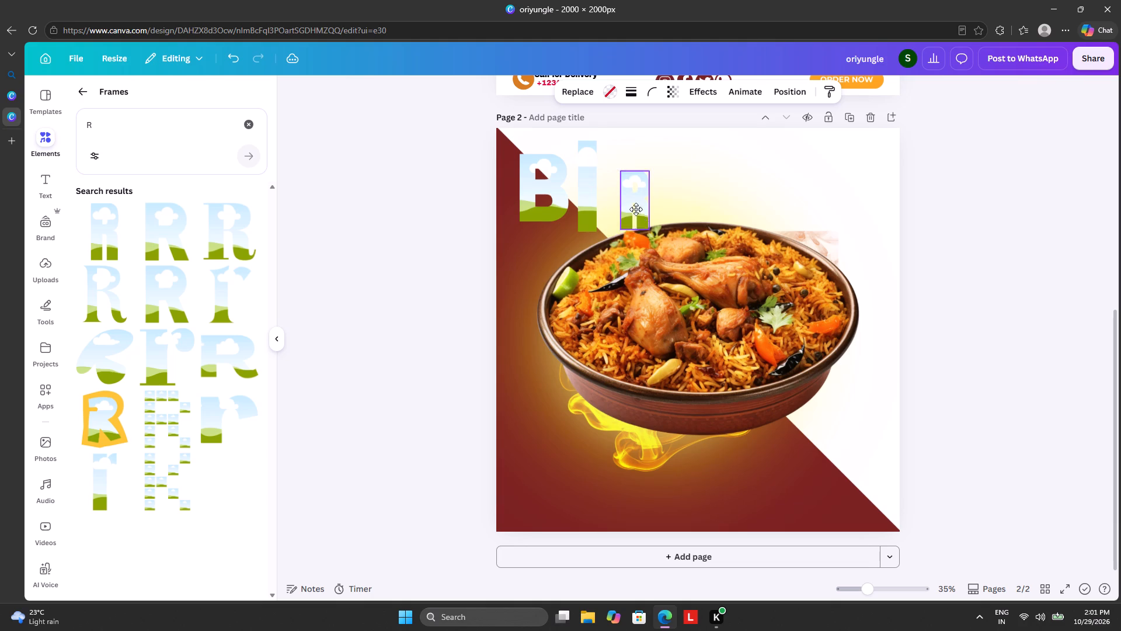
drag(636, 209, 624, 196)
Shrink the letter I frame to roughly the B's height and position it between the B and the R.
click(591, 166)
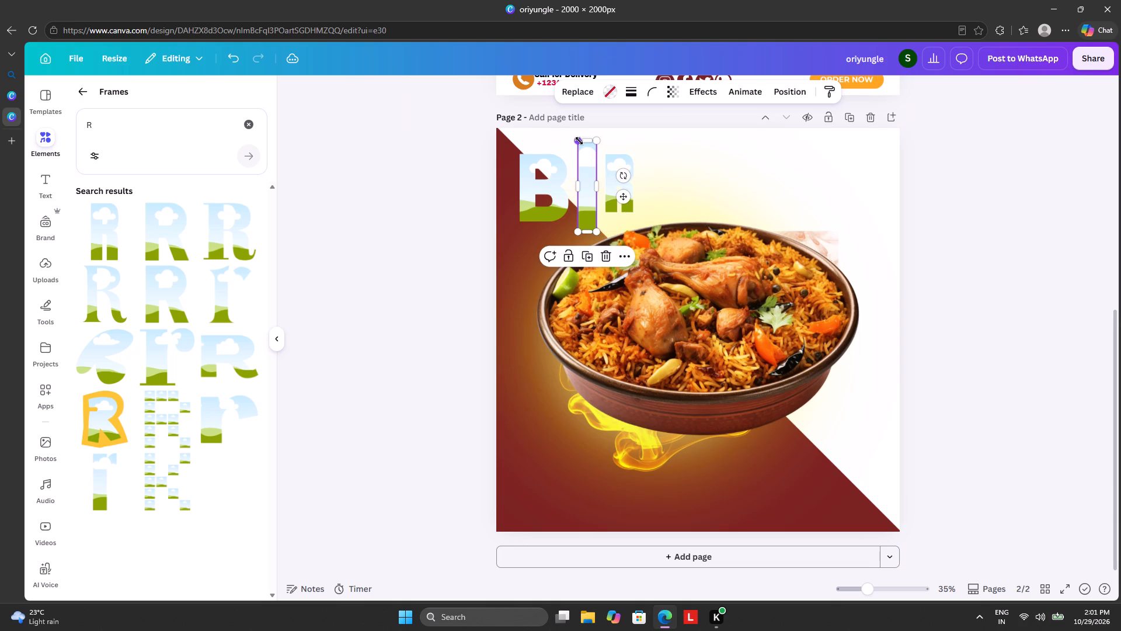
drag(579, 141, 580, 161)
drag(590, 202, 589, 193)
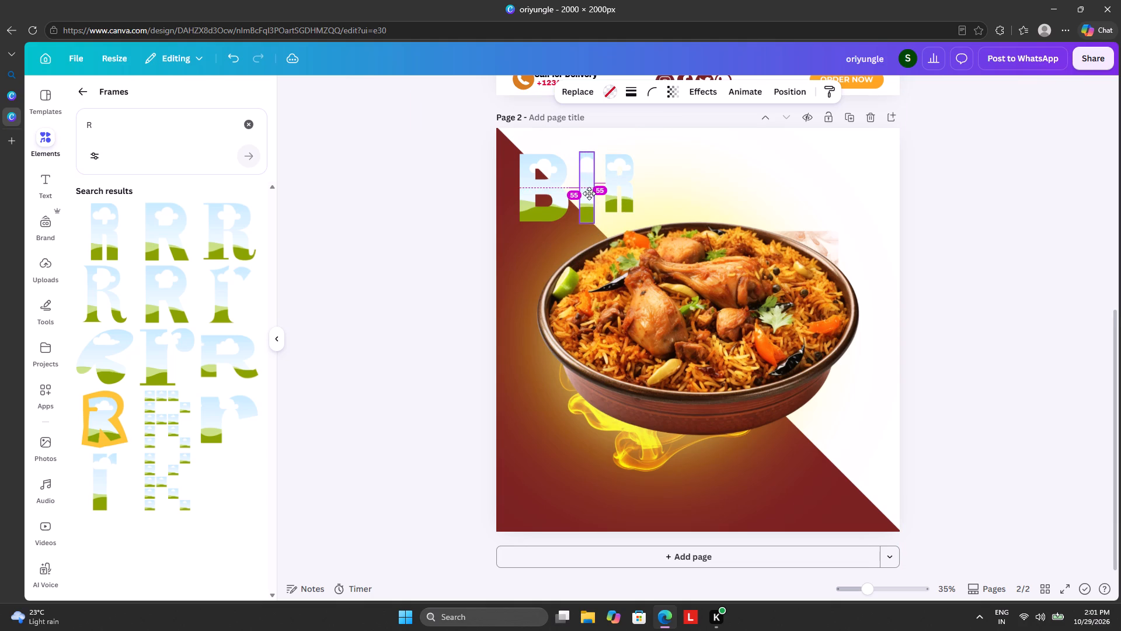
drag(589, 193, 589, 190)
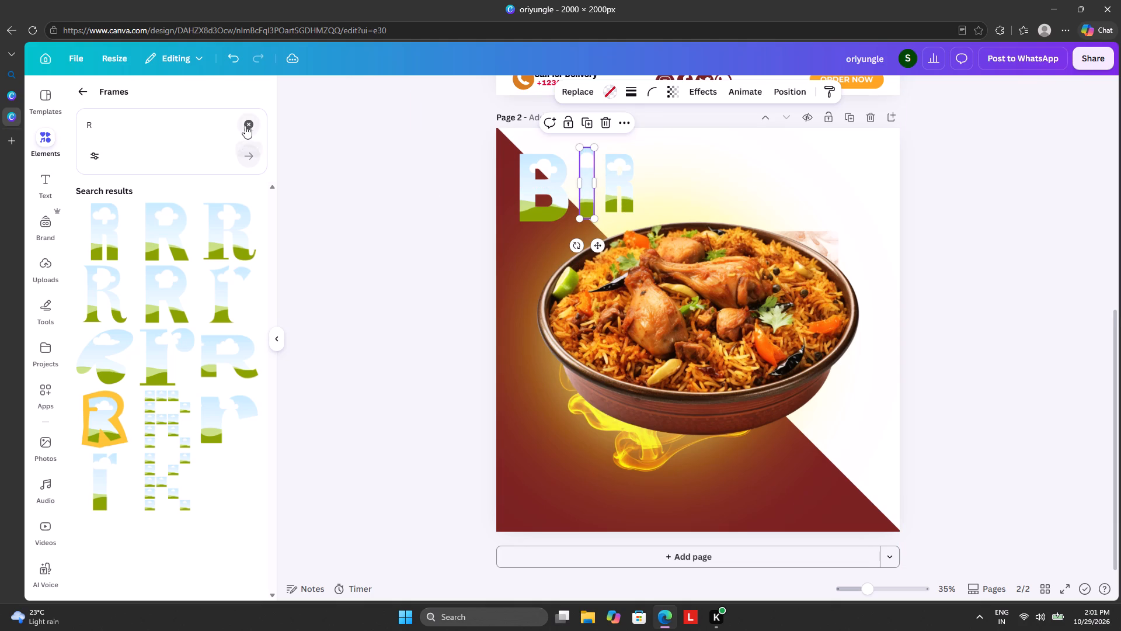
Search the frame elements for "Y", add the bold sans-serif Y frame and fit it, shrunk to about the R's height, beside the R.
click(245, 126)
key(y)
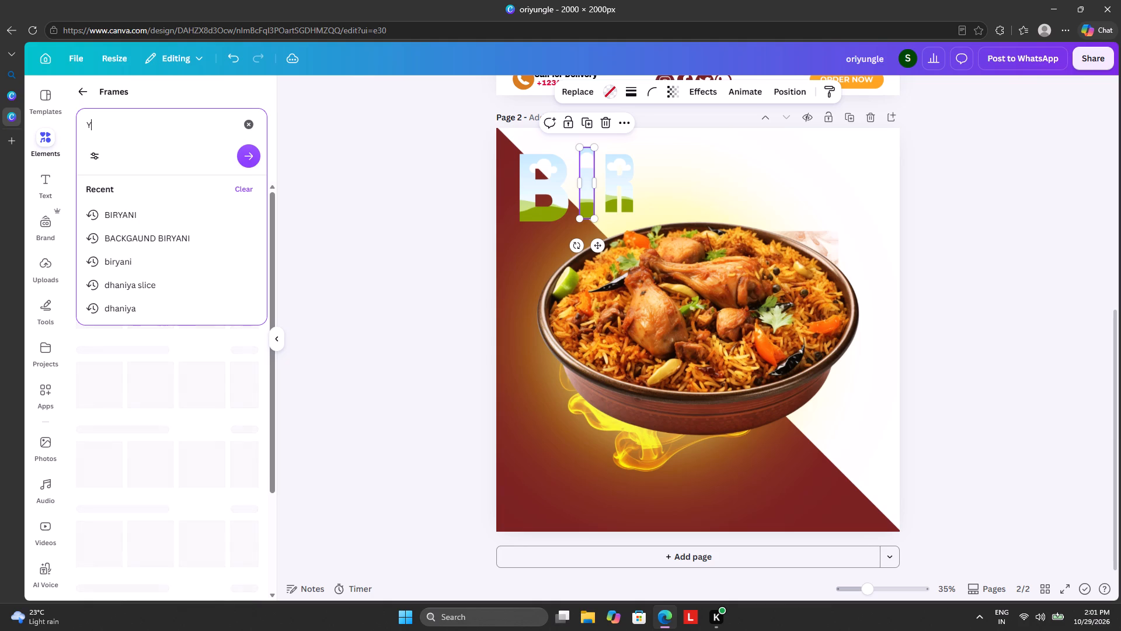
key(Return)
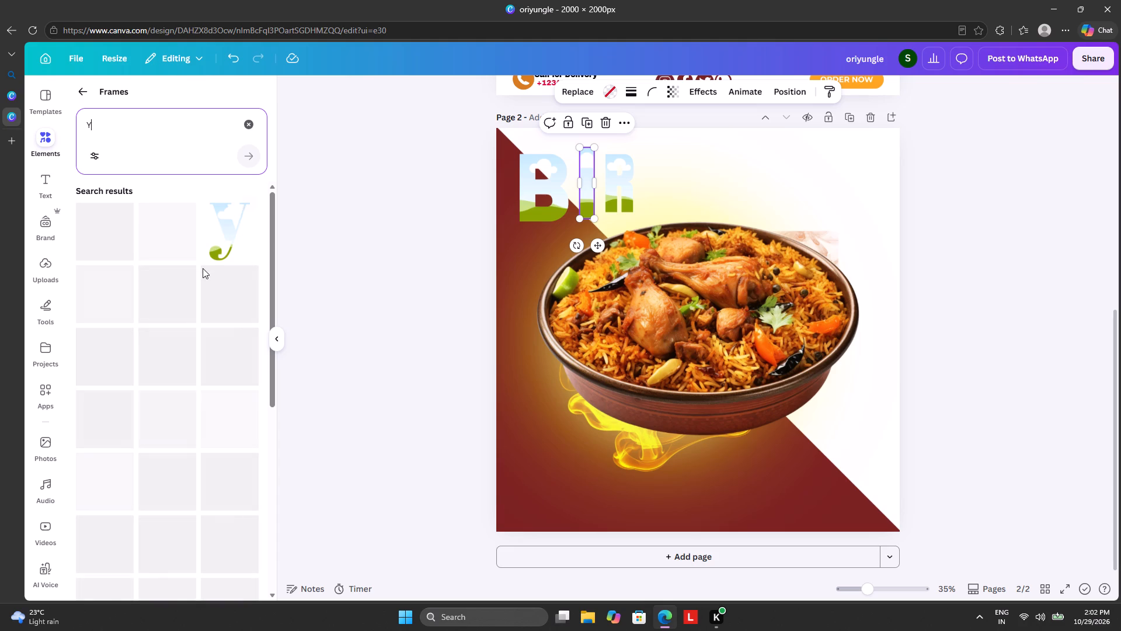
click(88, 233)
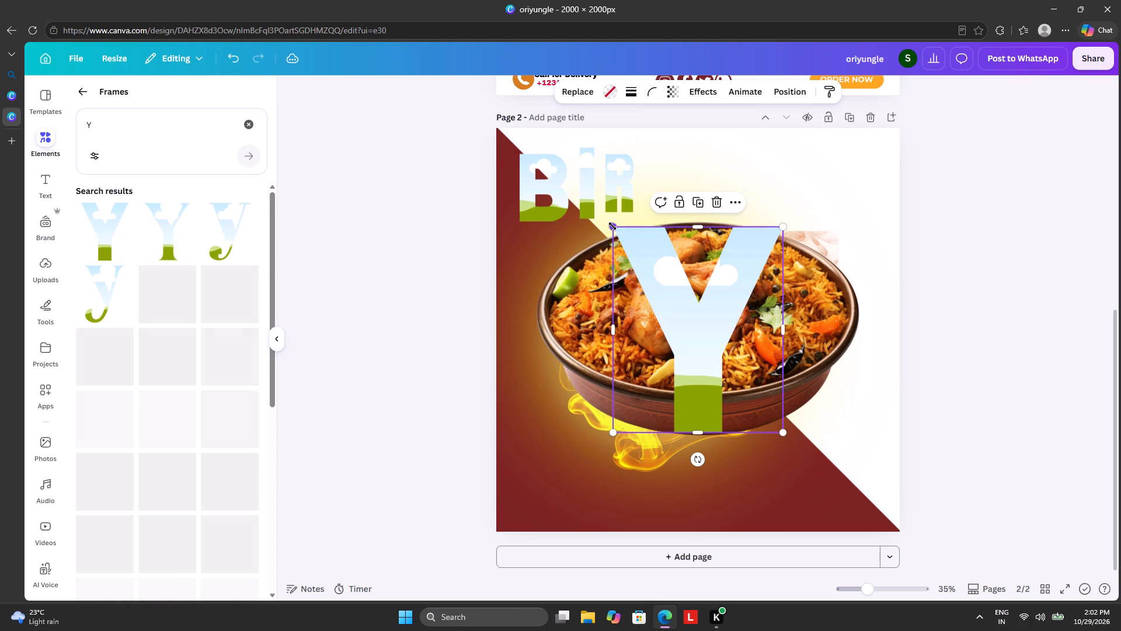
drag(612, 226, 676, 359)
drag(740, 375, 683, 253)
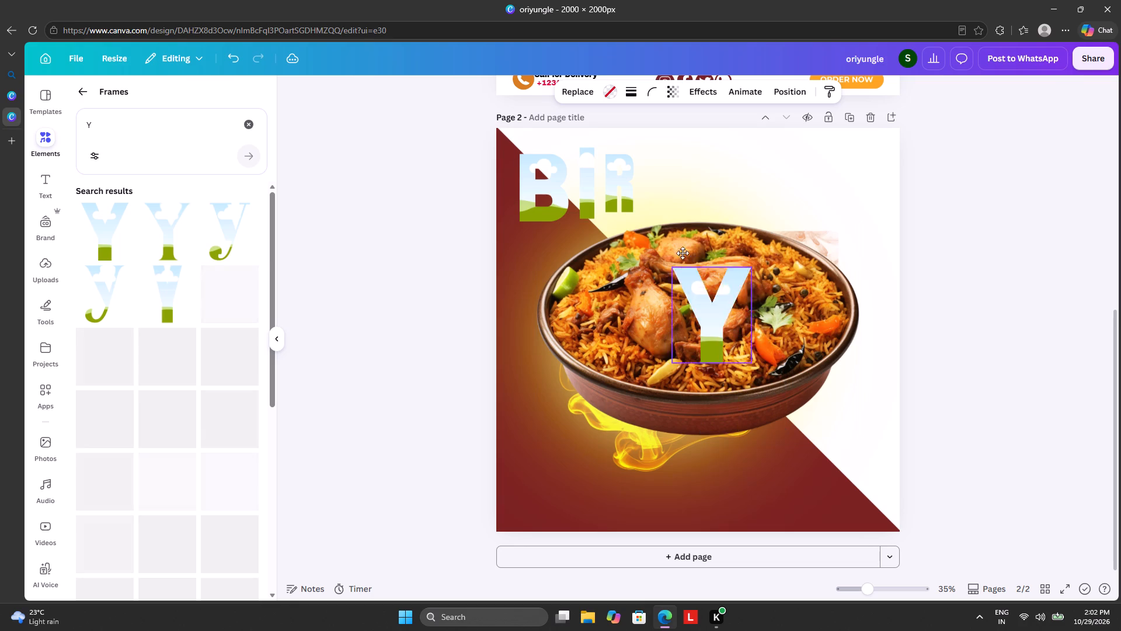
drag(683, 253, 668, 171)
drag(638, 139, 653, 174)
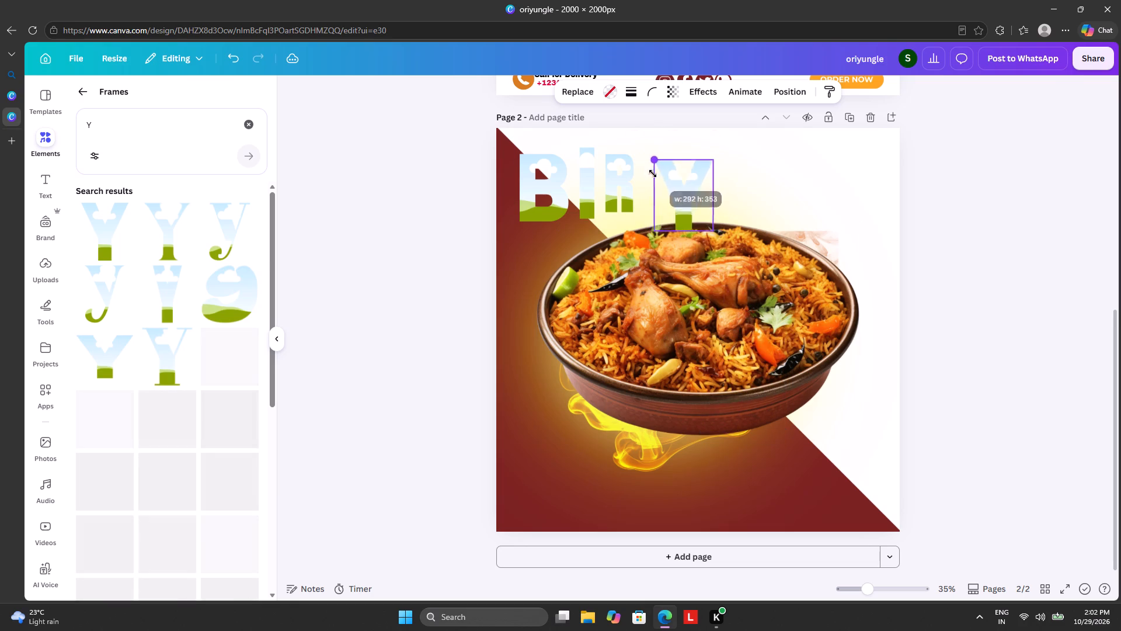
drag(653, 174, 662, 189)
drag(687, 207, 659, 186)
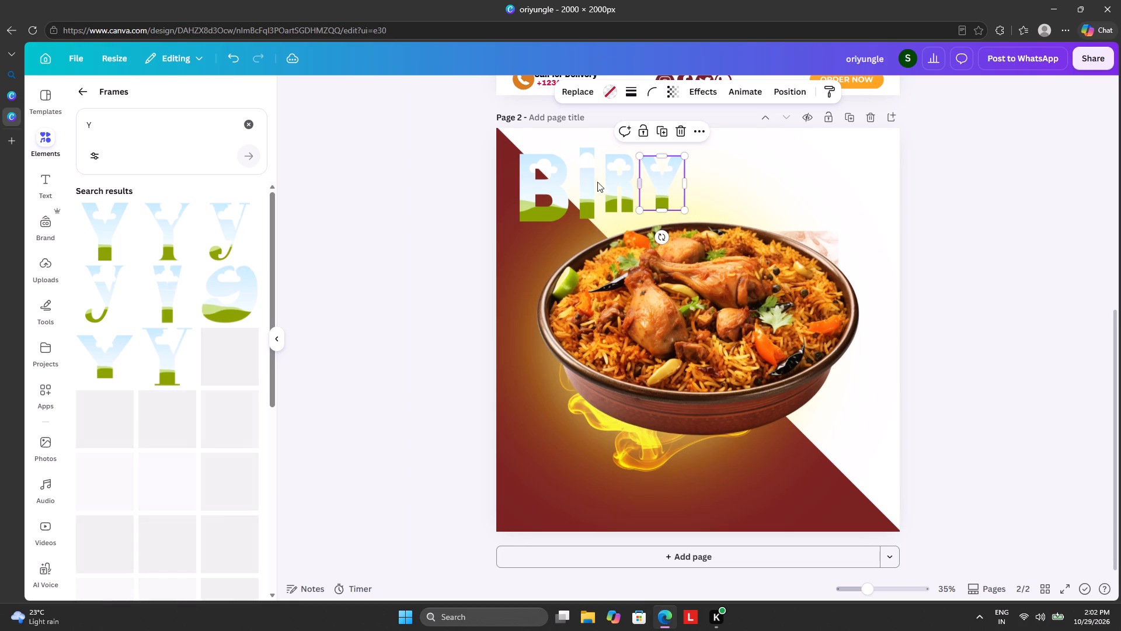
Search the frame elements for "A", add the first letter A frame and fit it, shrunk to the Y's height, right of the Y.
click(249, 117)
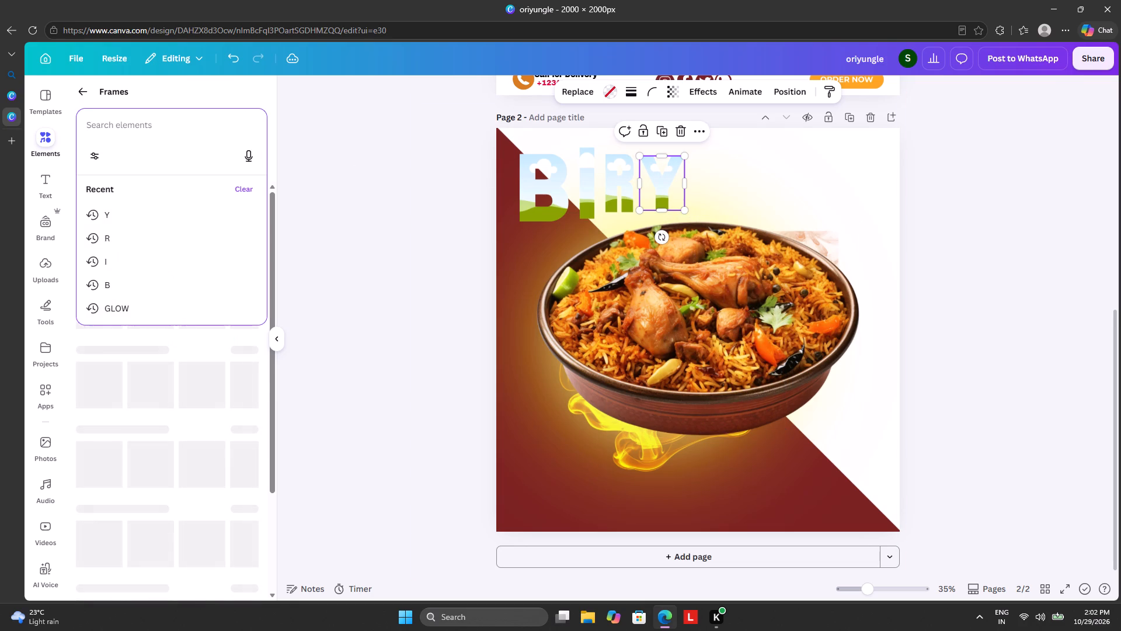
key(a)
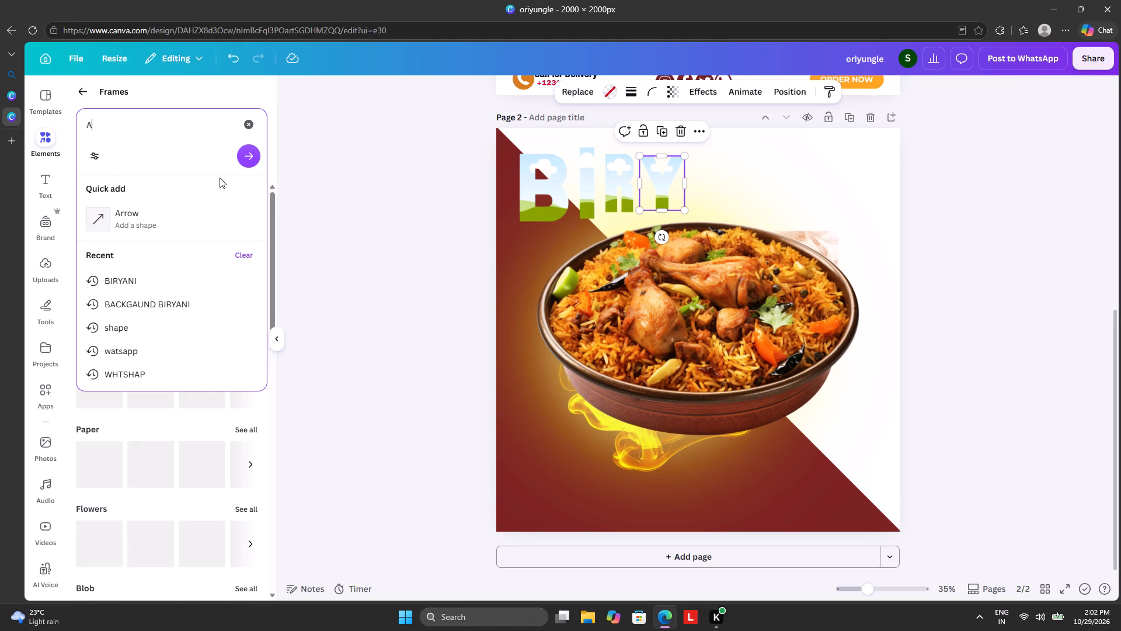
key(Return)
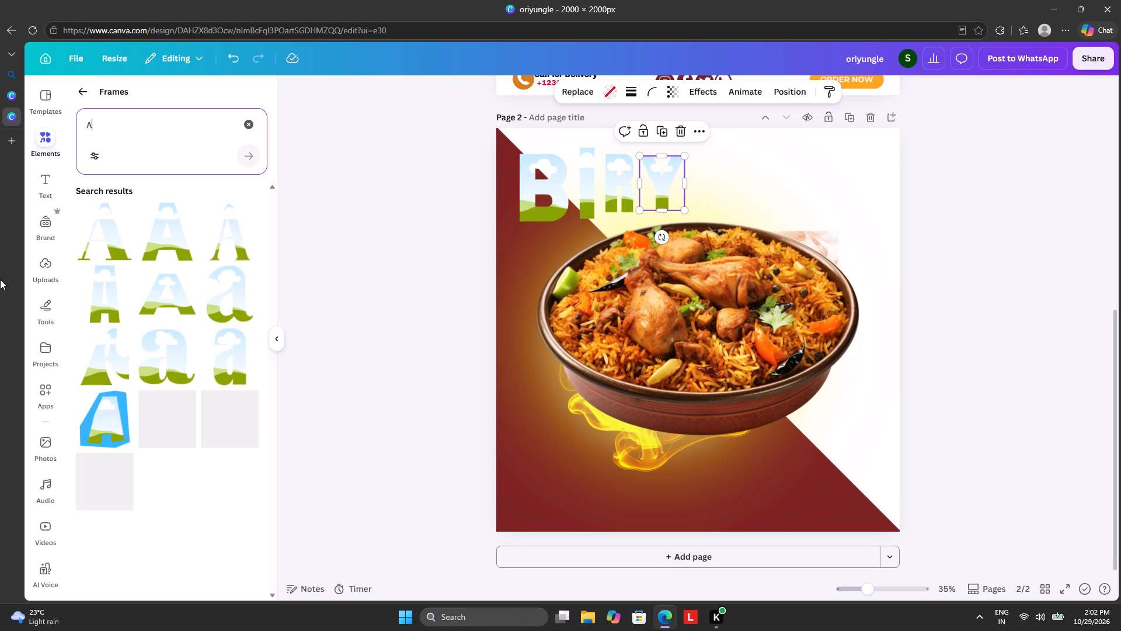
click(100, 247)
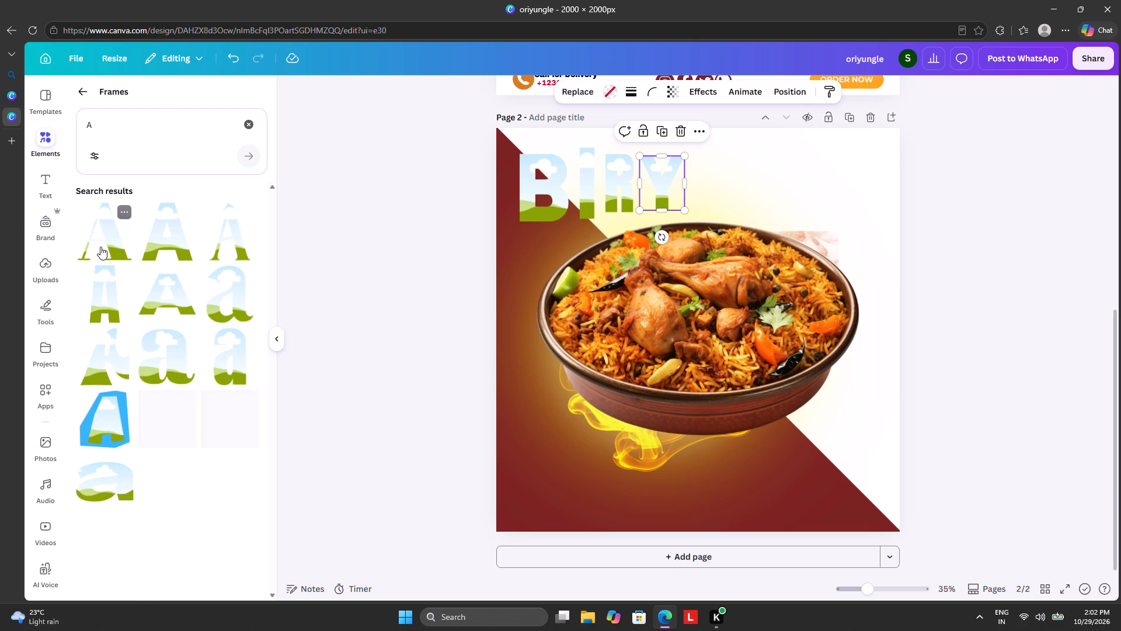
drag(602, 229, 729, 363)
drag(756, 398, 726, 297)
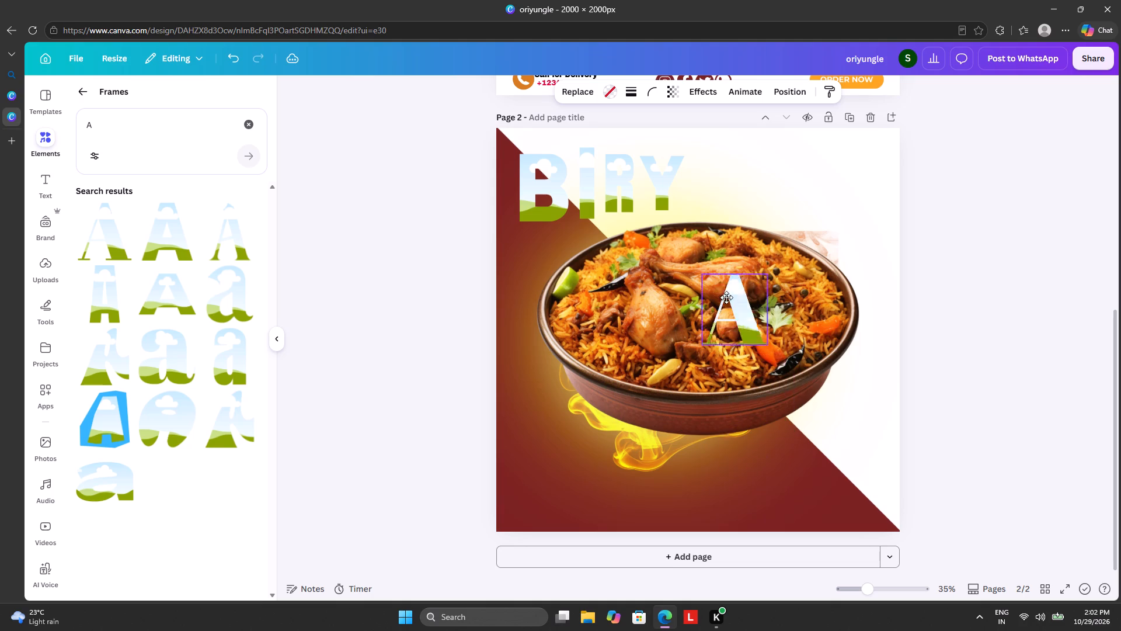
drag(726, 297, 709, 180)
drag(684, 141, 697, 158)
drag(727, 176, 713, 173)
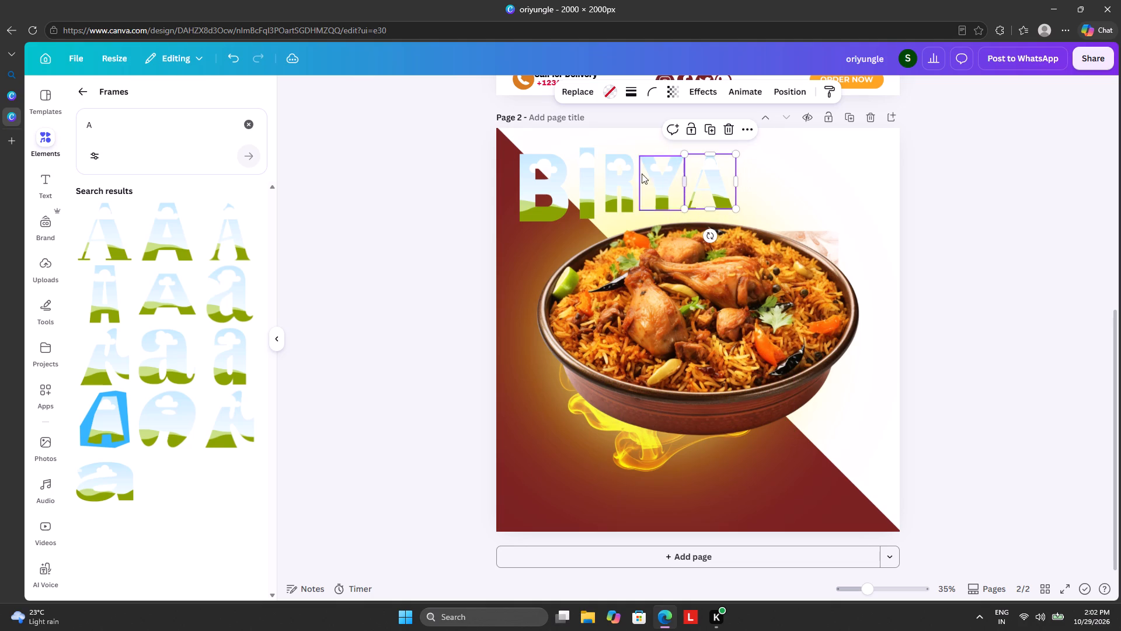
Search the frame elements for "N", add the bold block N frame and fit it, shrunk to about the A's height, beside the A.
click(253, 125)
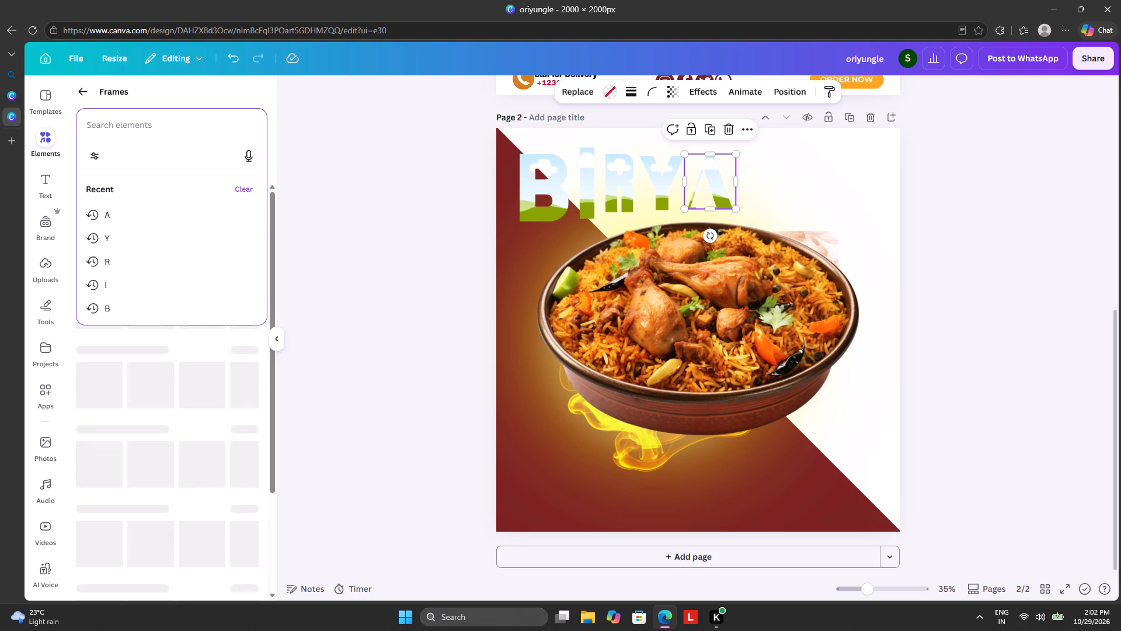
key(n)
key(Return)
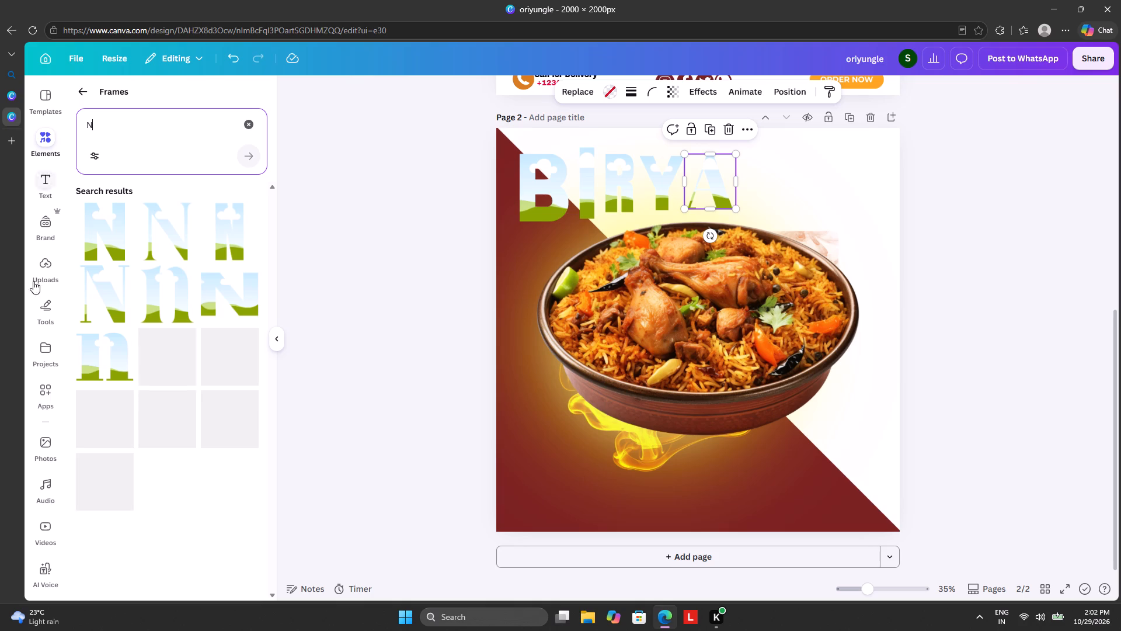
click(110, 235)
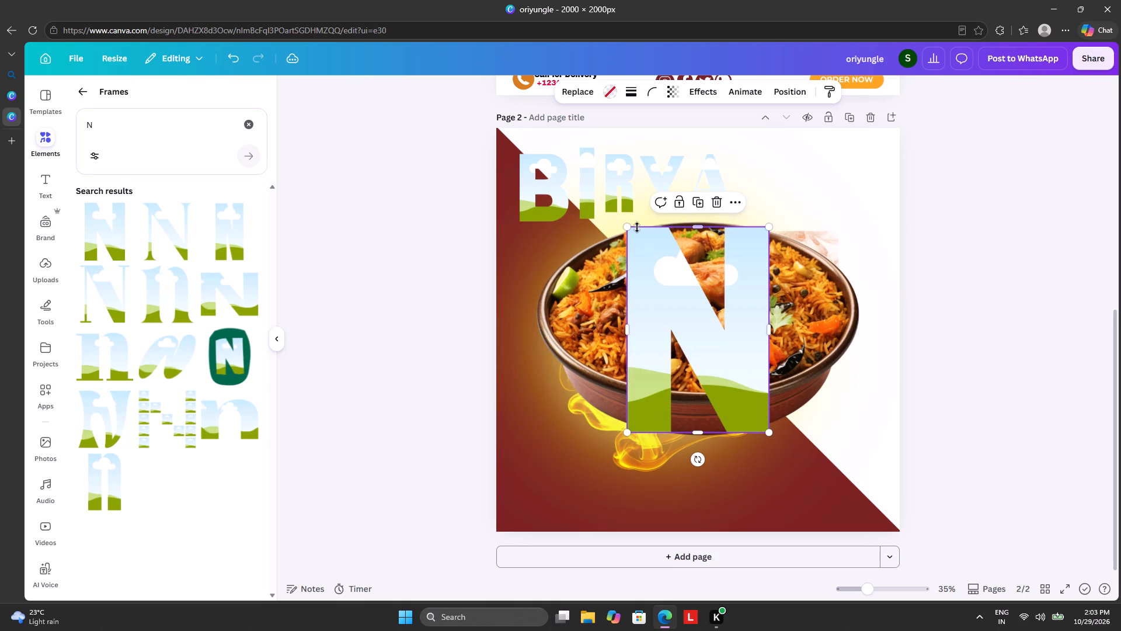
drag(629, 229, 718, 363)
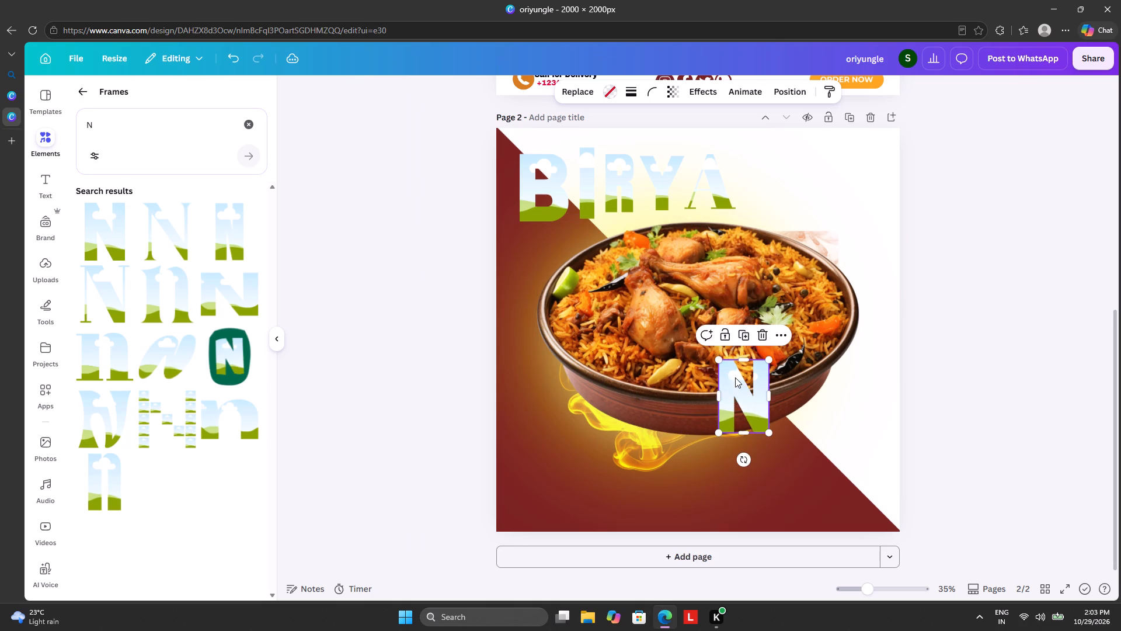
drag(743, 390, 768, 179)
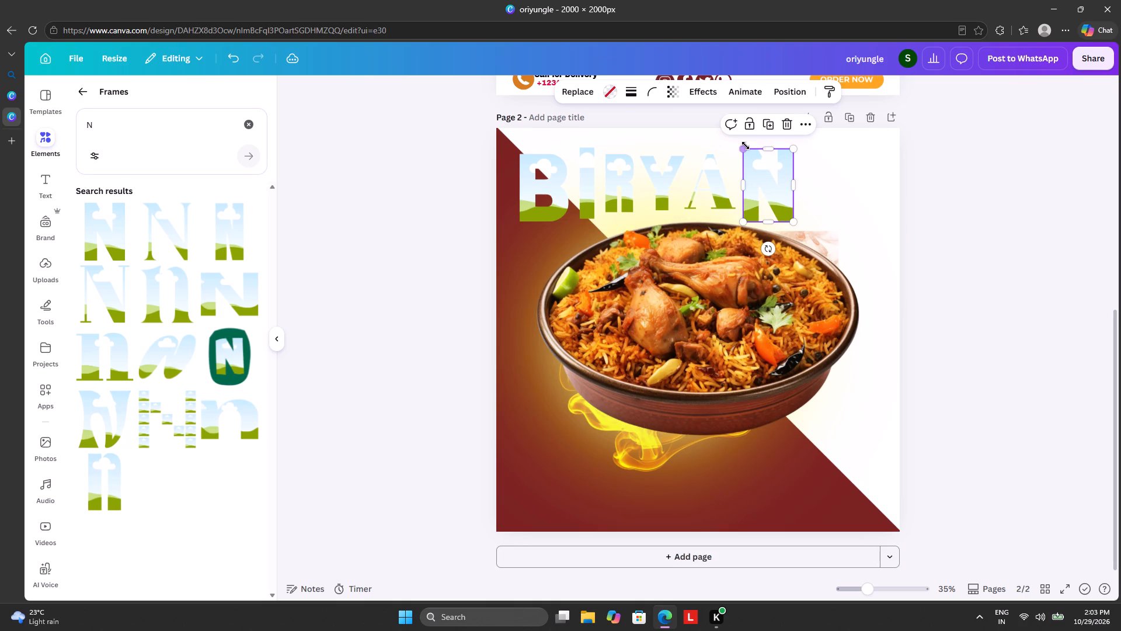
drag(744, 148, 754, 171)
drag(776, 197, 758, 179)
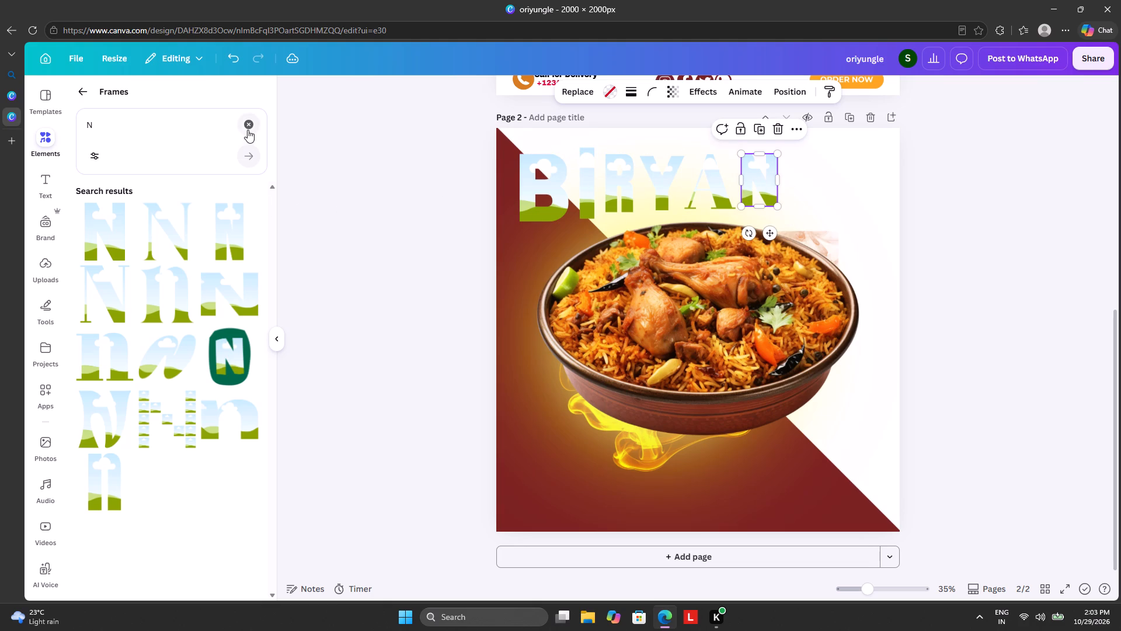
Duplicate the letter I frame and place the copy just right of the N to complete the word BIRYANI.
click(248, 123)
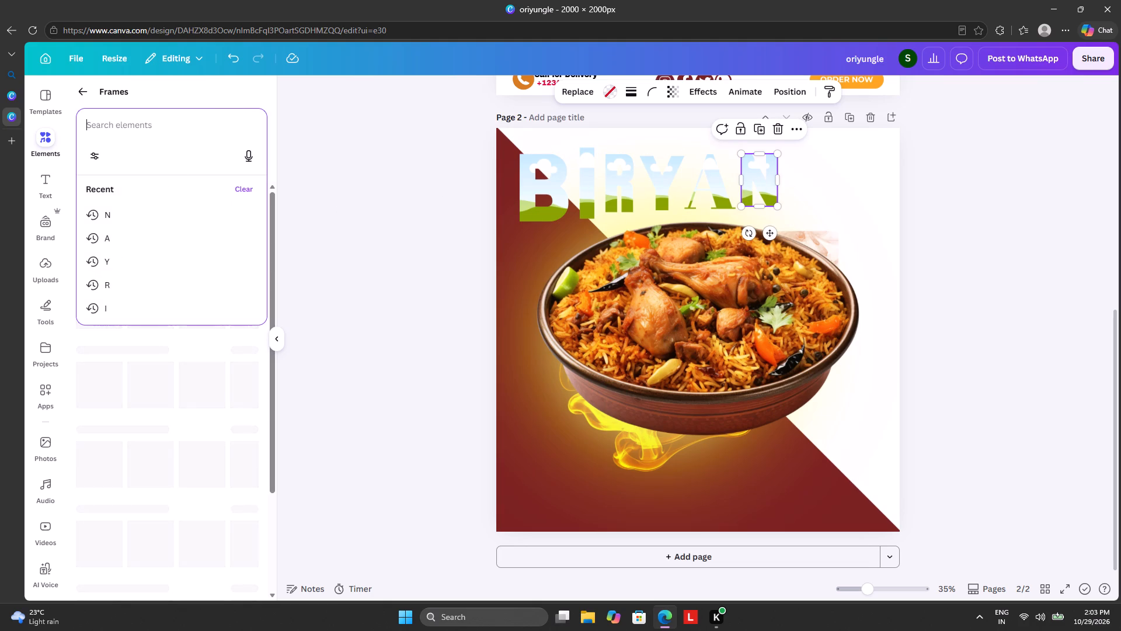
click(585, 192)
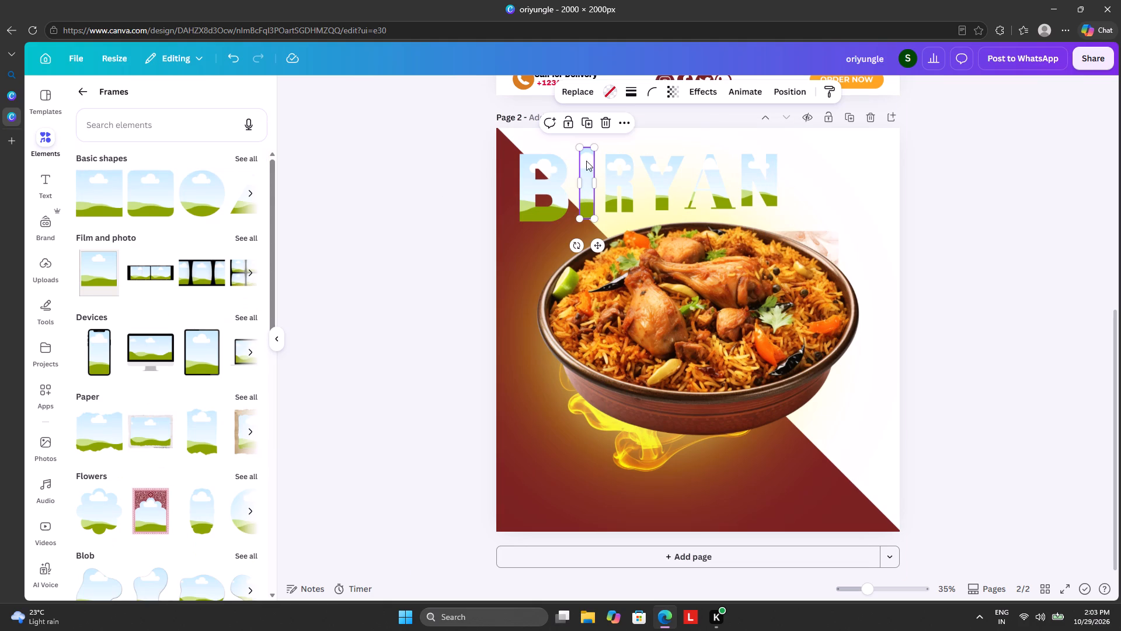
click(584, 129)
drag(592, 176, 788, 176)
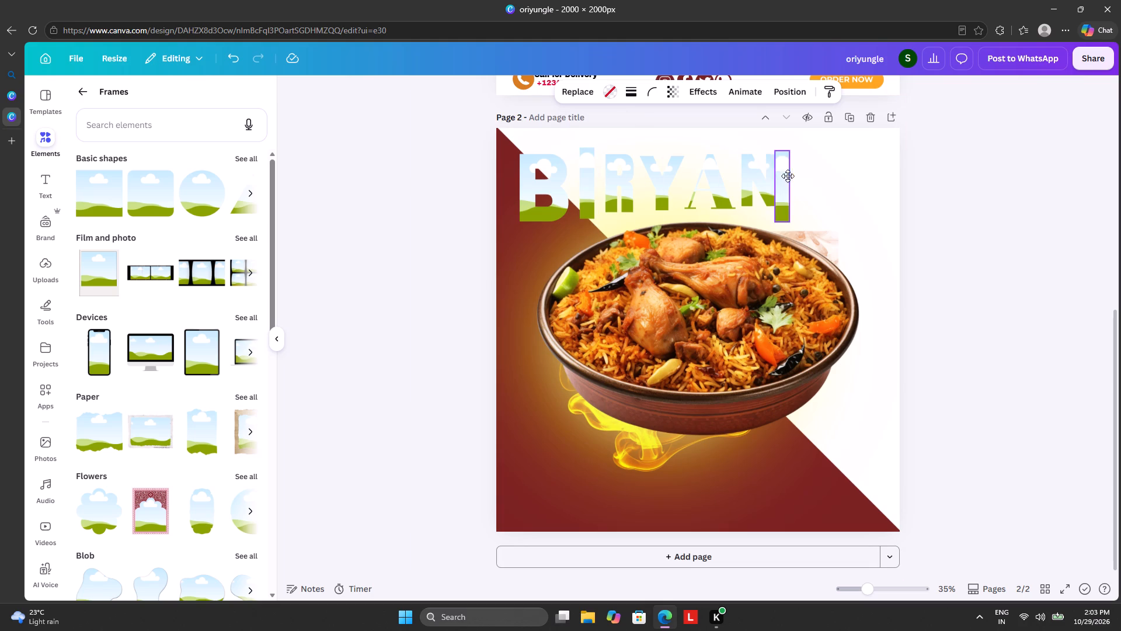
drag(788, 176, 797, 171)
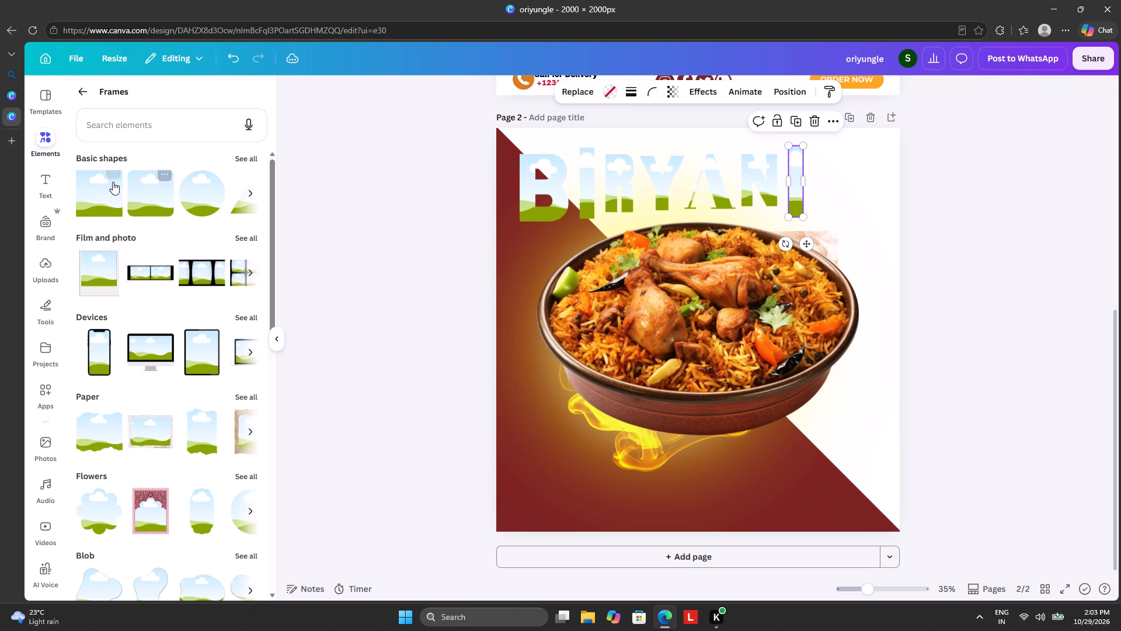
Leave the frames category and search all elements for "FIRE".
click(49, 179)
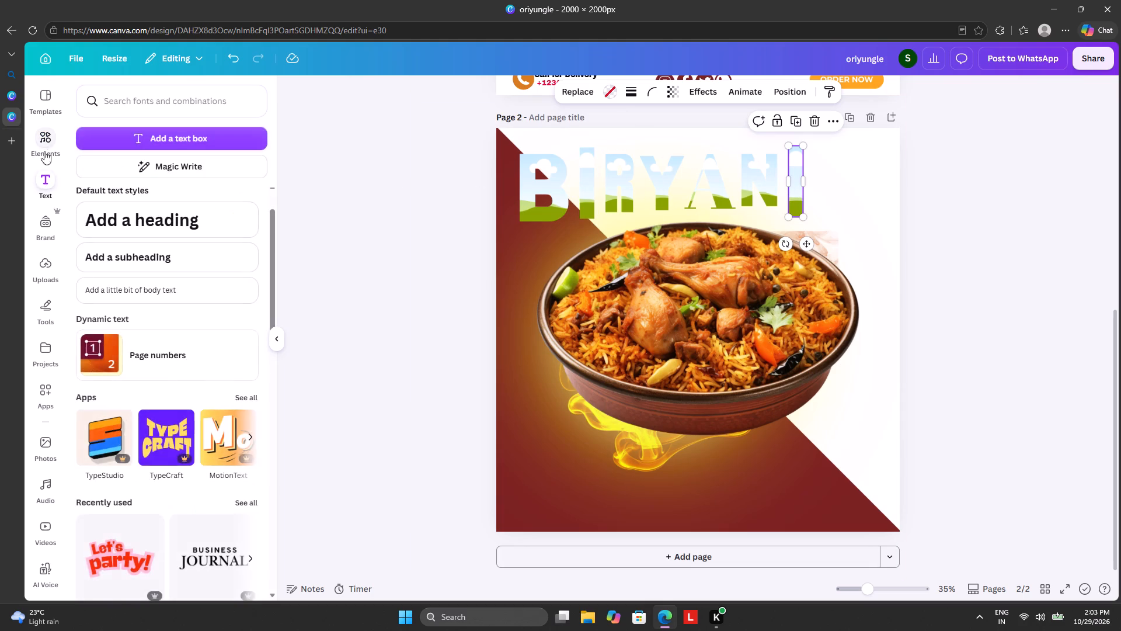
click(44, 145)
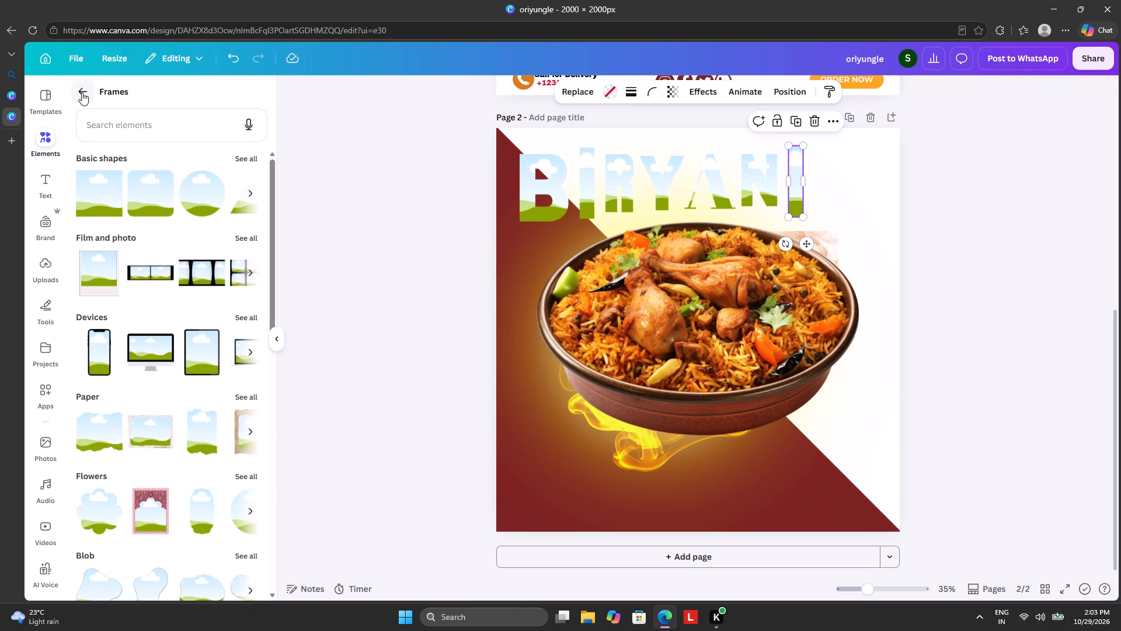
click(82, 92)
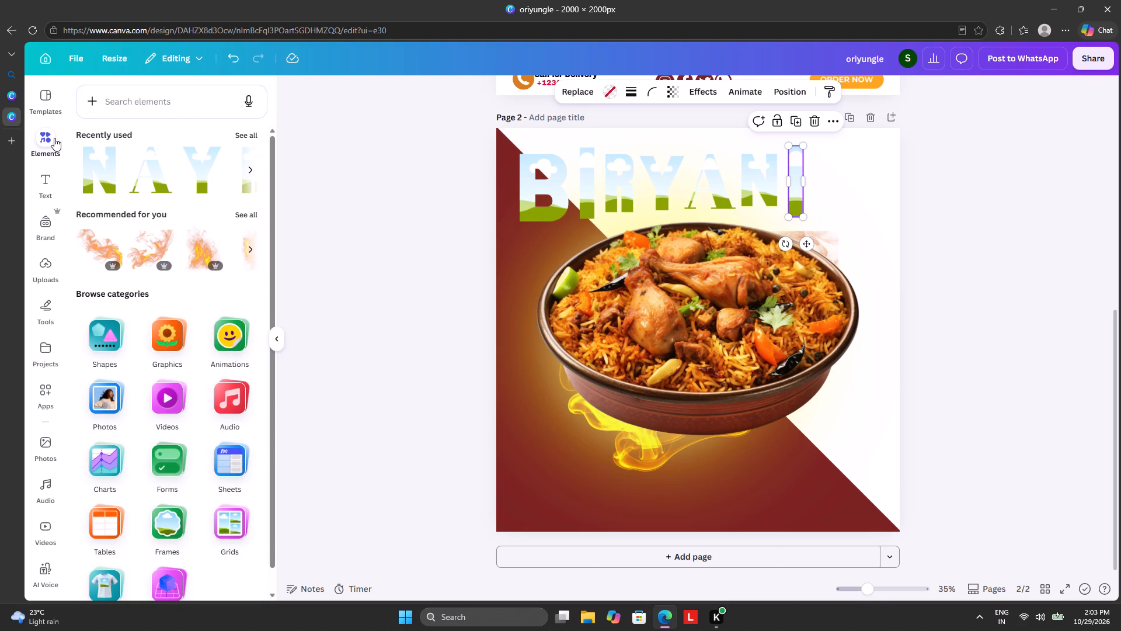
click(51, 139)
click(51, 139)
click(150, 95)
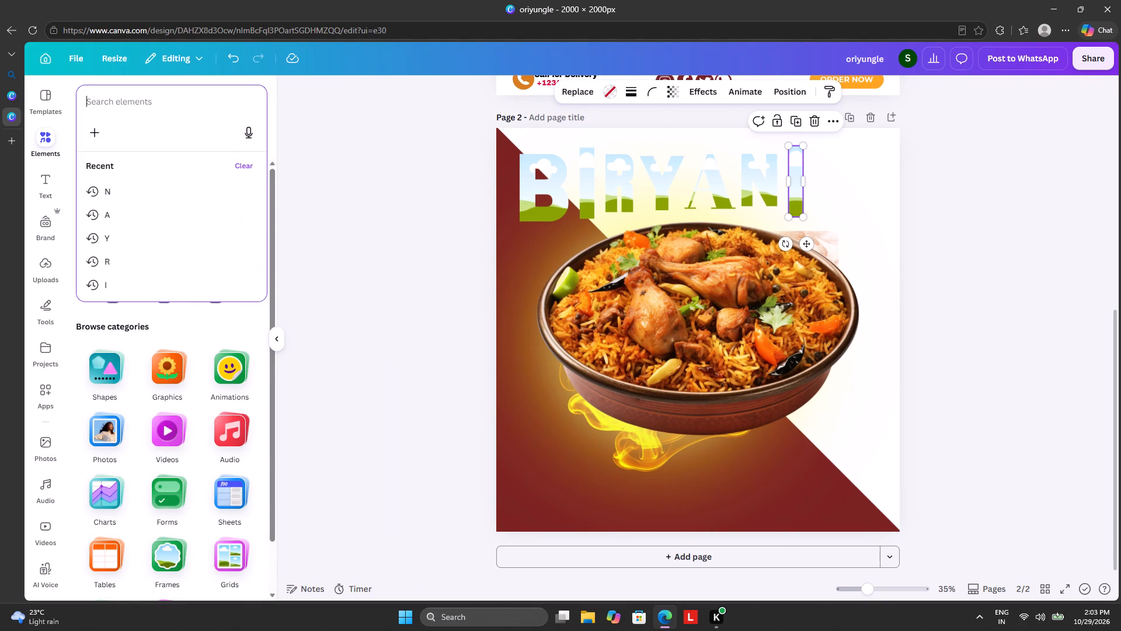
text(FIRE)
key(Return)
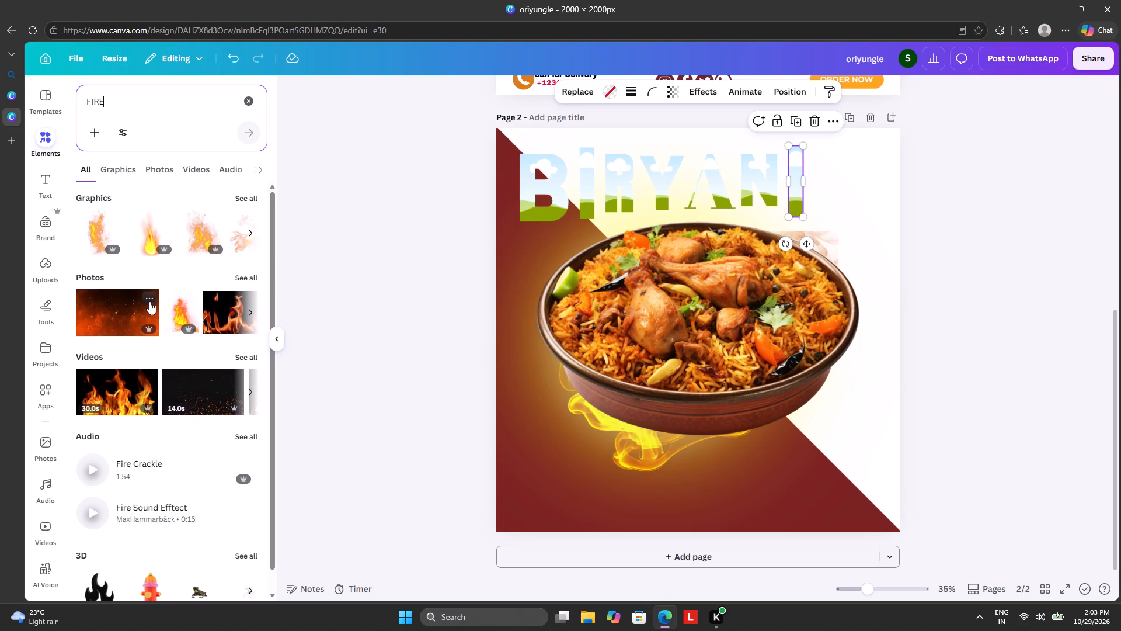
Show all the photo results for the "FIRE" search.
click(248, 273)
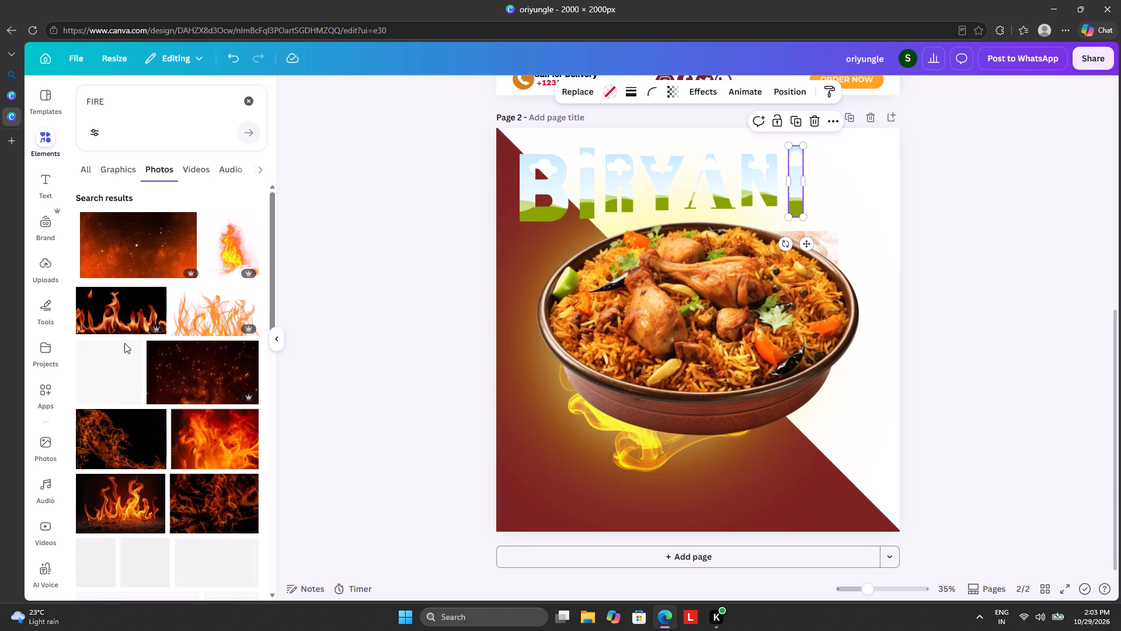
scroll(124, 343, down, 1)
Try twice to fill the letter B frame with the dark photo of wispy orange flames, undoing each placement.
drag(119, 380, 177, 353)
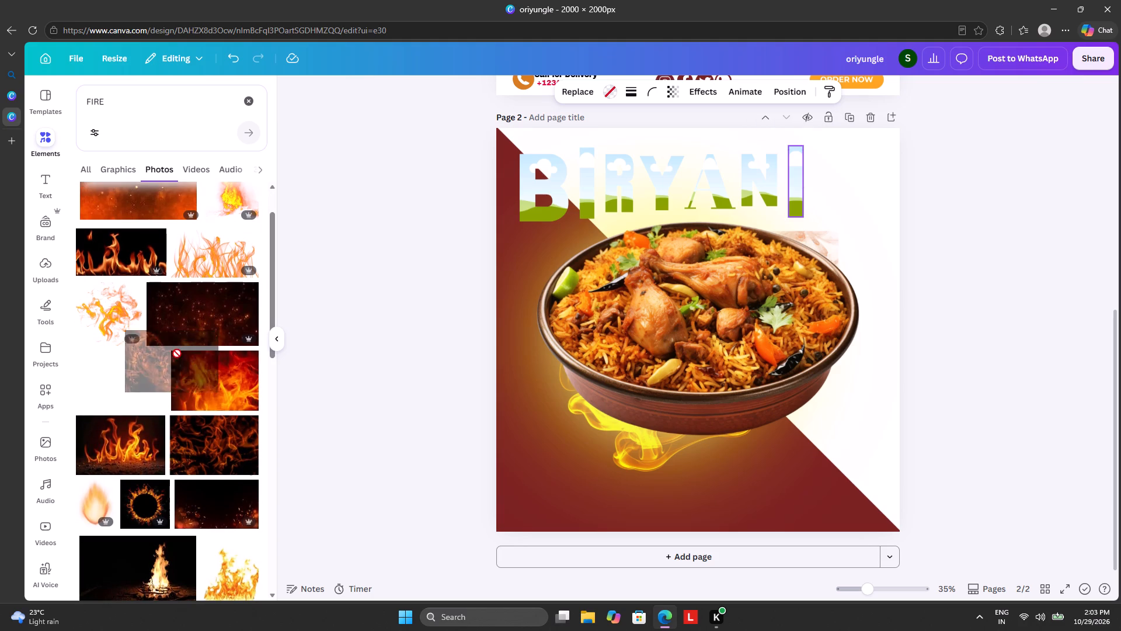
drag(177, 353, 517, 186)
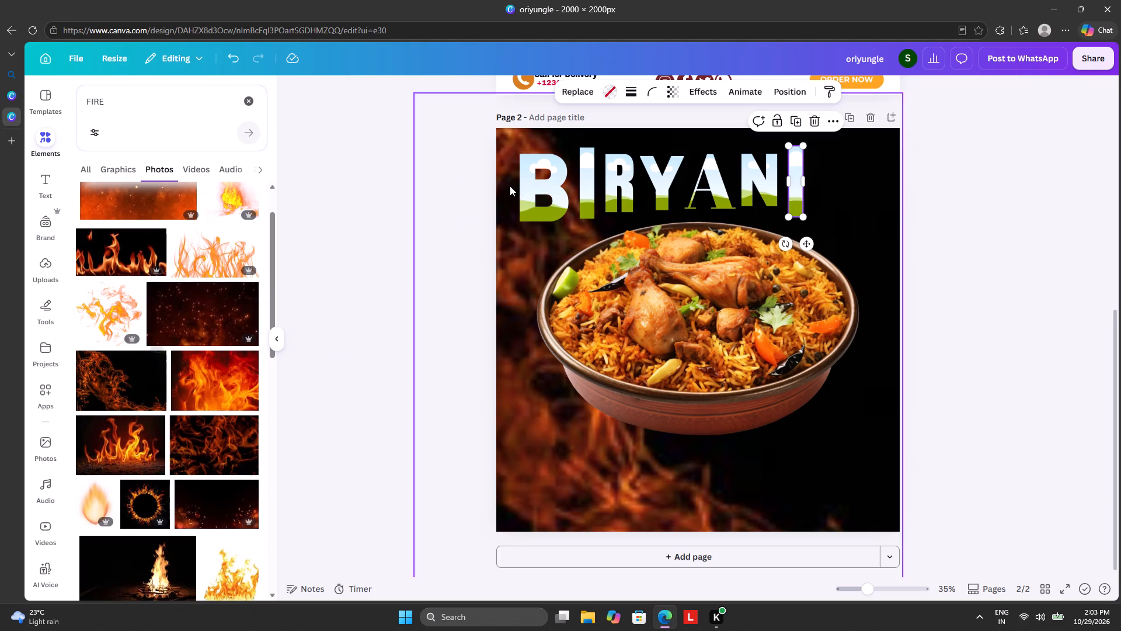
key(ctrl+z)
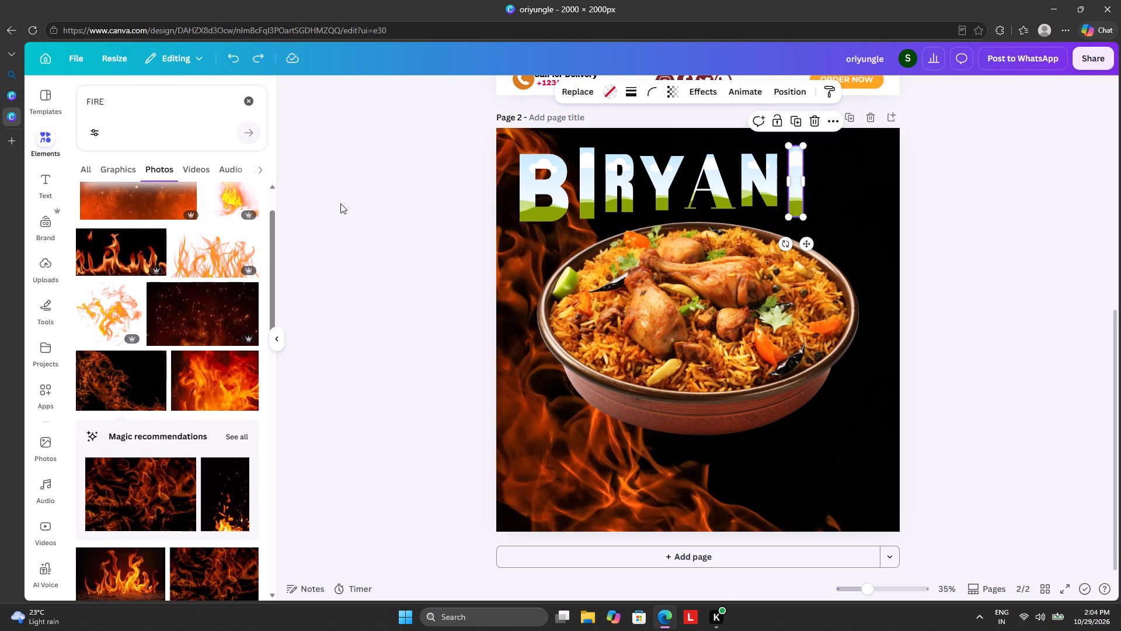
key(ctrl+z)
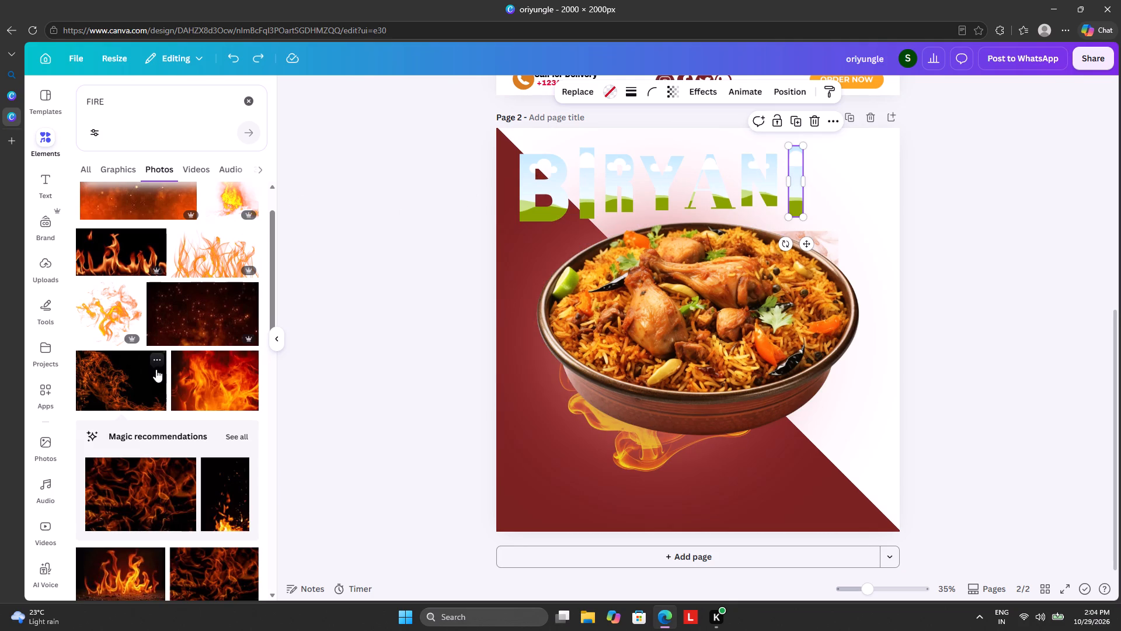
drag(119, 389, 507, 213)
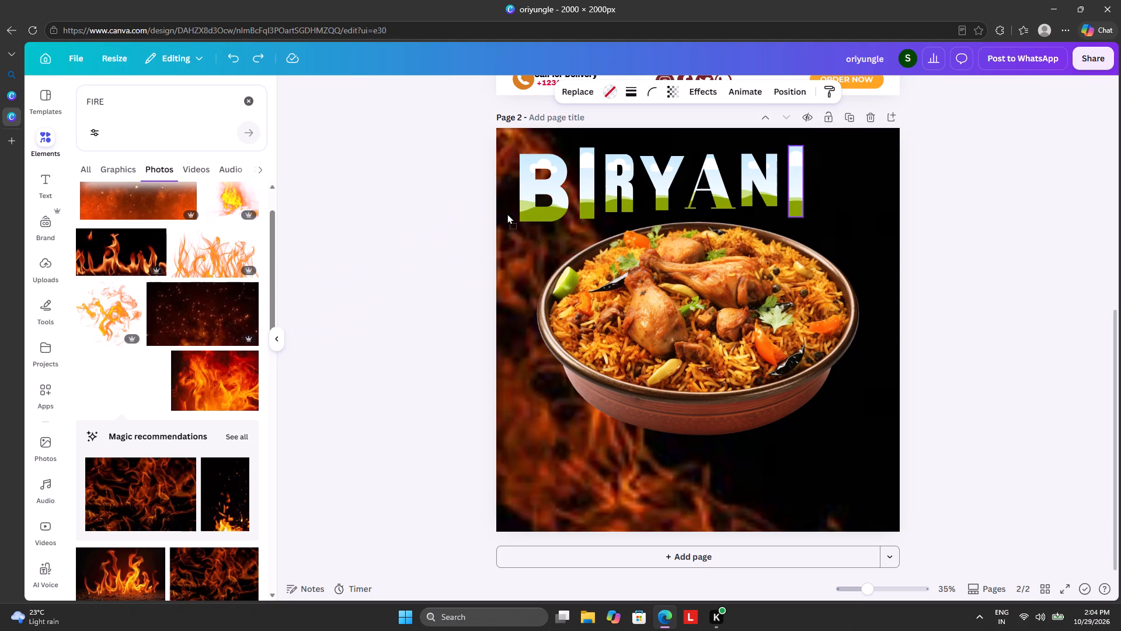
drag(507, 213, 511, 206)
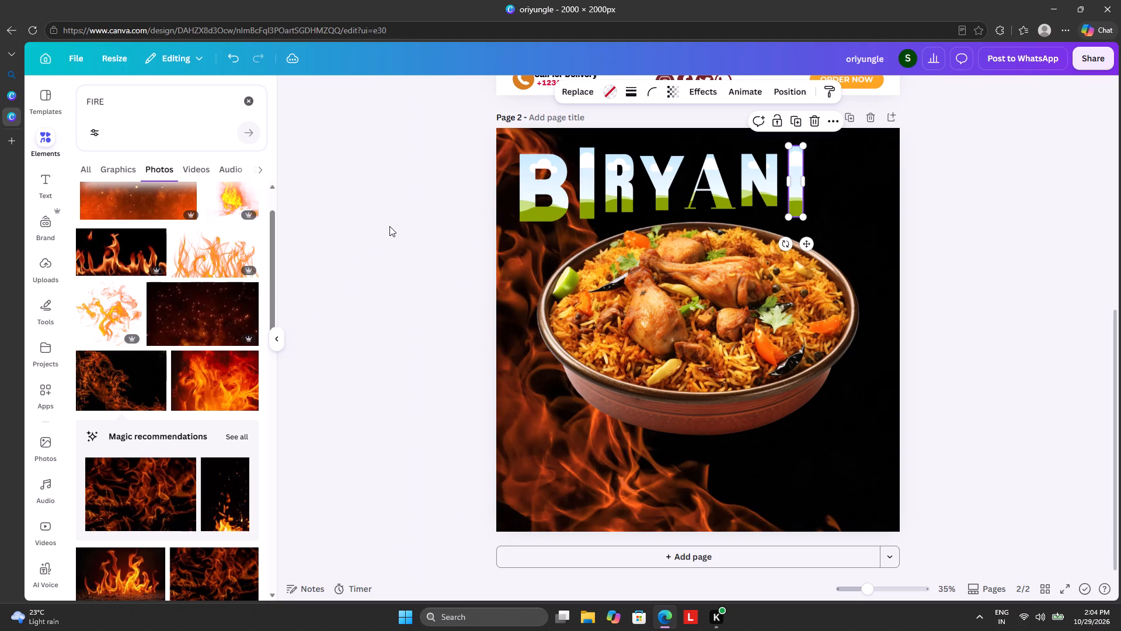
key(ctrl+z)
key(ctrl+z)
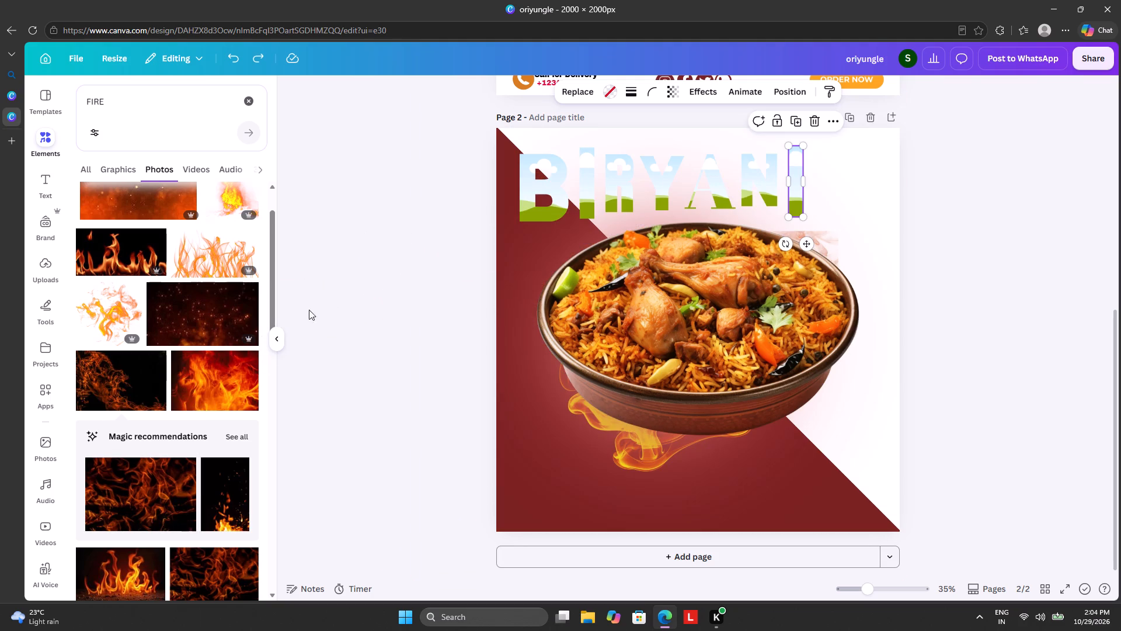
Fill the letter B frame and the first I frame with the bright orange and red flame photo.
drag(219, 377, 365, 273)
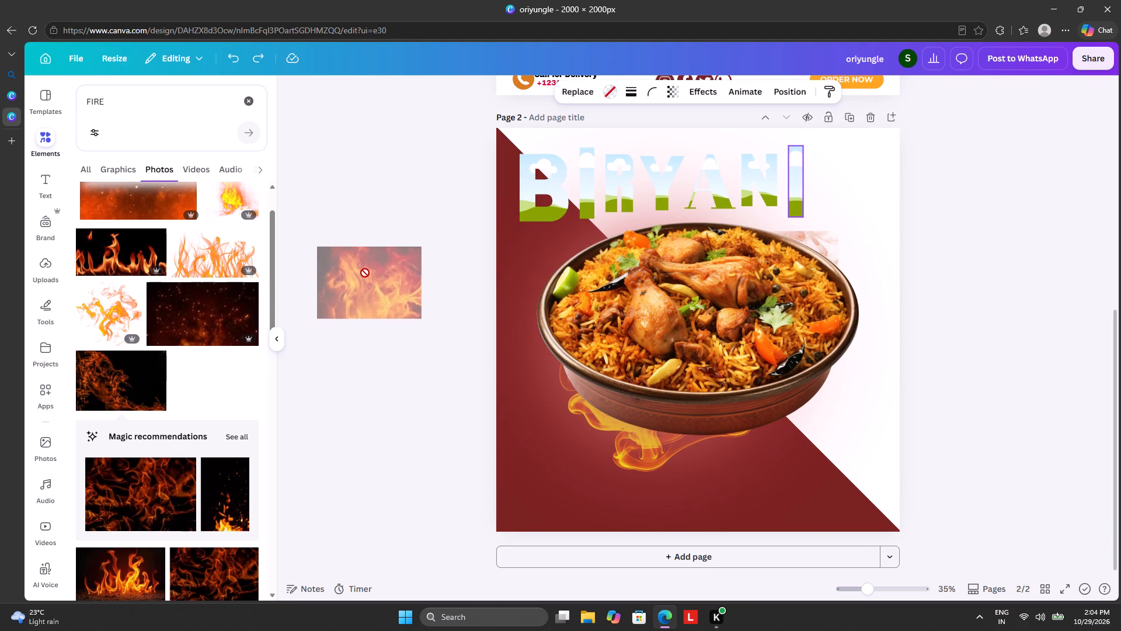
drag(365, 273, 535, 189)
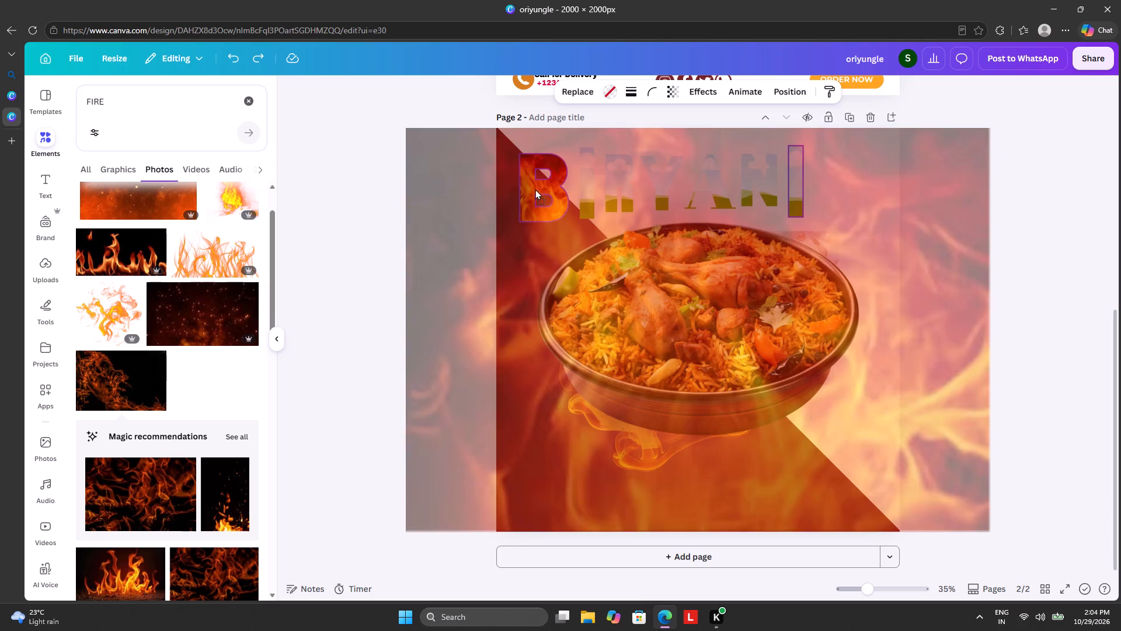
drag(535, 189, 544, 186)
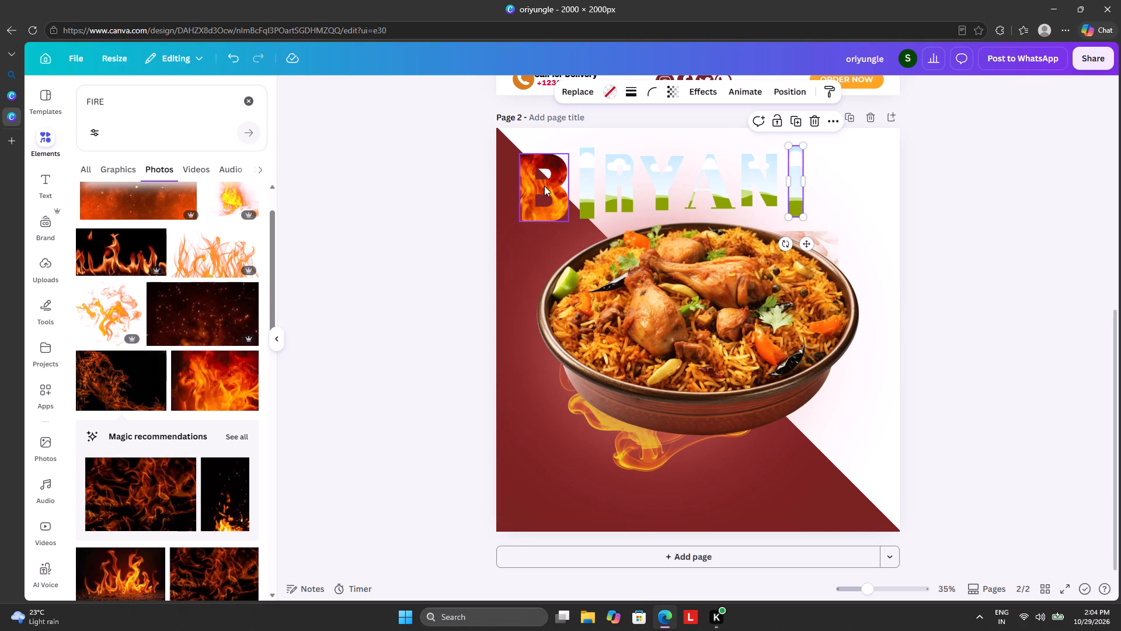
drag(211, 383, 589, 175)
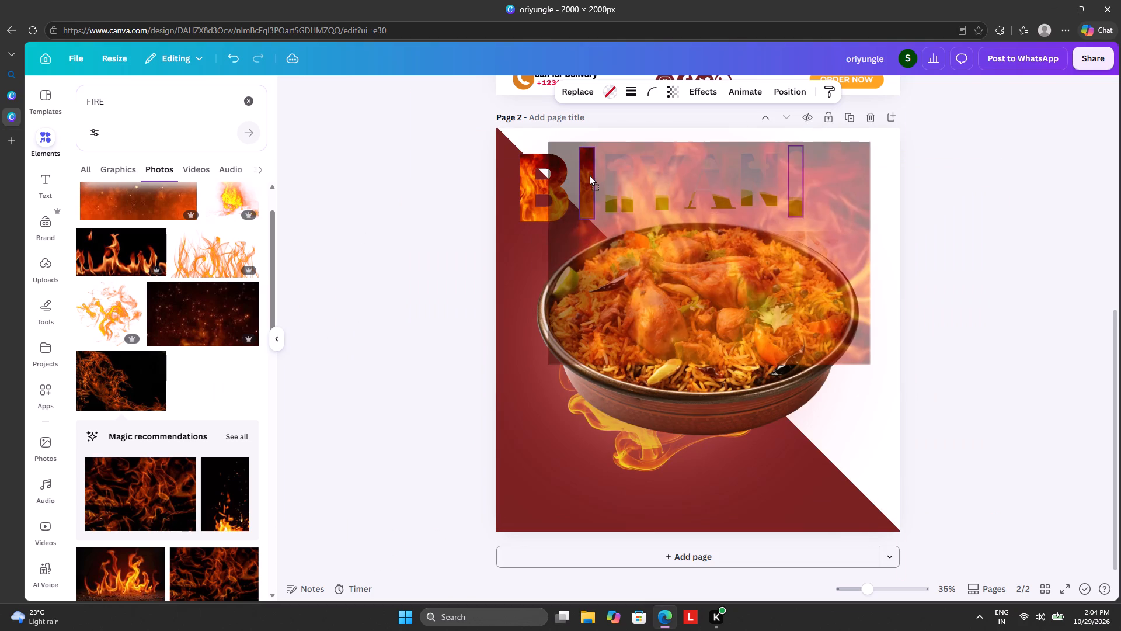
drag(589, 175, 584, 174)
Fill the R, Y, A, N and last I frames of the heading with the bright orange and red flame photo.
drag(223, 386, 217, 389)
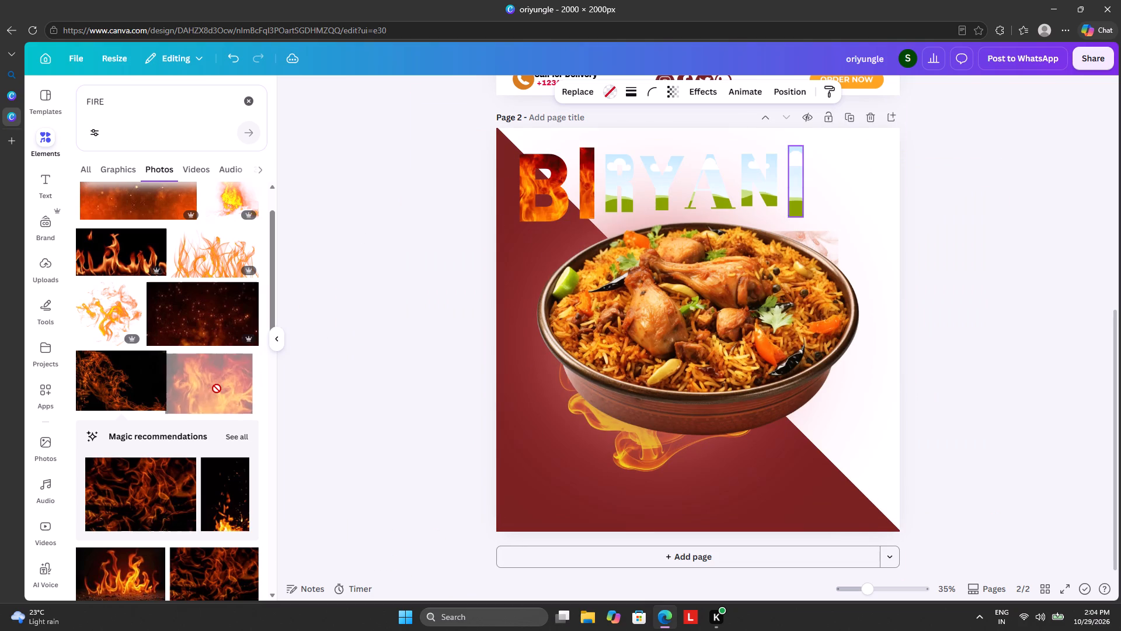
drag(217, 389, 618, 190)
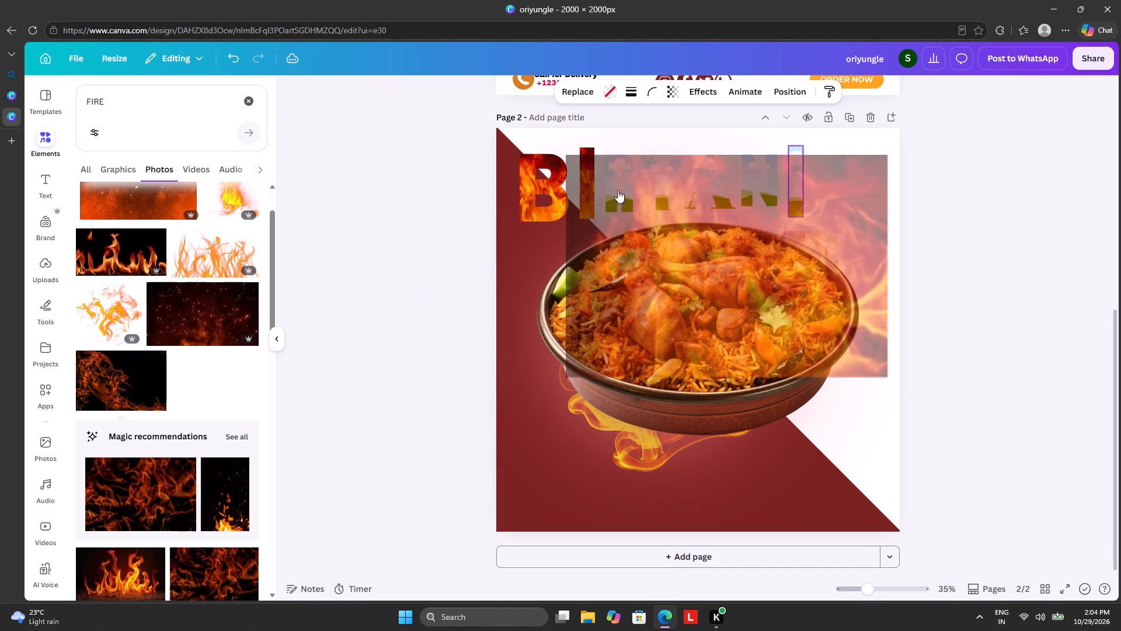
drag(656, 226, 622, 172)
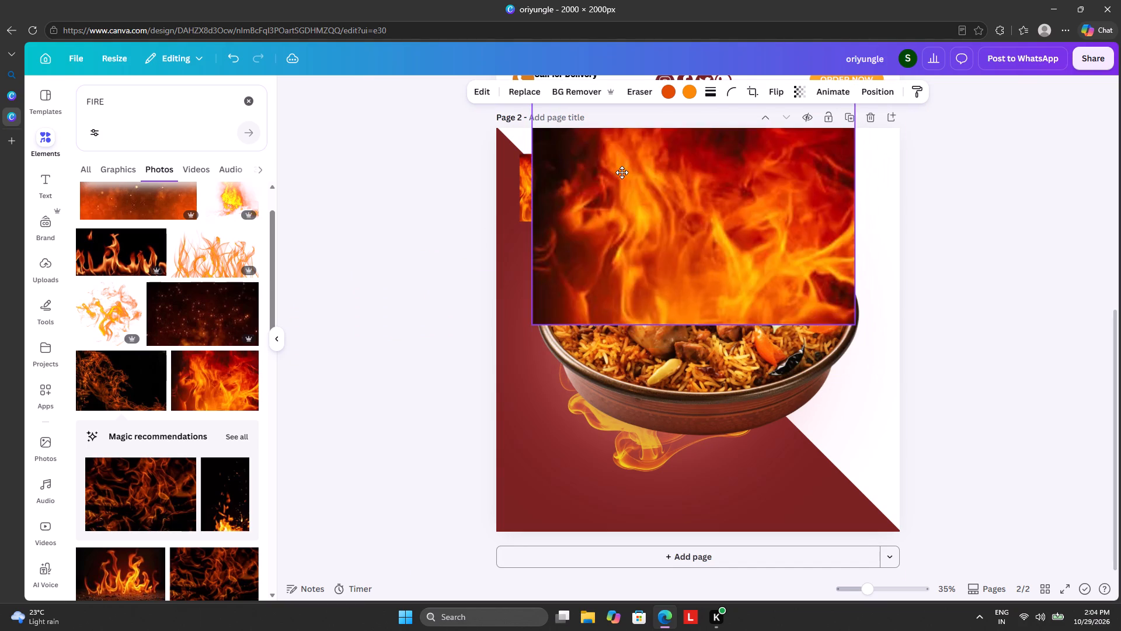
drag(622, 172, 626, 182)
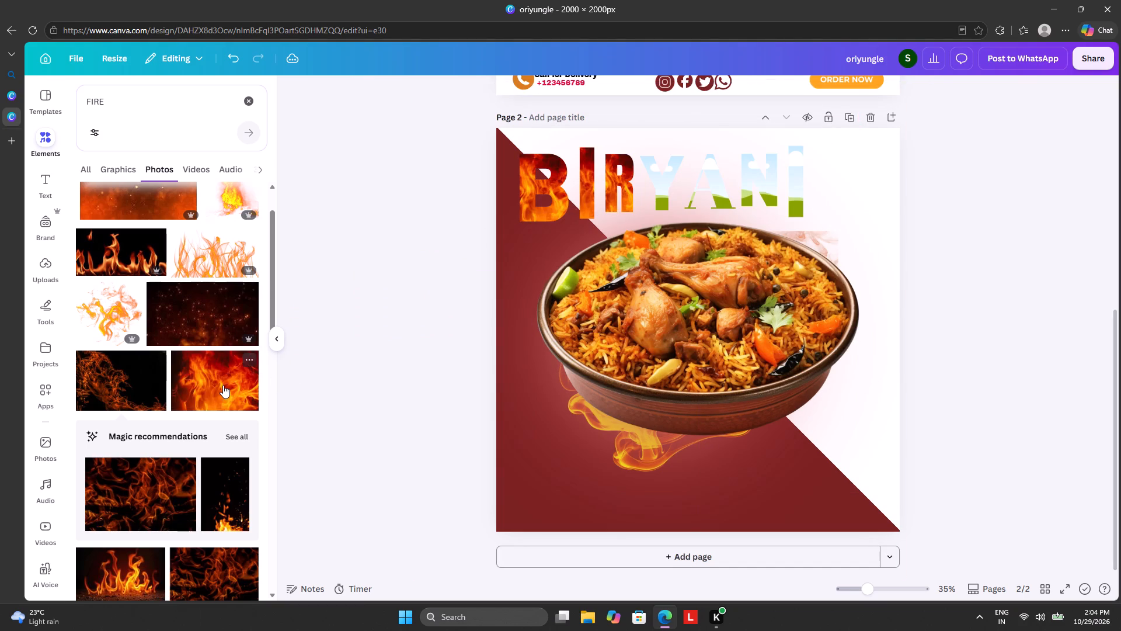
drag(222, 386, 642, 167)
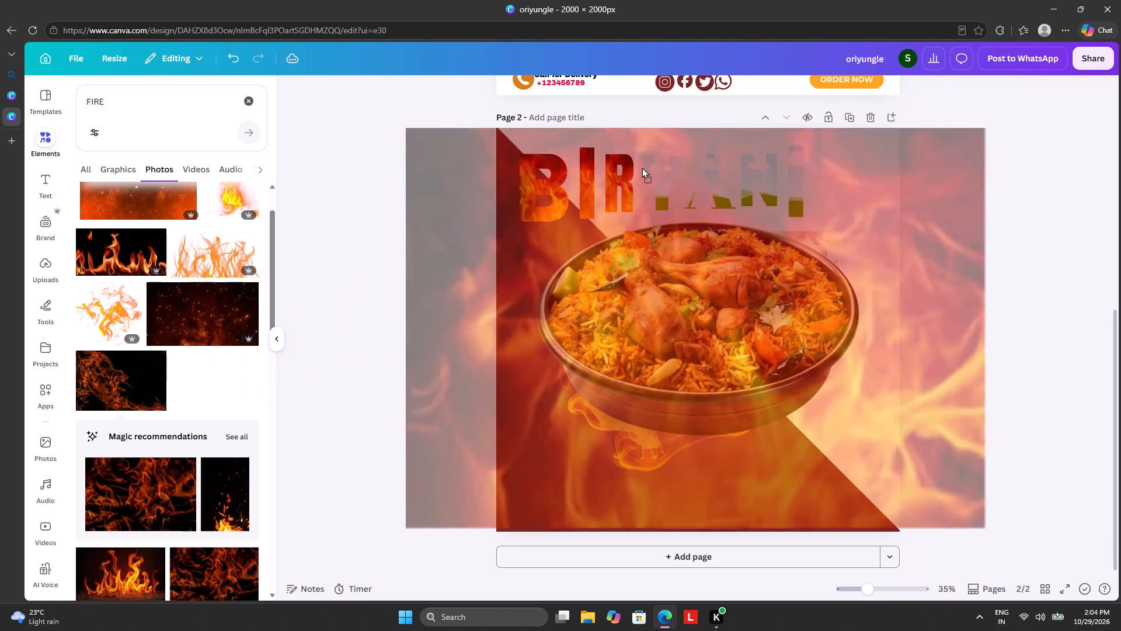
drag(642, 167, 656, 169)
drag(222, 366, 222, 367)
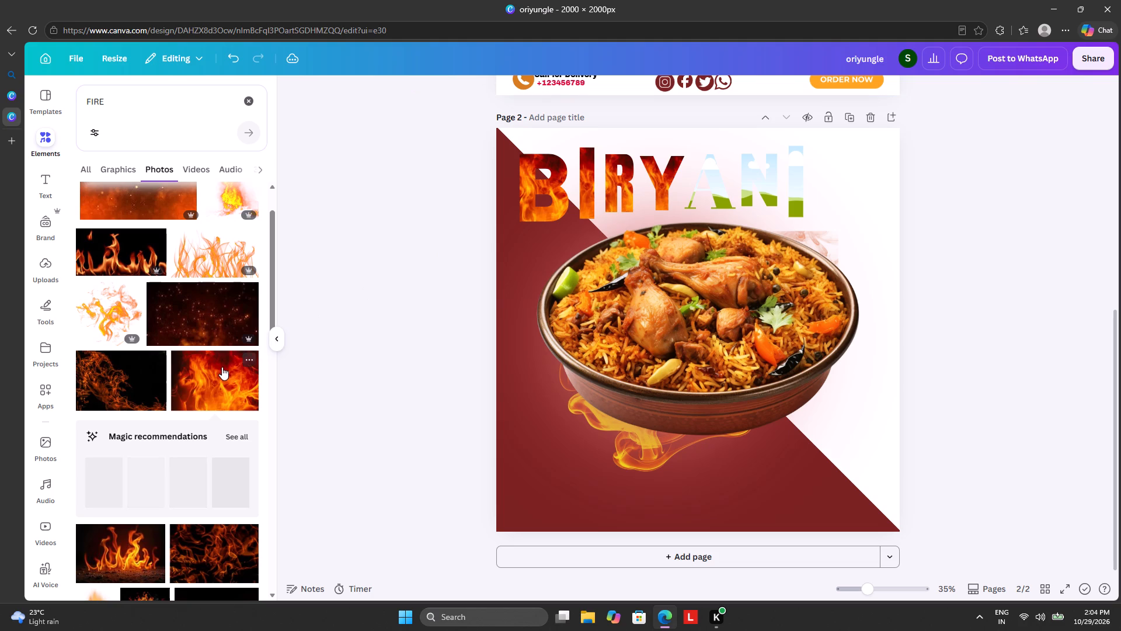
drag(222, 367, 712, 171)
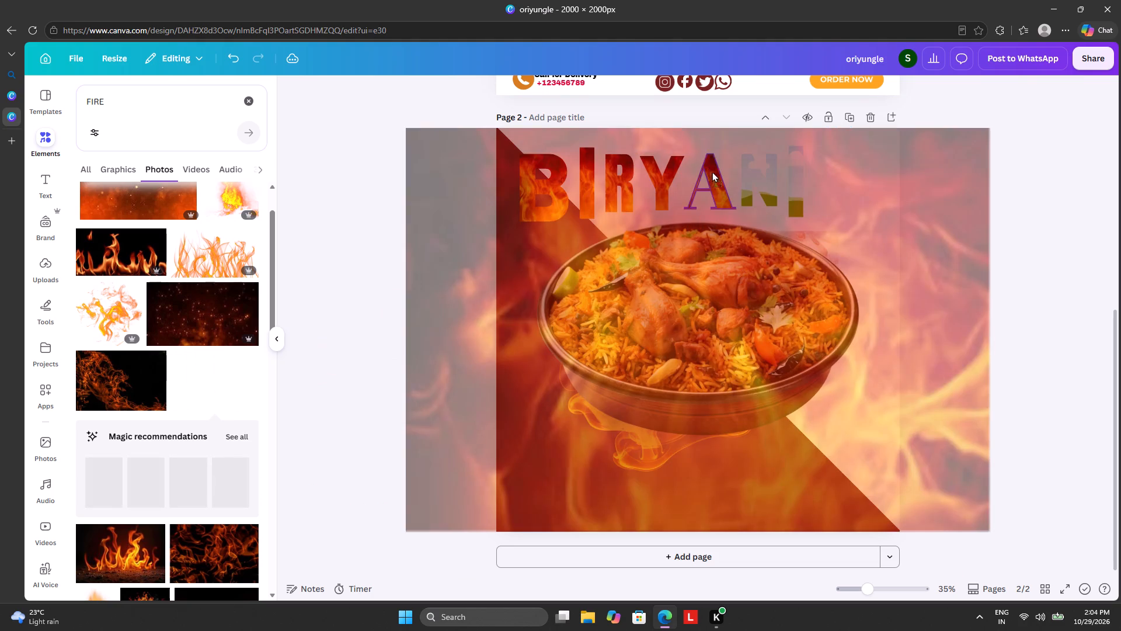
drag(712, 171, 714, 174)
drag(199, 375, 726, 158)
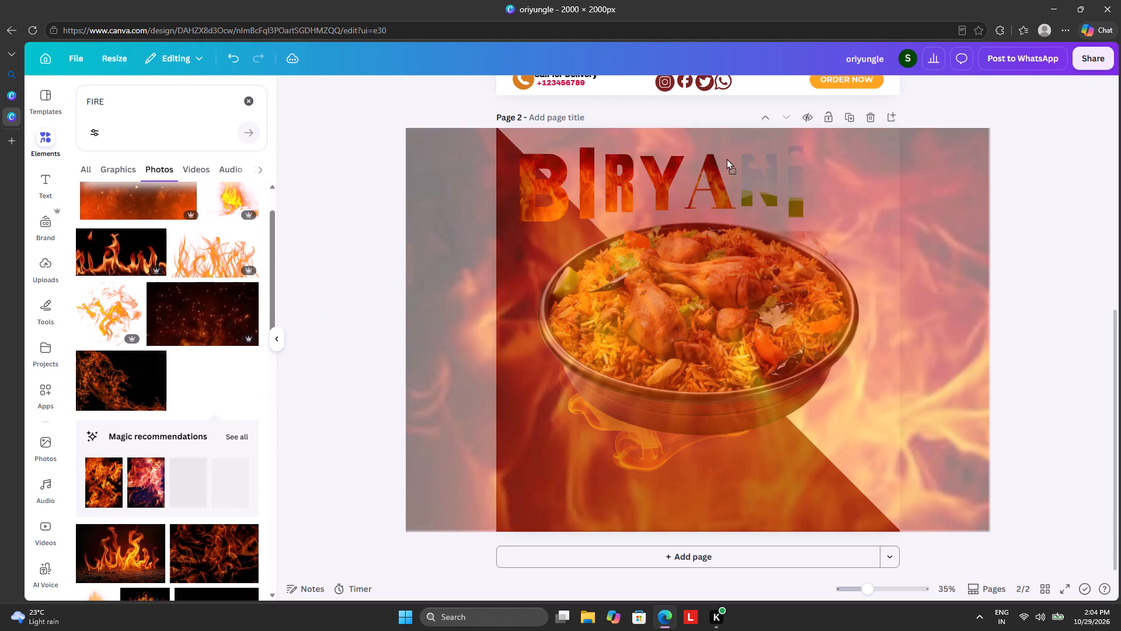
drag(726, 158, 749, 172)
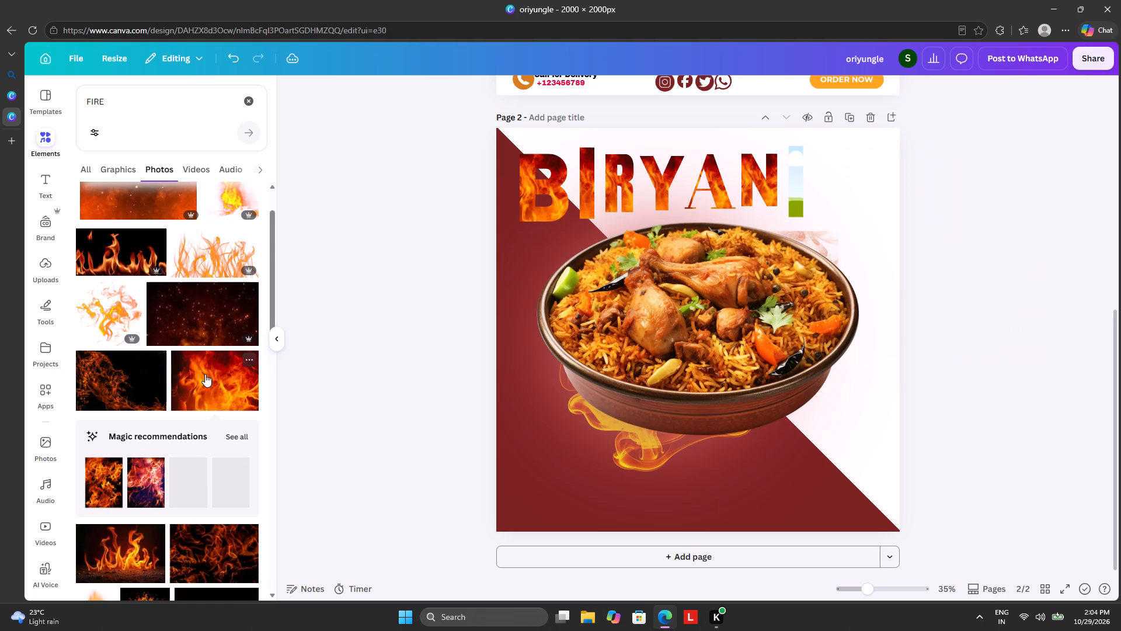
drag(205, 374, 784, 163)
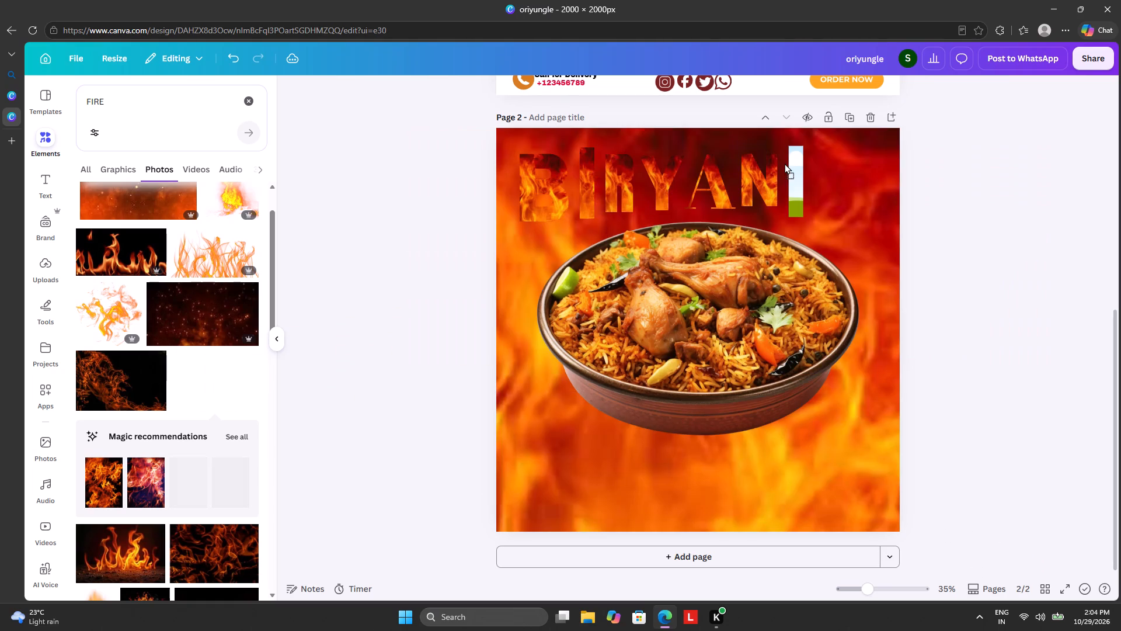
drag(784, 163, 801, 176)
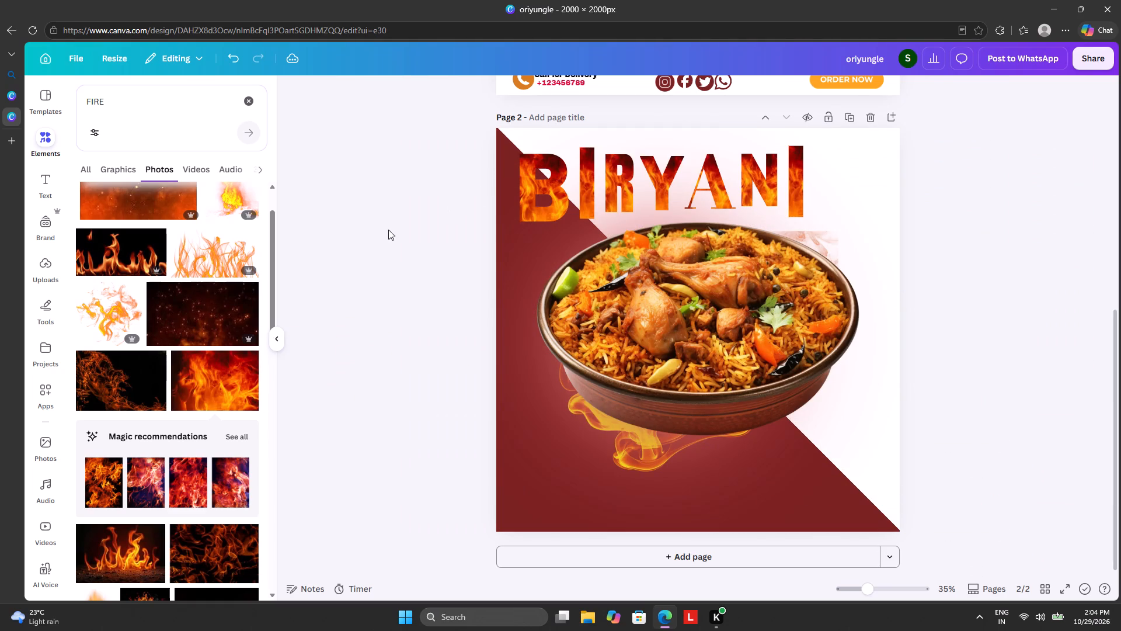
Shorten and widen the first letter I frame, and place it slightly lower between the B and the R.
scroll(131, 429, down, 3)
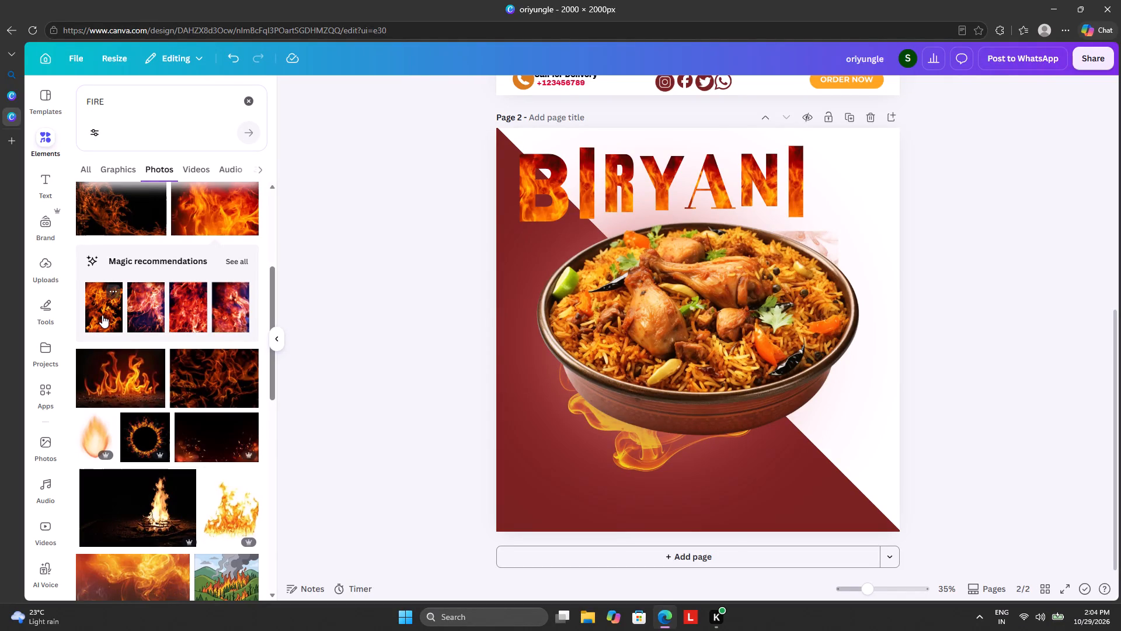
click(593, 201)
drag(578, 145, 584, 184)
drag(586, 186, 584, 182)
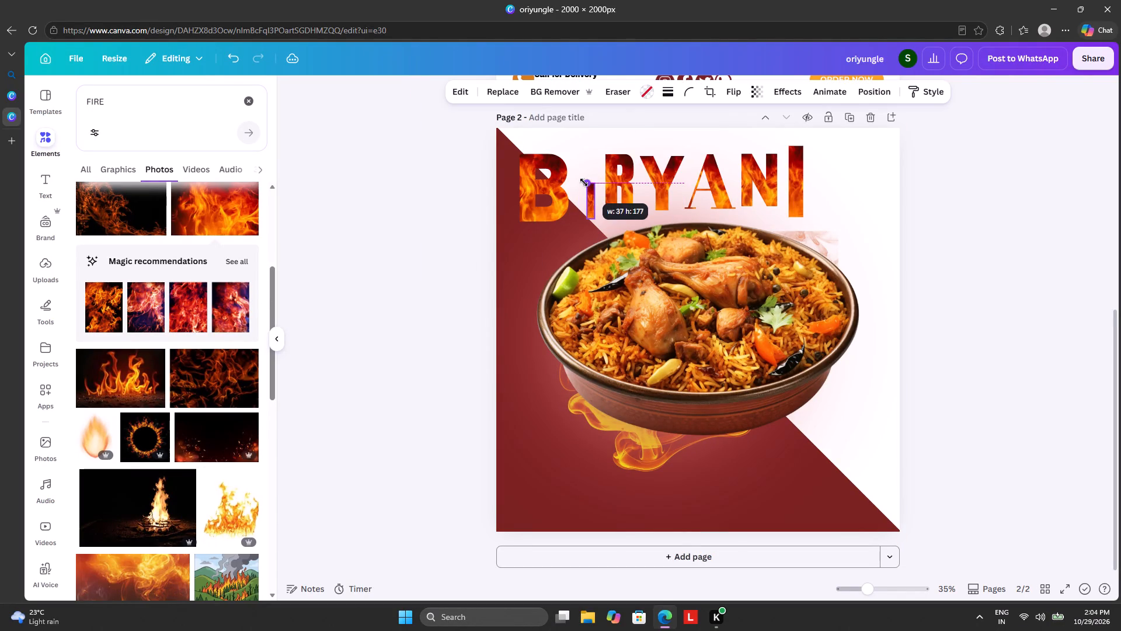
drag(584, 182, 575, 173)
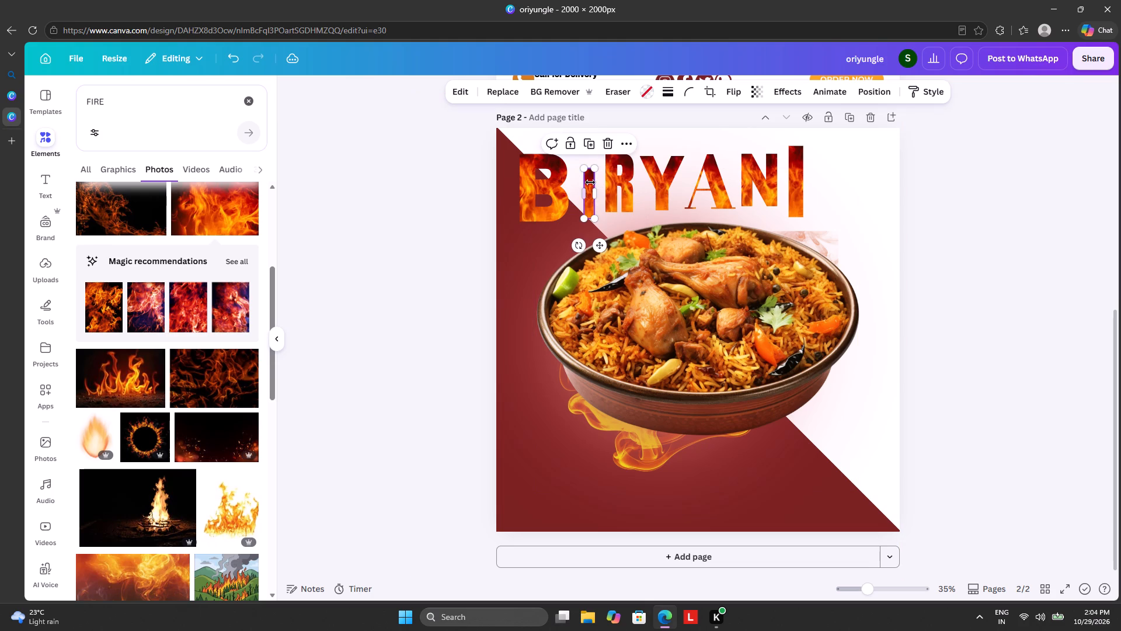
drag(590, 186, 600, 186)
drag(600, 186, 593, 179)
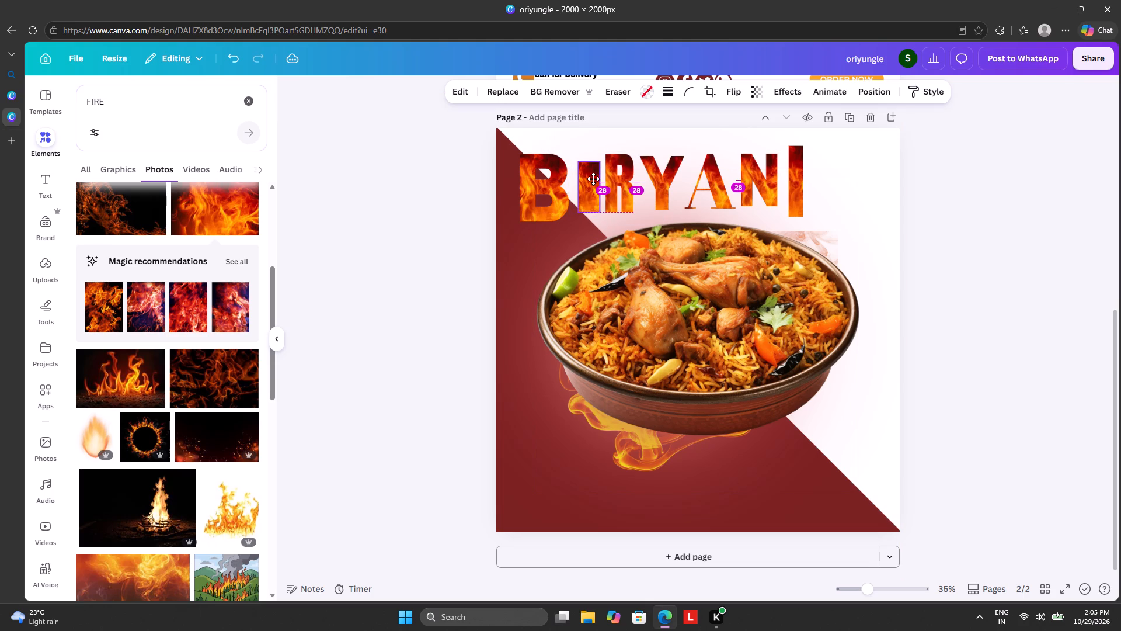
drag(593, 179, 591, 191)
click(603, 151)
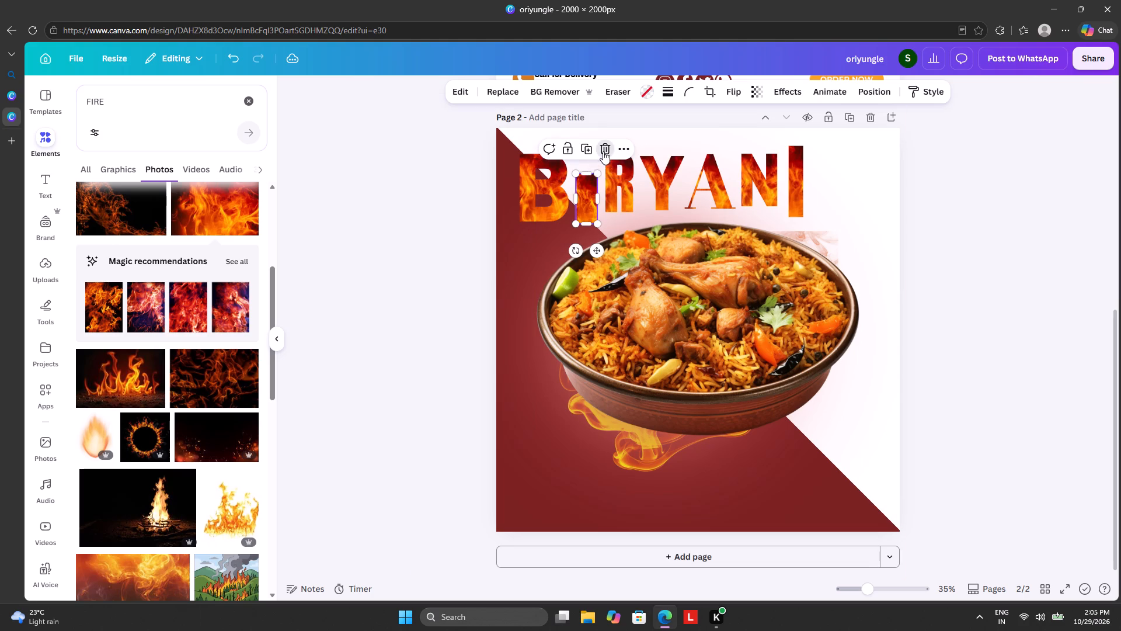
Replace the images in the B and first I frames with the second Magic recommendations photo, purple and orange flames.
scroll(161, 358, down, 4)
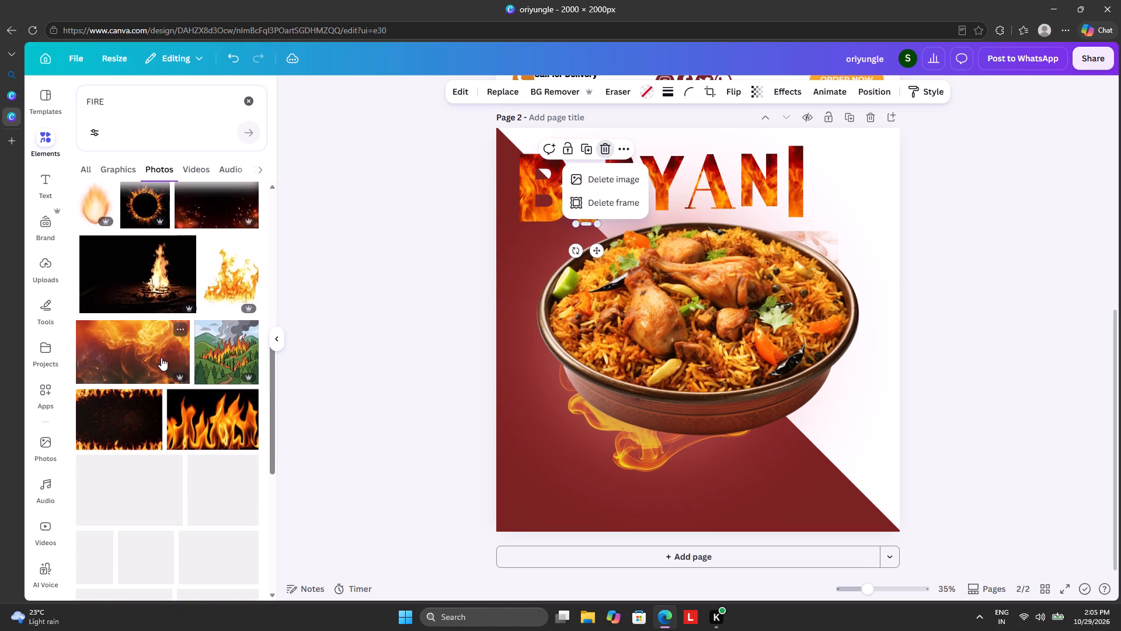
scroll(161, 358, up, 5)
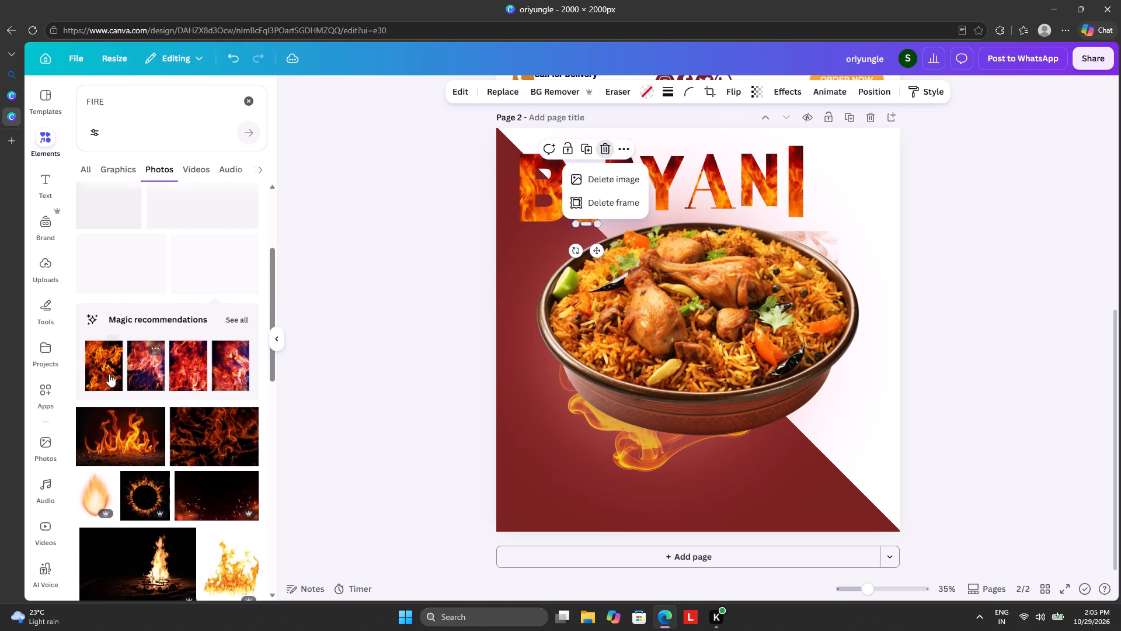
drag(135, 377, 537, 201)
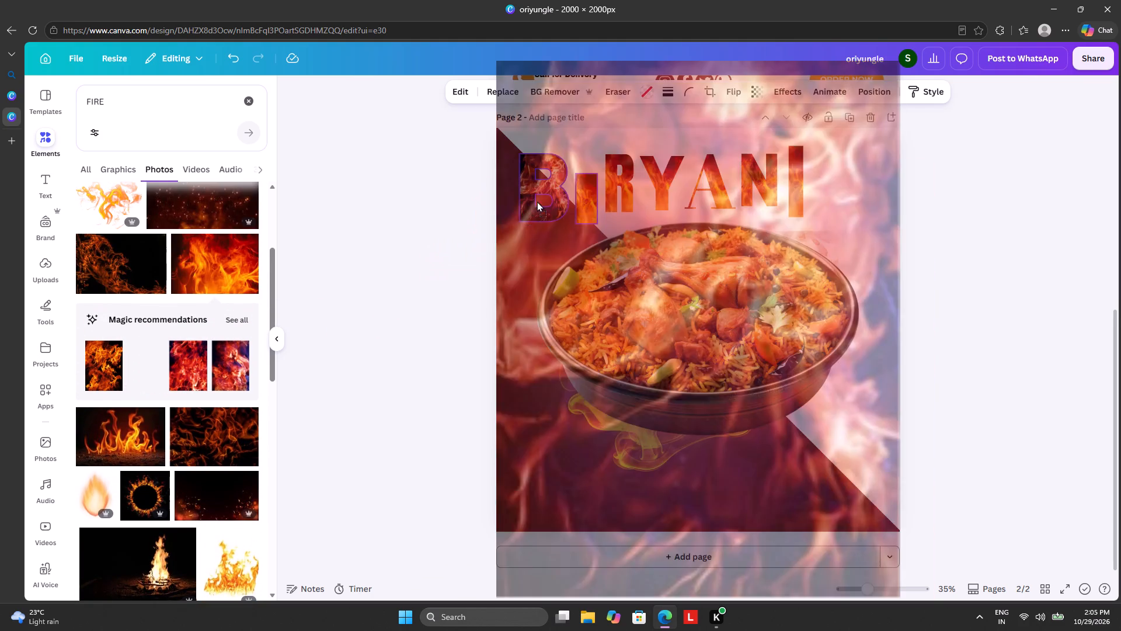
drag(537, 201, 531, 193)
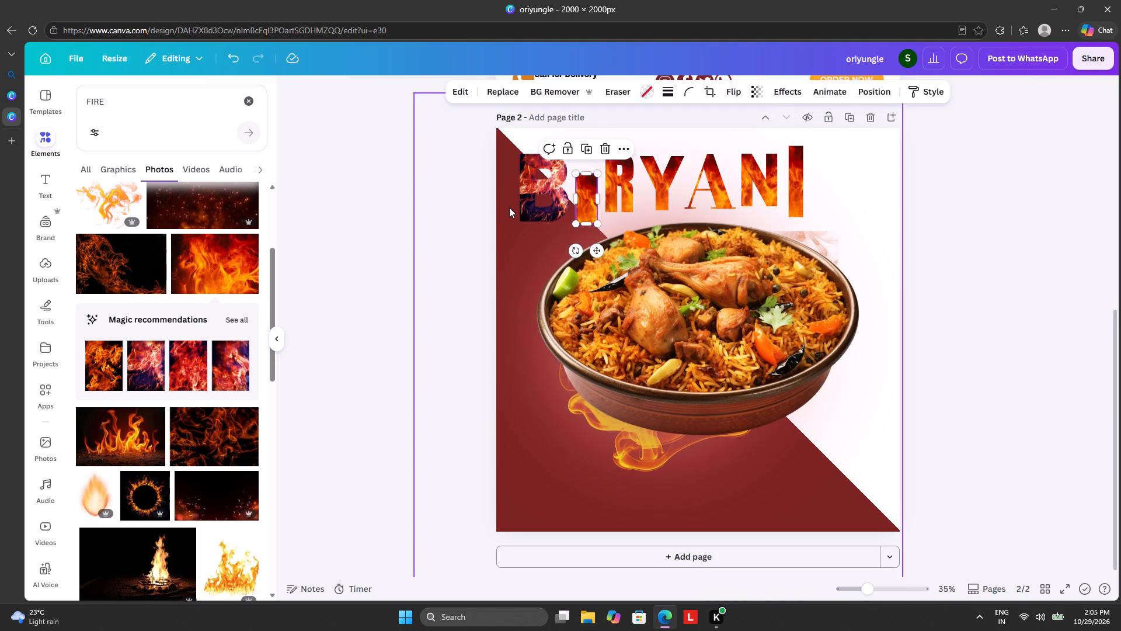
drag(145, 376, 148, 376)
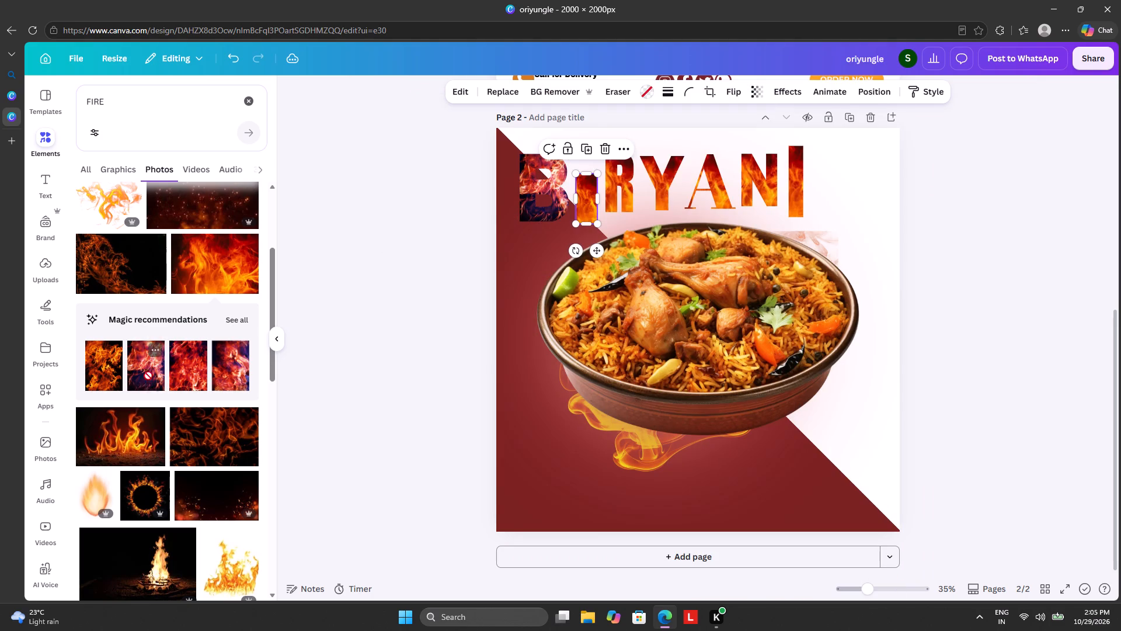
drag(148, 376, 587, 196)
click(586, 200)
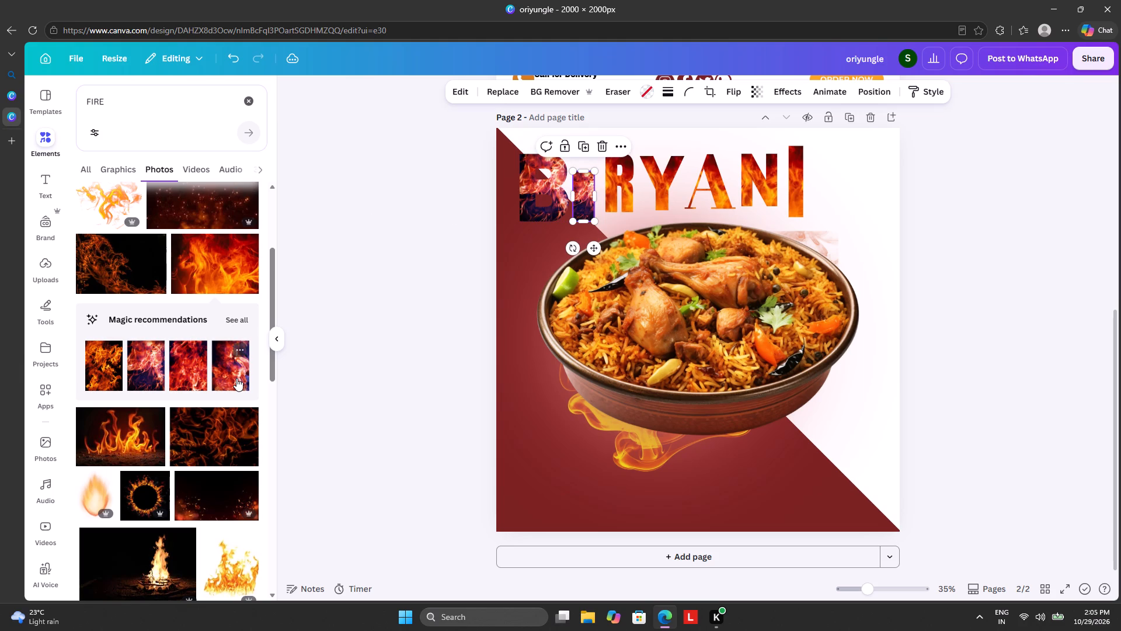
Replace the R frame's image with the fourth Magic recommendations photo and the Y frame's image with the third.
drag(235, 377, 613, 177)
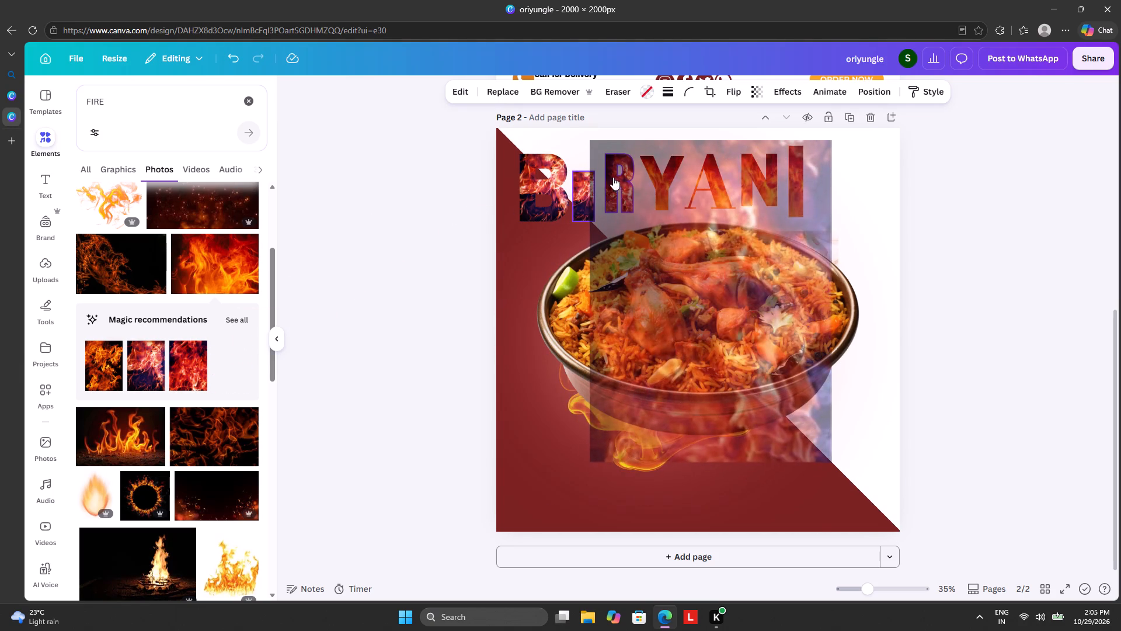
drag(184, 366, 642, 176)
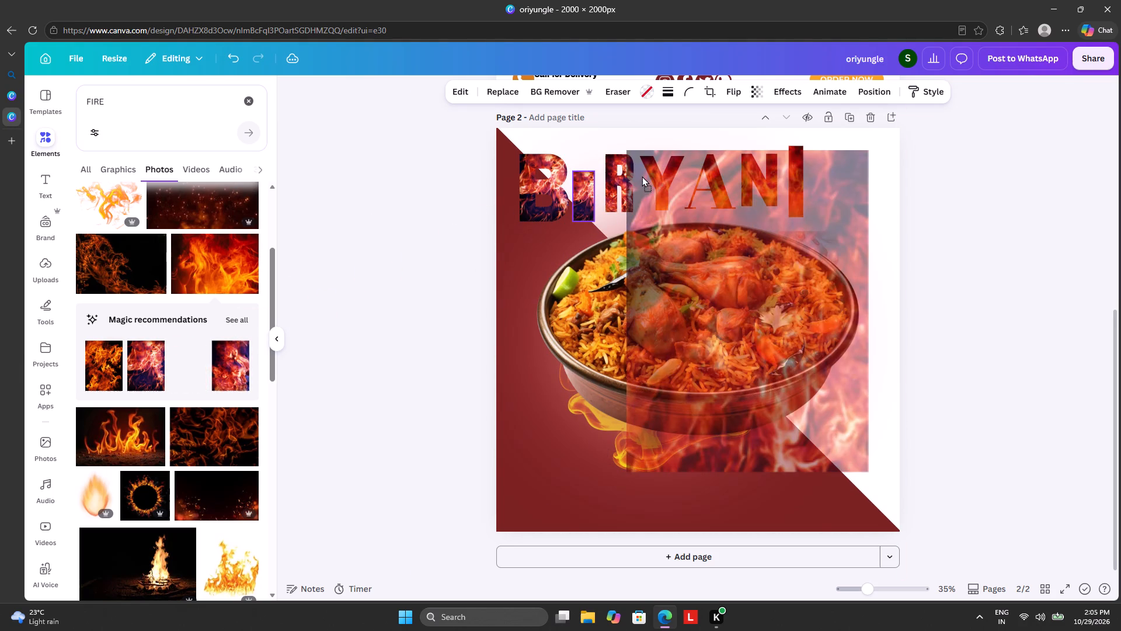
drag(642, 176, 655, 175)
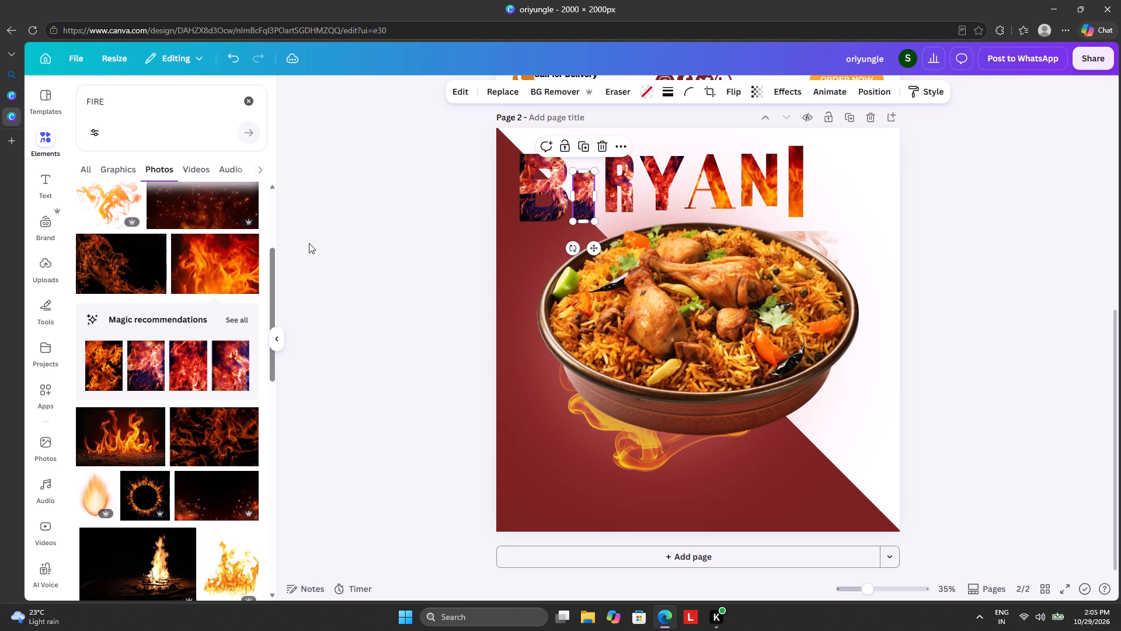
Undo the latest image replacements in the Y, R, first I and B frames, along with the first I's slight move.
key(ctrl+z)
key(ctrl+z)
key(ctrl+z)
key(ctrl+z)
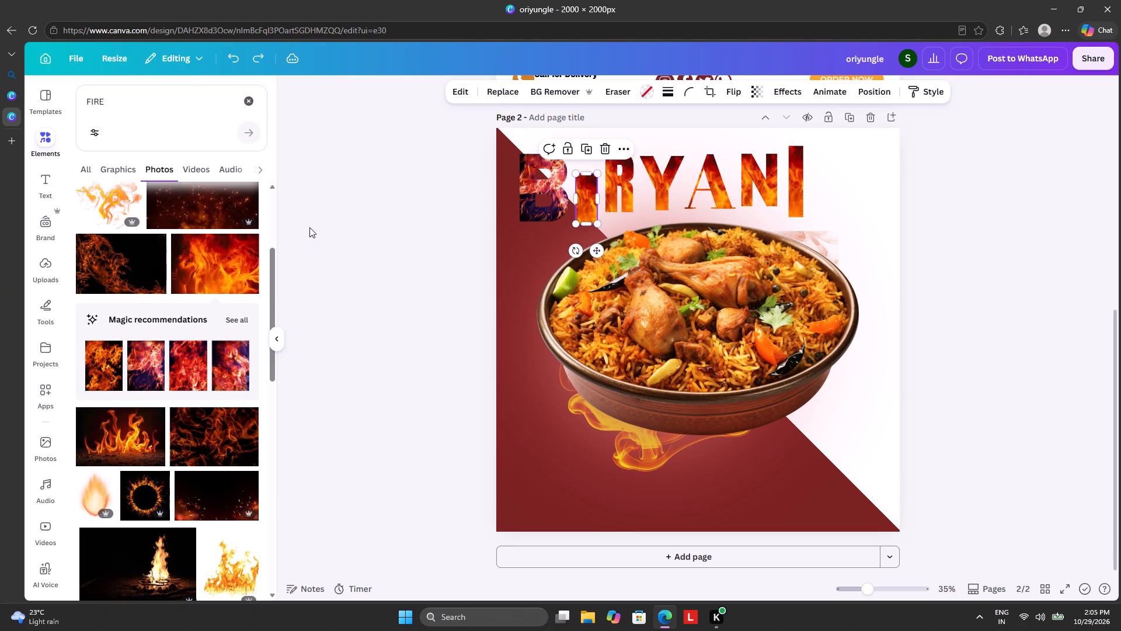
key(ctrl+z)
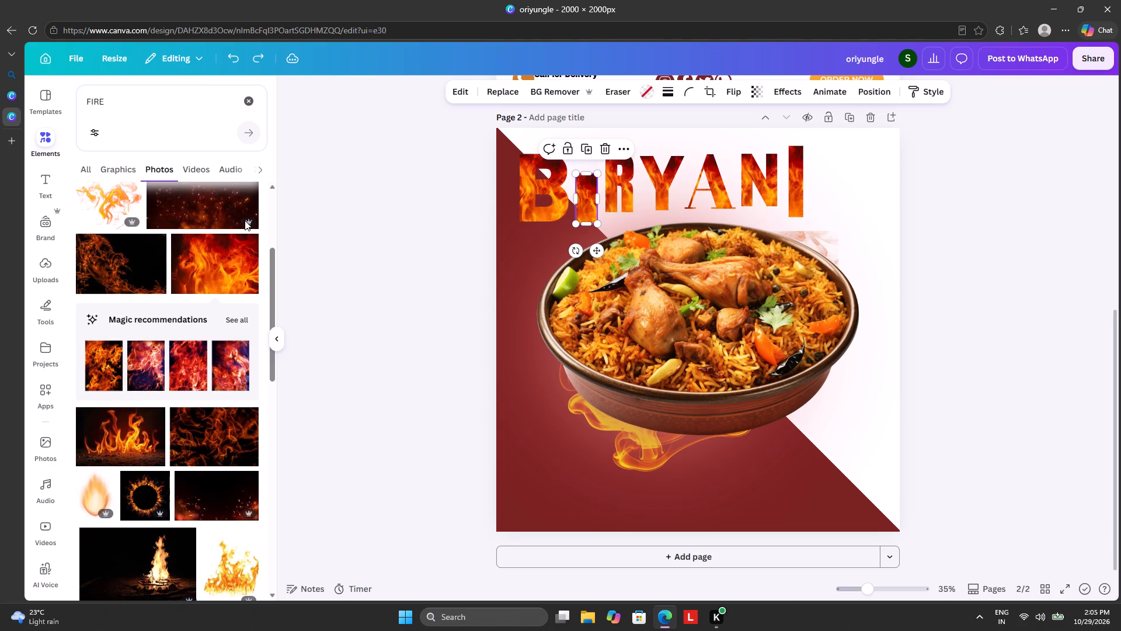
Clear the FIRE search and search the Frames category for i.
click(40, 145)
click(252, 100)
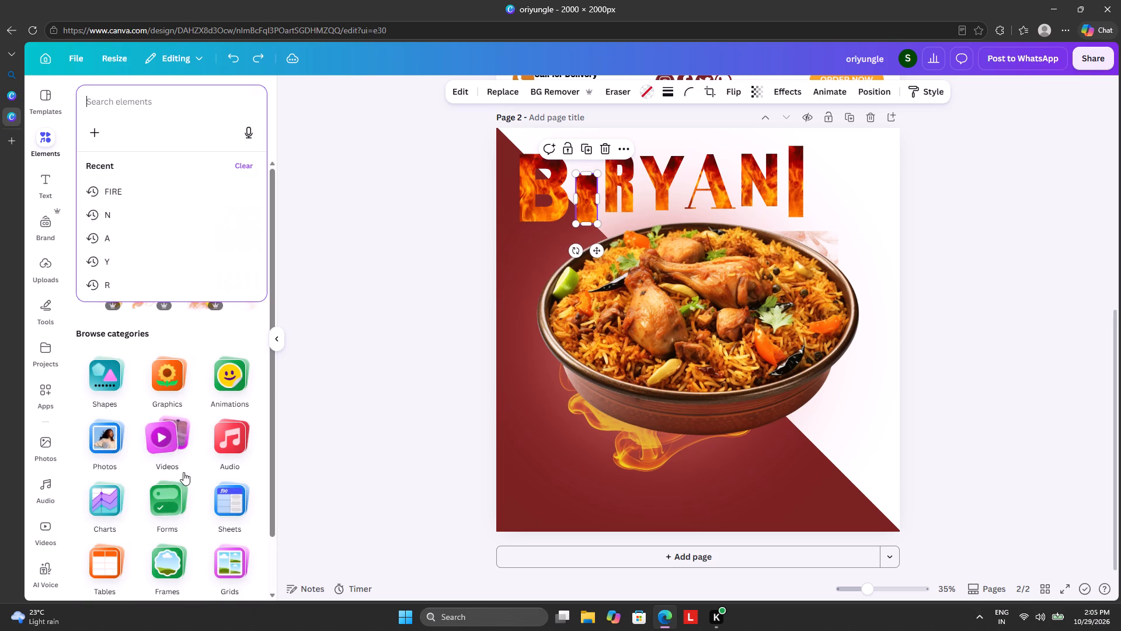
click(172, 488)
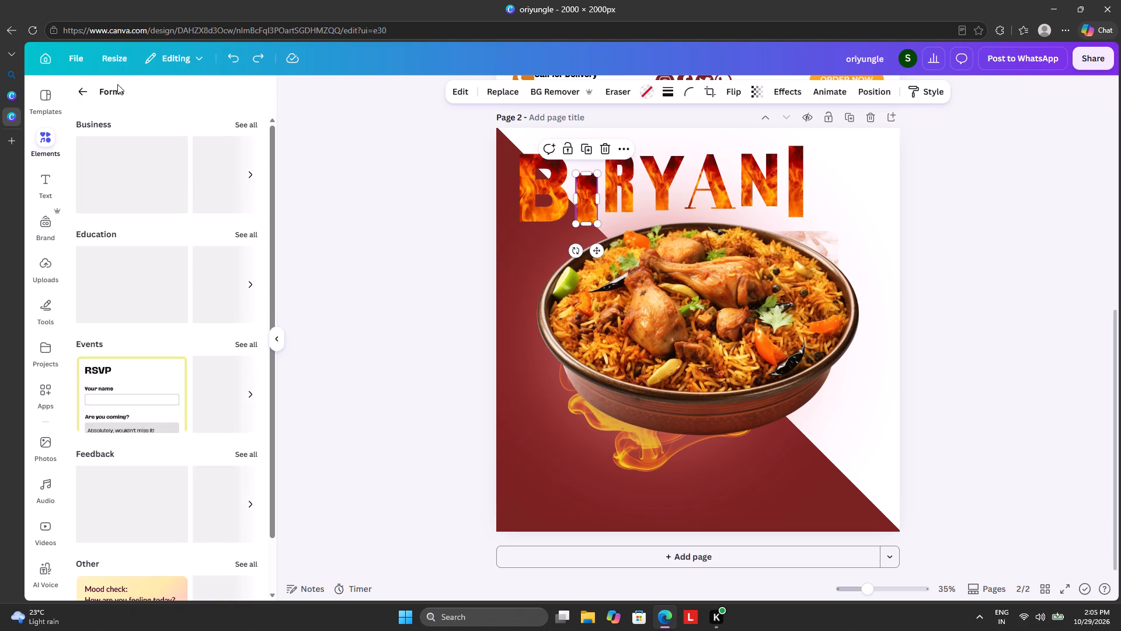
click(84, 96)
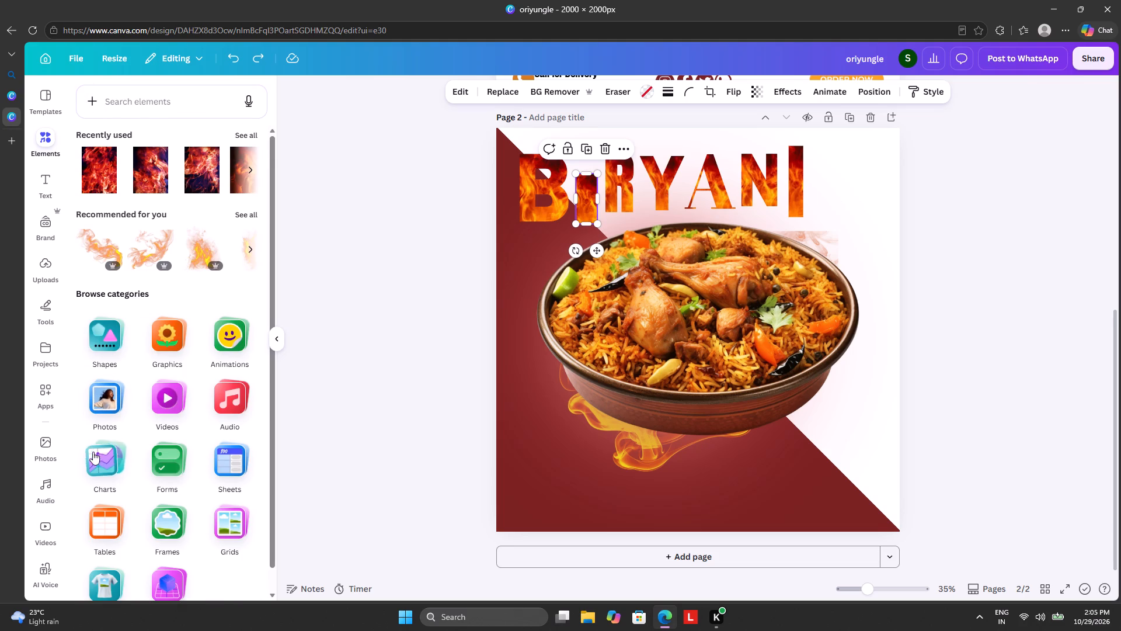
scroll(103, 454, down, 2)
click(155, 497)
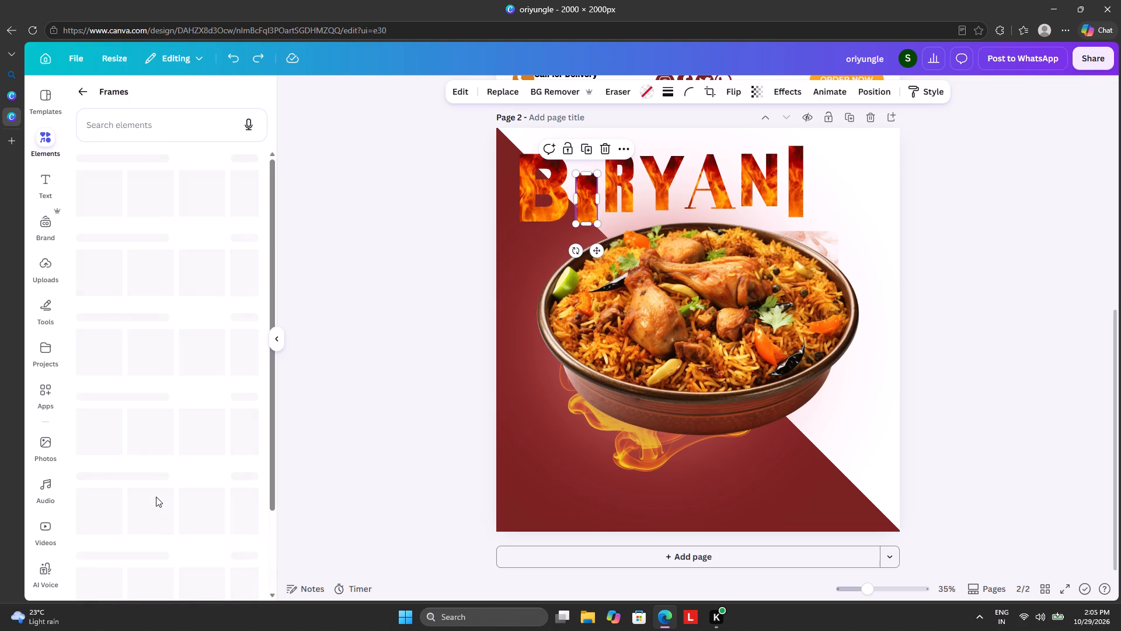
click(134, 124)
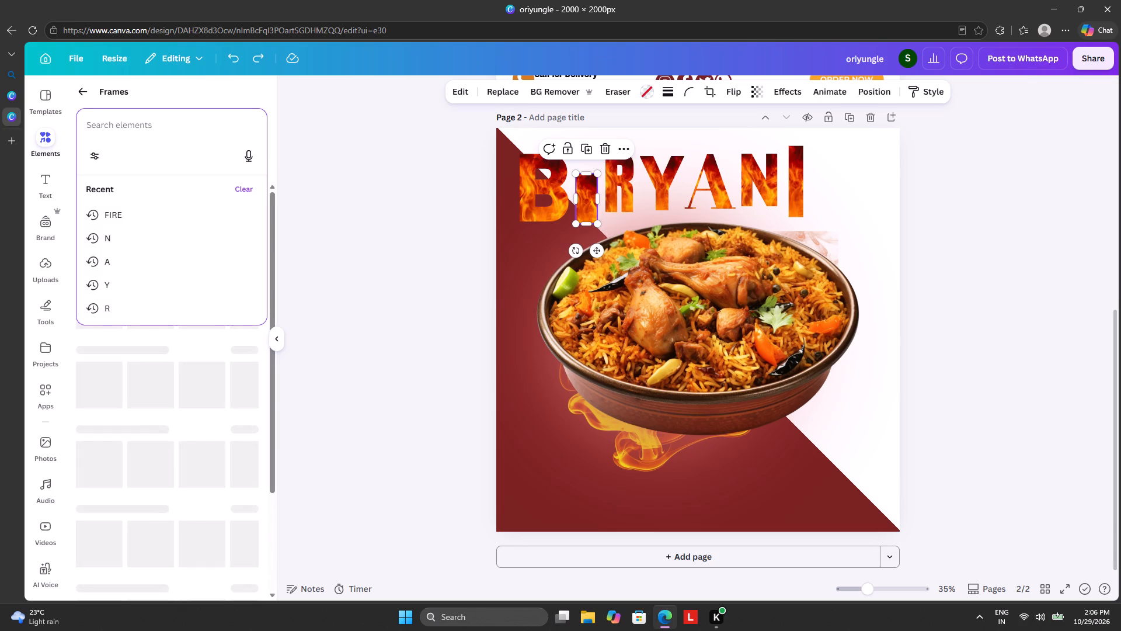
key(i)
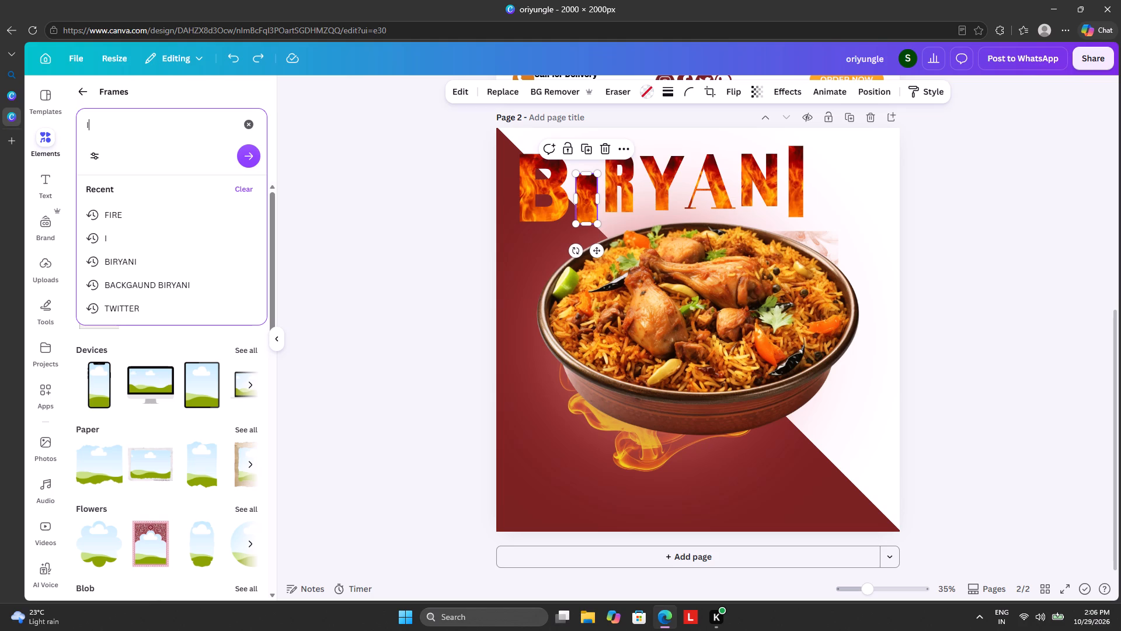
key(BackSpace)
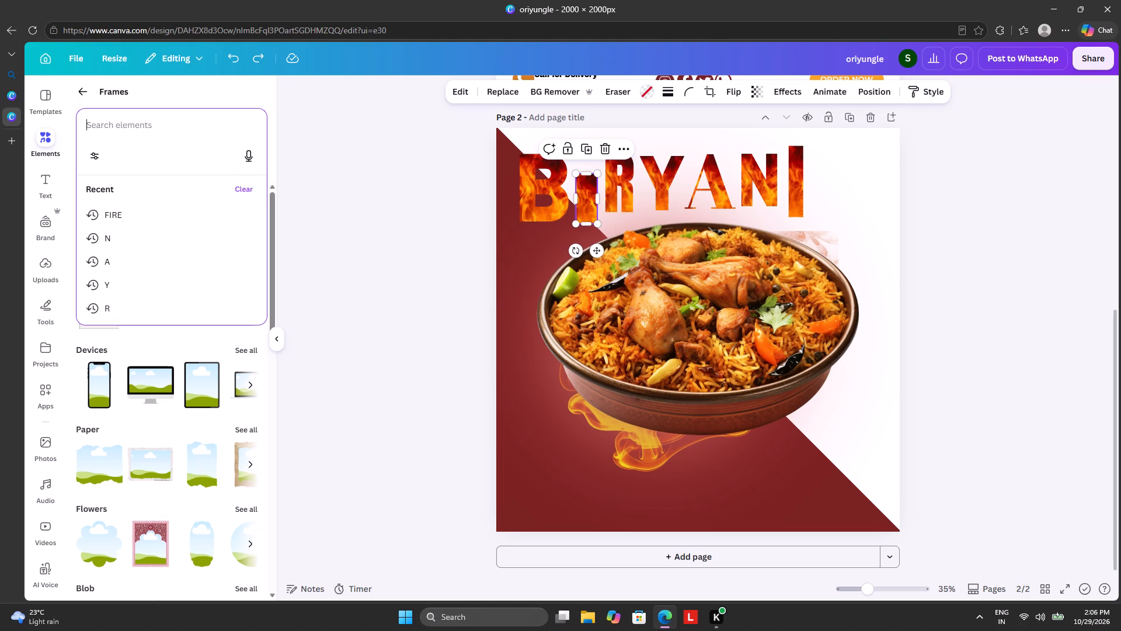
key(i)
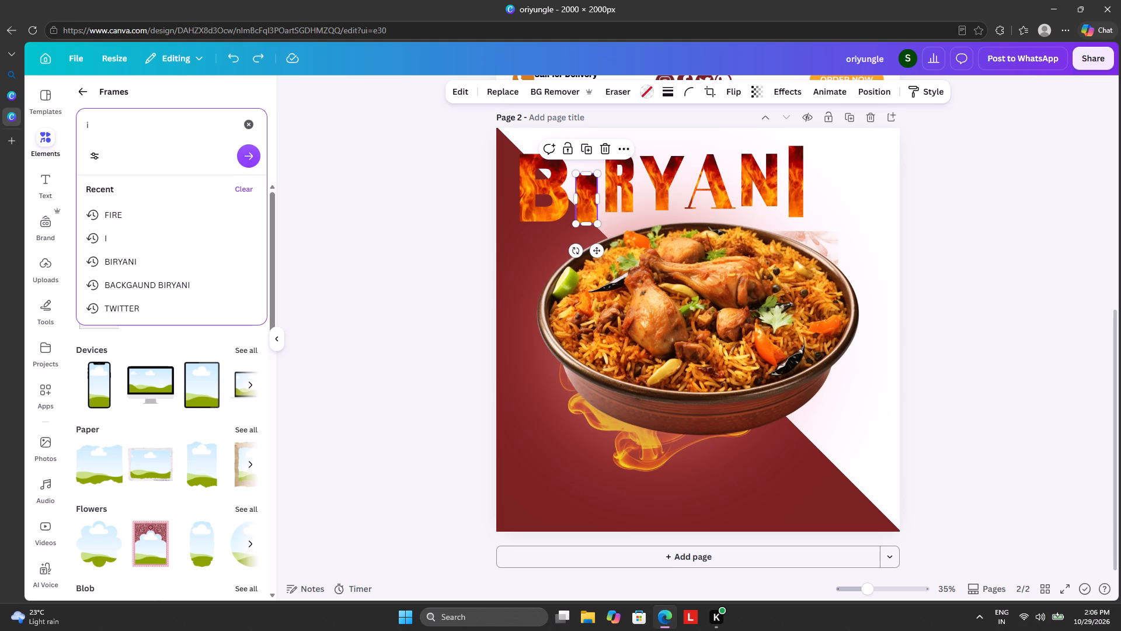
key(Return)
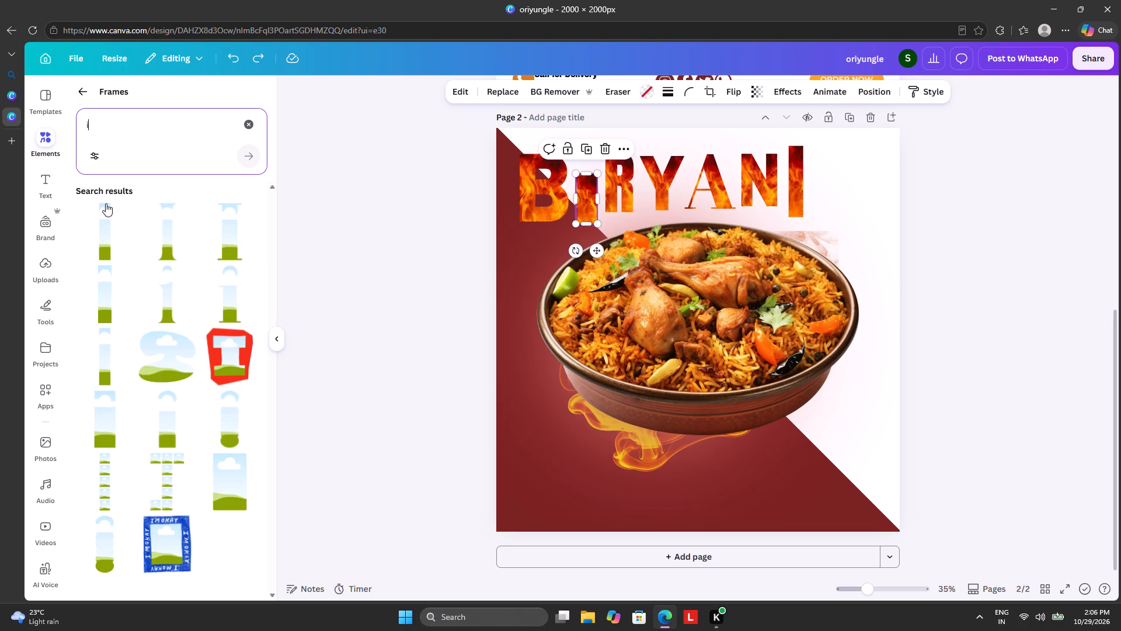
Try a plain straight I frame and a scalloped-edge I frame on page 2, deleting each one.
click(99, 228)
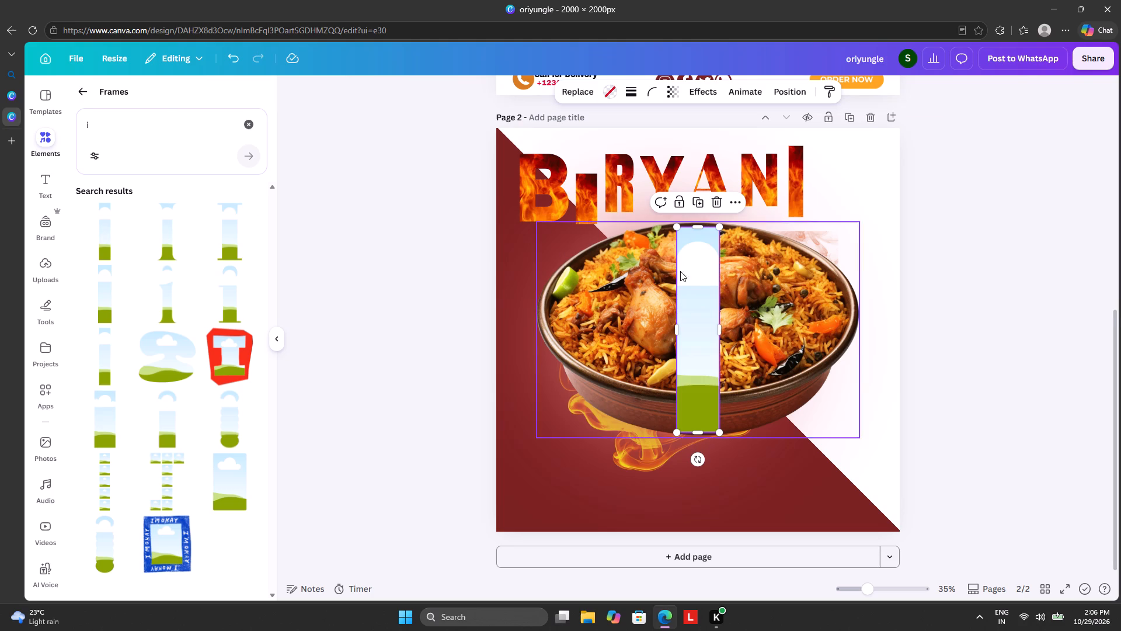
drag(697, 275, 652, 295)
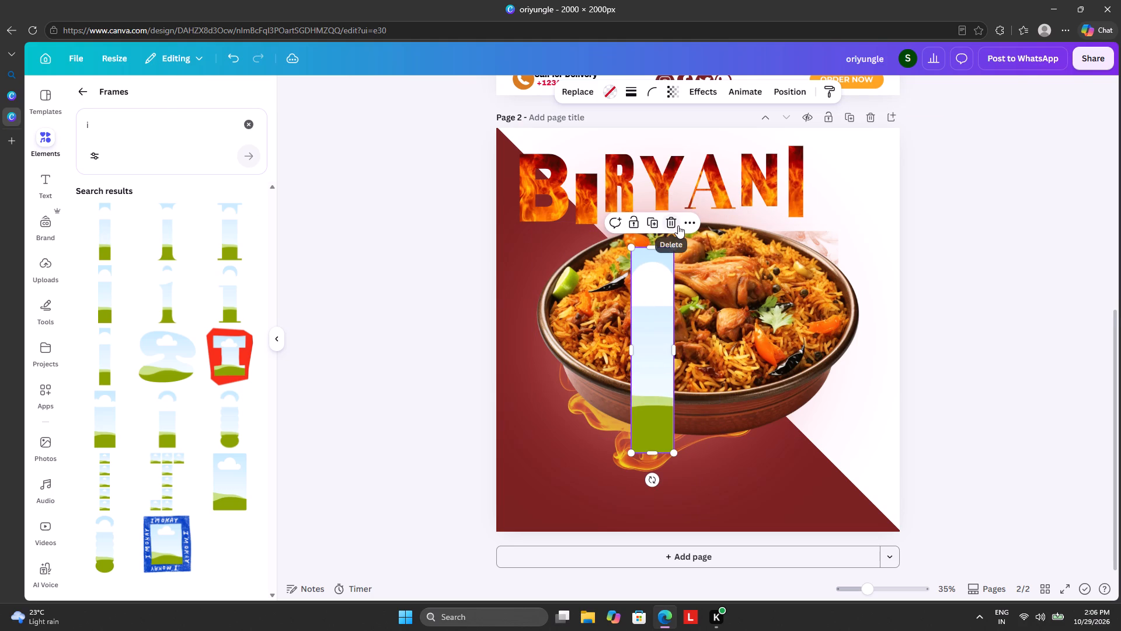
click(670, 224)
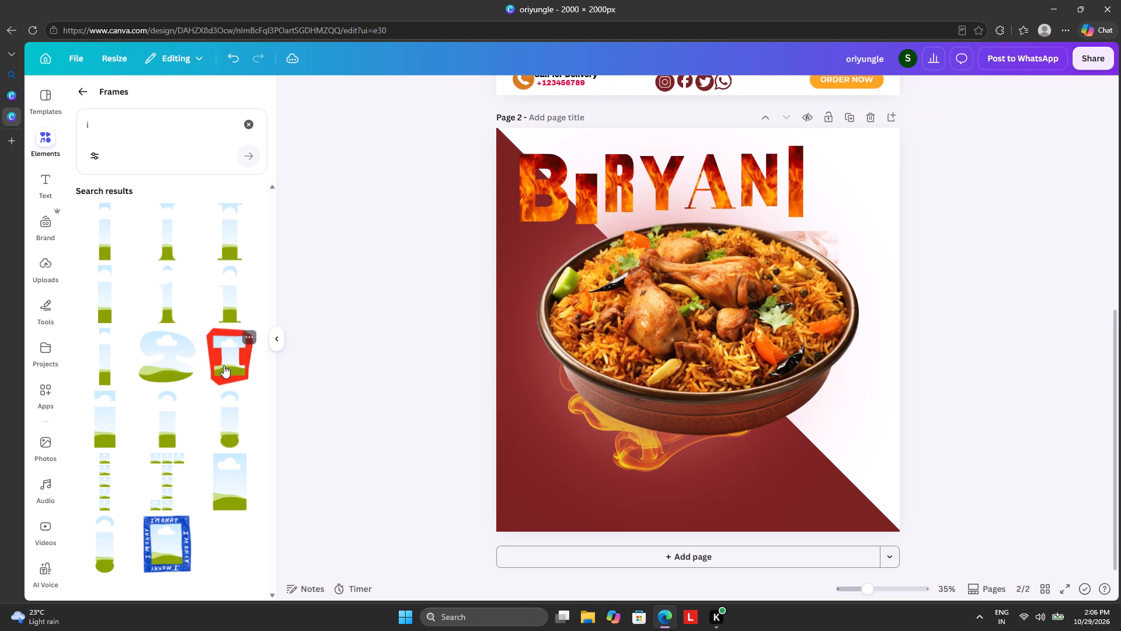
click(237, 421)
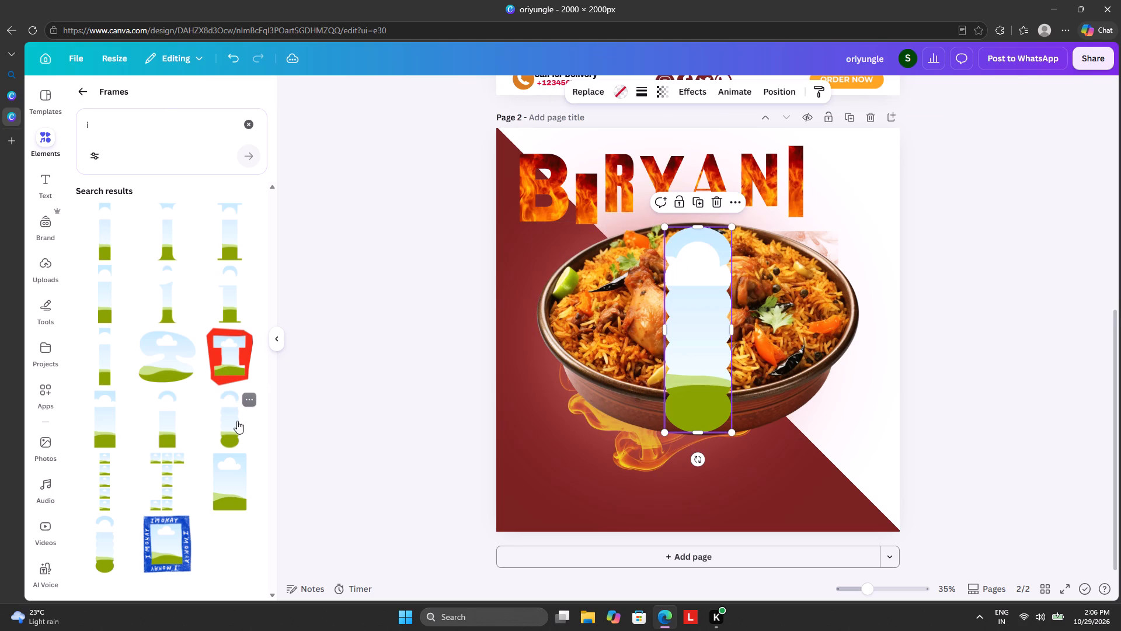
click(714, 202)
Add the narrow dotted i frame with a rectangular dot to page 2 and duplicate it.
click(110, 360)
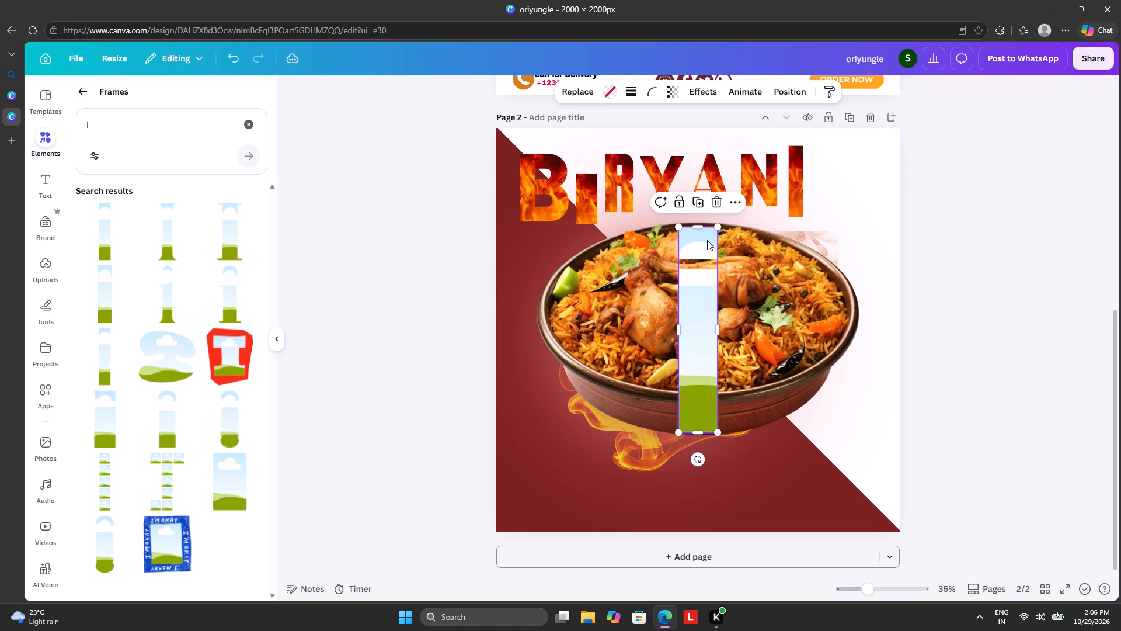
click(698, 188)
click(702, 308)
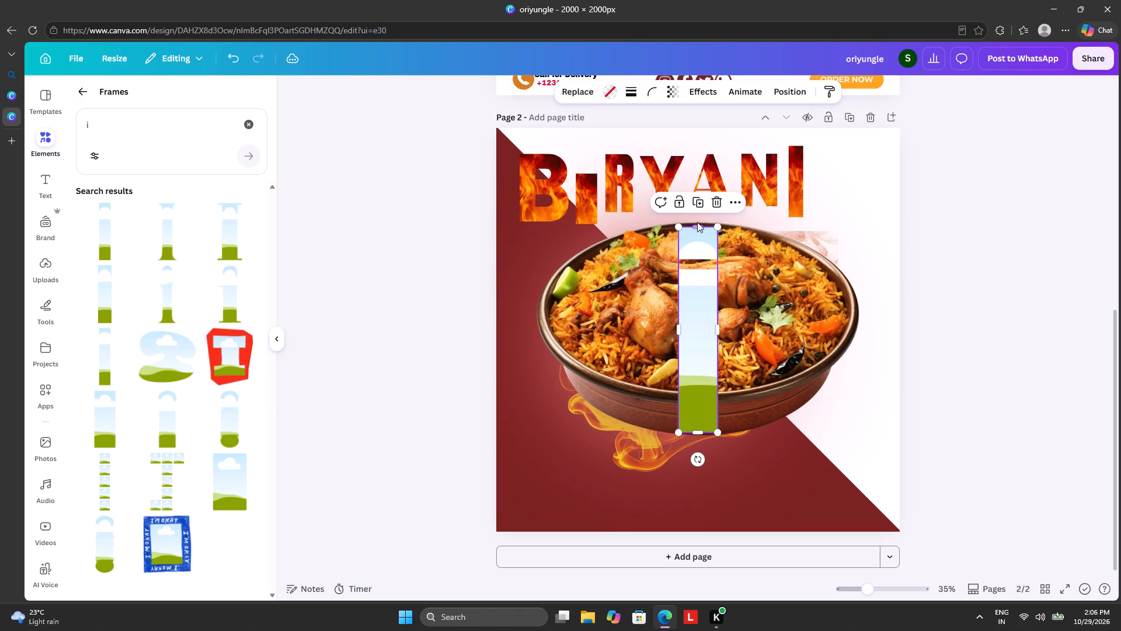
click(698, 209)
click(584, 194)
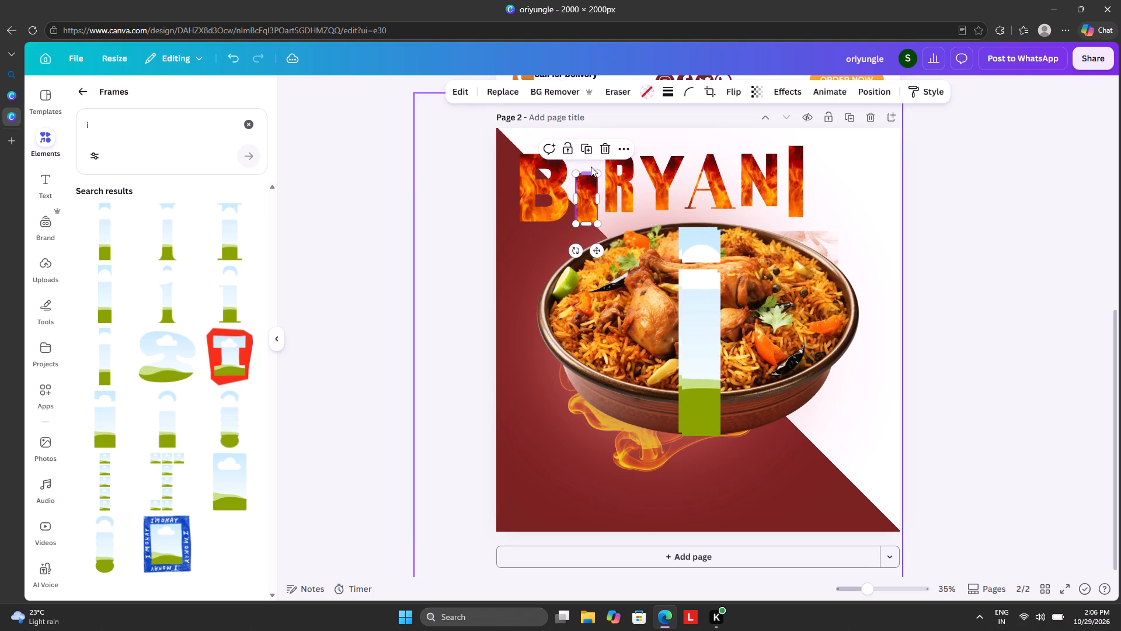
click(604, 154)
Scale down the duplicate dotted i frame, move it beside the letter B, shorten it to about 347 px tall and widen it.
click(709, 295)
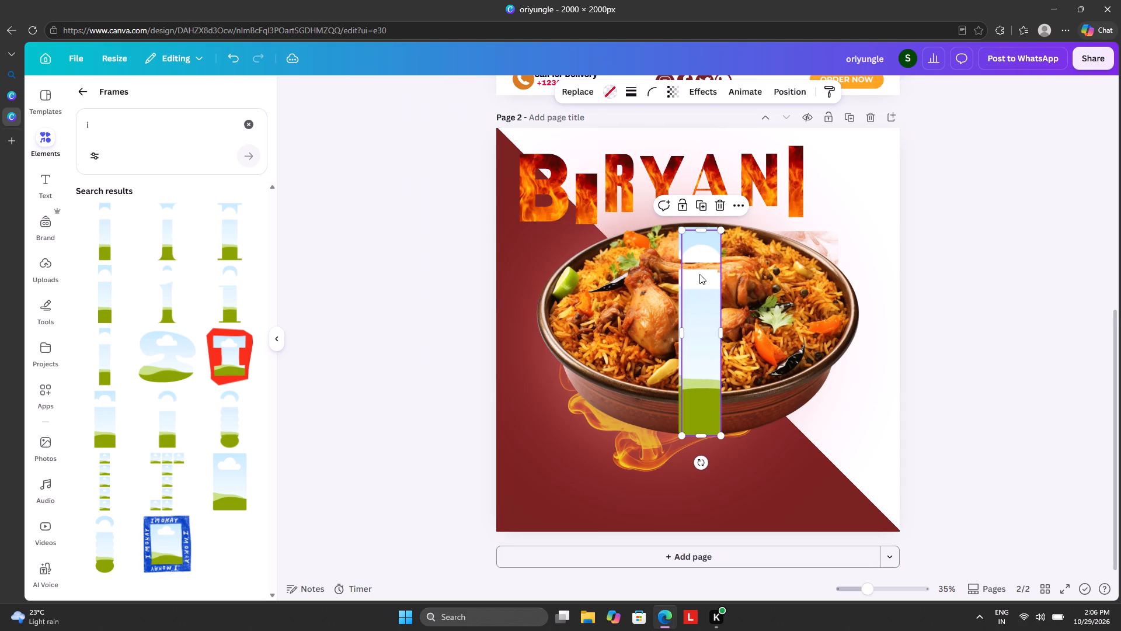
drag(685, 231, 702, 310)
drag(714, 348, 612, 217)
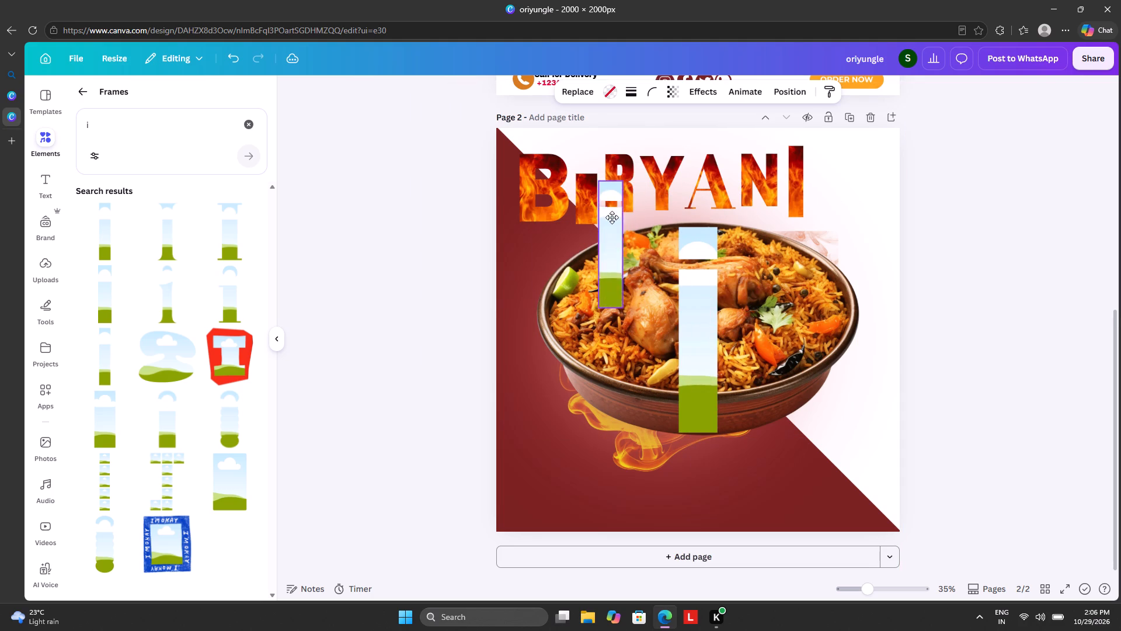
drag(612, 217, 589, 186)
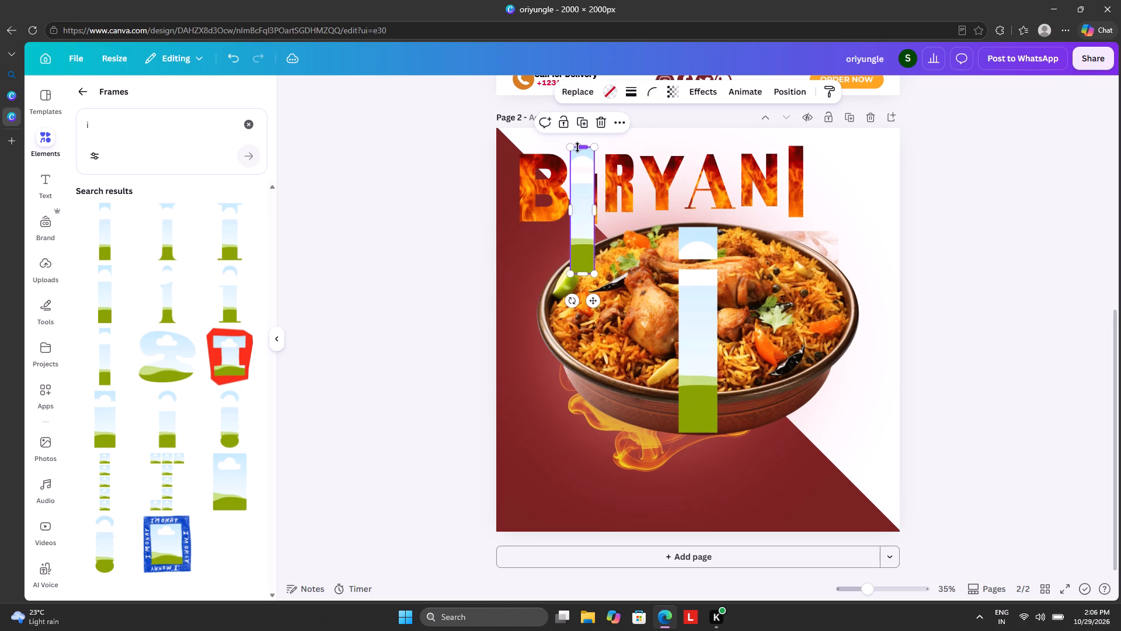
drag(571, 147, 584, 203)
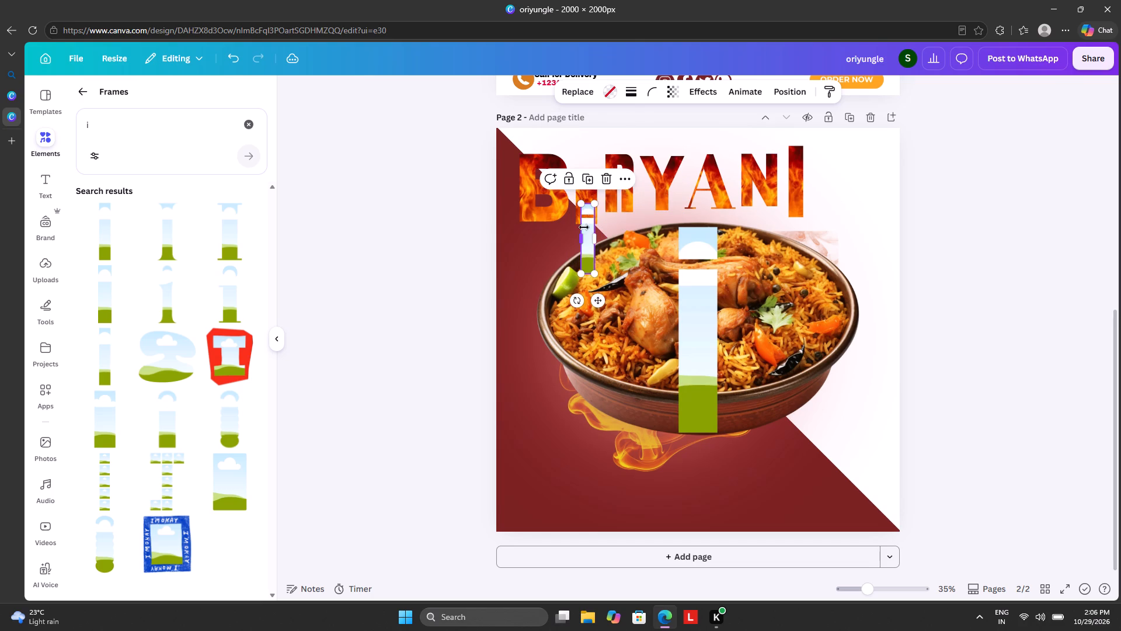
drag(586, 239, 580, 212)
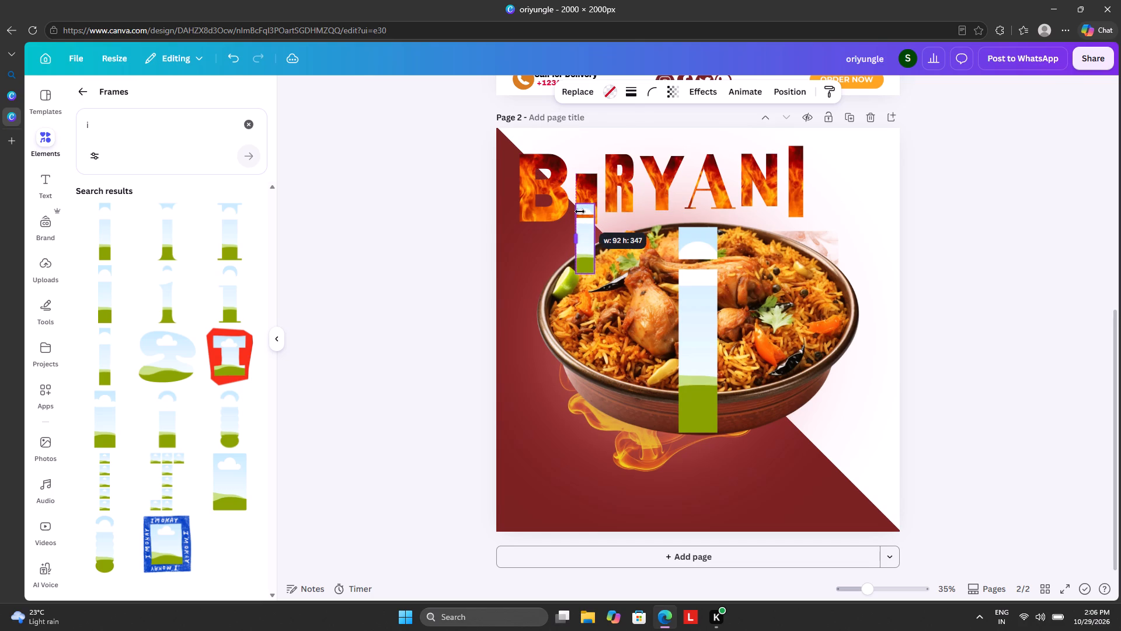
drag(580, 212, 575, 211)
Delete the fire image from the old first I of the heading, and delete its empty frame.
click(586, 190)
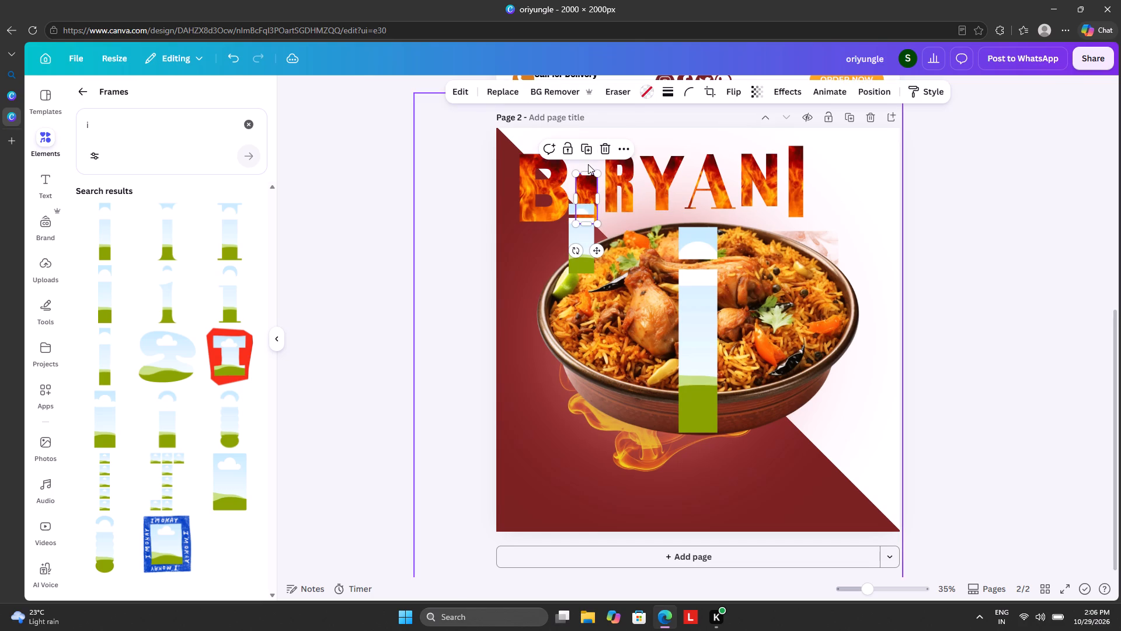
click(605, 154)
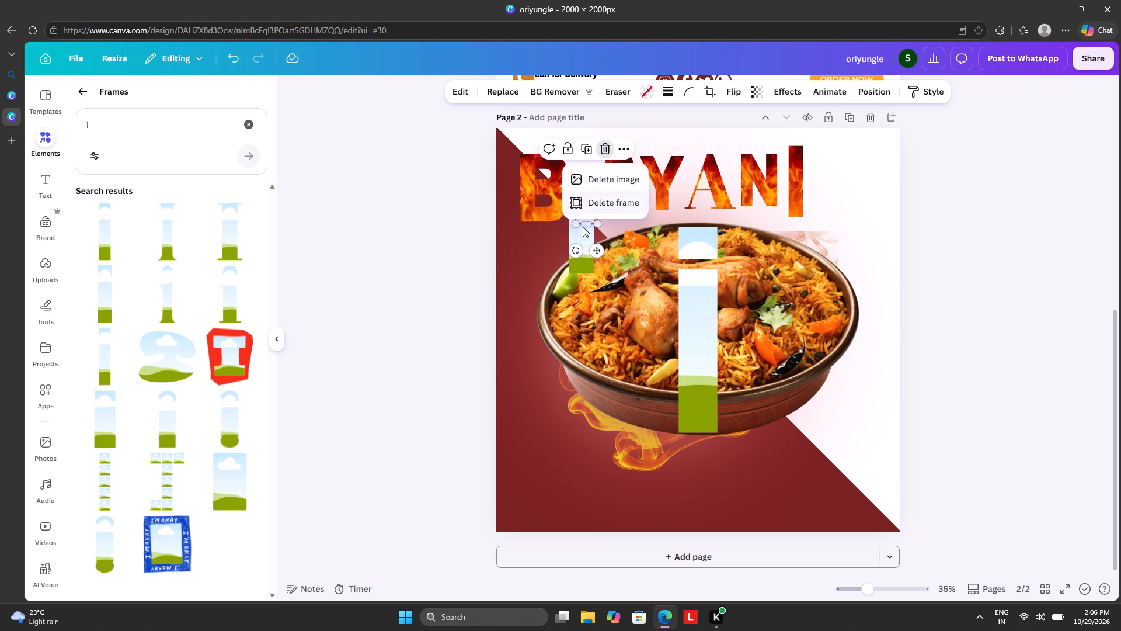
click(582, 241)
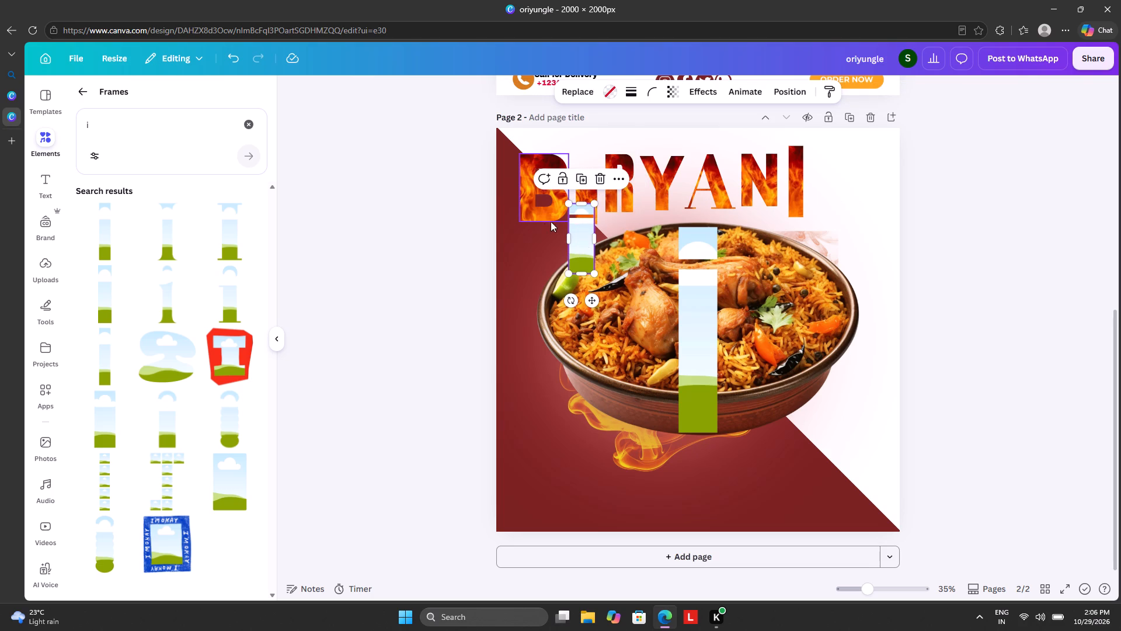
click(539, 226)
click(582, 185)
click(610, 148)
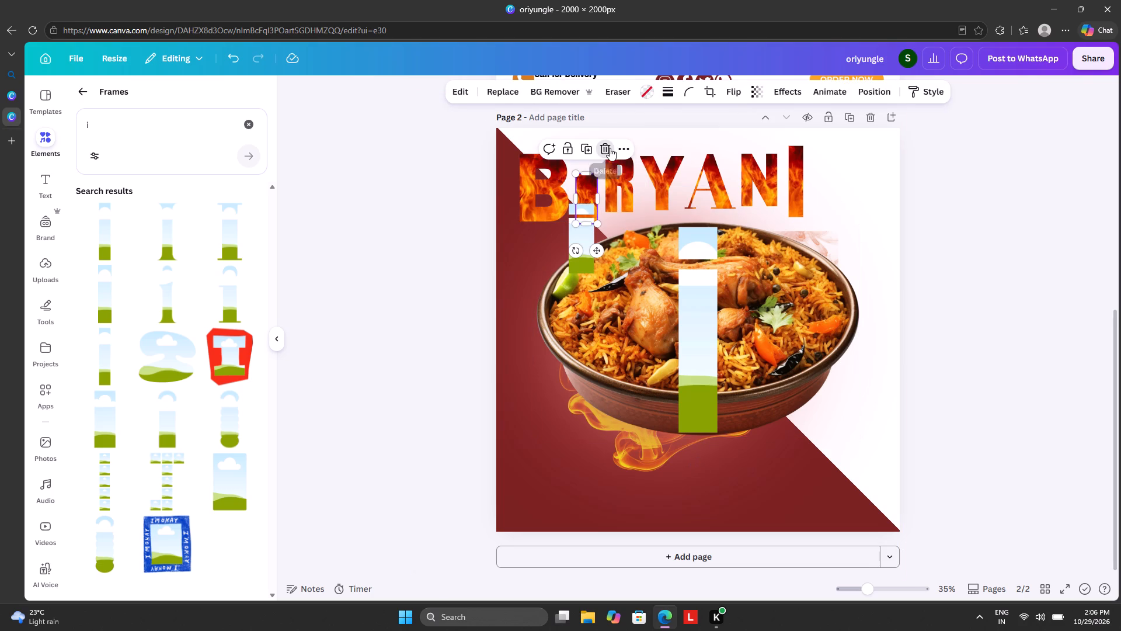
click(608, 178)
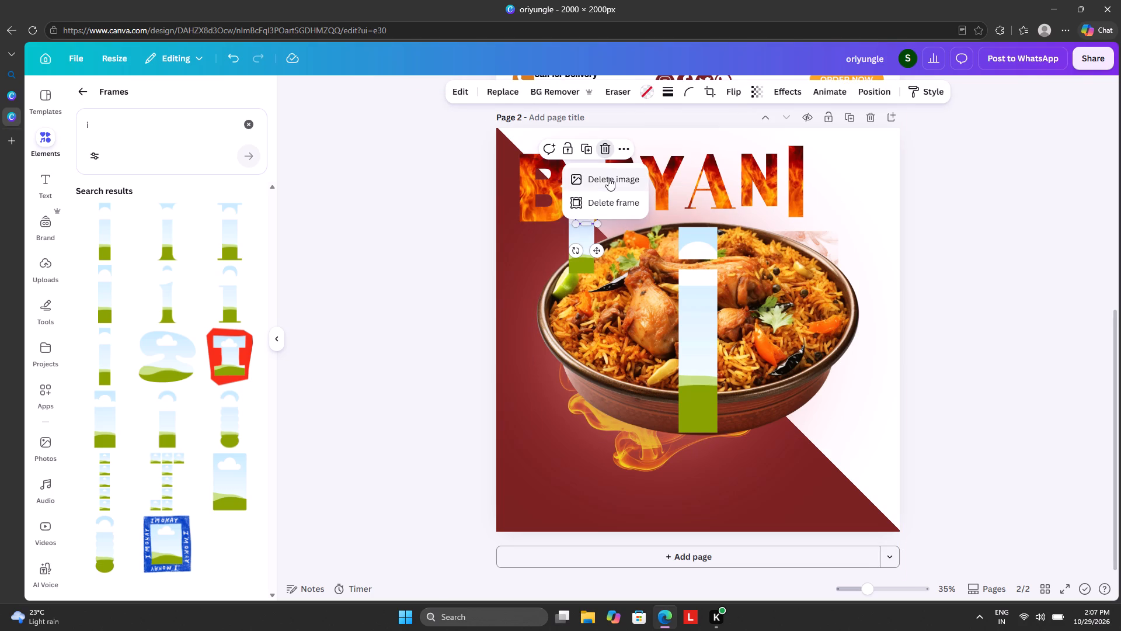
click(589, 194)
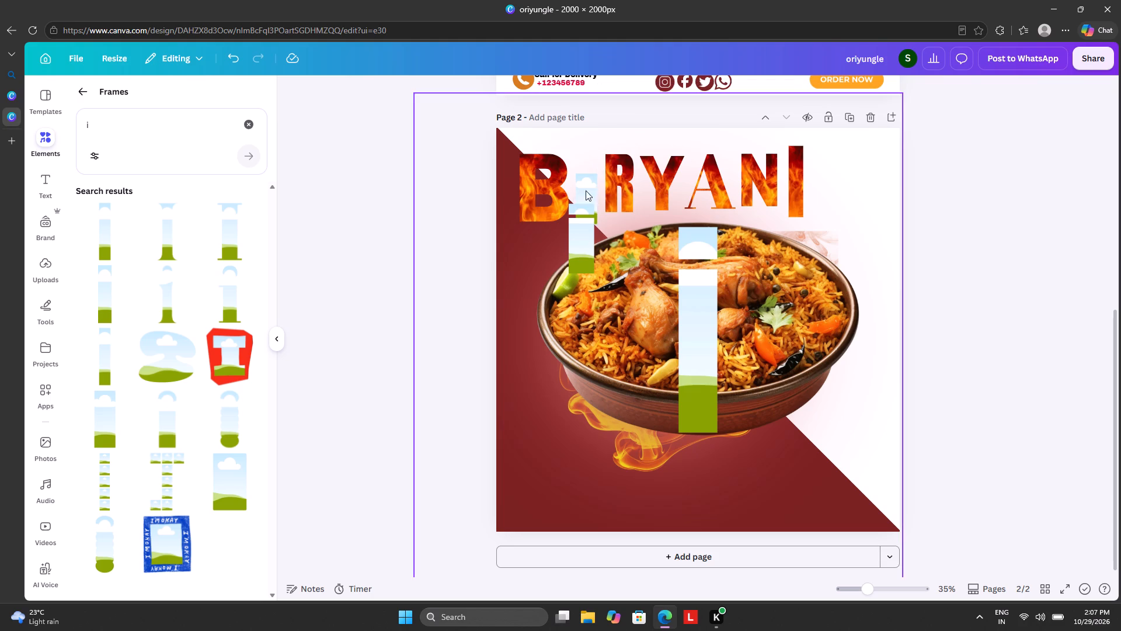
click(580, 194)
click(606, 148)
Move the small dotted i frame up into the gap between the heading letters B and R.
drag(579, 241, 583, 191)
Scale down the large dotted i frame over the bowl, widen it slightly, and move it to the end of the heading after N.
click(689, 273)
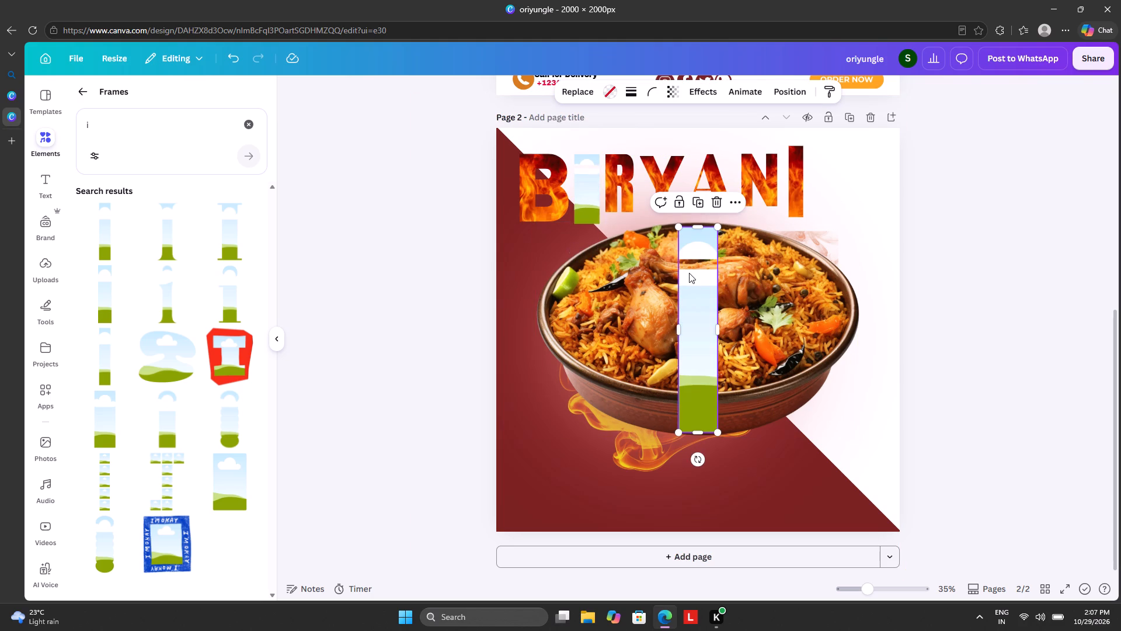
drag(680, 231, 695, 351)
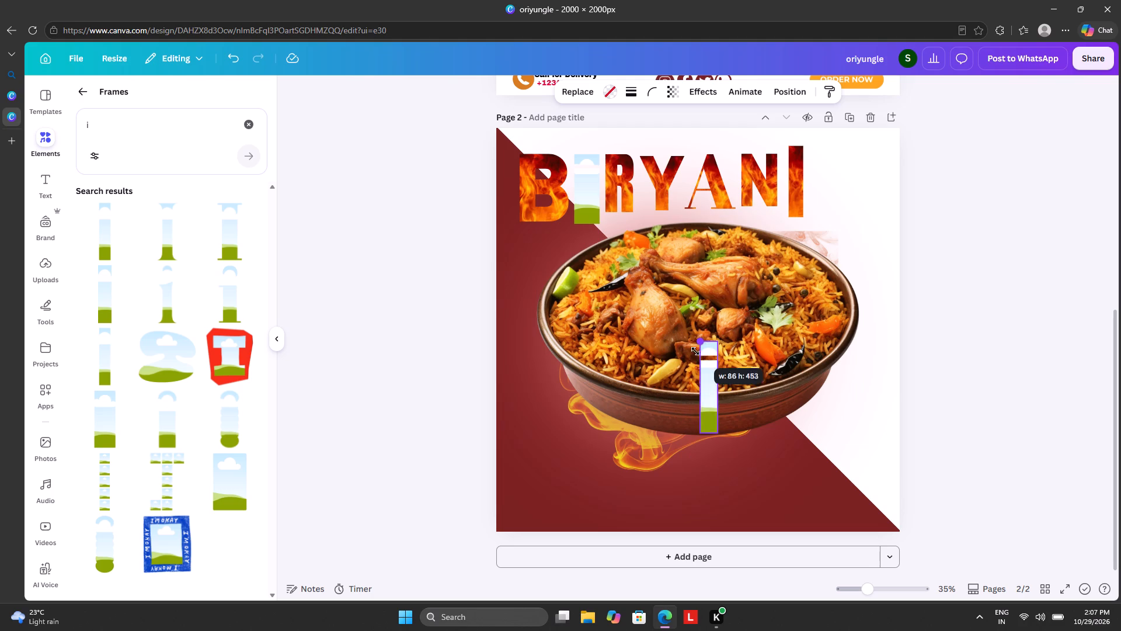
drag(695, 351, 712, 376)
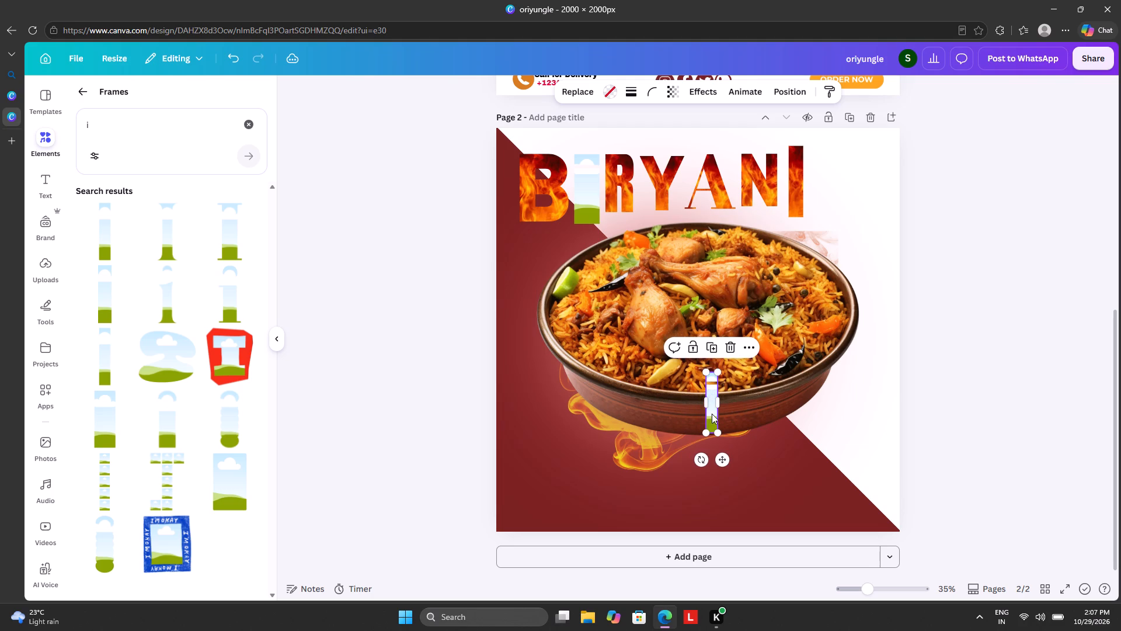
drag(702, 400, 695, 400)
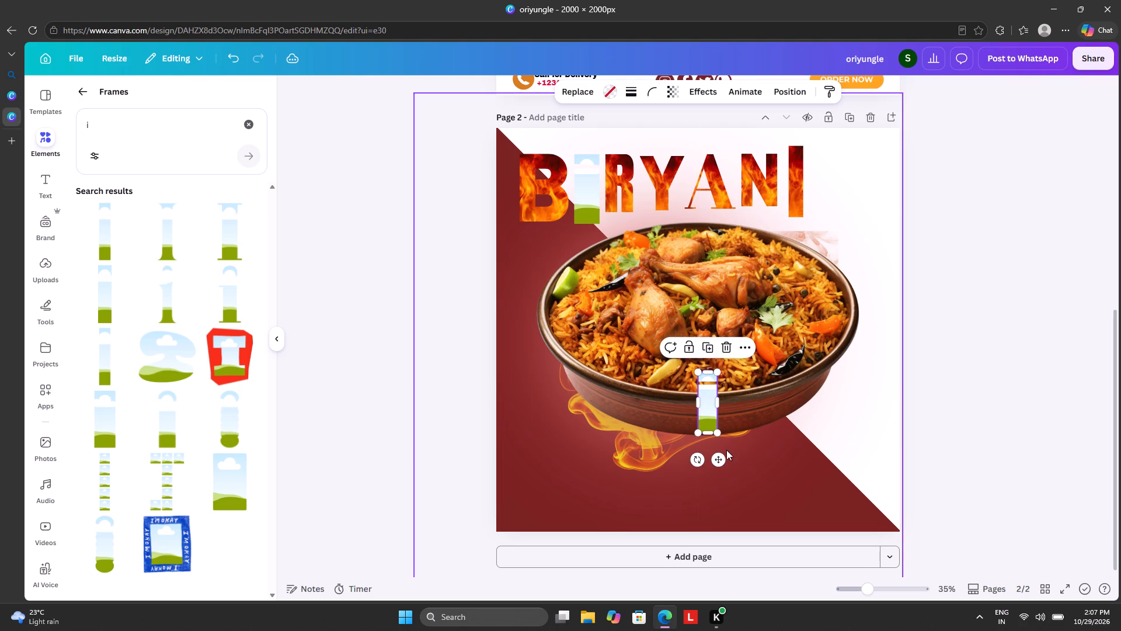
drag(718, 459, 833, 239)
Delete the fire image from the old last I of the heading, and delete its empty frame.
click(794, 196)
click(814, 112)
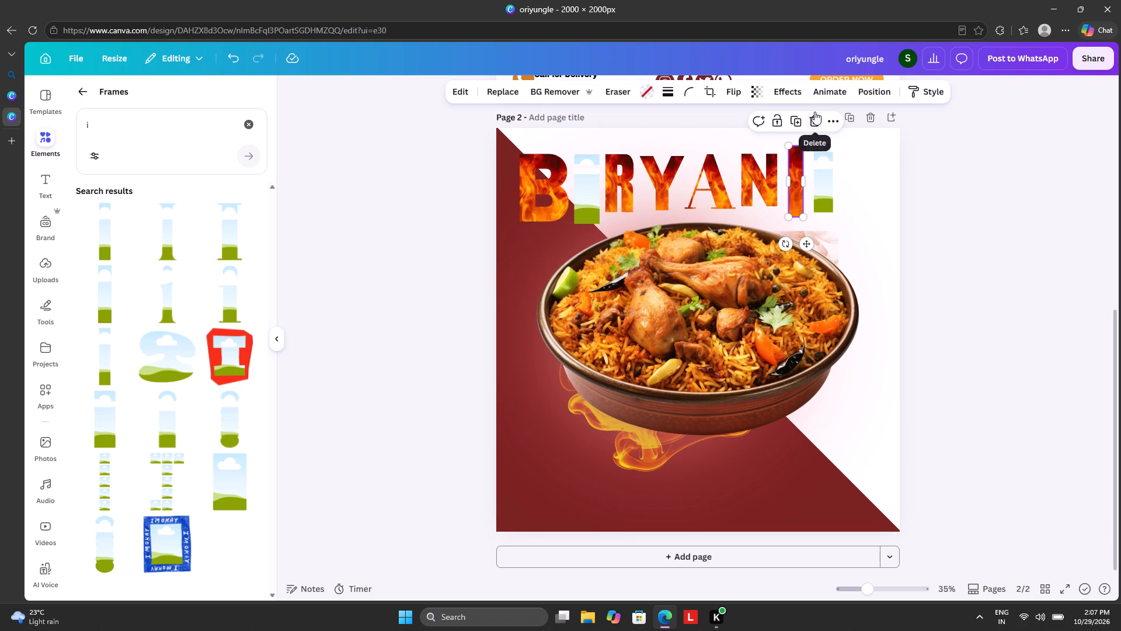
click(813, 148)
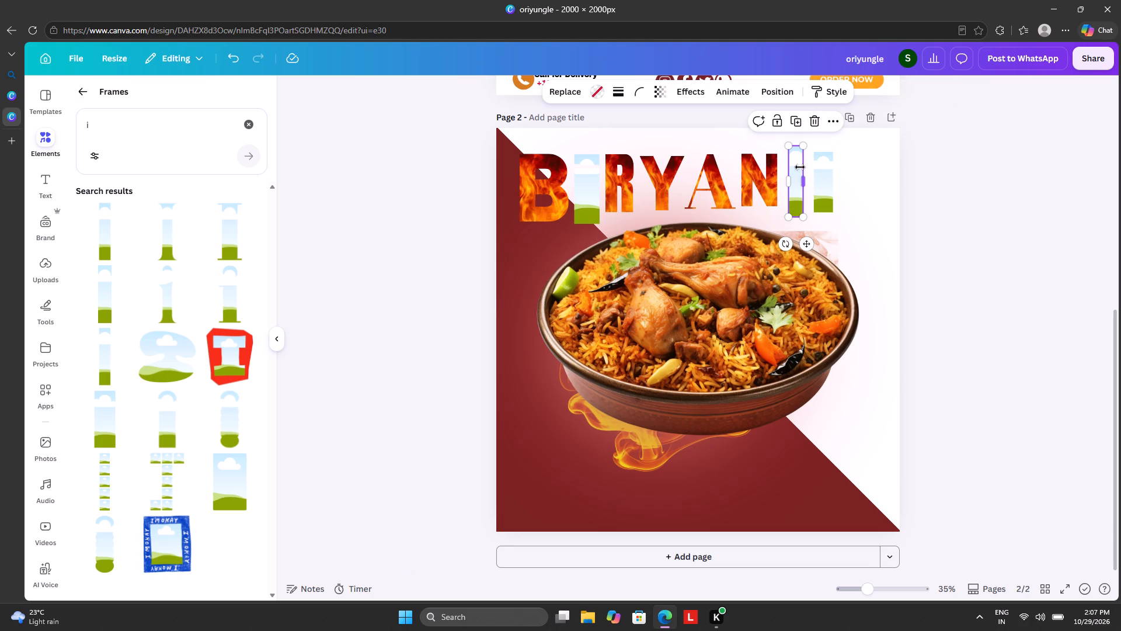
click(807, 123)
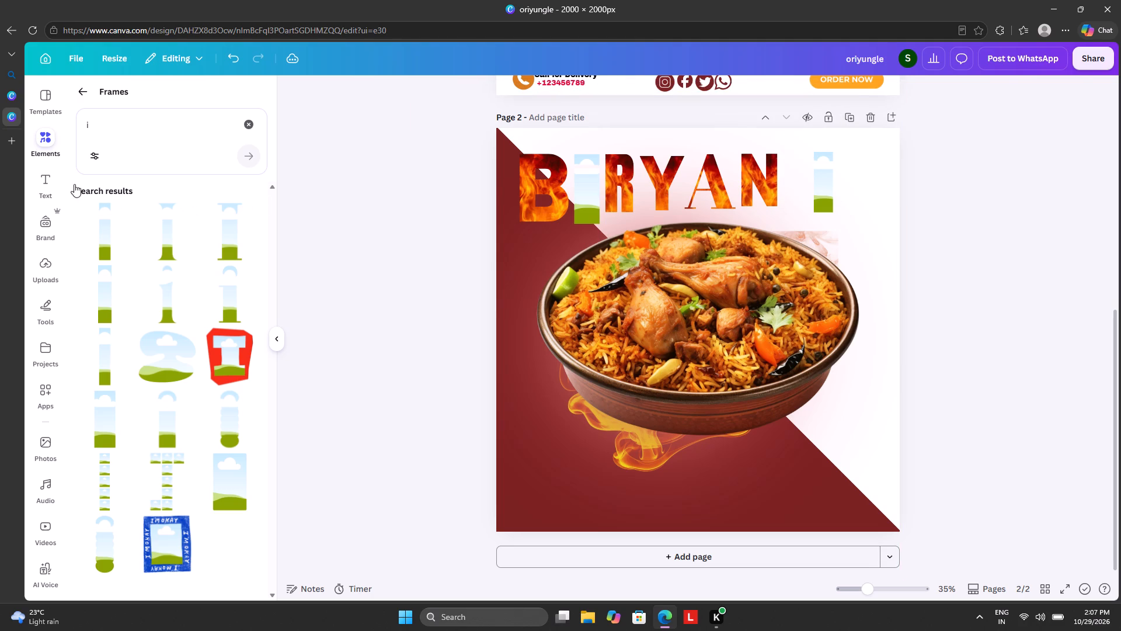
Leave the frames category and search all elements for "tamato".
click(51, 149)
click(47, 141)
click(79, 86)
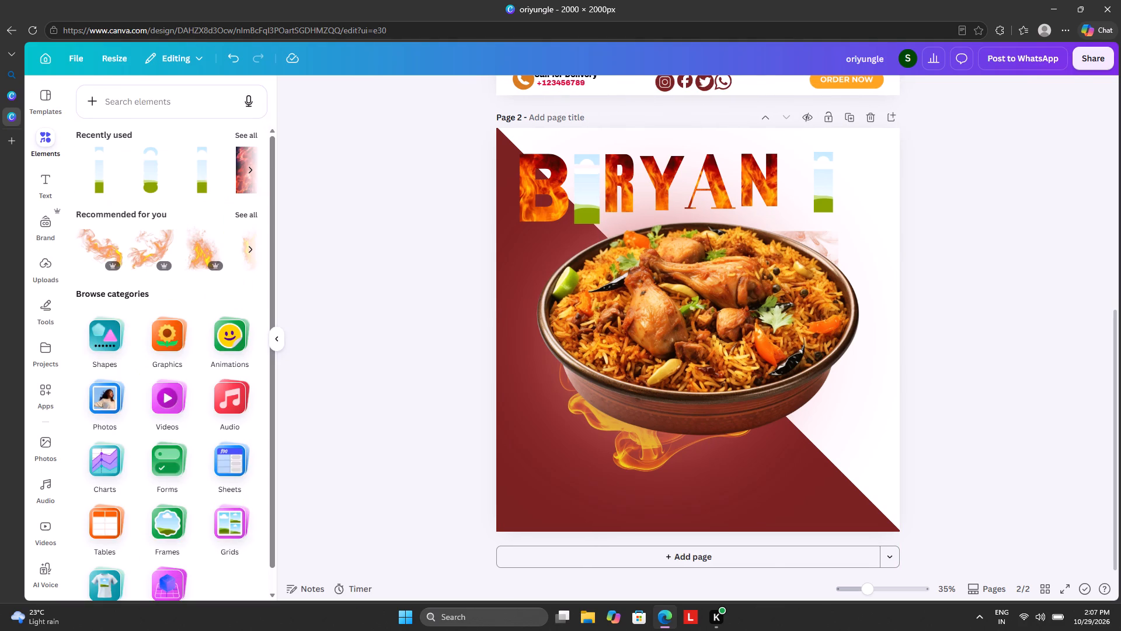
click(129, 105)
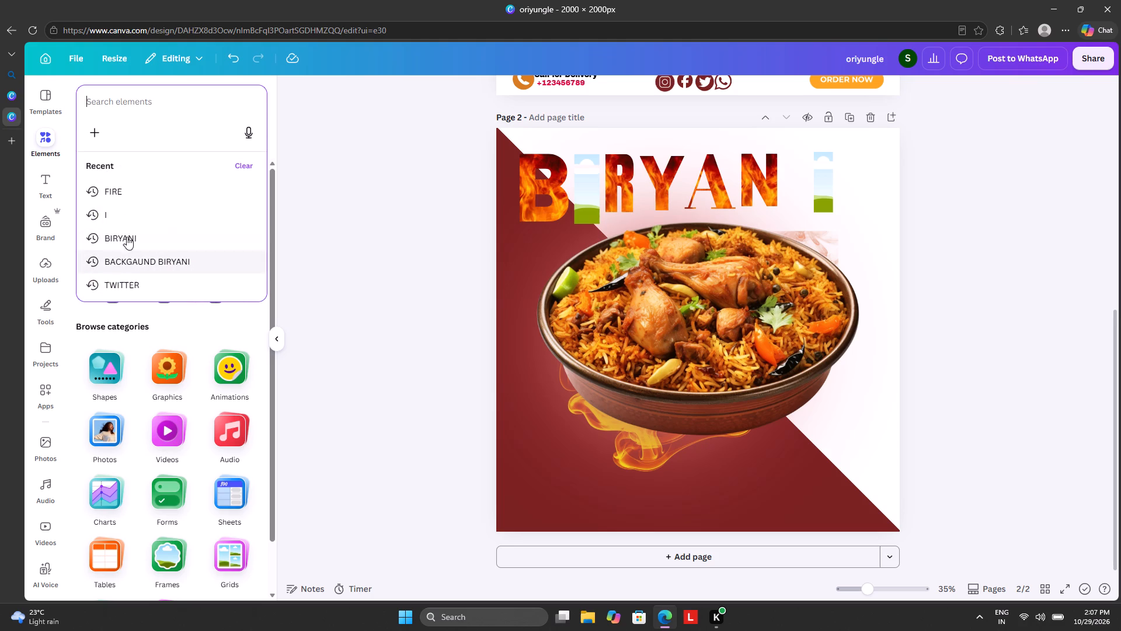
key(t)
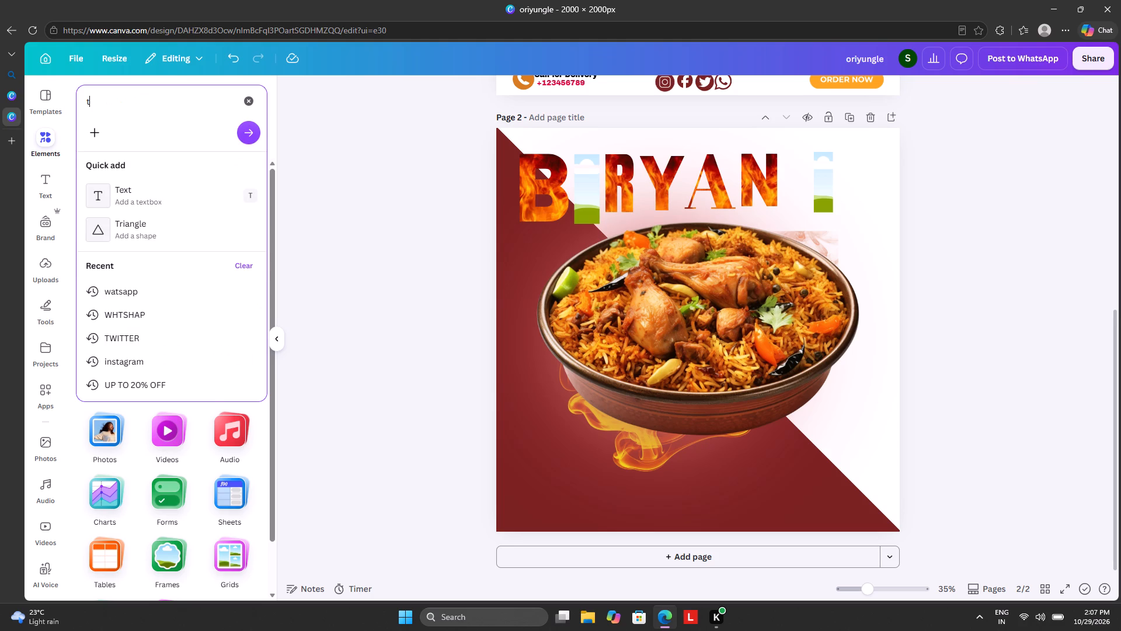
key(a)
text(mato)
key(Return)
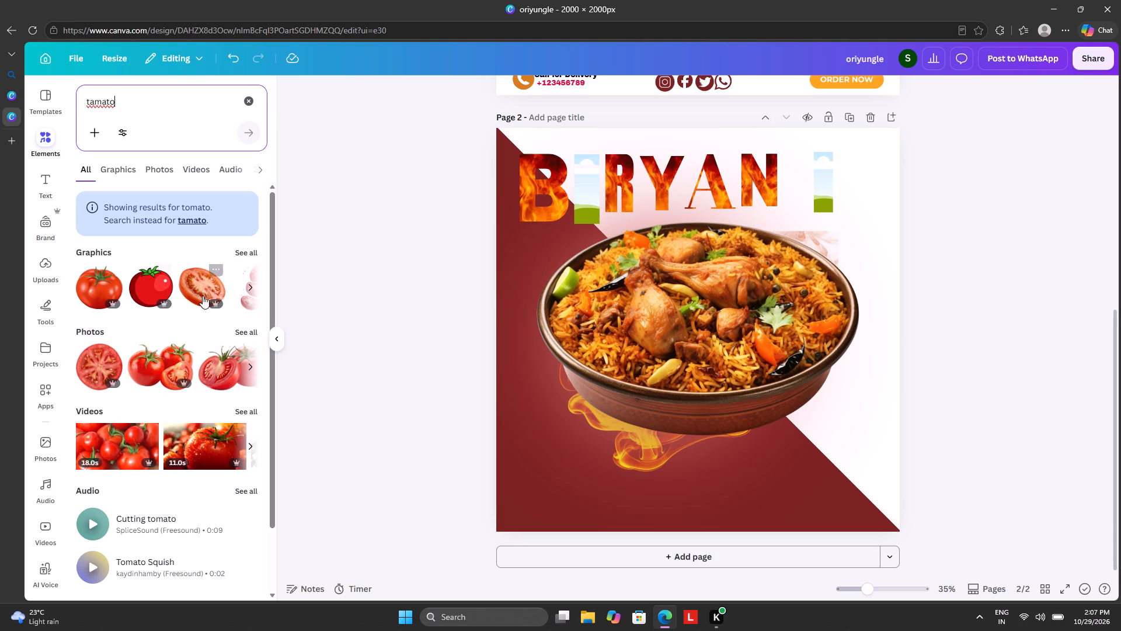
Show all graphics results for the tomato search and look through them for a suitable tomato graphic.
click(245, 254)
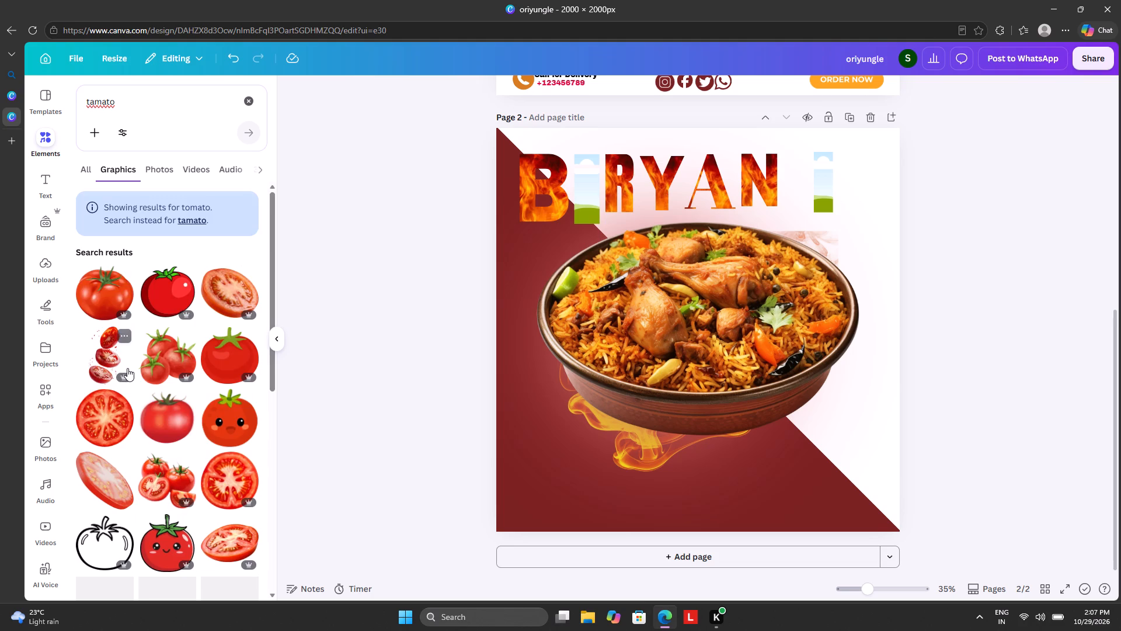
scroll(127, 368, up, 1)
scroll(127, 368, down, 3)
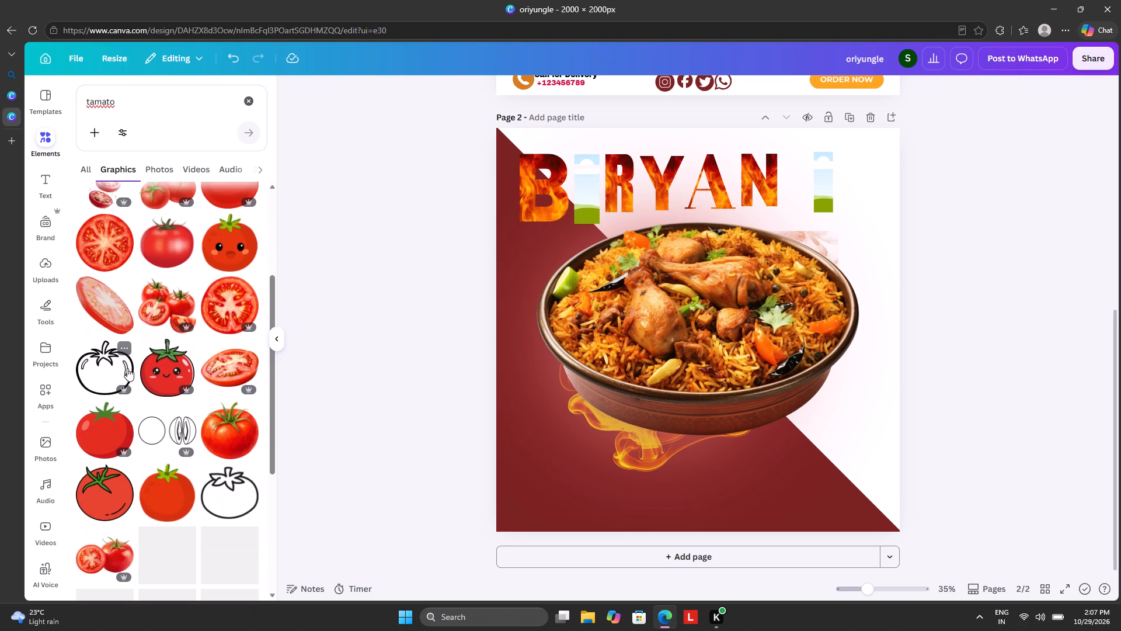
scroll(127, 368, down, 4)
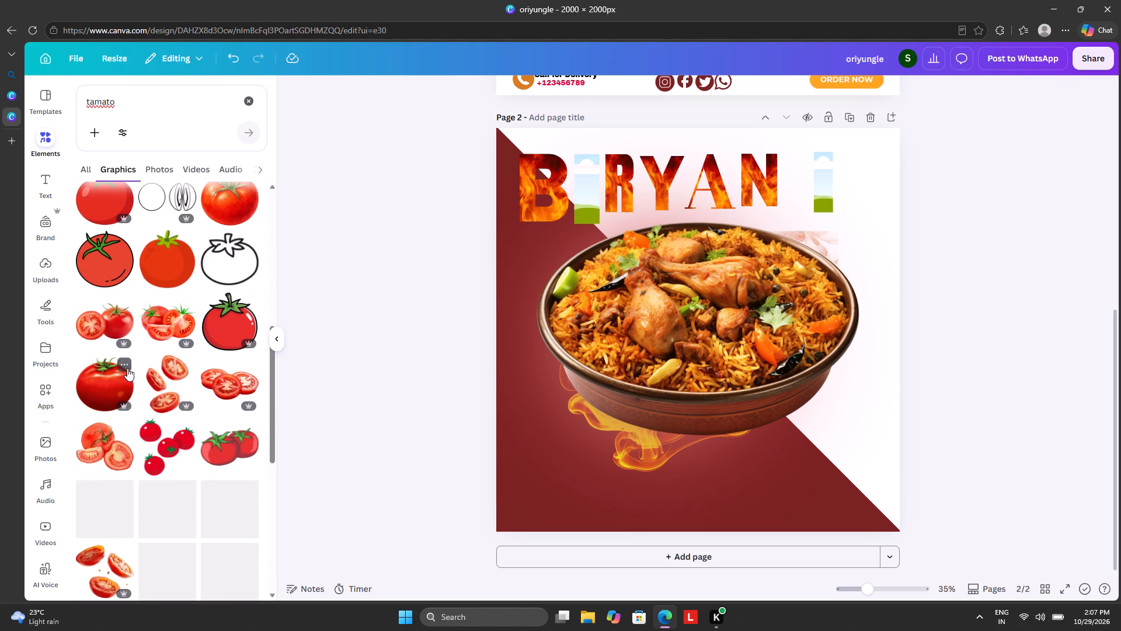
scroll(127, 368, down, 2)
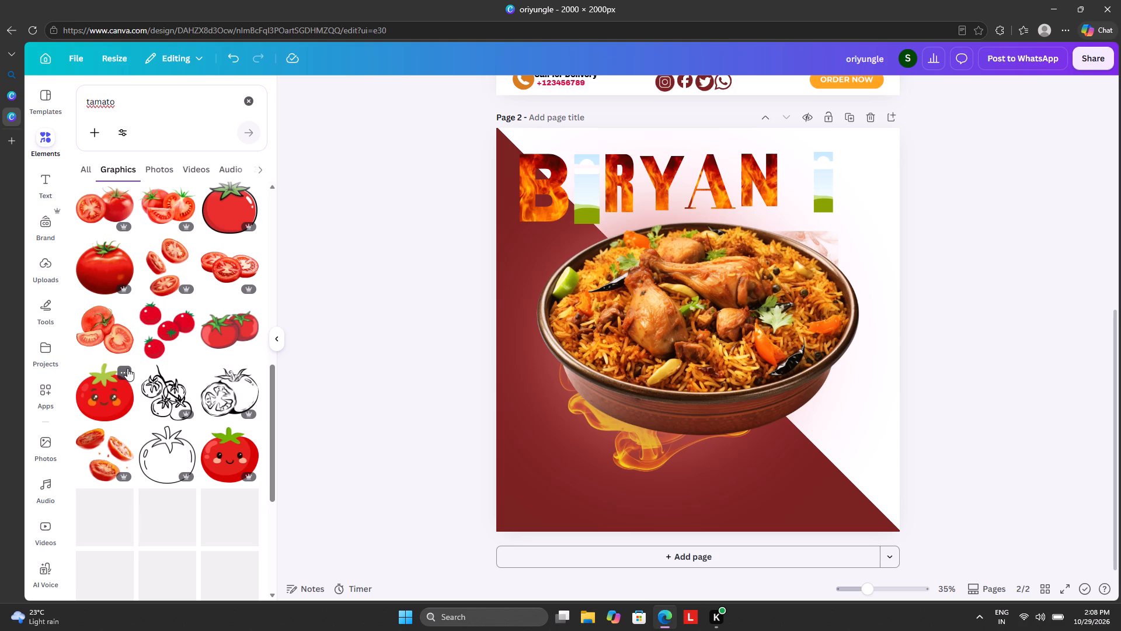
scroll(153, 374, down, 4)
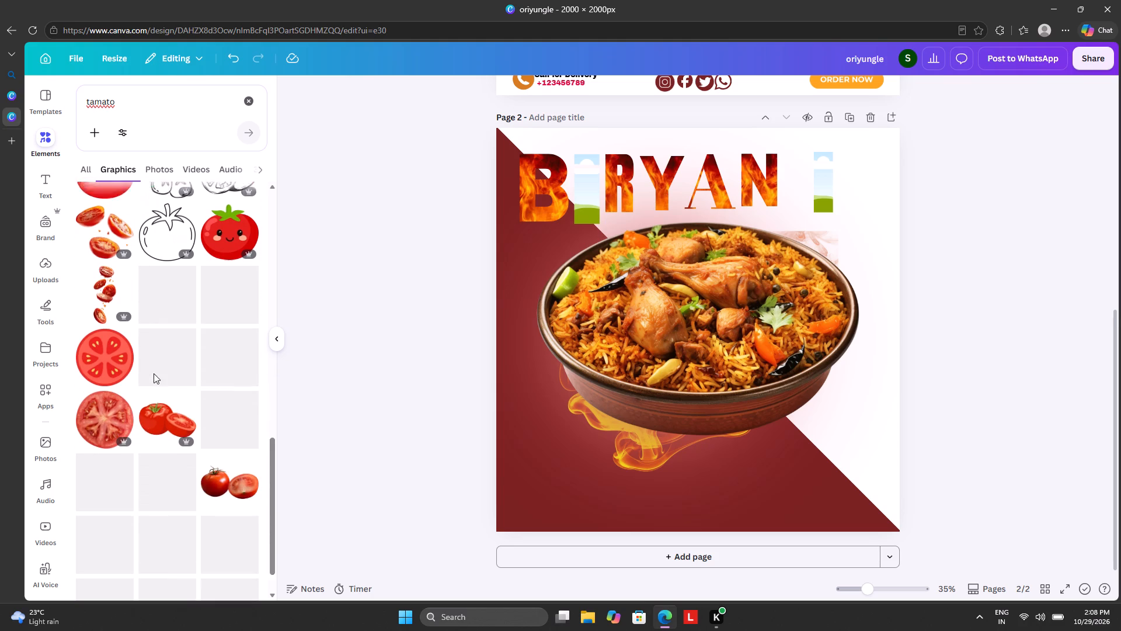
scroll(138, 338, down, 1)
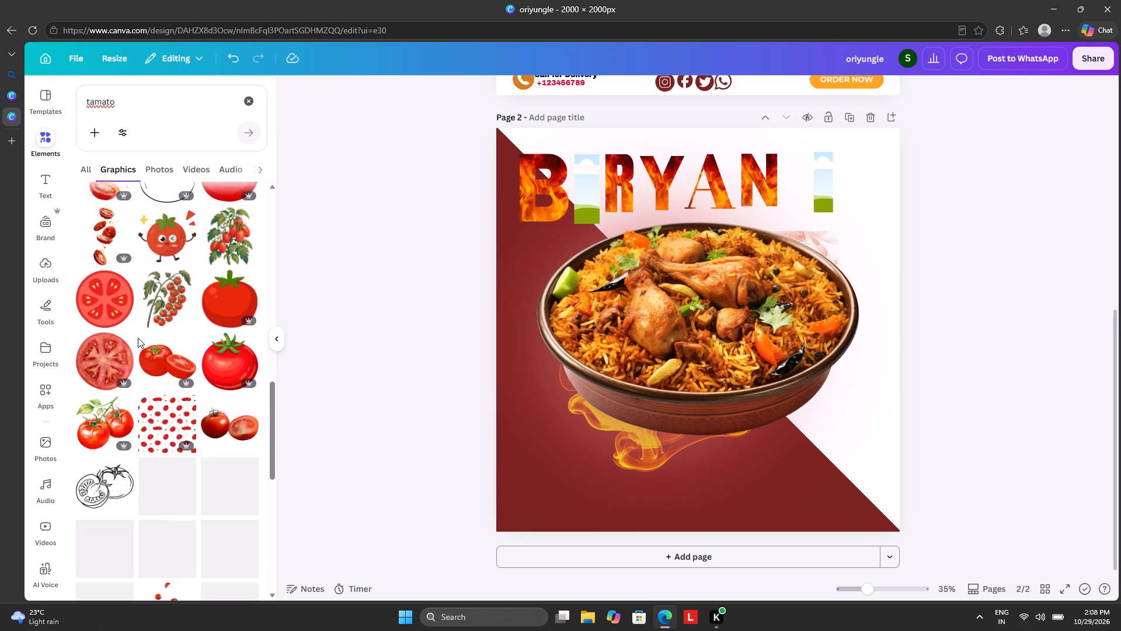
scroll(138, 338, down, 3)
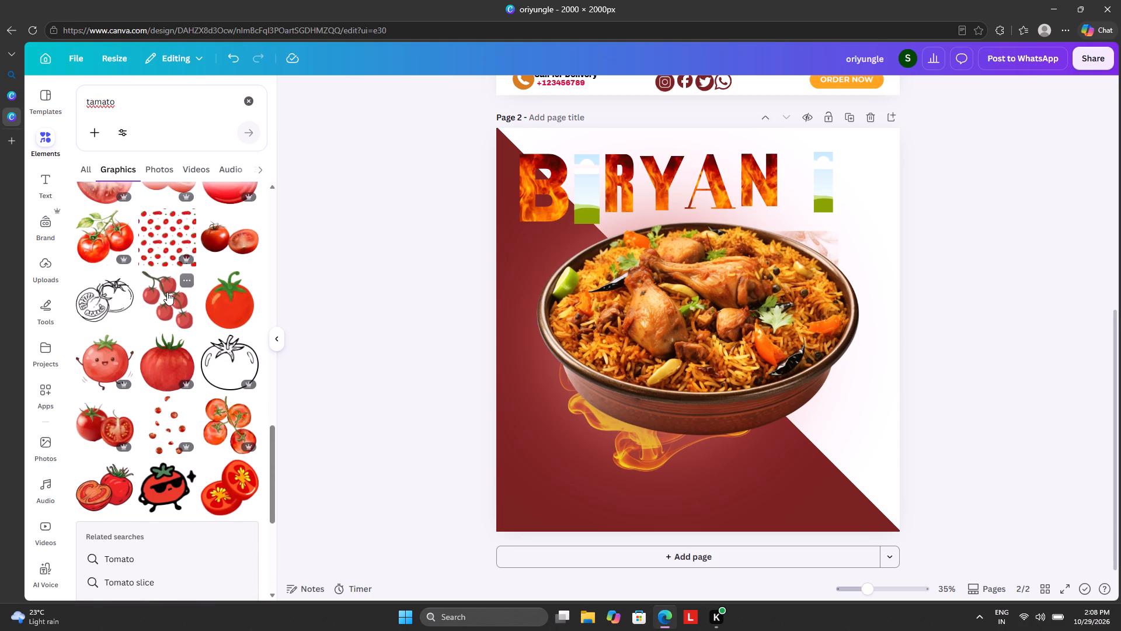
scroll(167, 292, down, 7)
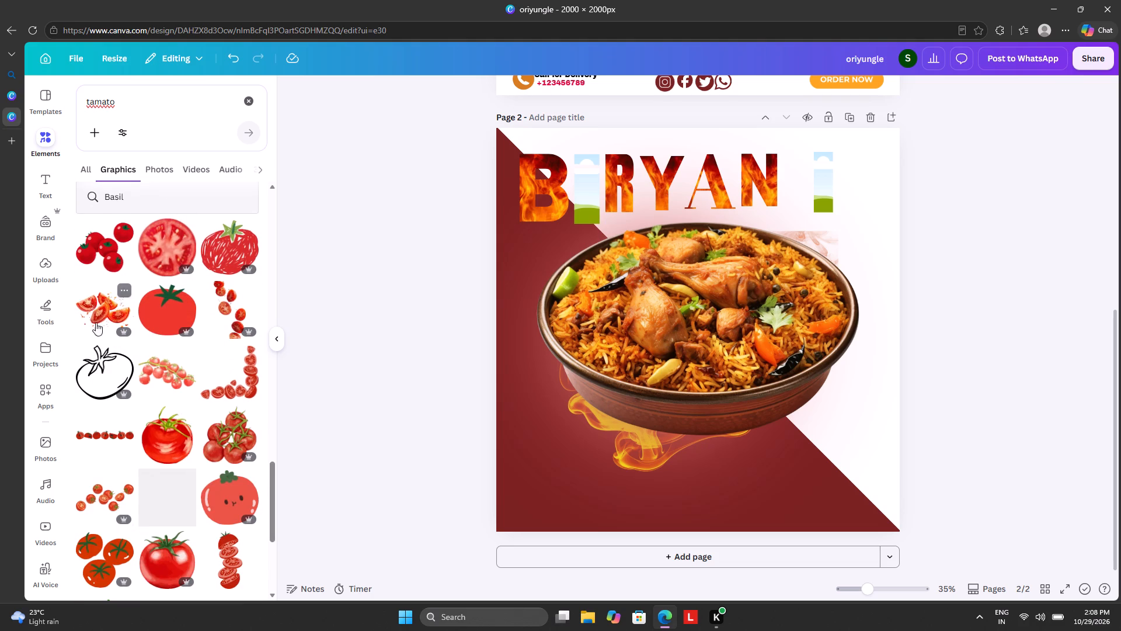
scroll(104, 283, down, 3)
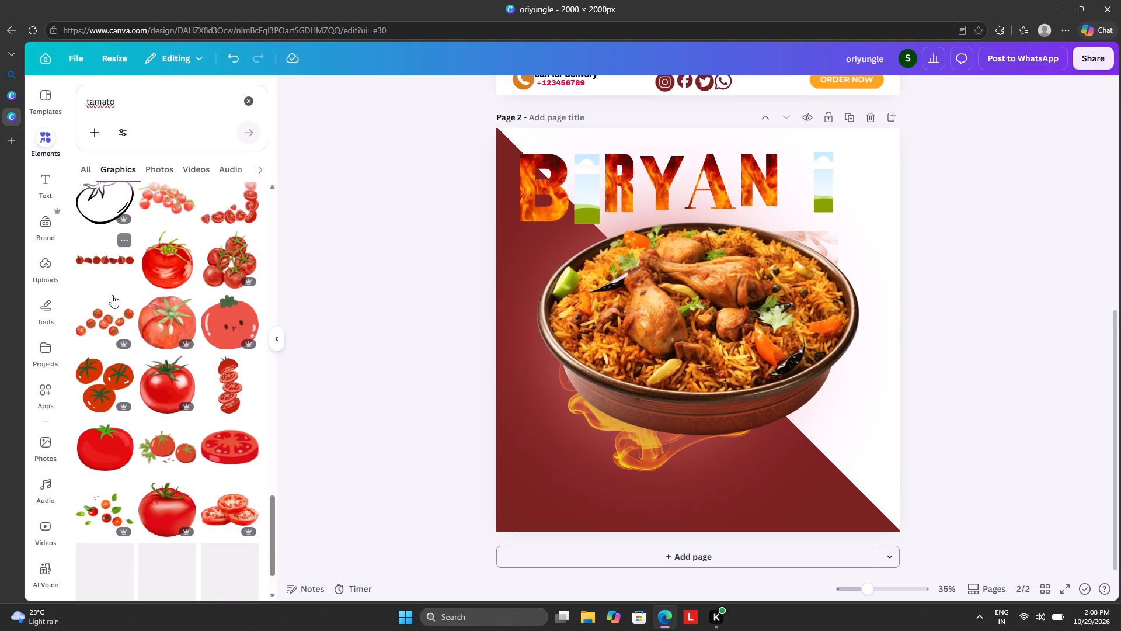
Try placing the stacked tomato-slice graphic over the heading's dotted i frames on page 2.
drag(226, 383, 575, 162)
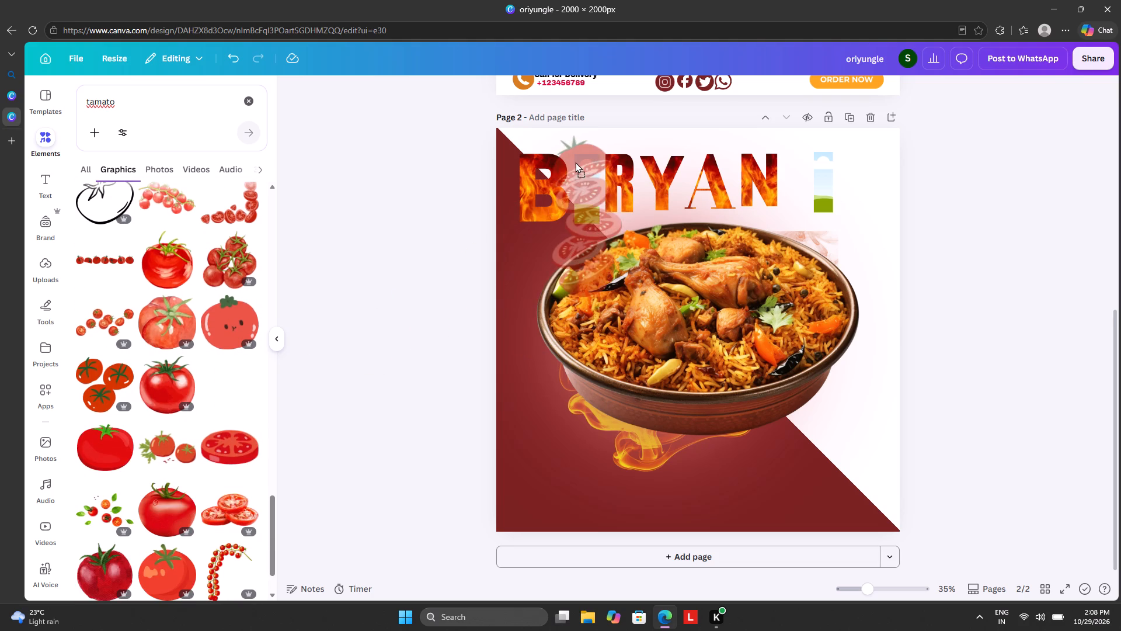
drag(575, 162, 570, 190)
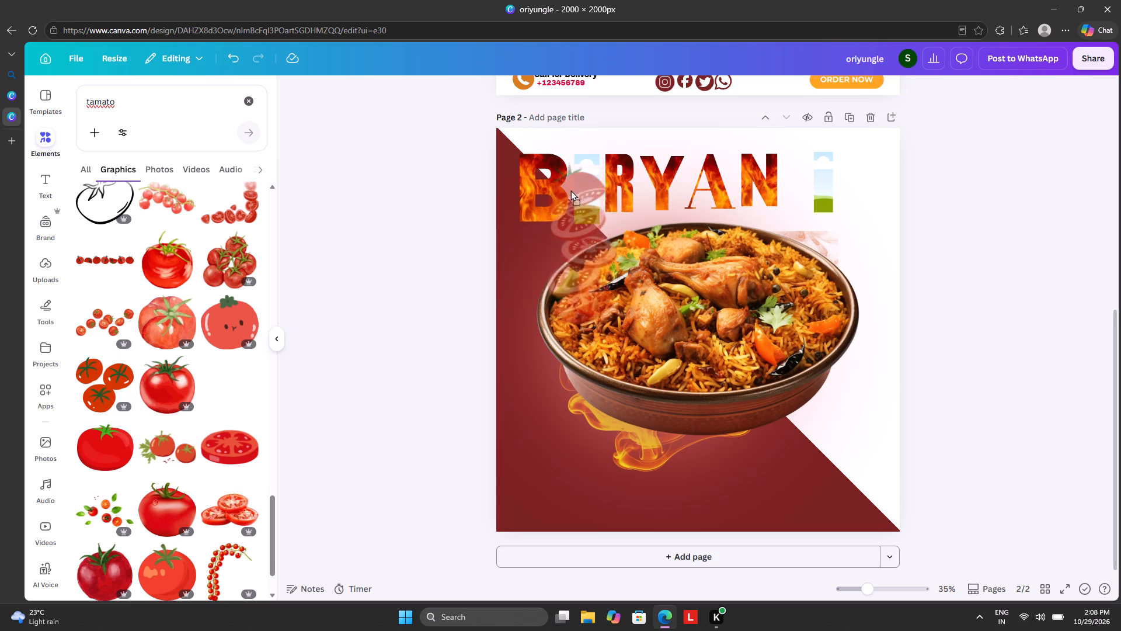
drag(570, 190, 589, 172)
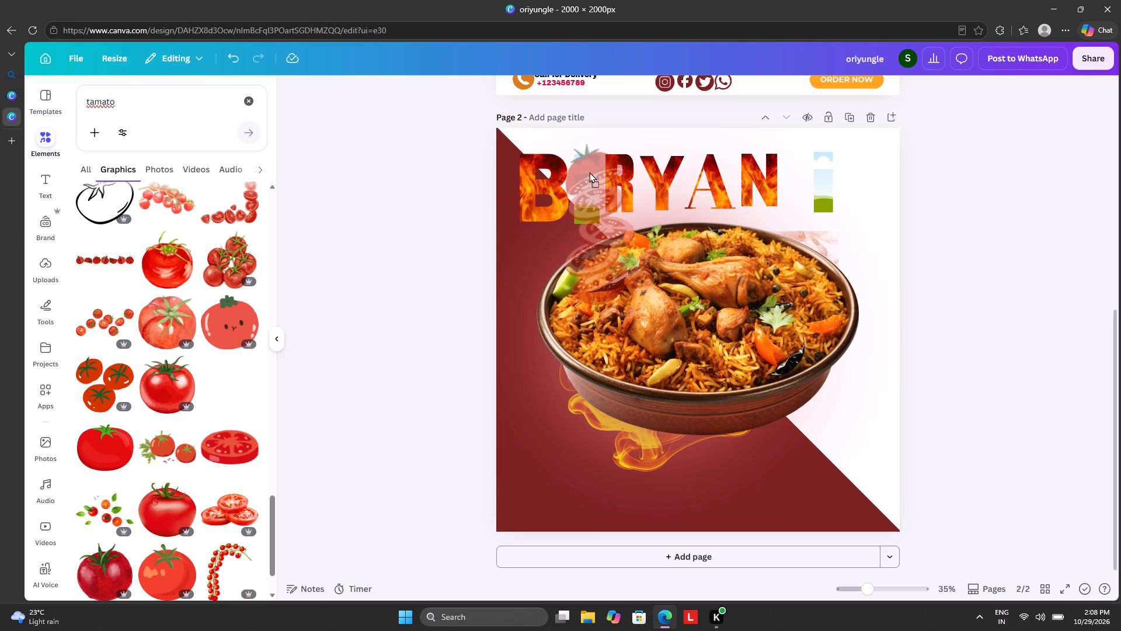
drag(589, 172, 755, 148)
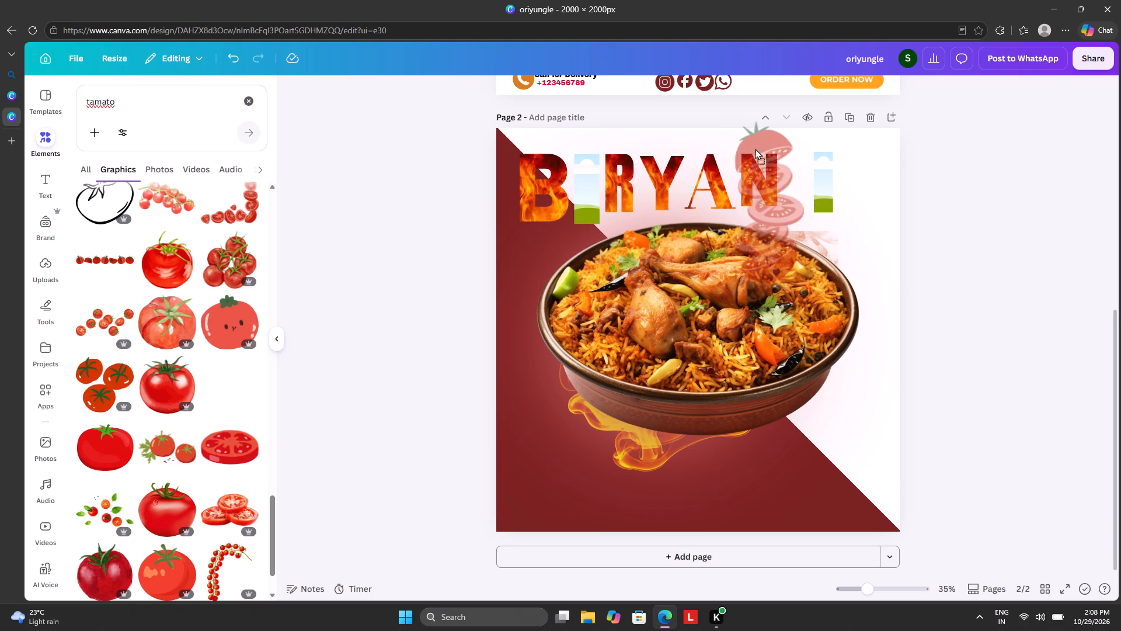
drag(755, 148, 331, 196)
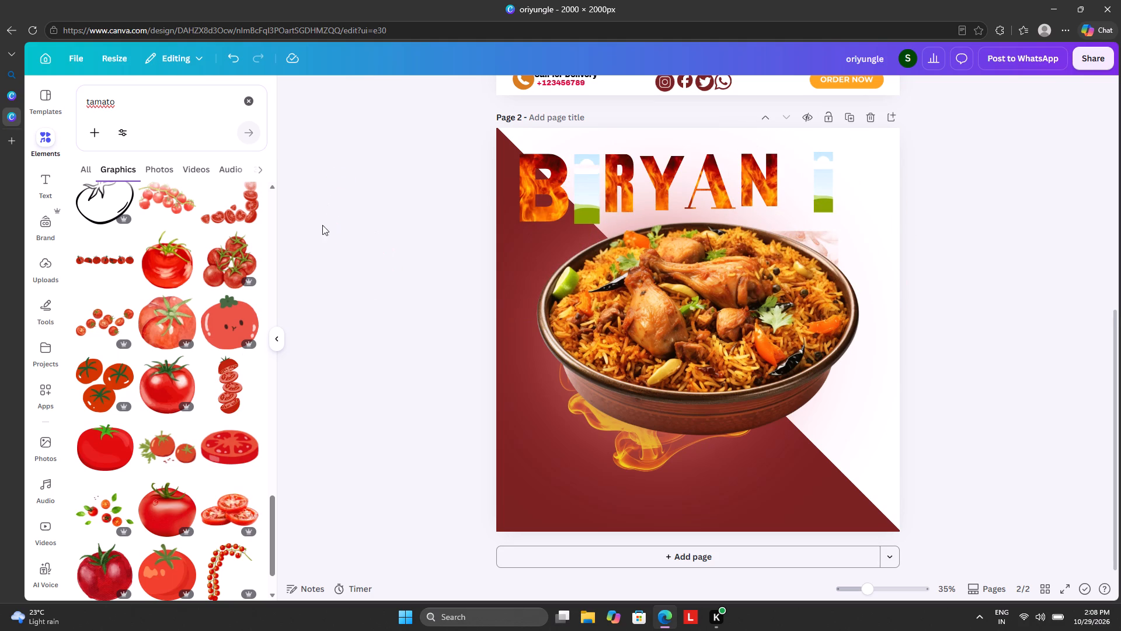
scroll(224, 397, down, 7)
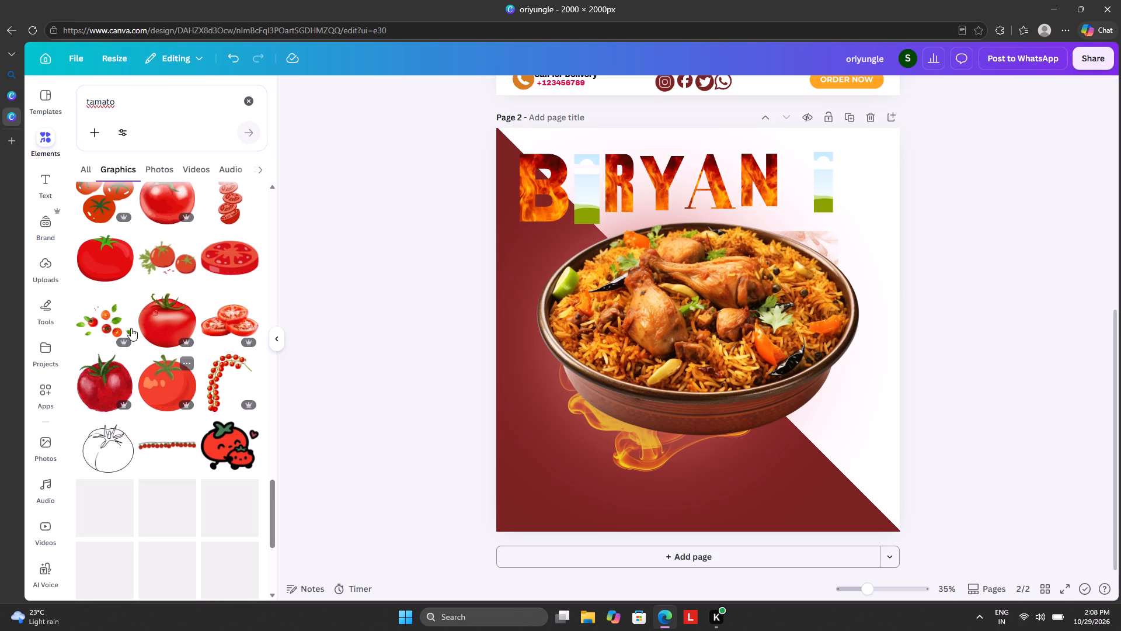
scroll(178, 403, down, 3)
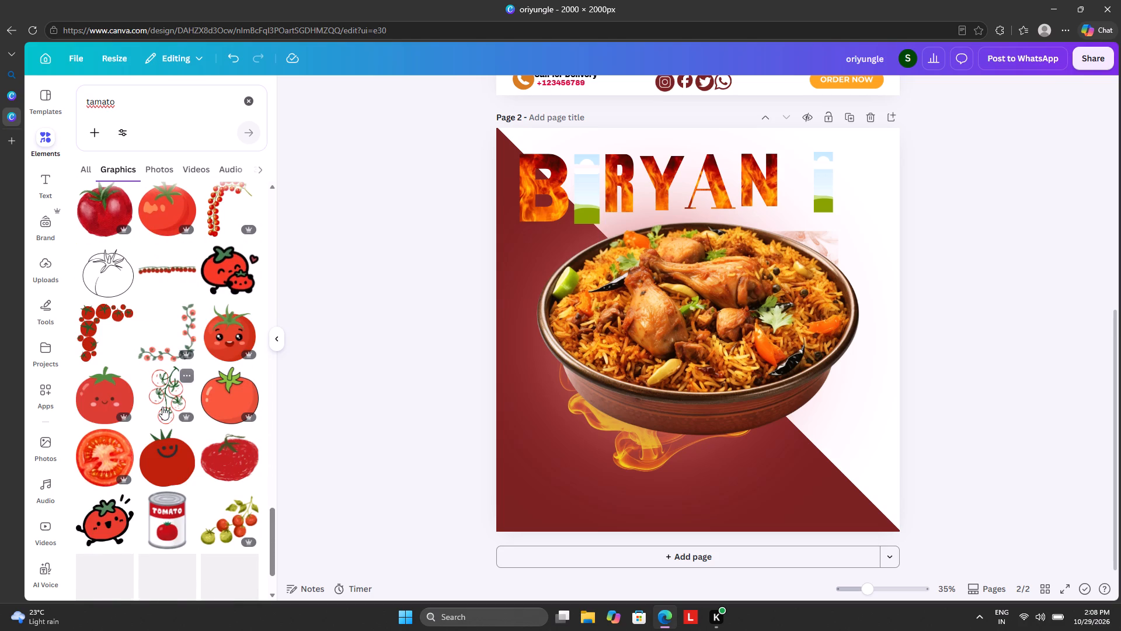
Replace the tomato search with an element search for "chiken peace", look over the results, and clear the search.
click(248, 105)
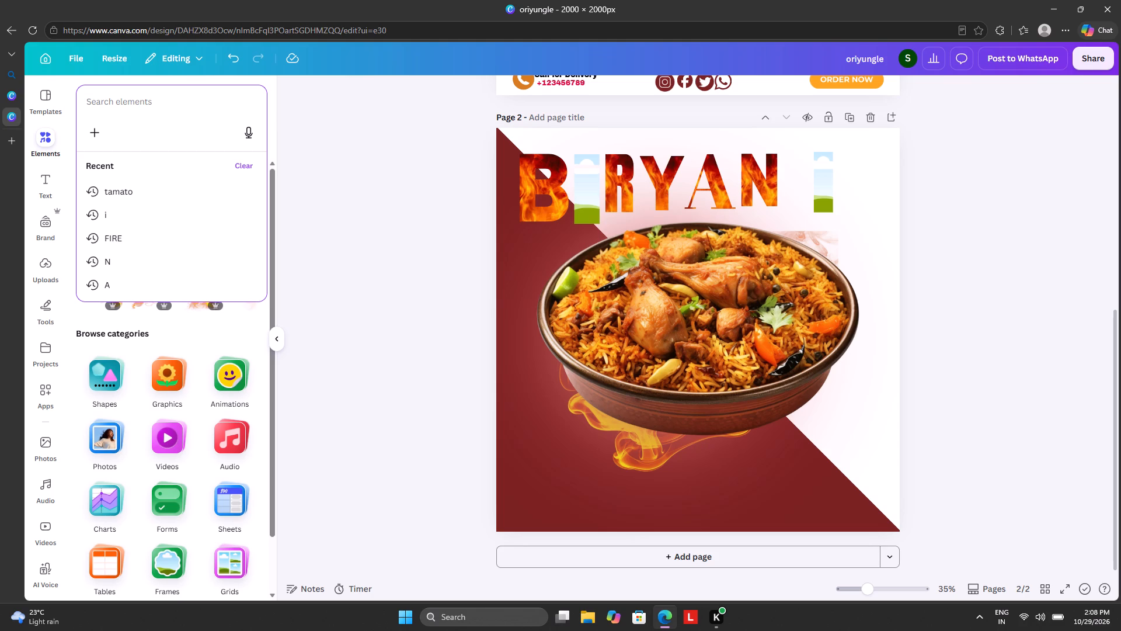
text(ch)
key(i)
key(k)
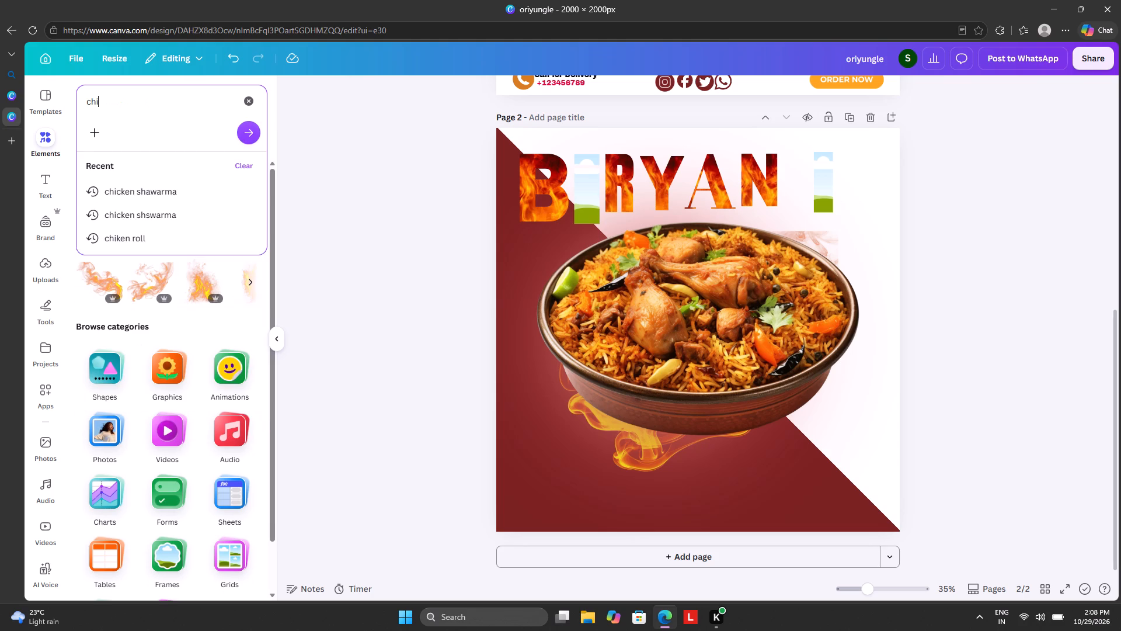
key(e)
key(n)
key(space)
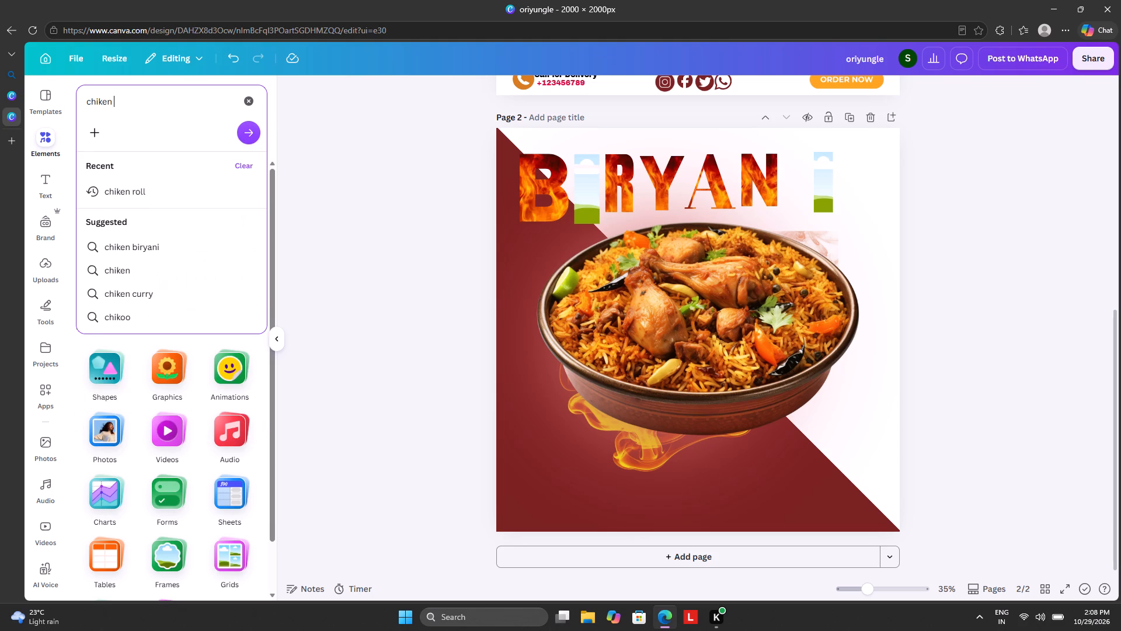
key(p)
text(ea)
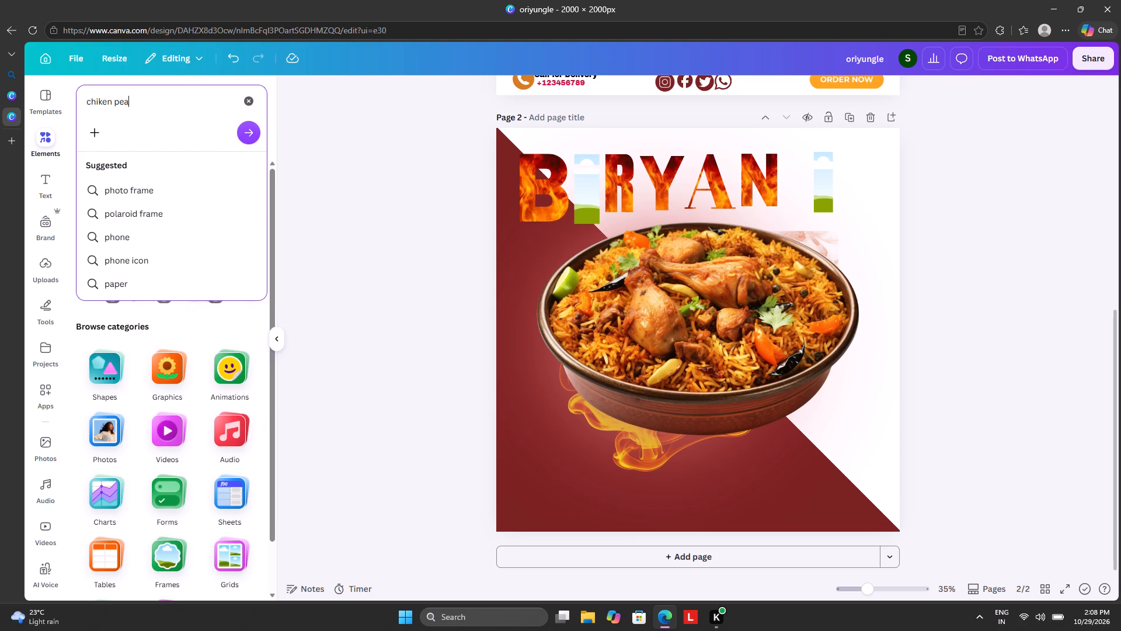
key(c)
key(e)
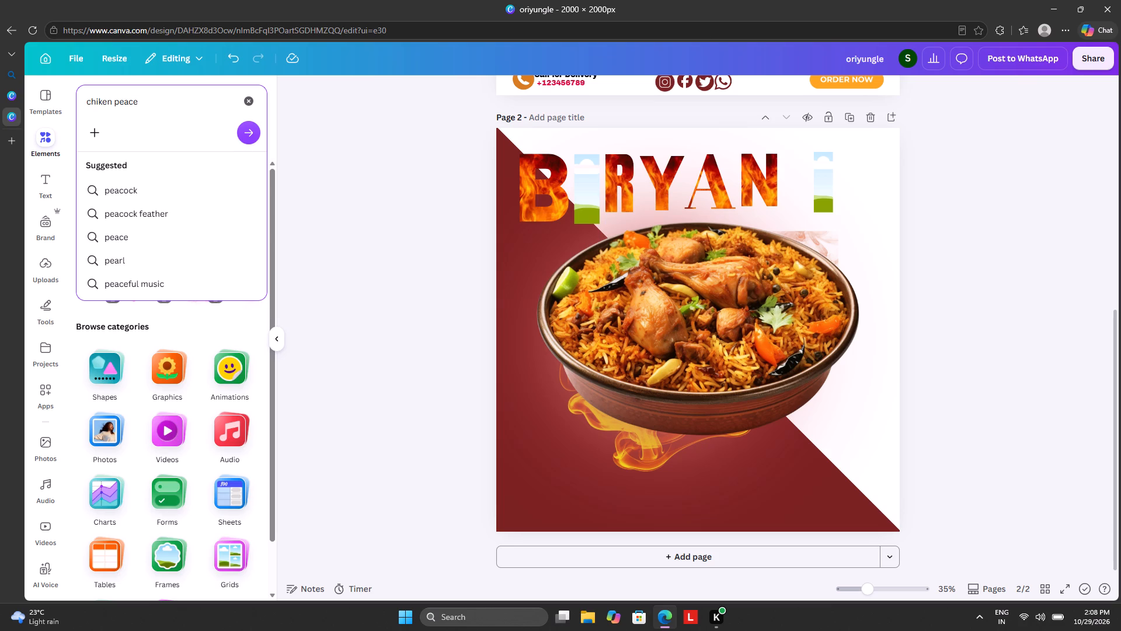
key(Return)
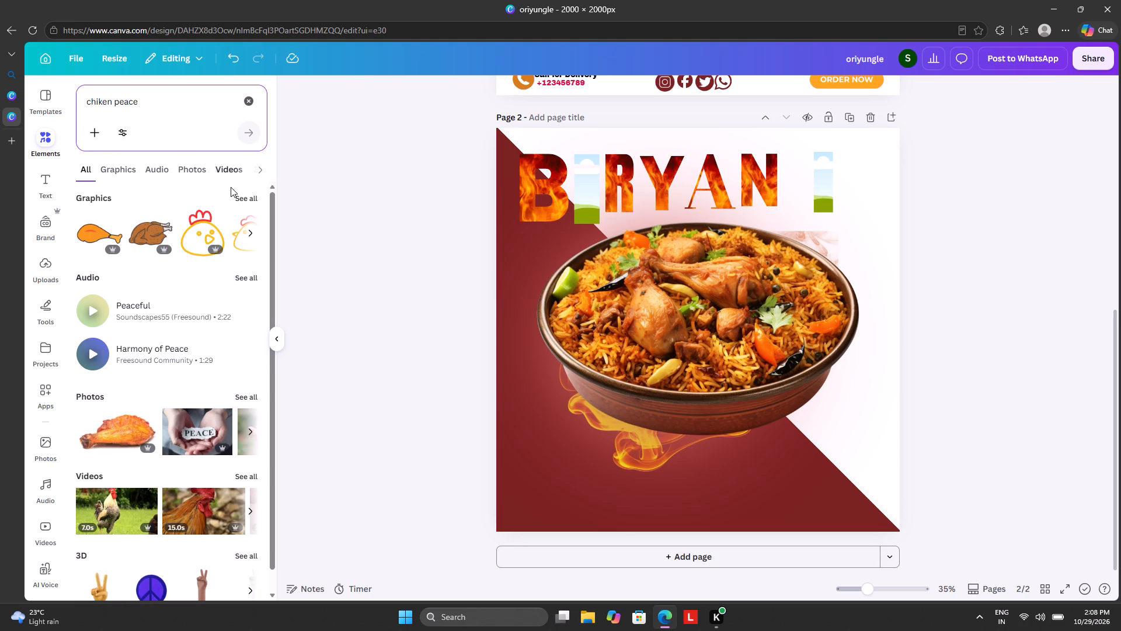
click(246, 95)
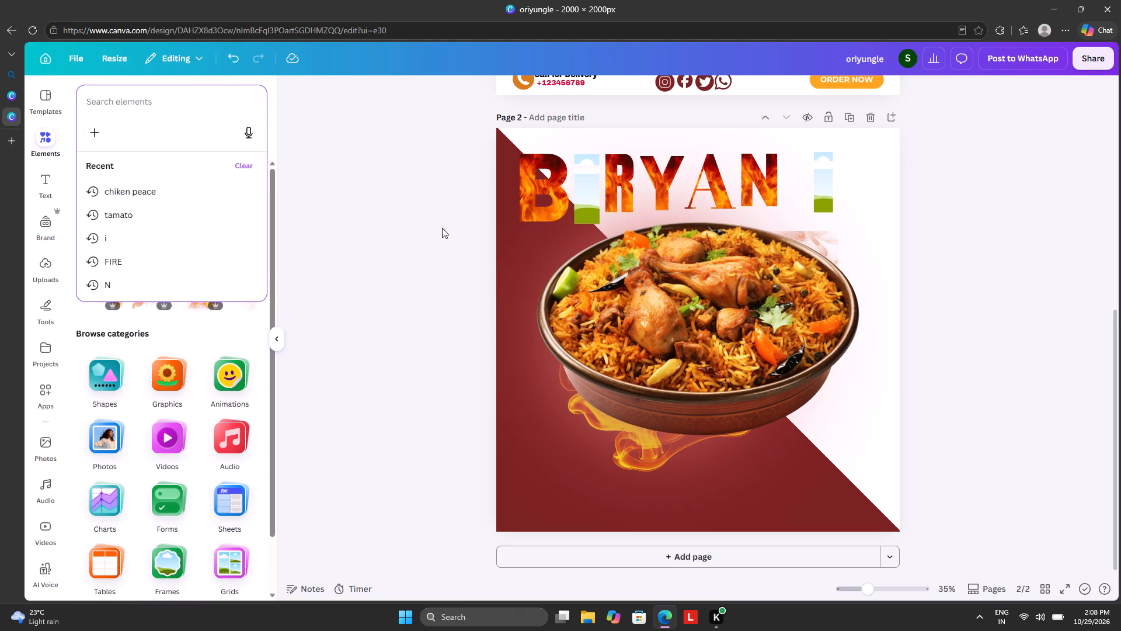
Search all elements for "FIRE" and show all of its graphics results.
click(143, 252)
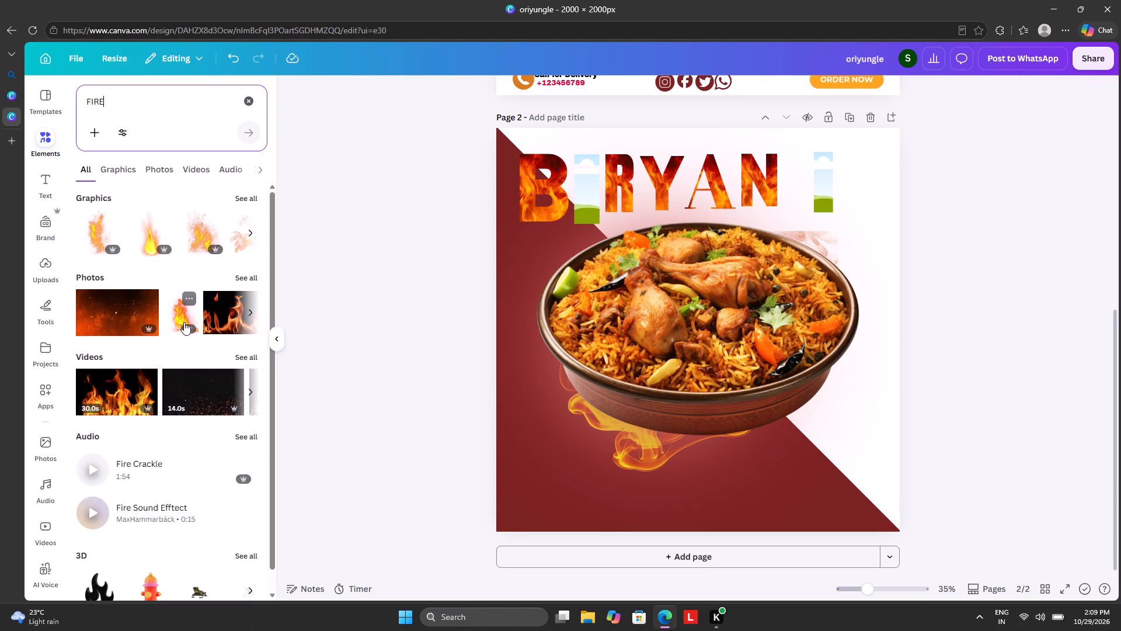
click(245, 197)
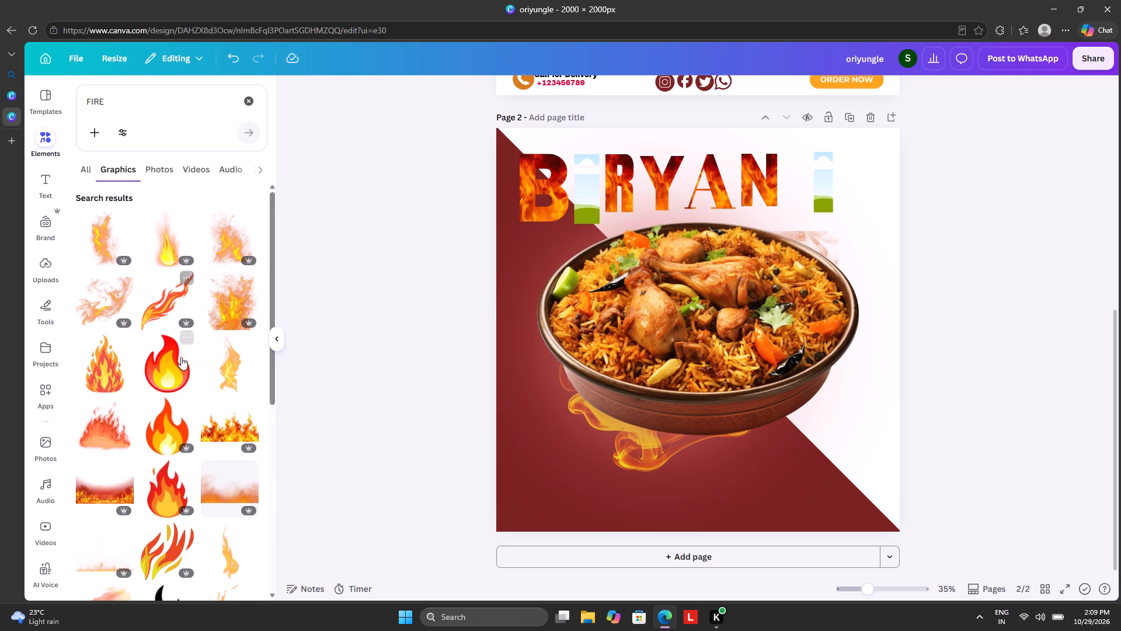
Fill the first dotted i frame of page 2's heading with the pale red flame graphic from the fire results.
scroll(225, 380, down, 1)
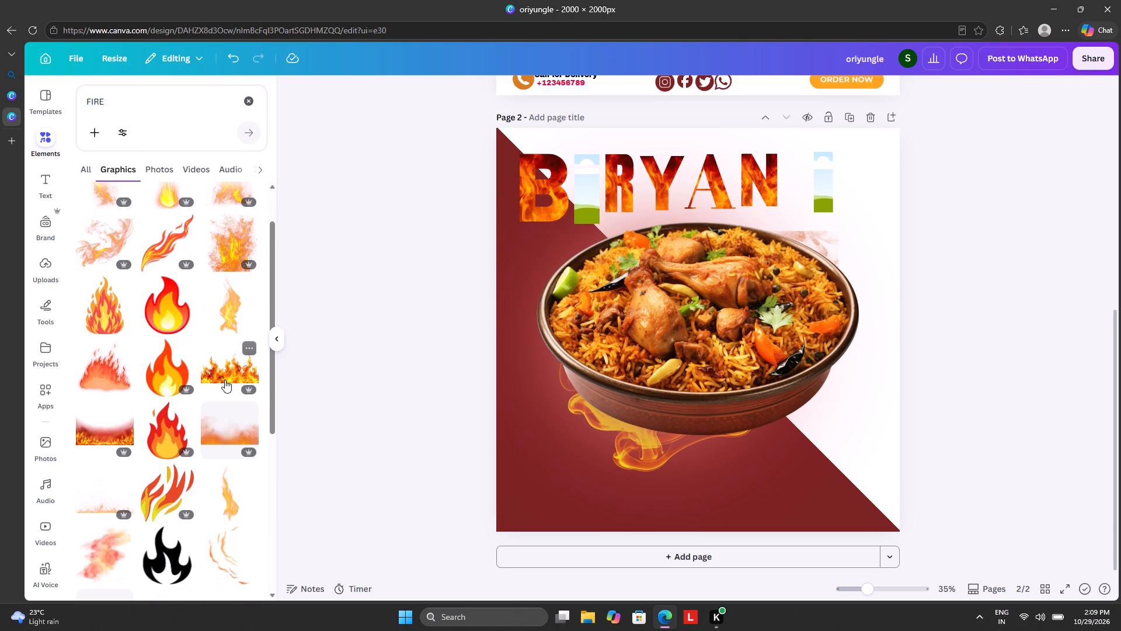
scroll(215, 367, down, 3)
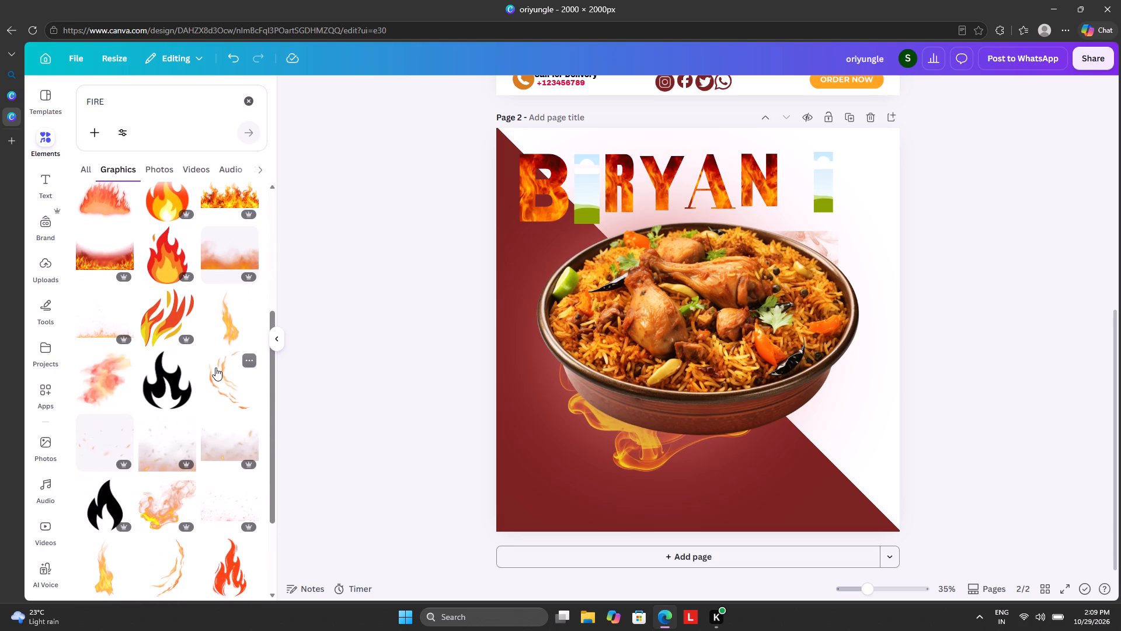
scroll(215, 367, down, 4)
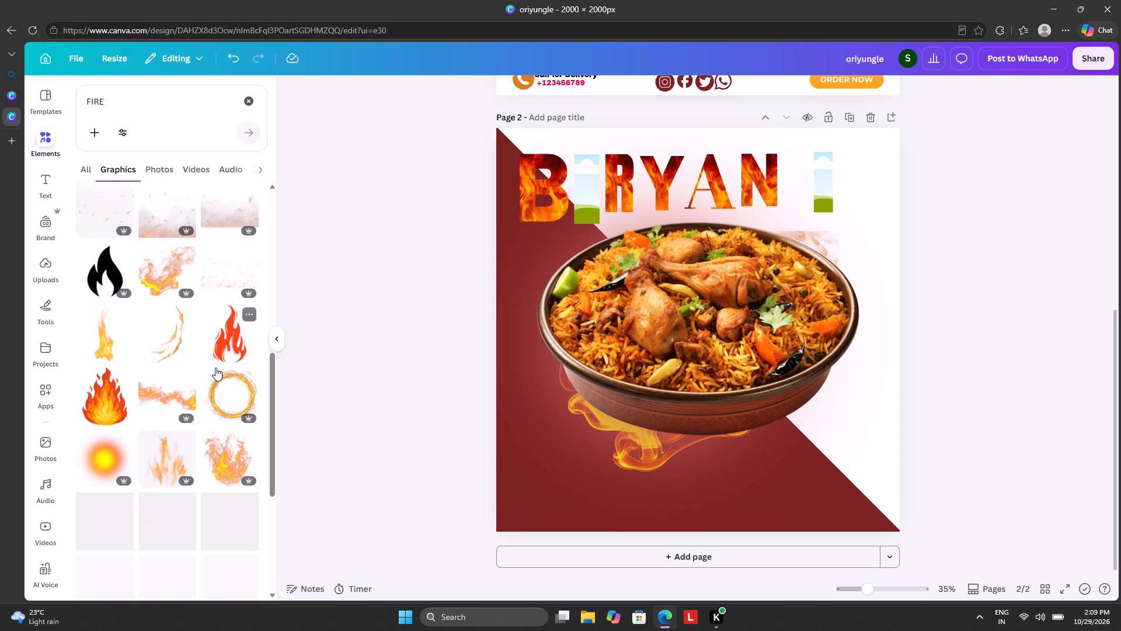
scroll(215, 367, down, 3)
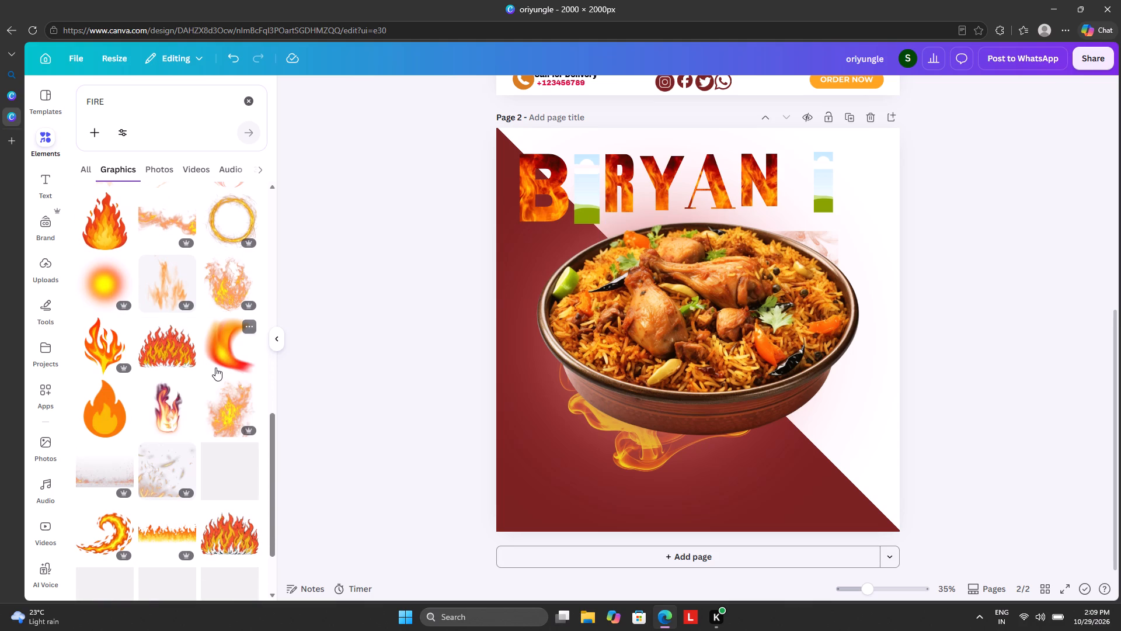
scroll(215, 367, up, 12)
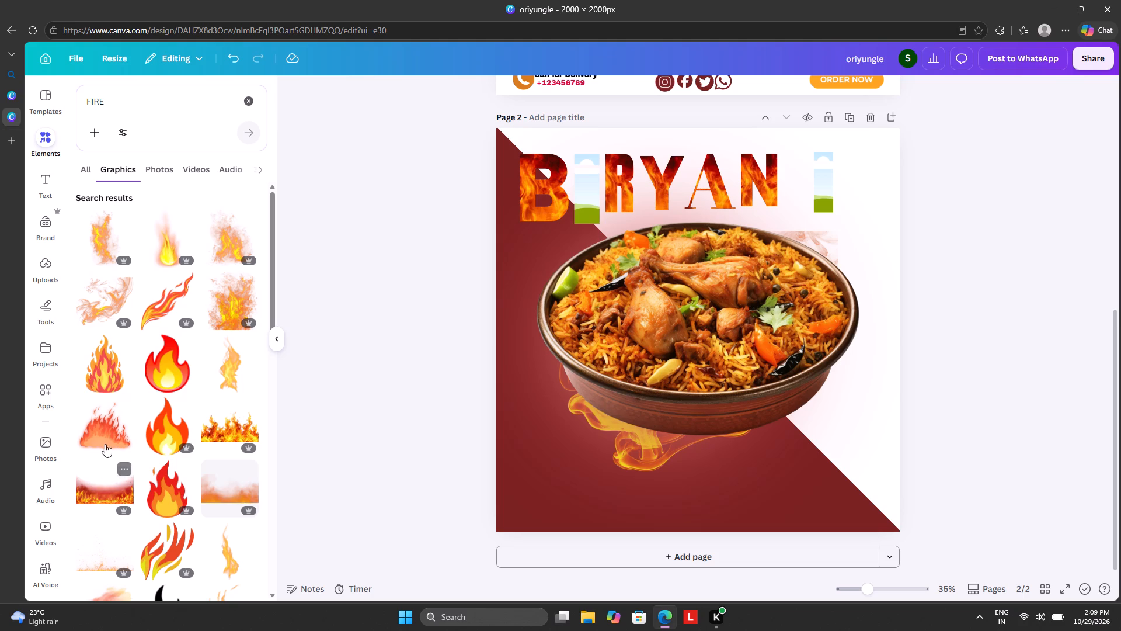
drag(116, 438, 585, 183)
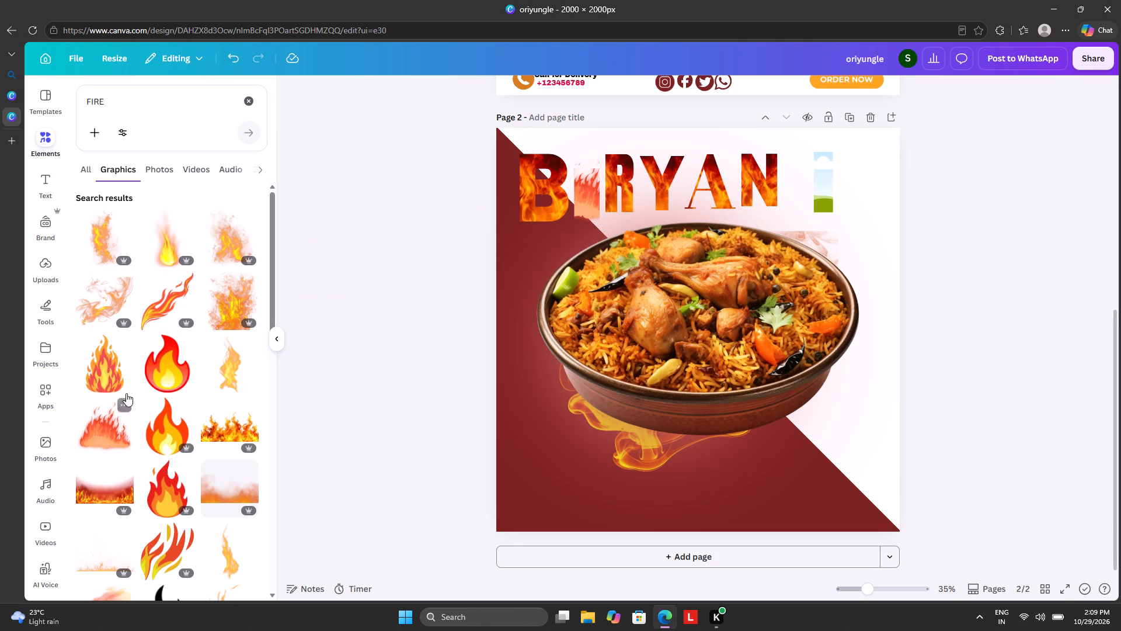
Look through more of the fire graphics and magic recommendations for a better fill for the heading letters.
scroll(163, 387, down, 1)
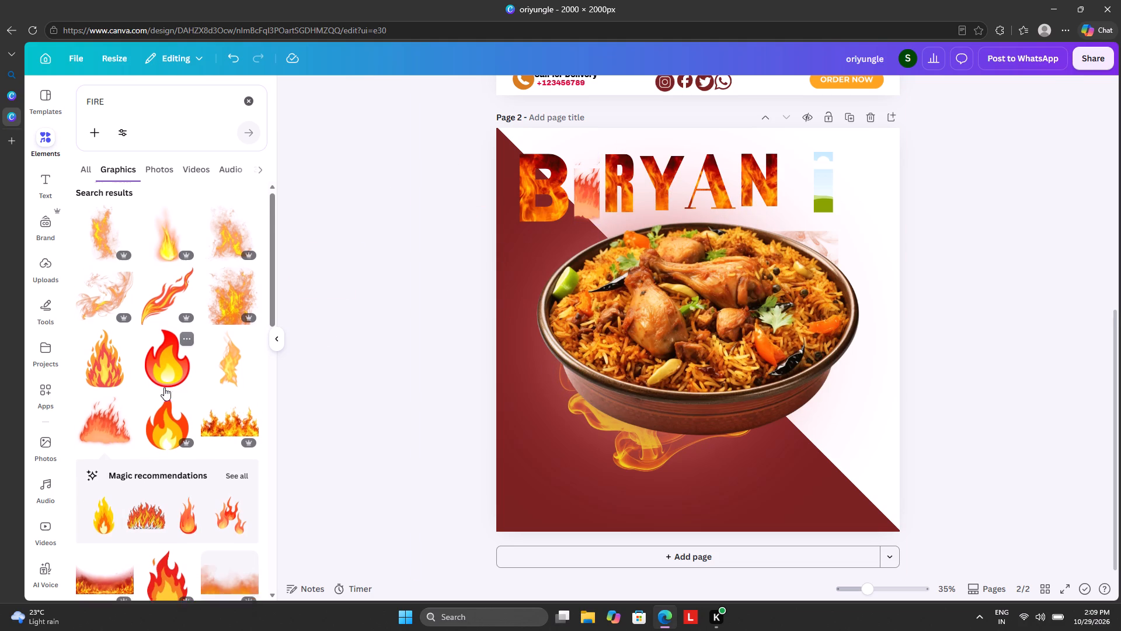
scroll(169, 383, down, 1)
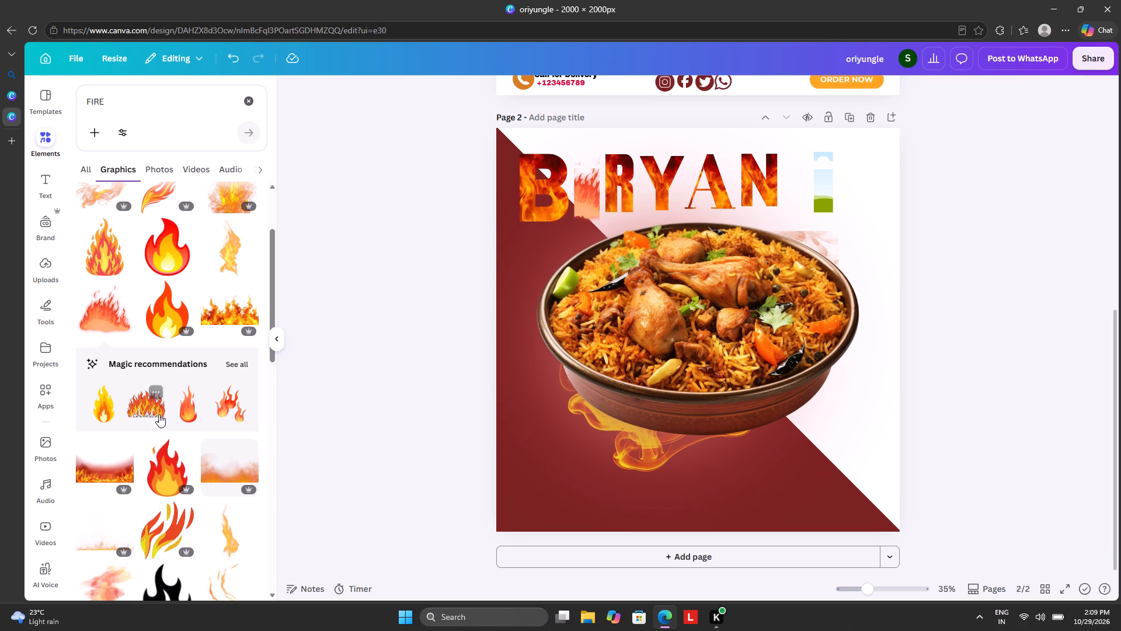
scroll(145, 408, up, 1)
scroll(147, 404, down, 6)
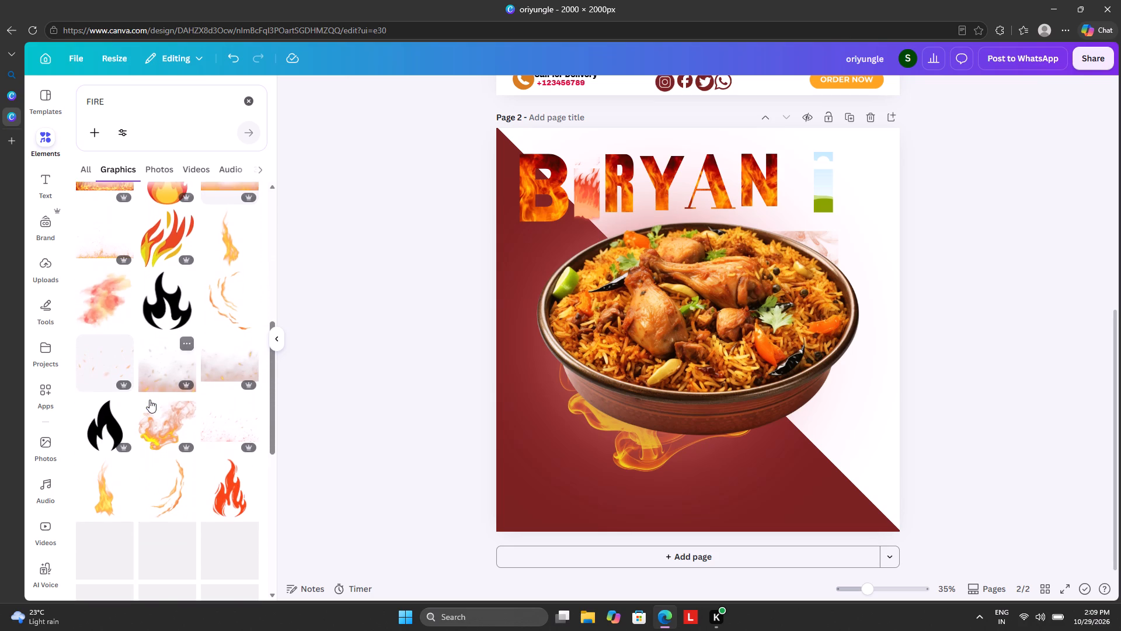
scroll(149, 400, down, 1)
drag(232, 441, 514, 216)
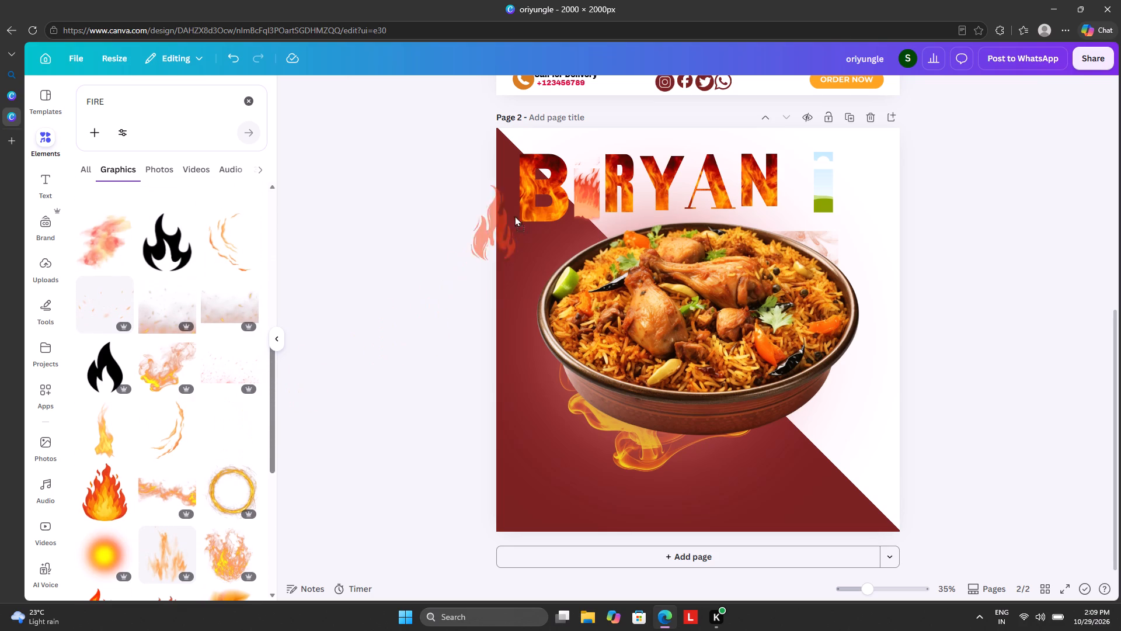
drag(514, 216, 354, 323)
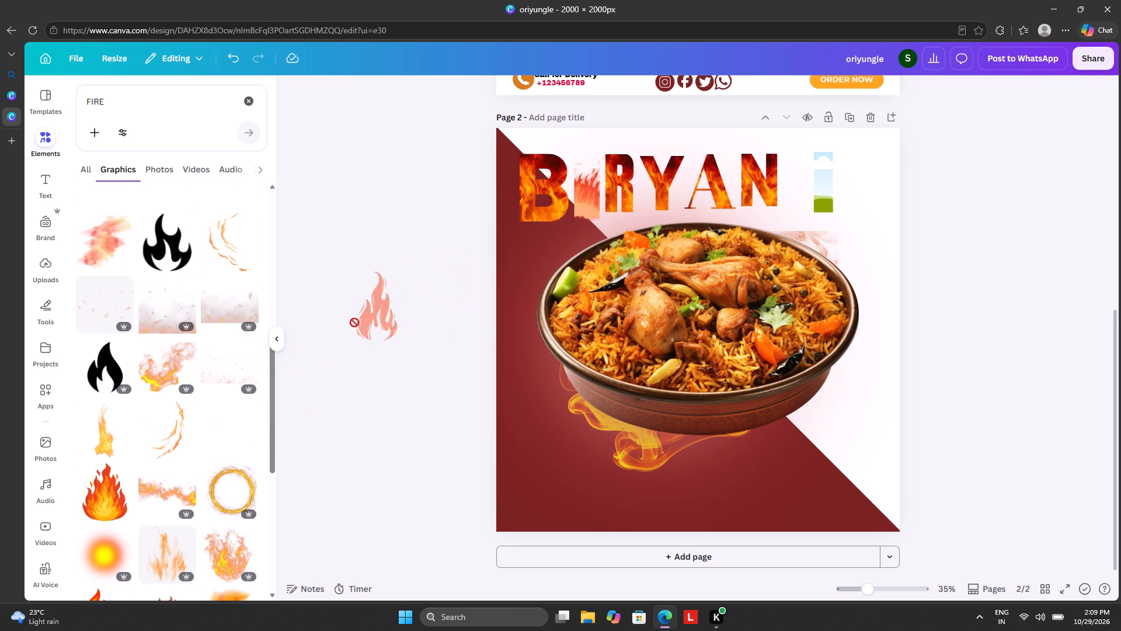
drag(354, 323, 231, 448)
scroll(205, 435, down, 4)
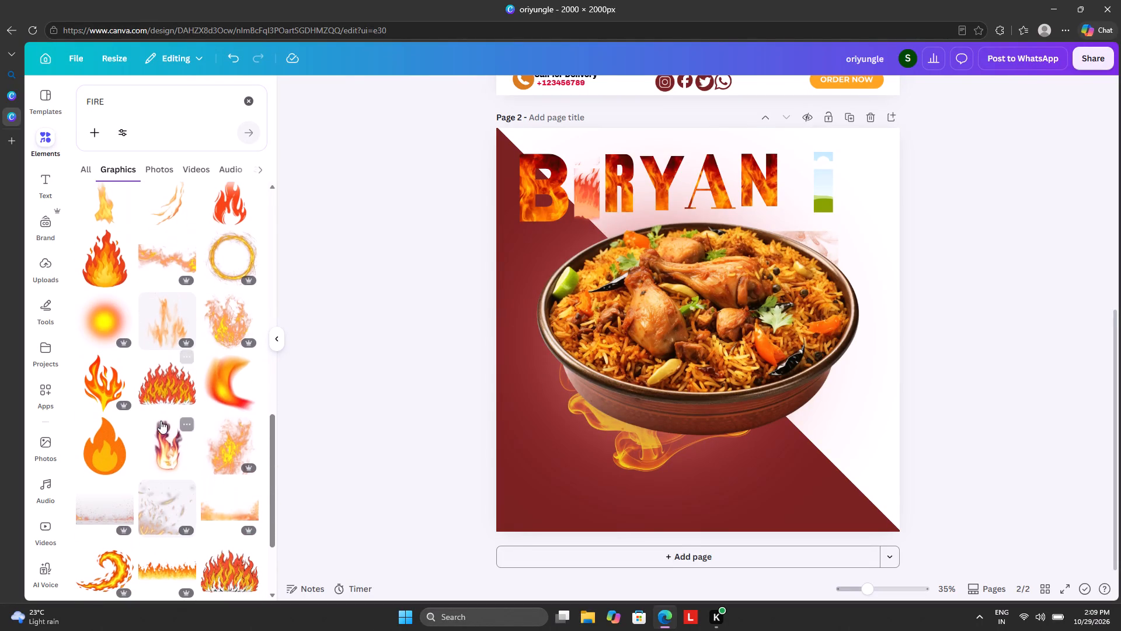
scroll(159, 407, up, 18)
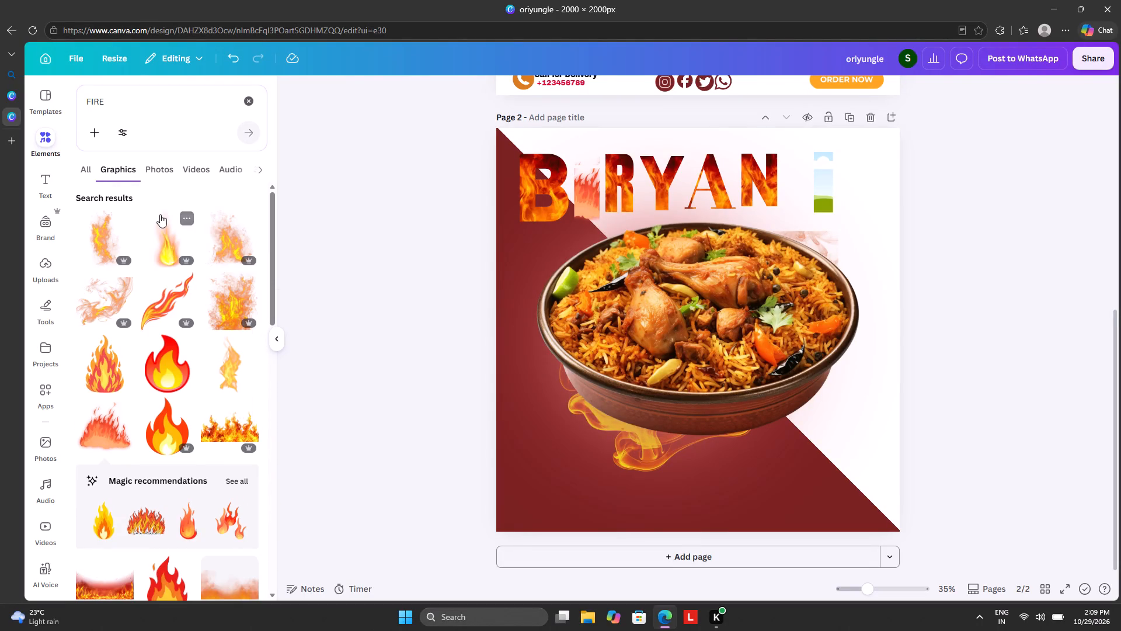
Switch the FIRE search to its photo results.
click(152, 169)
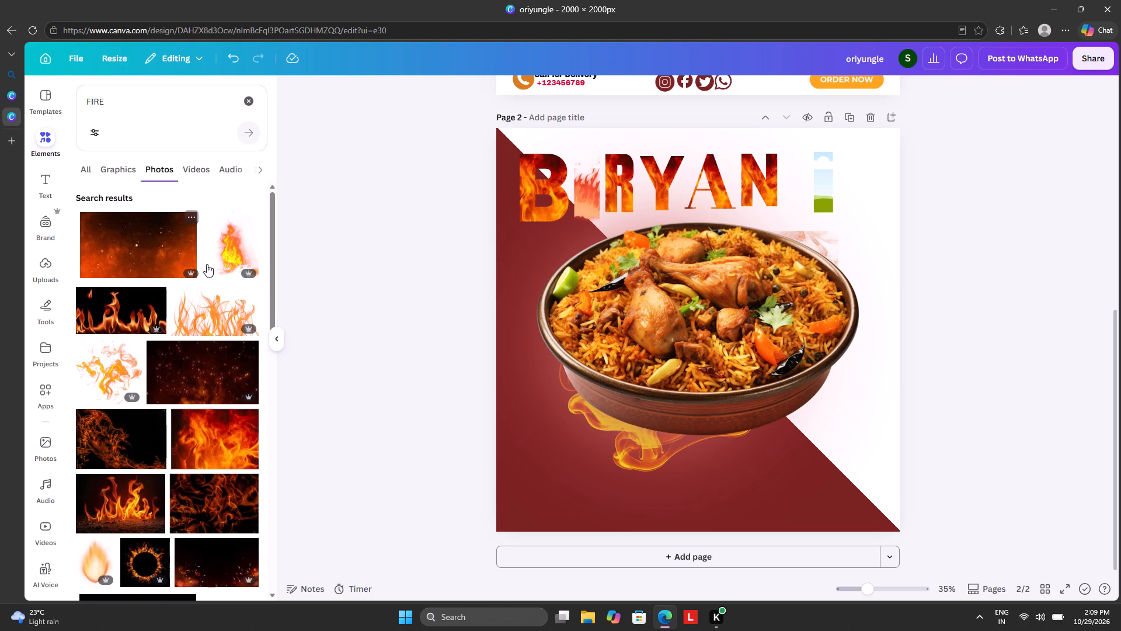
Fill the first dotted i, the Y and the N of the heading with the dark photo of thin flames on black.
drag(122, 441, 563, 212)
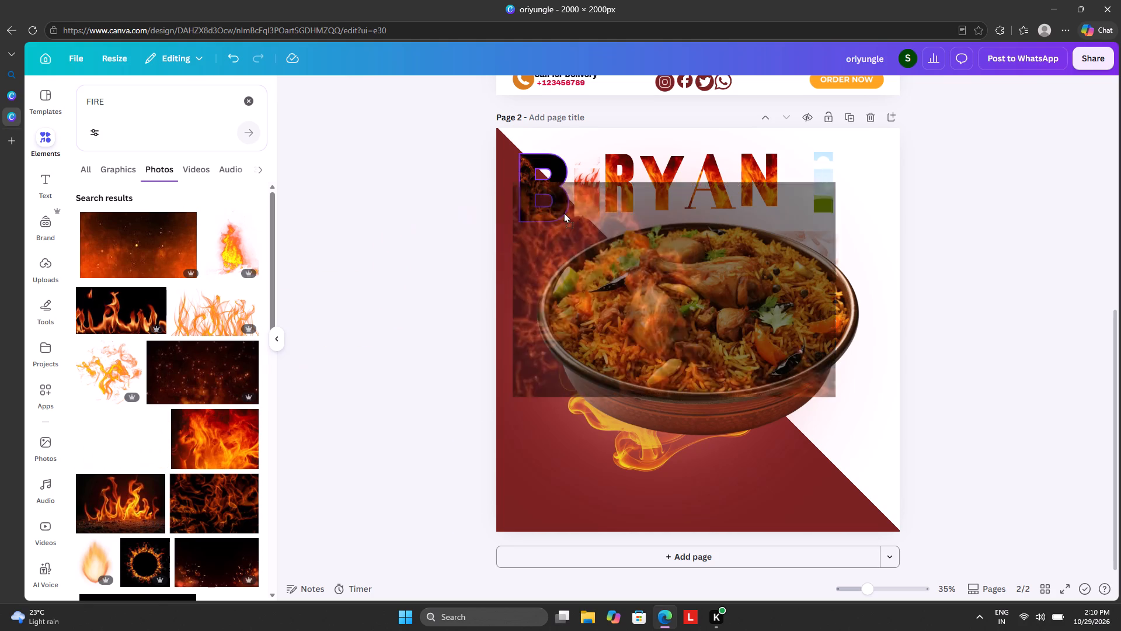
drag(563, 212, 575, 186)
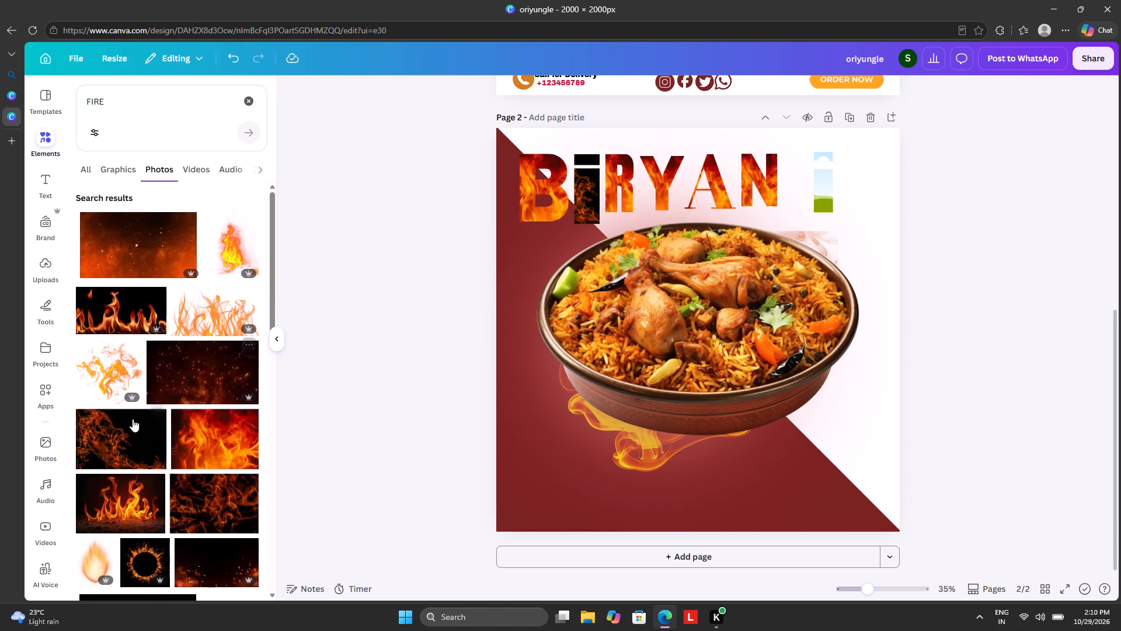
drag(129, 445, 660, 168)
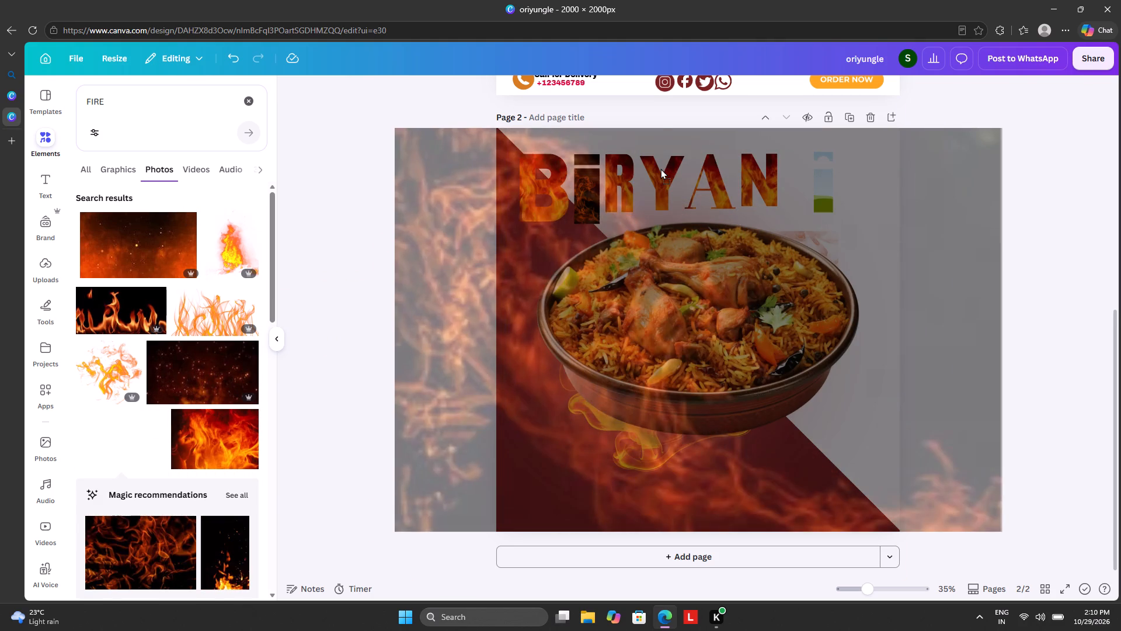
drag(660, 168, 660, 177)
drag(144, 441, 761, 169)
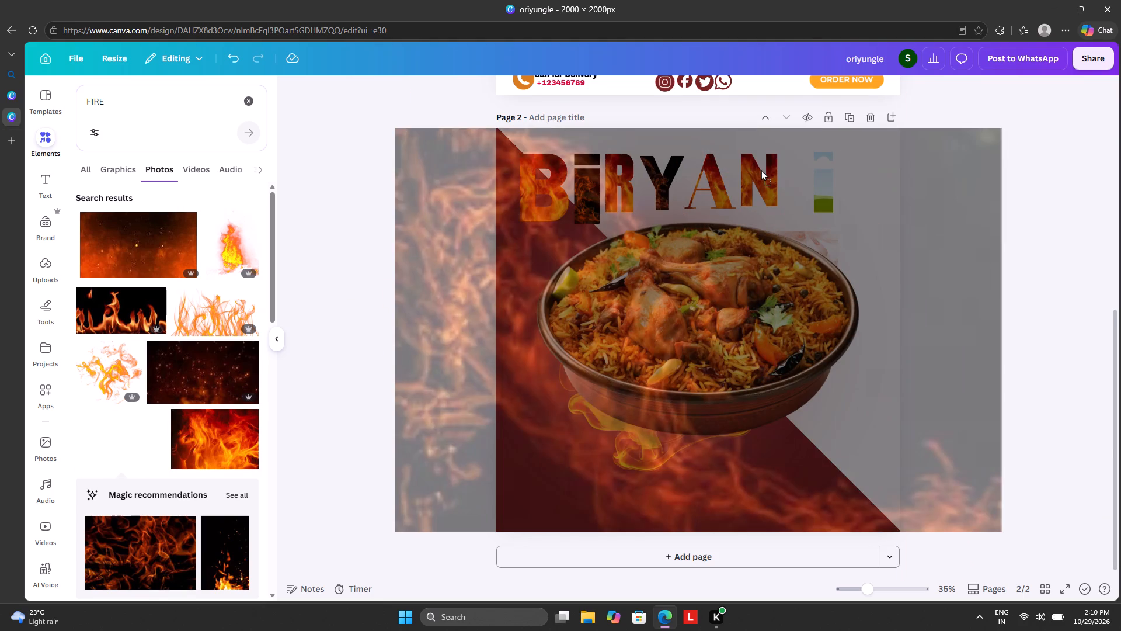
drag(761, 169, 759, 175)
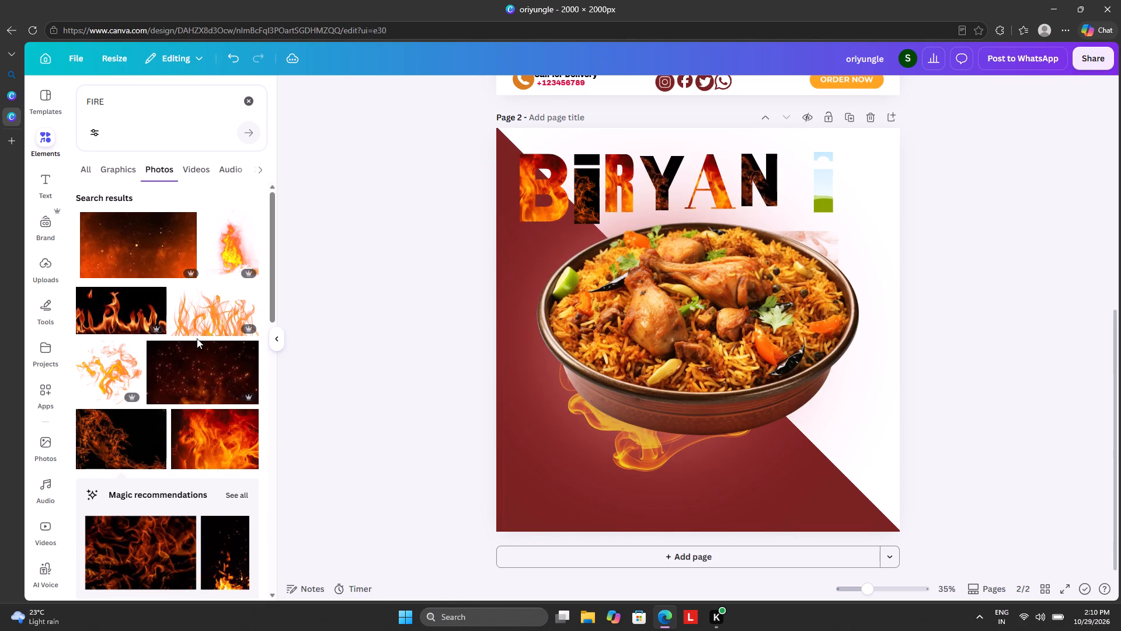
Fill both dotted i frames, the Y and the N of the heading with the bright orange-red flames photo.
scroll(168, 410, down, 2)
drag(220, 315, 587, 189)
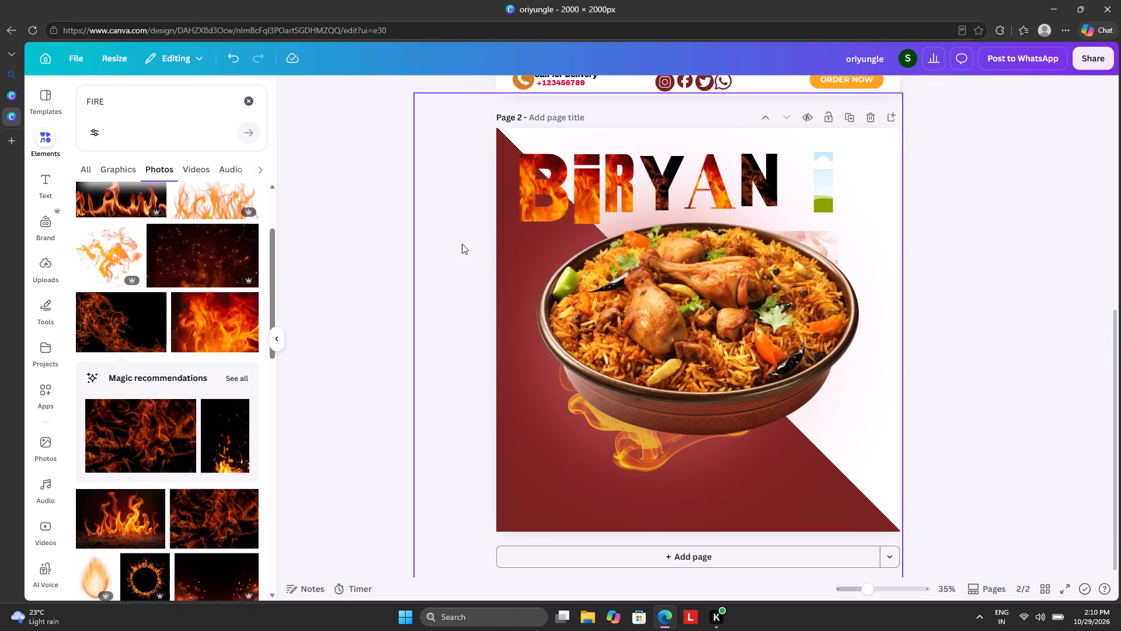
drag(206, 328, 624, 189)
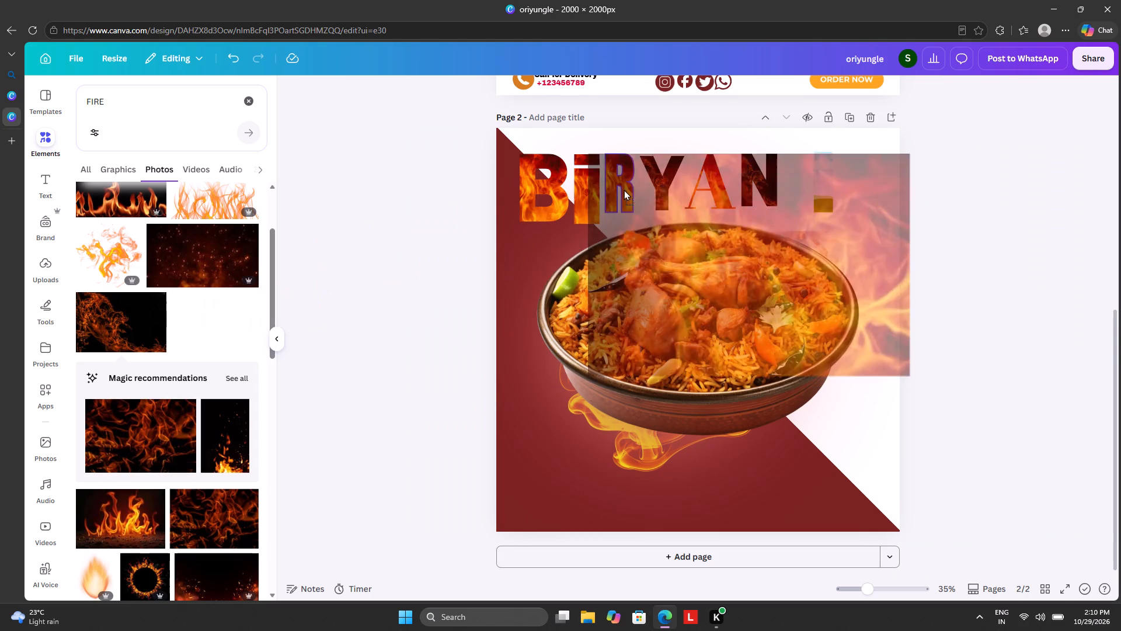
drag(624, 189, 650, 175)
drag(224, 327, 509, 242)
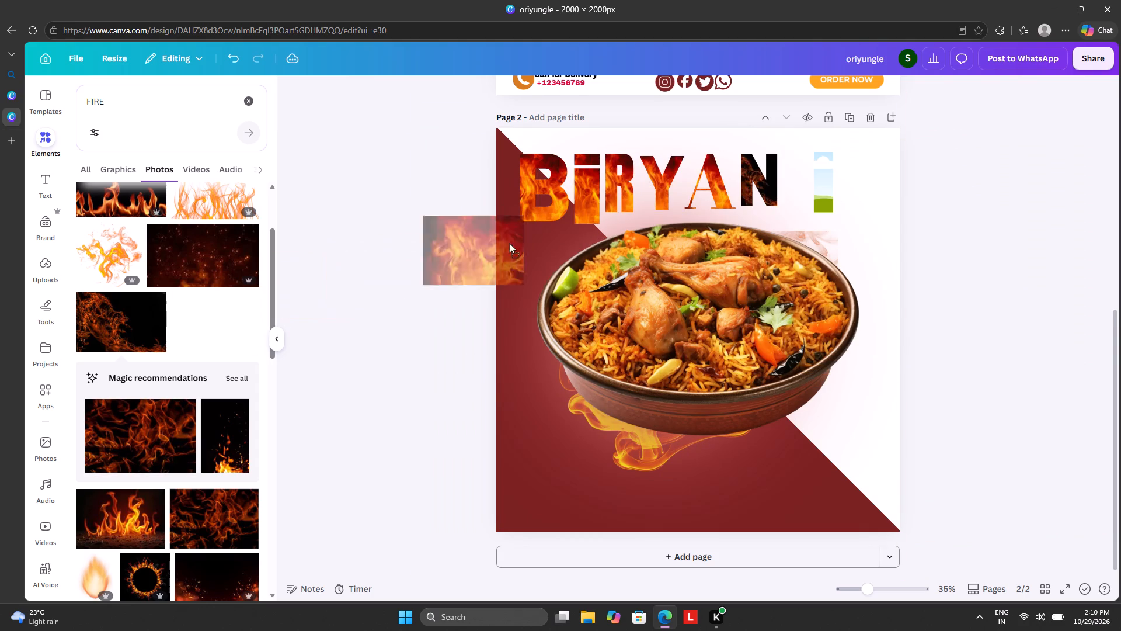
drag(509, 242, 772, 173)
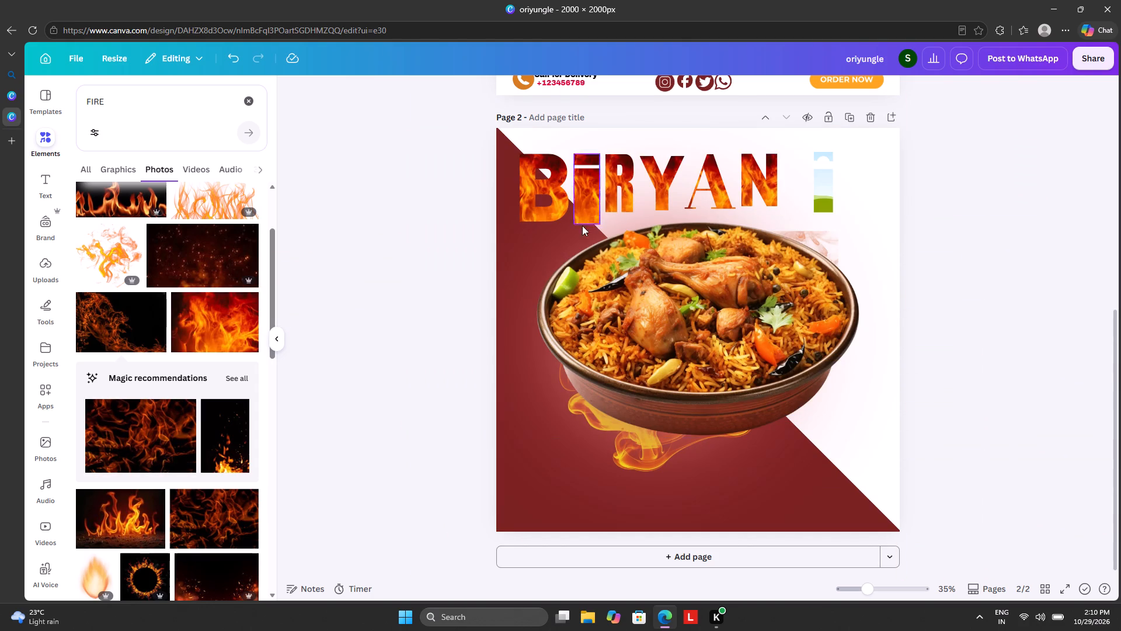
drag(214, 318, 796, 157)
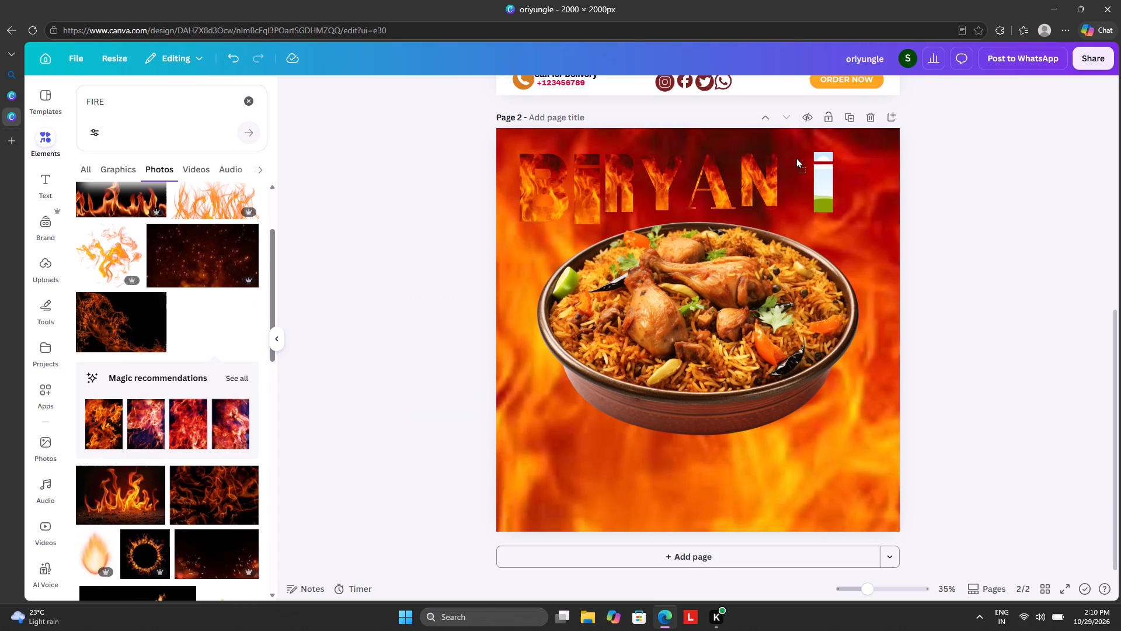
drag(796, 157, 828, 179)
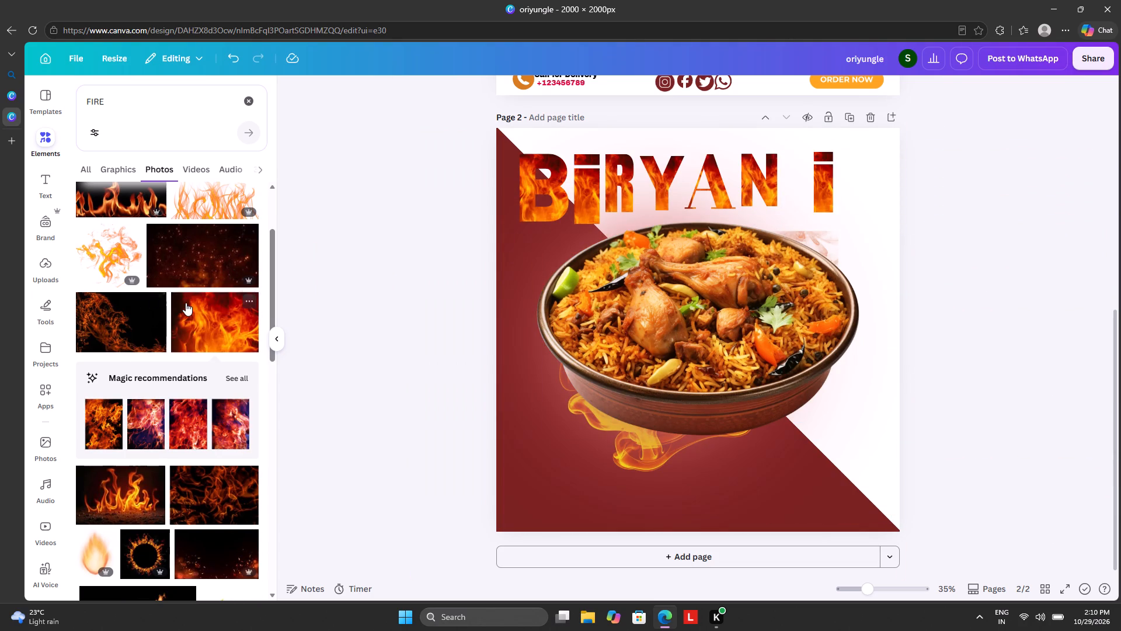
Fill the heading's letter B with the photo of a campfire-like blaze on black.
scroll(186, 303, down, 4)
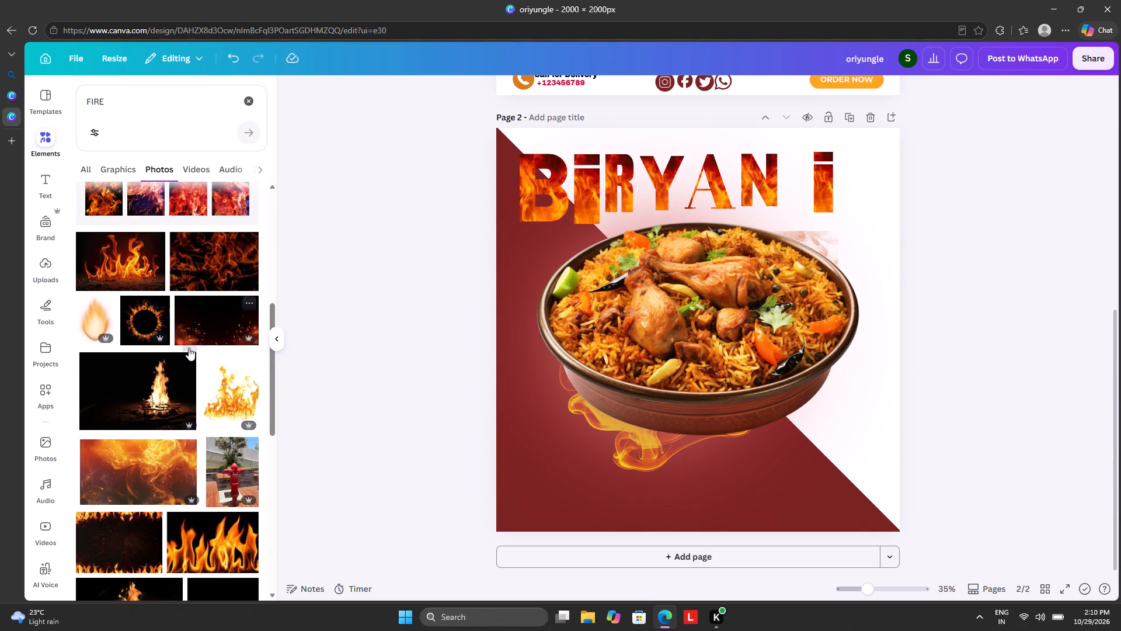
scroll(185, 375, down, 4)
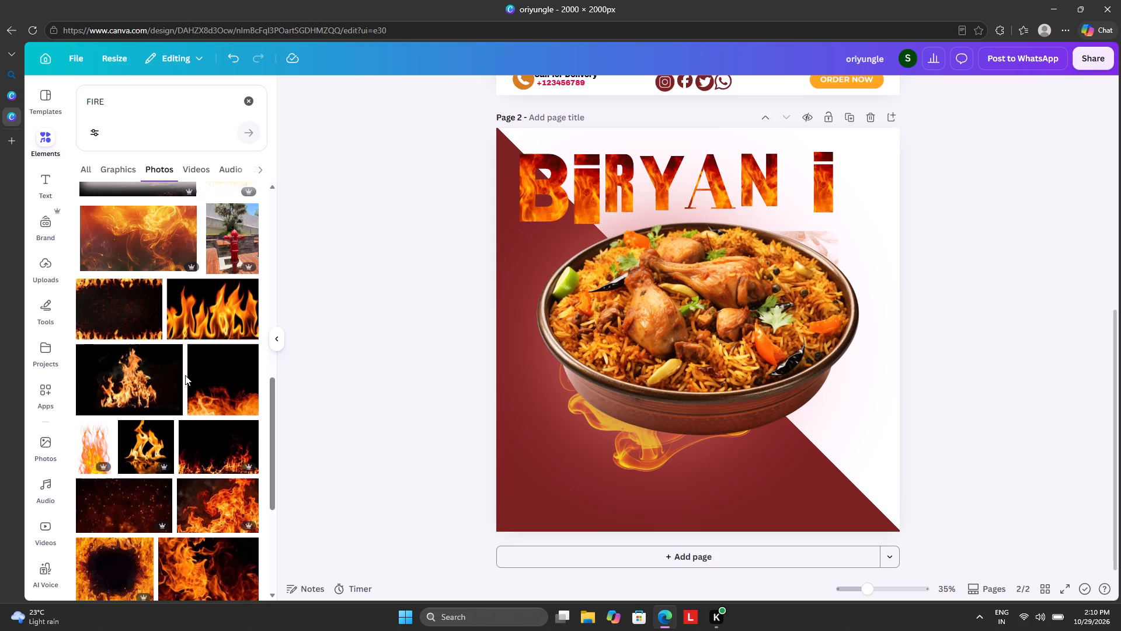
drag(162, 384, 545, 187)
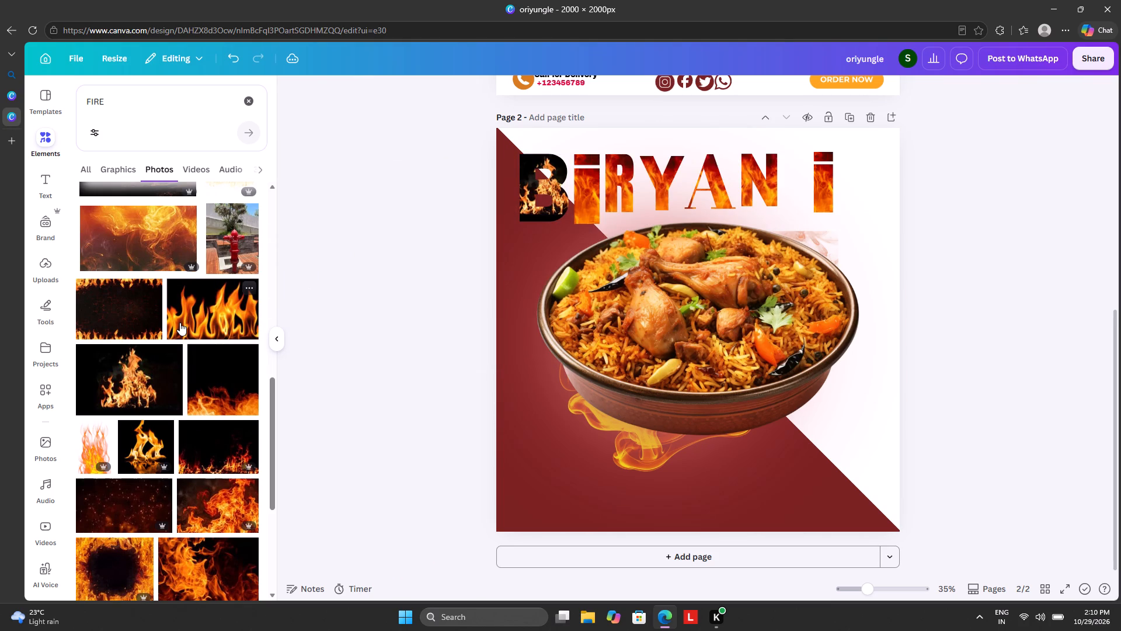
Fill the heading's letter B with the photo of swirling orange flames on a dark background.
scroll(153, 394, down, 3)
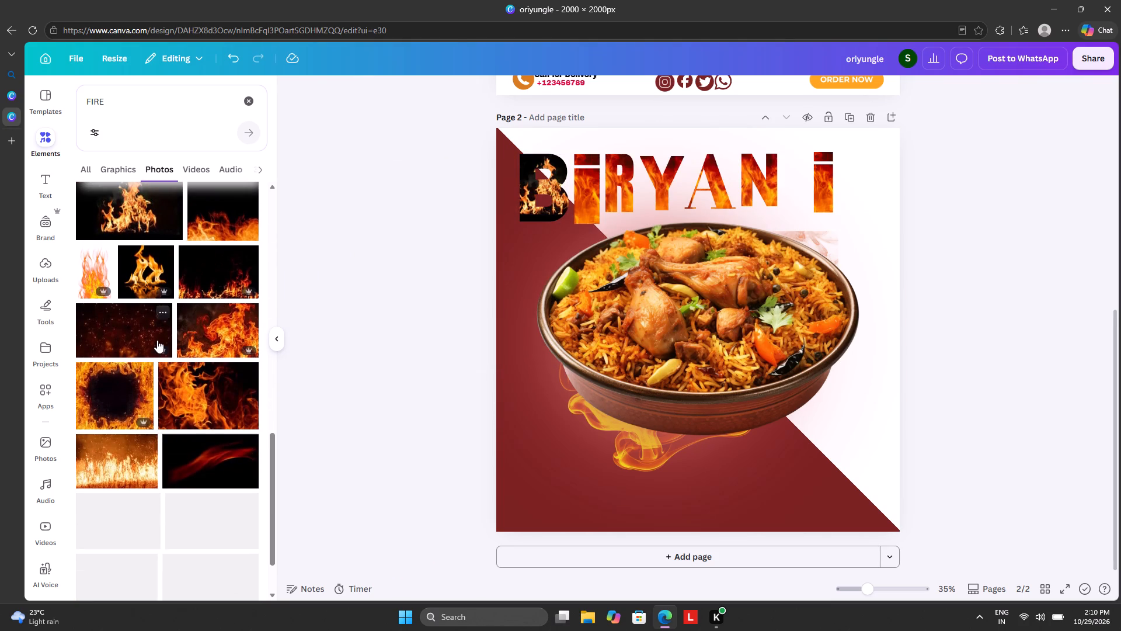
scroll(158, 339, down, 5)
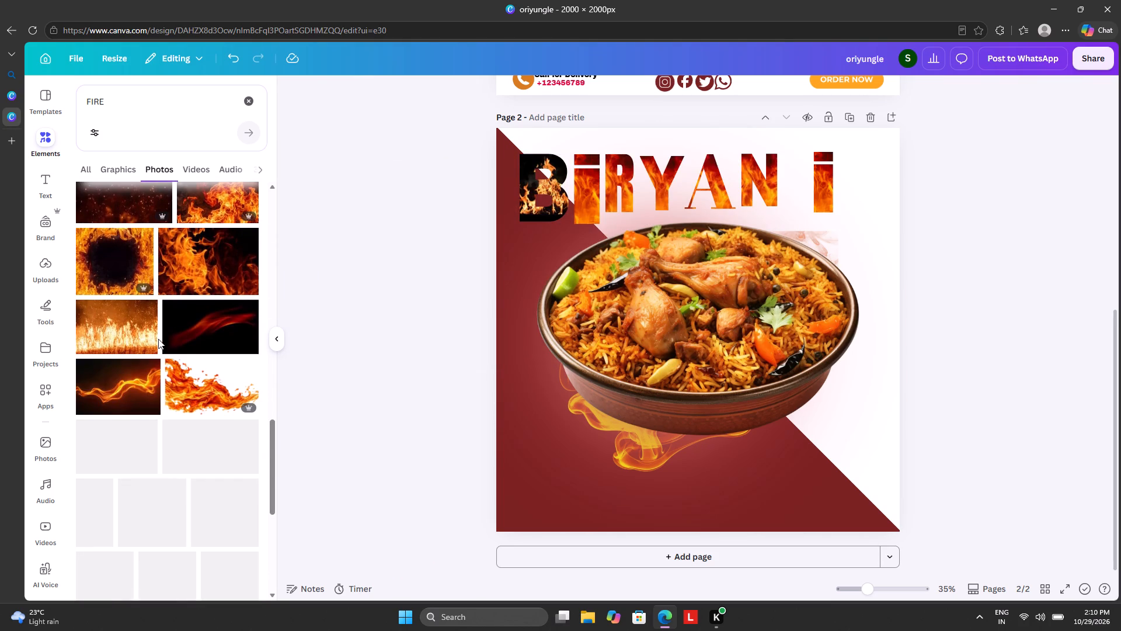
drag(195, 269, 546, 199)
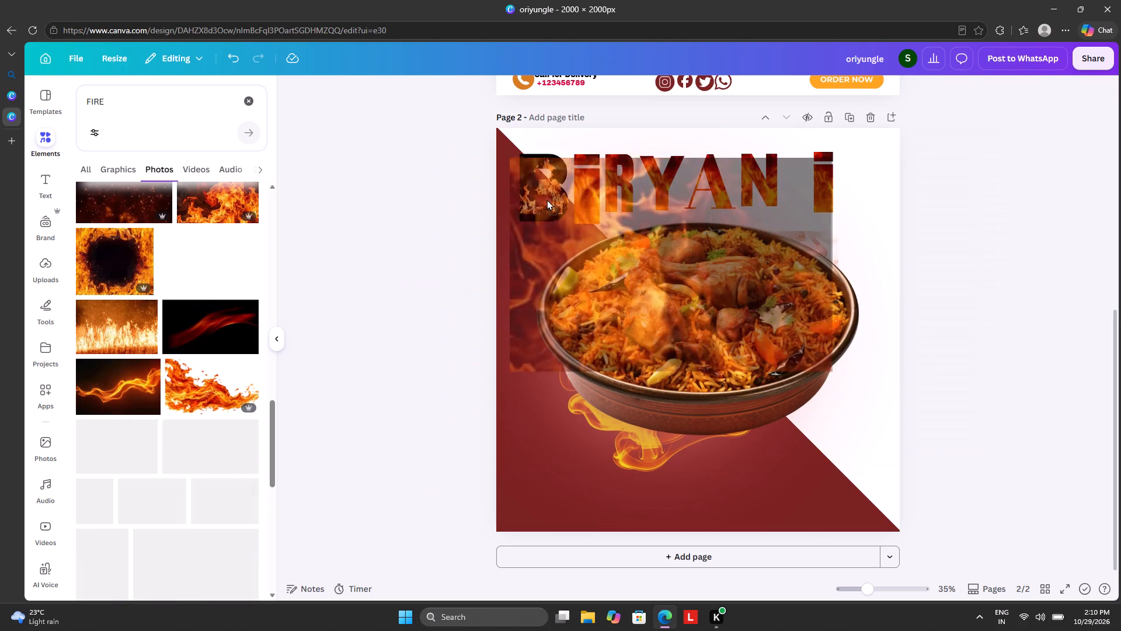
drag(546, 199, 552, 188)
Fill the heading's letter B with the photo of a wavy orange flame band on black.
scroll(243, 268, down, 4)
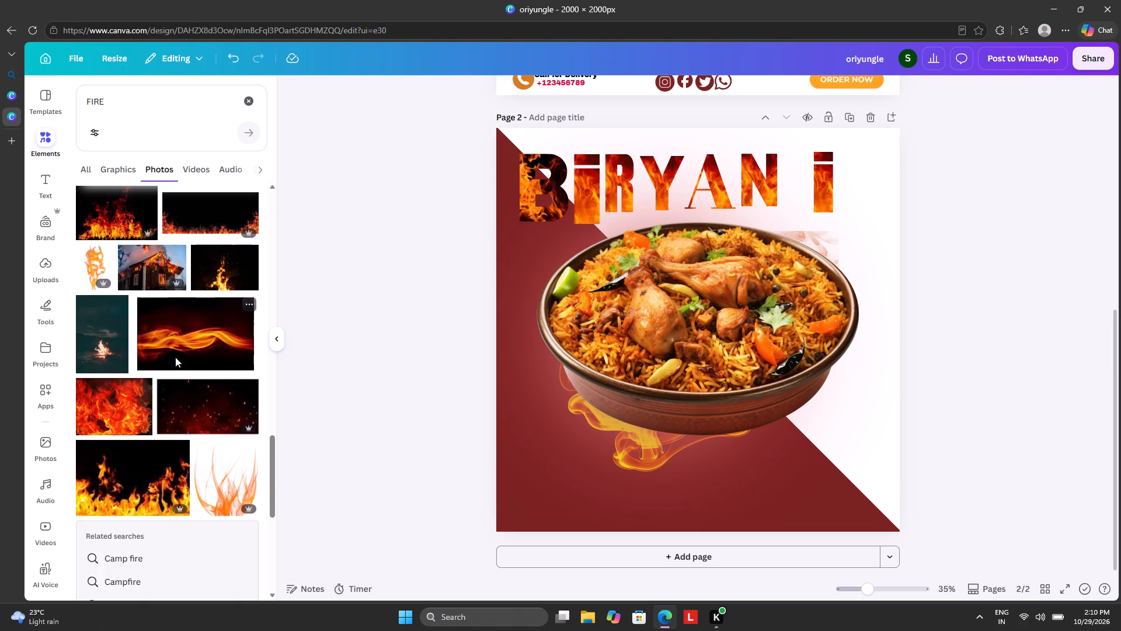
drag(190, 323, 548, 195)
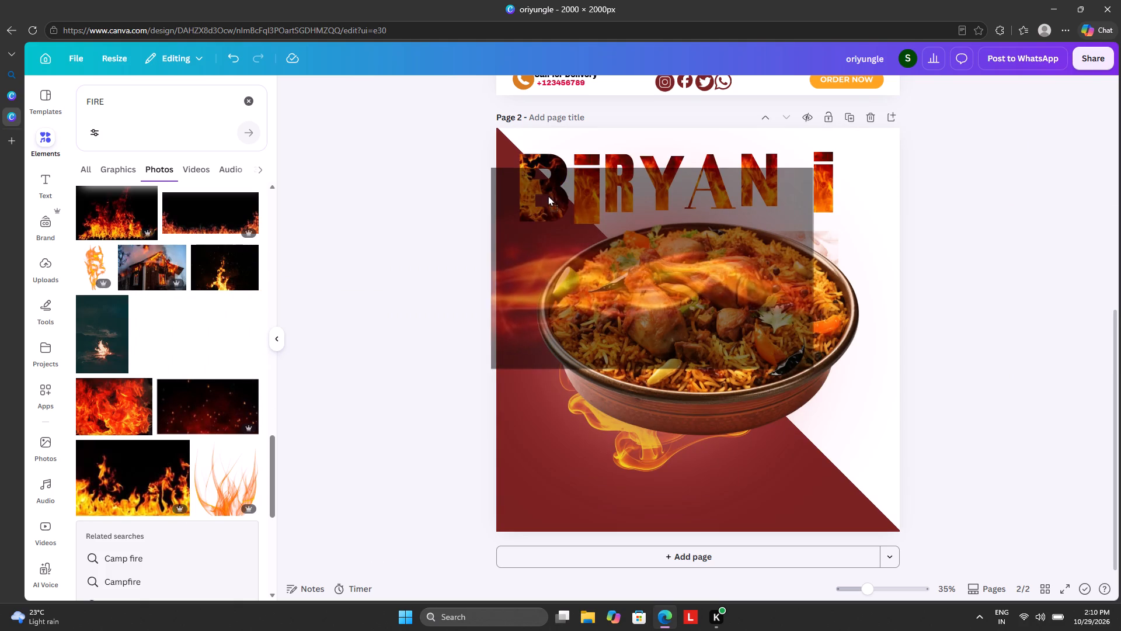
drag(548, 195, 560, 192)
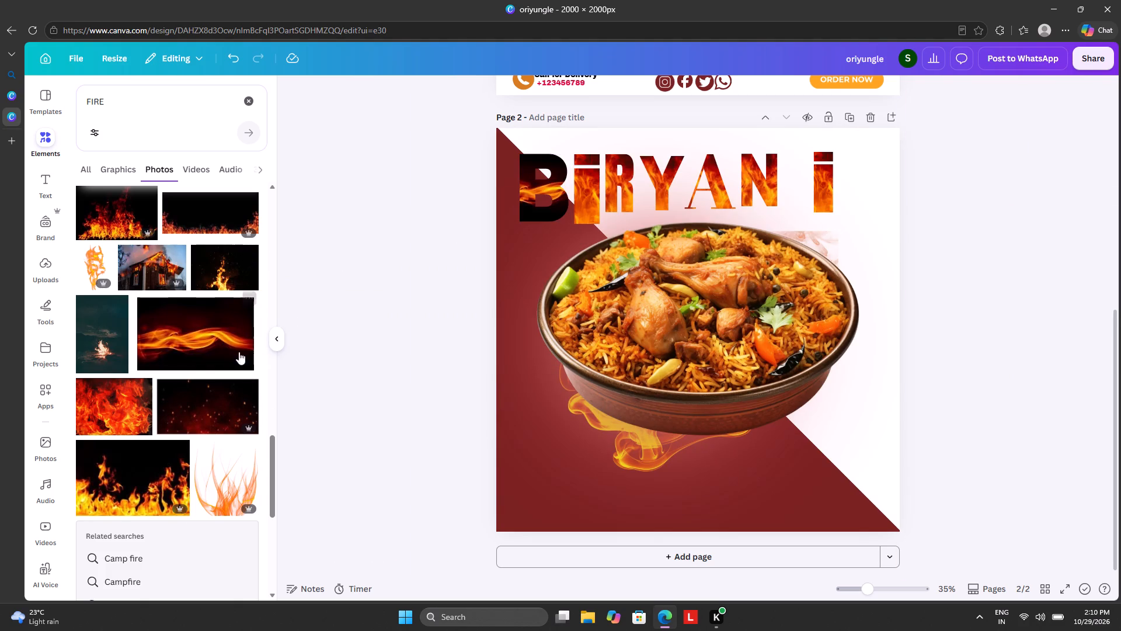
Fill both dotted i frames and the R, Y, A and N of the heading with the photo of a wavy orange flame band on black.
drag(204, 353, 599, 192)
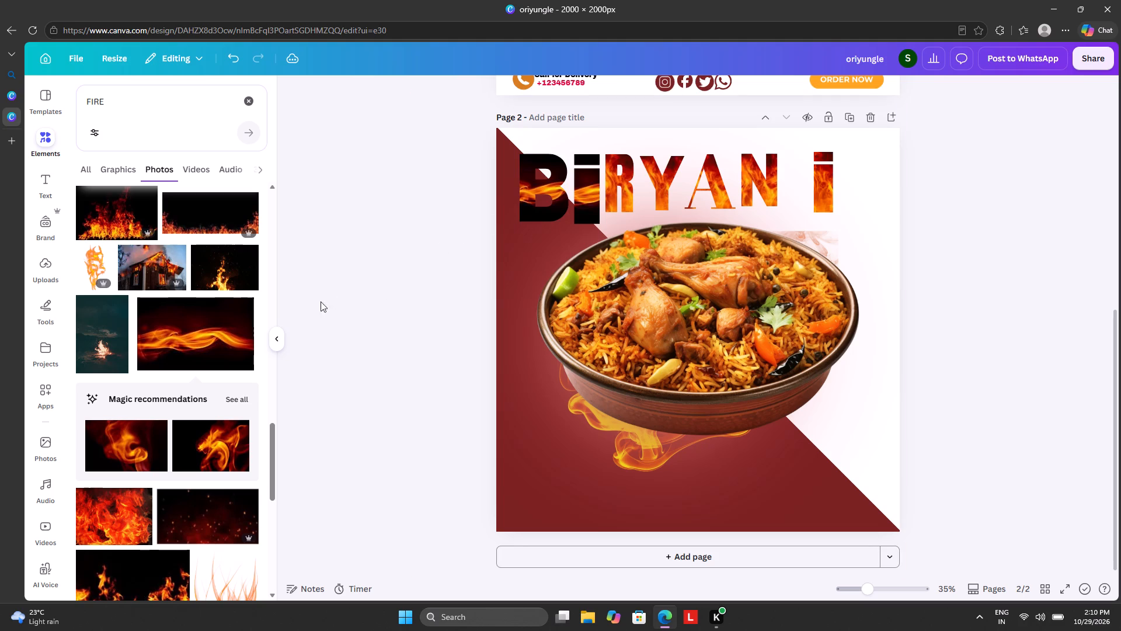
drag(208, 349, 629, 180)
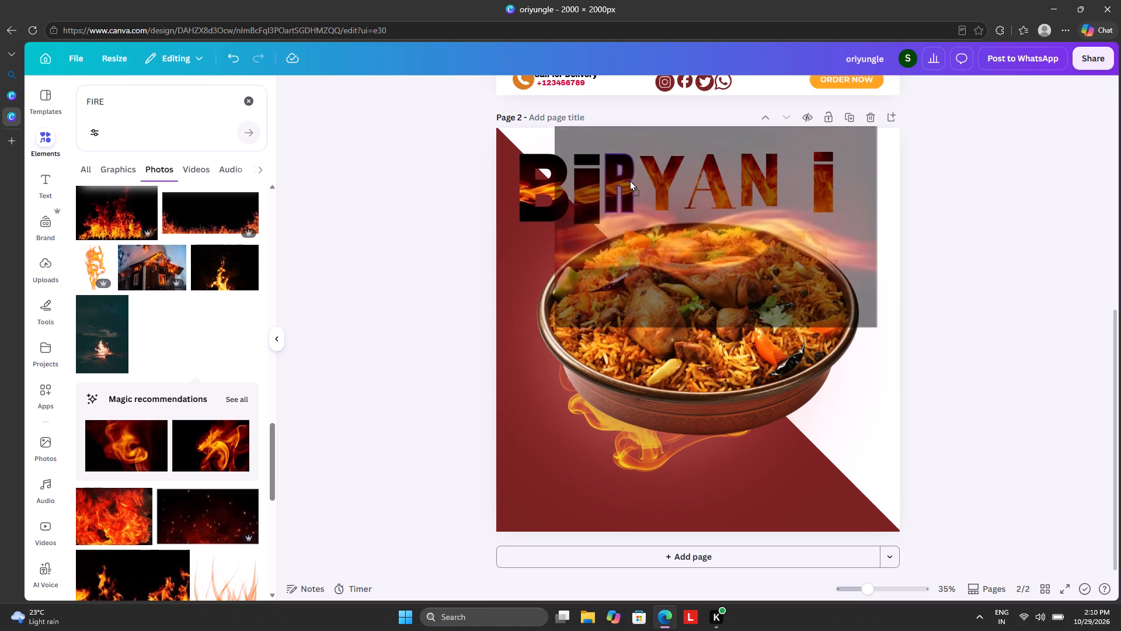
drag(629, 180, 629, 180)
drag(229, 344, 635, 198)
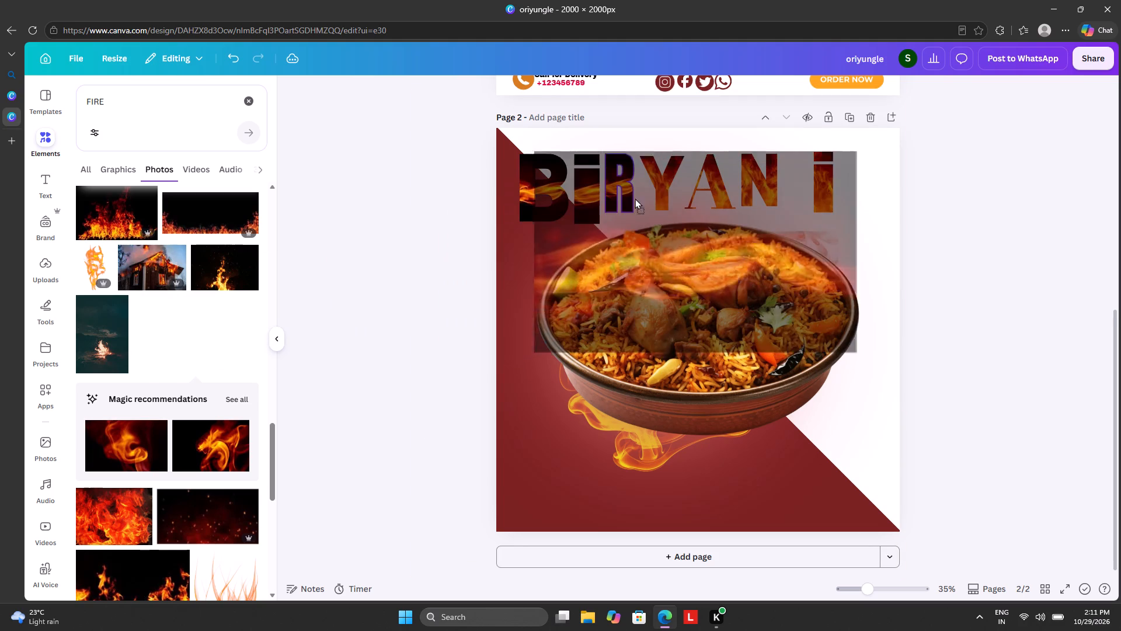
drag(635, 198, 668, 176)
drag(218, 335, 406, 265)
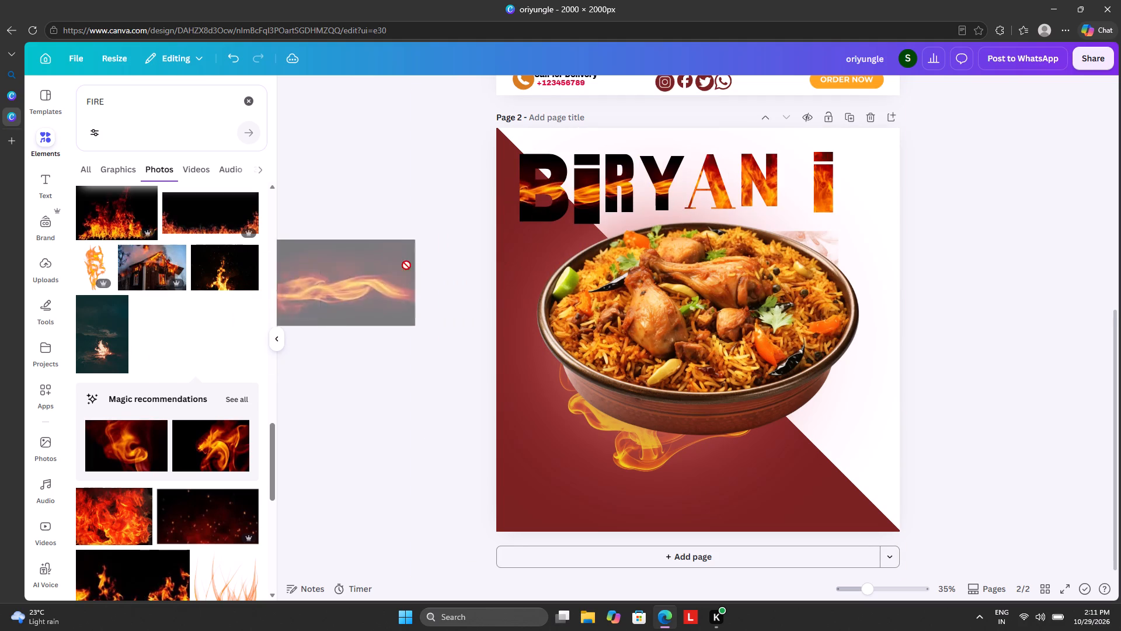
drag(406, 265, 713, 181)
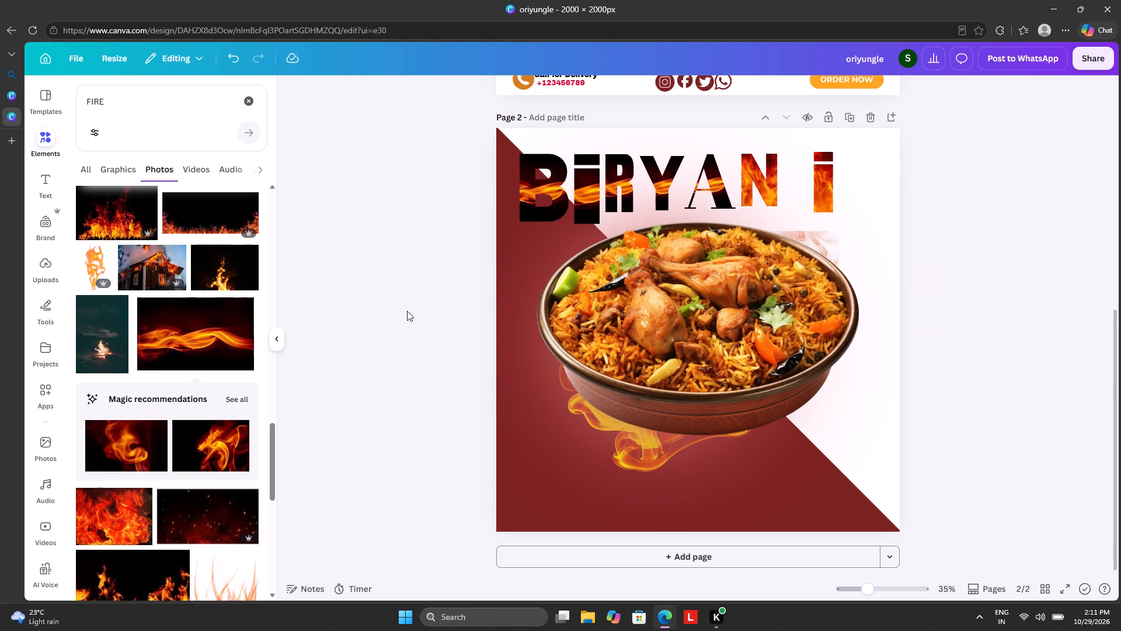
drag(179, 338, 696, 171)
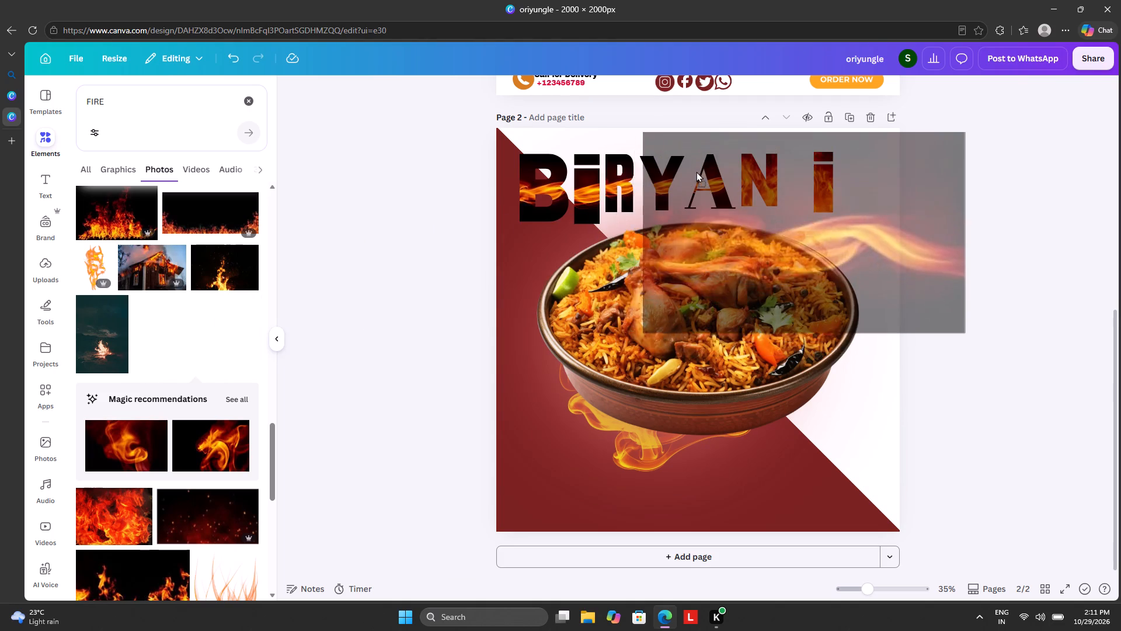
drag(696, 171, 750, 171)
drag(171, 325, 771, 206)
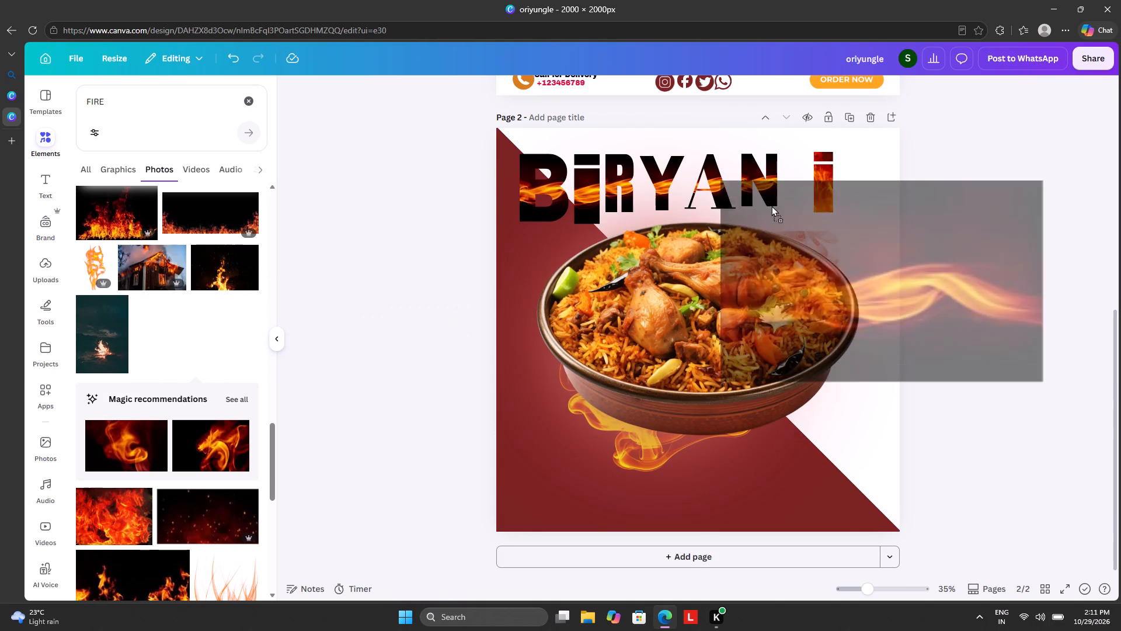
drag(771, 206, 825, 181)
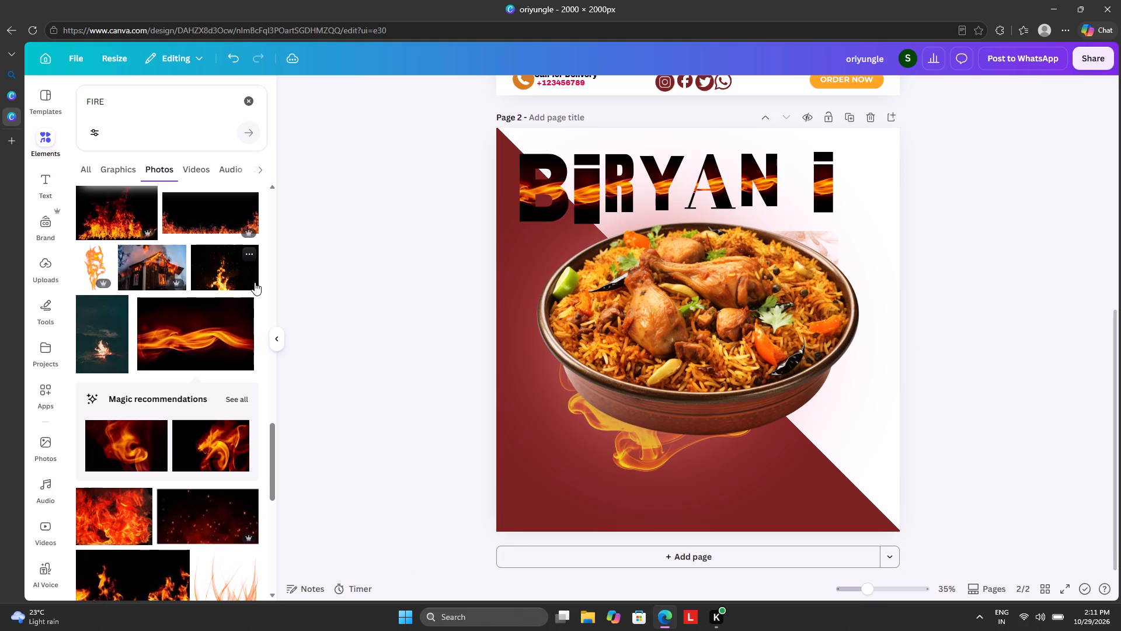
Fill the heading's letter B with the photo of dense bright red-orange flames.
click(557, 176)
scroll(150, 387, down, 4)
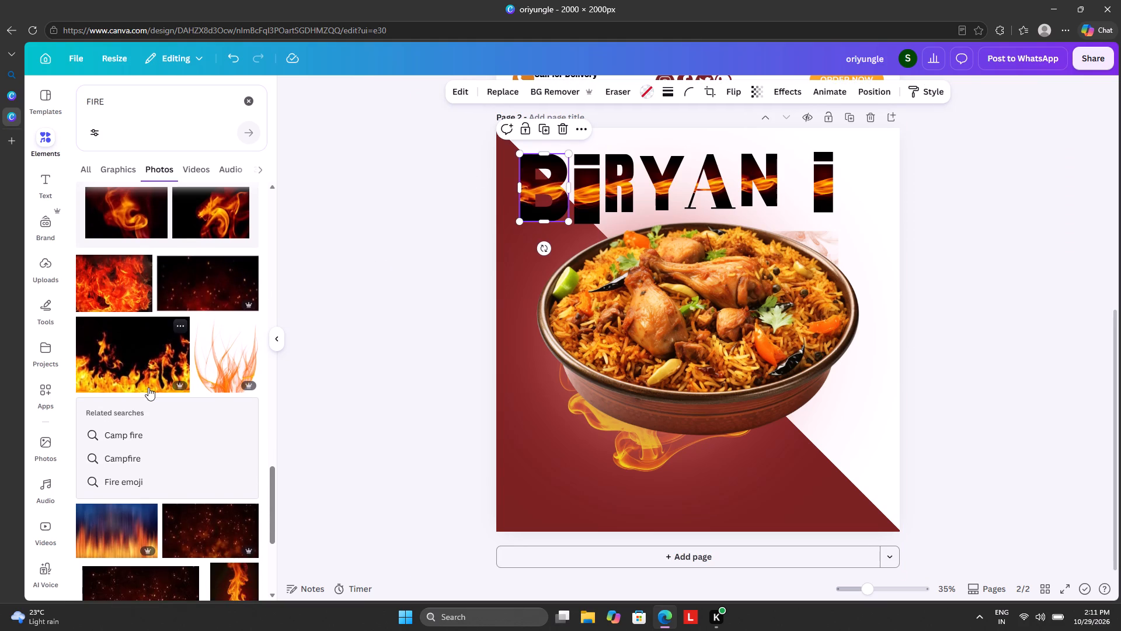
drag(115, 278, 549, 179)
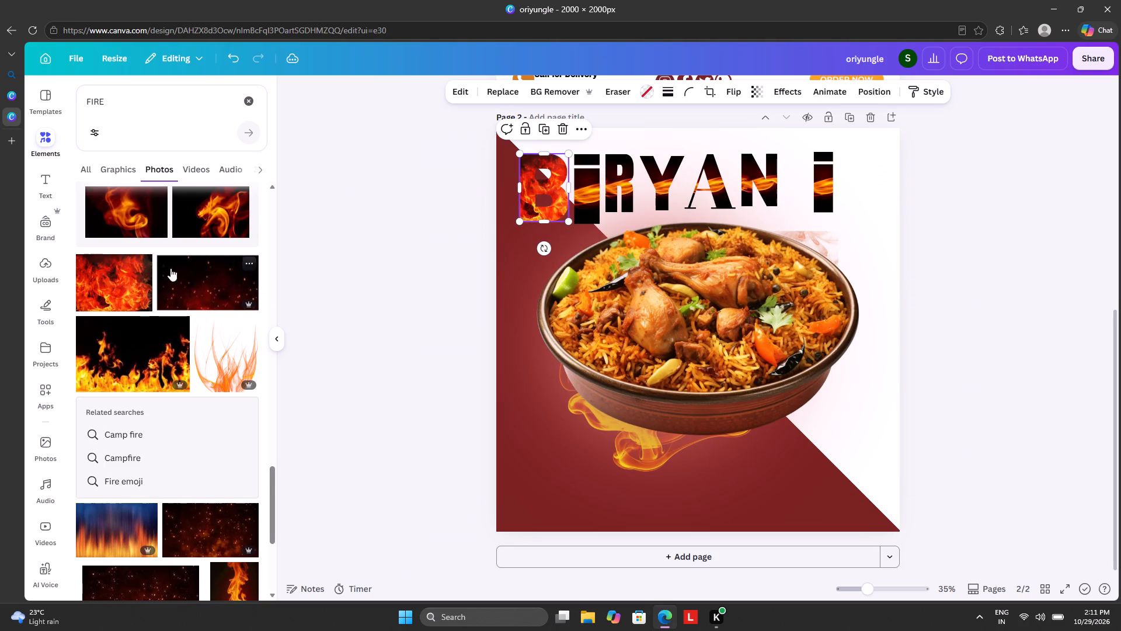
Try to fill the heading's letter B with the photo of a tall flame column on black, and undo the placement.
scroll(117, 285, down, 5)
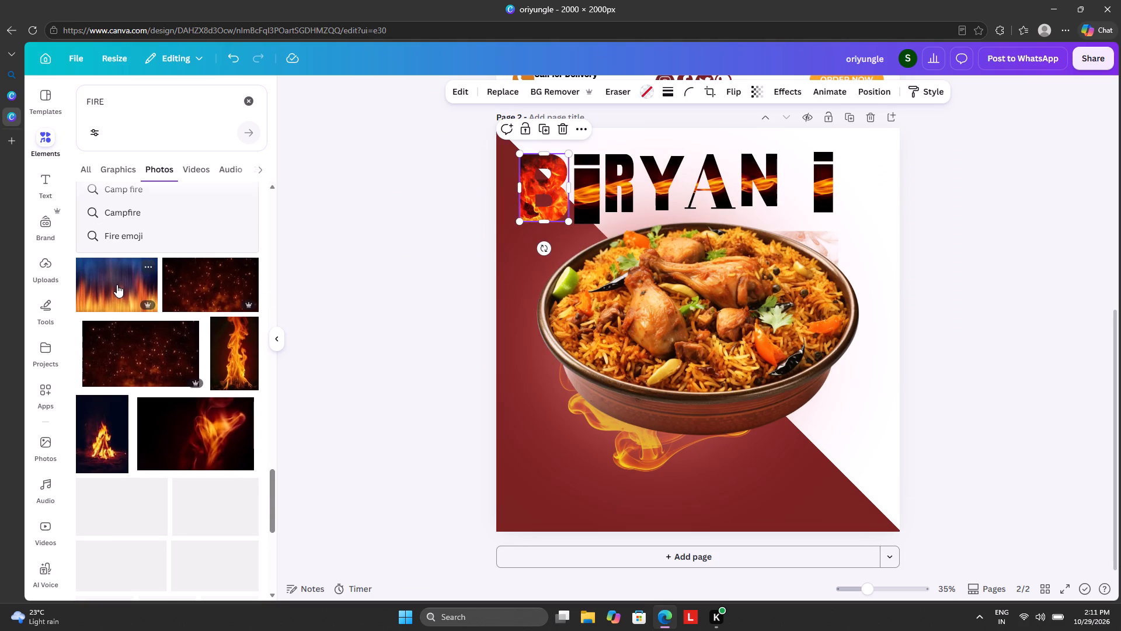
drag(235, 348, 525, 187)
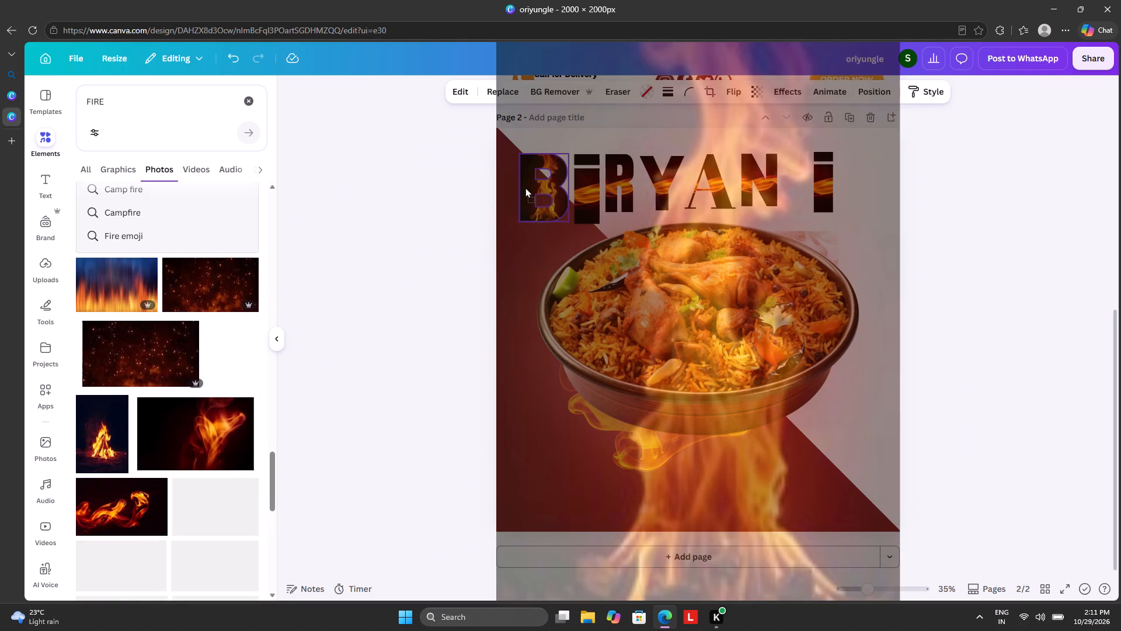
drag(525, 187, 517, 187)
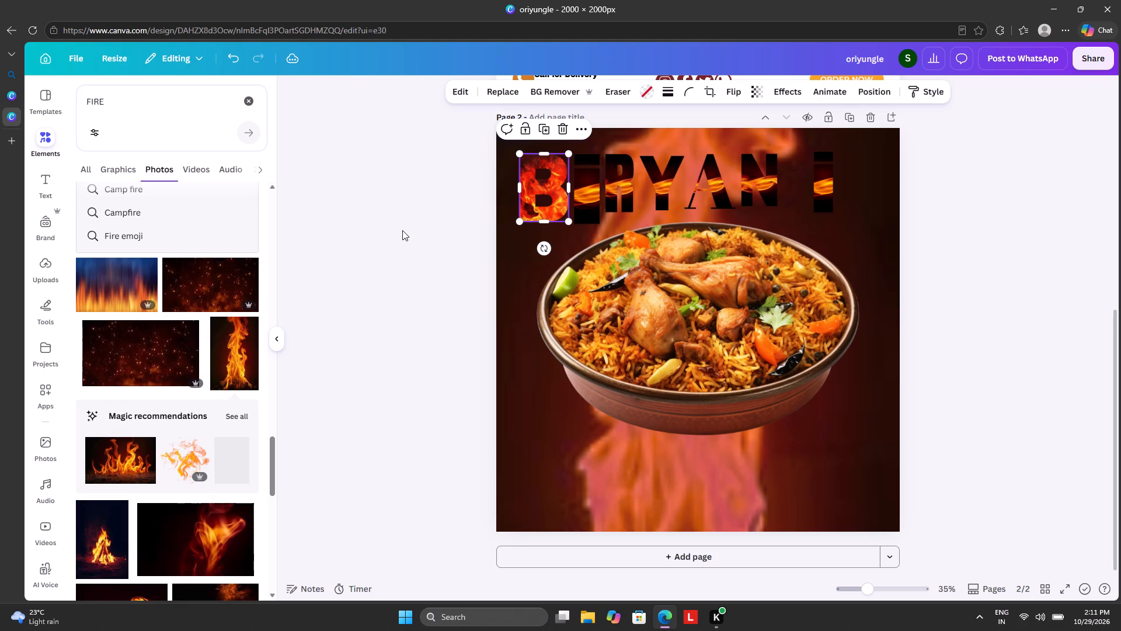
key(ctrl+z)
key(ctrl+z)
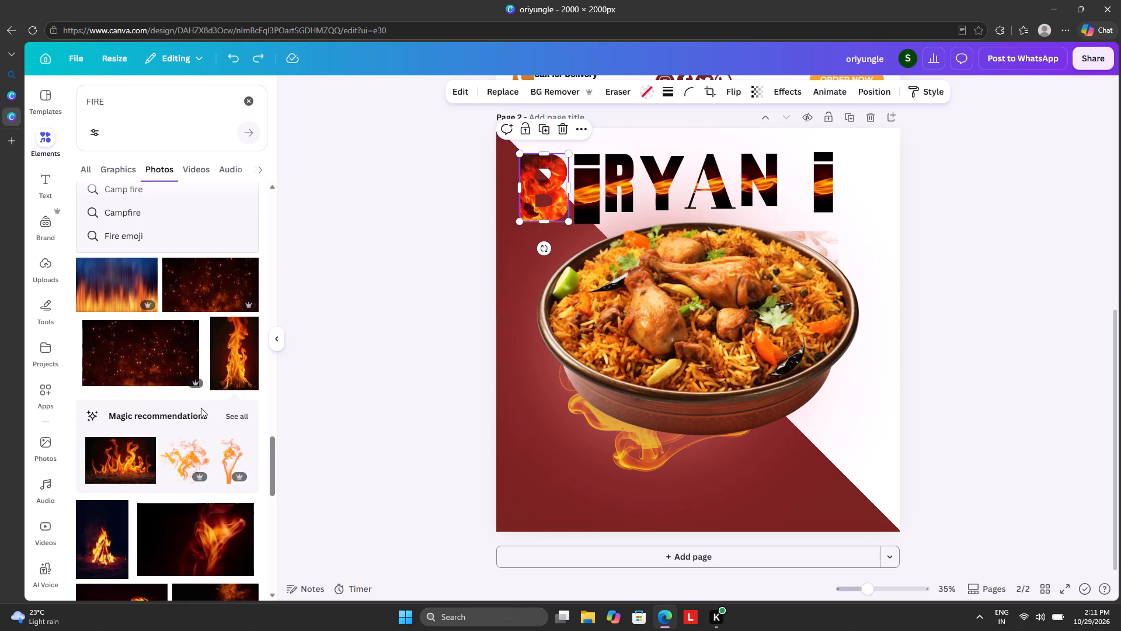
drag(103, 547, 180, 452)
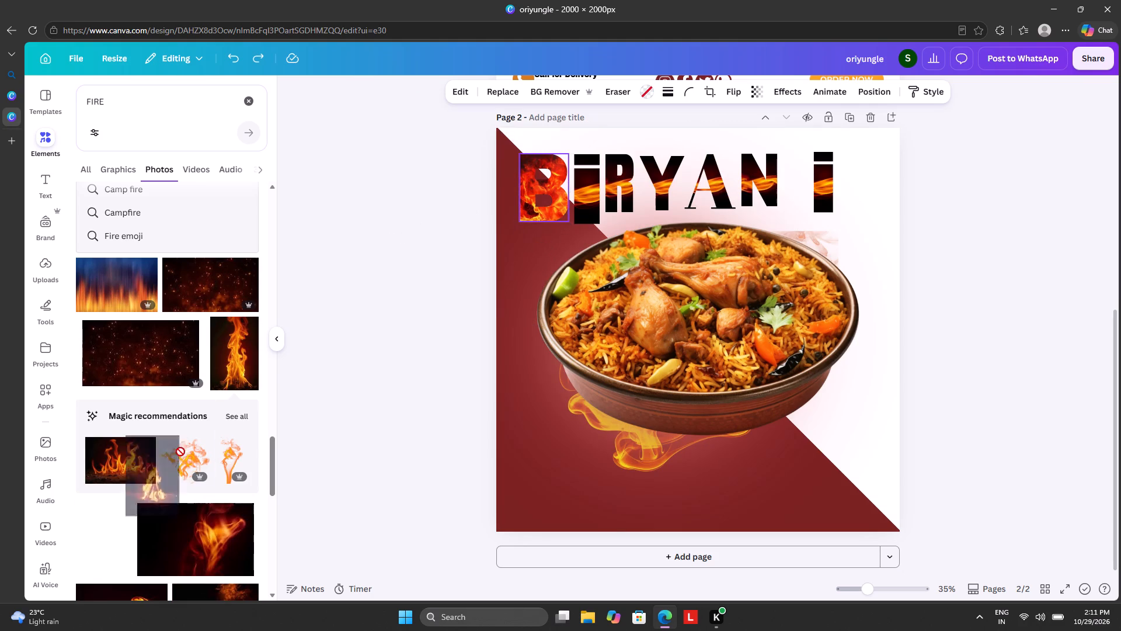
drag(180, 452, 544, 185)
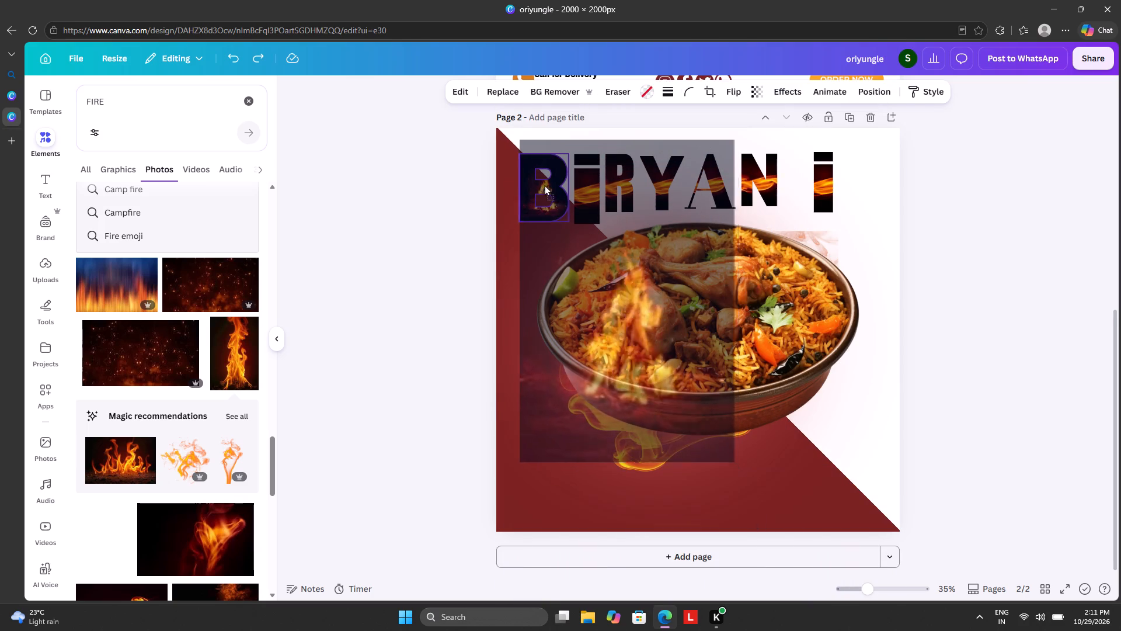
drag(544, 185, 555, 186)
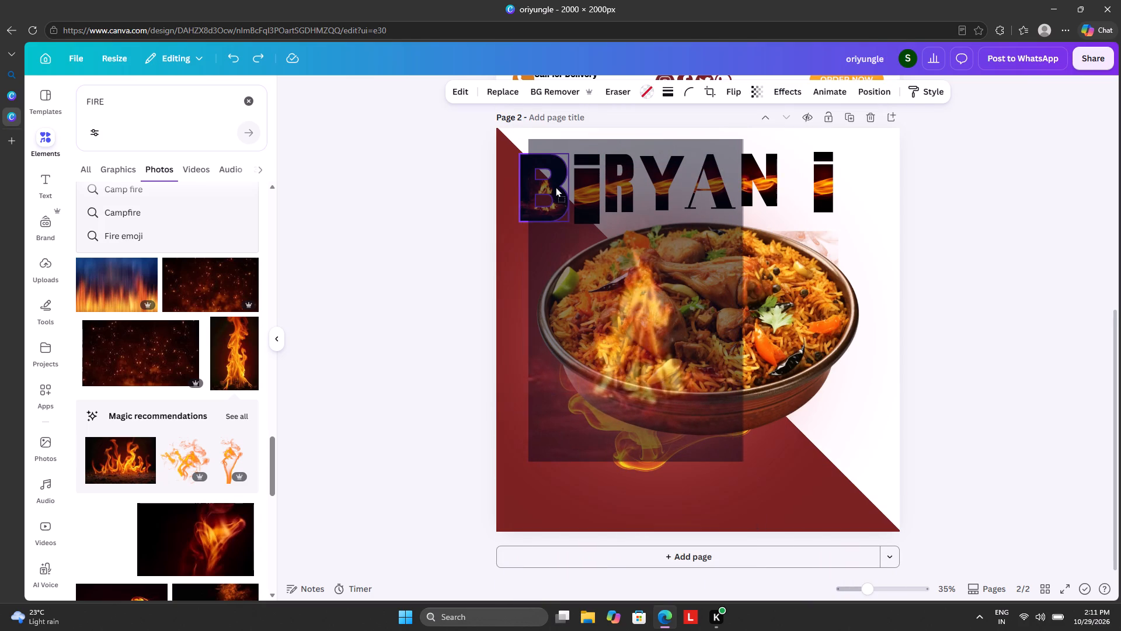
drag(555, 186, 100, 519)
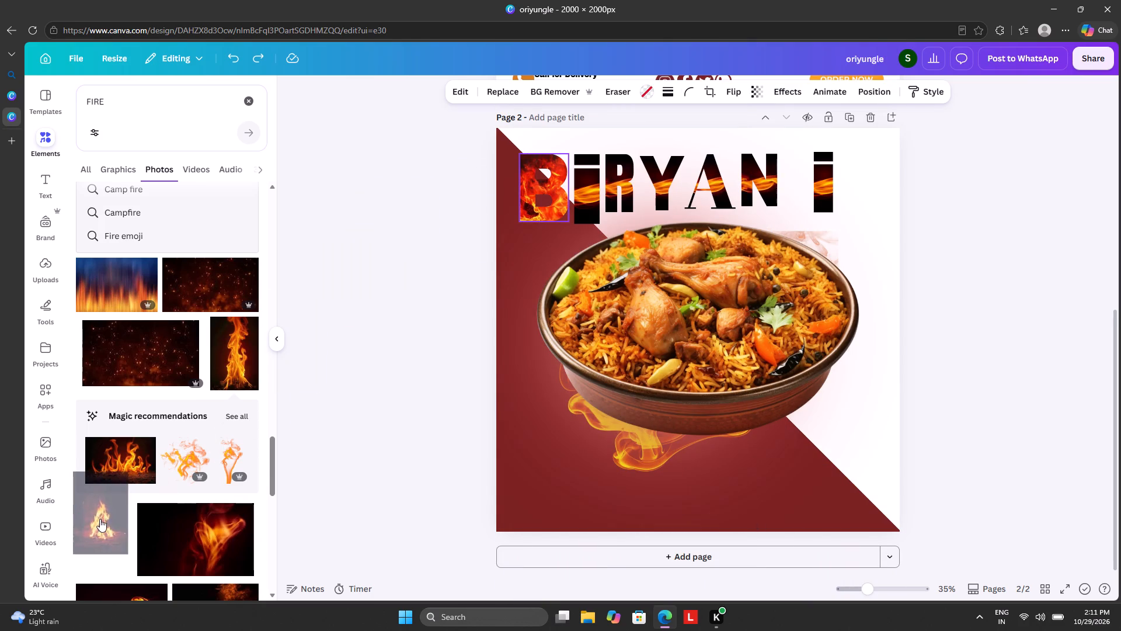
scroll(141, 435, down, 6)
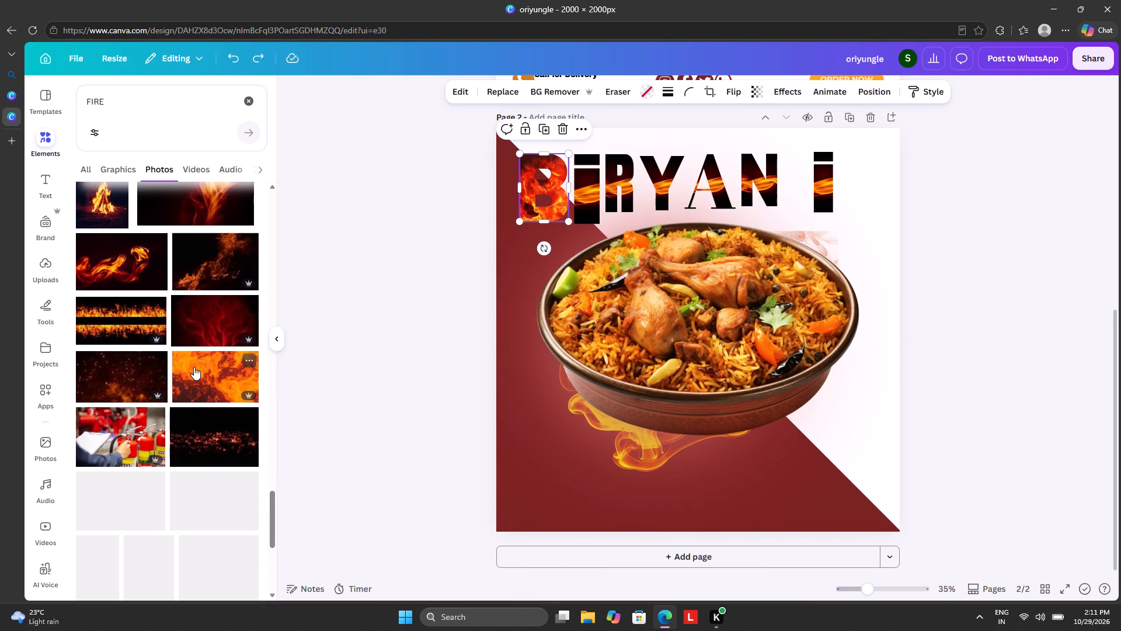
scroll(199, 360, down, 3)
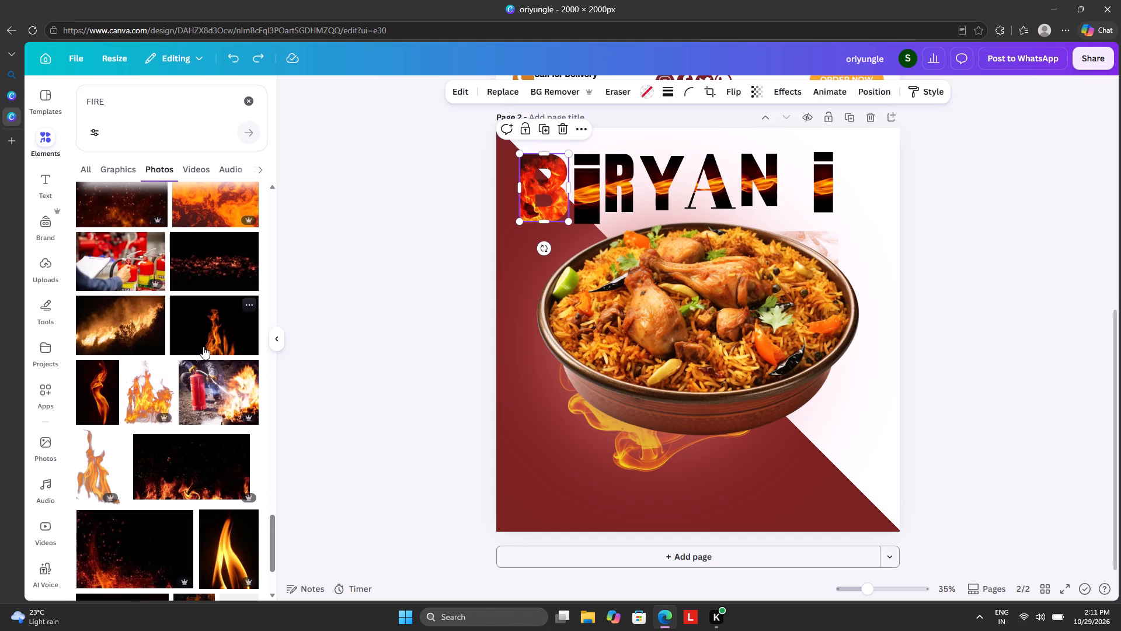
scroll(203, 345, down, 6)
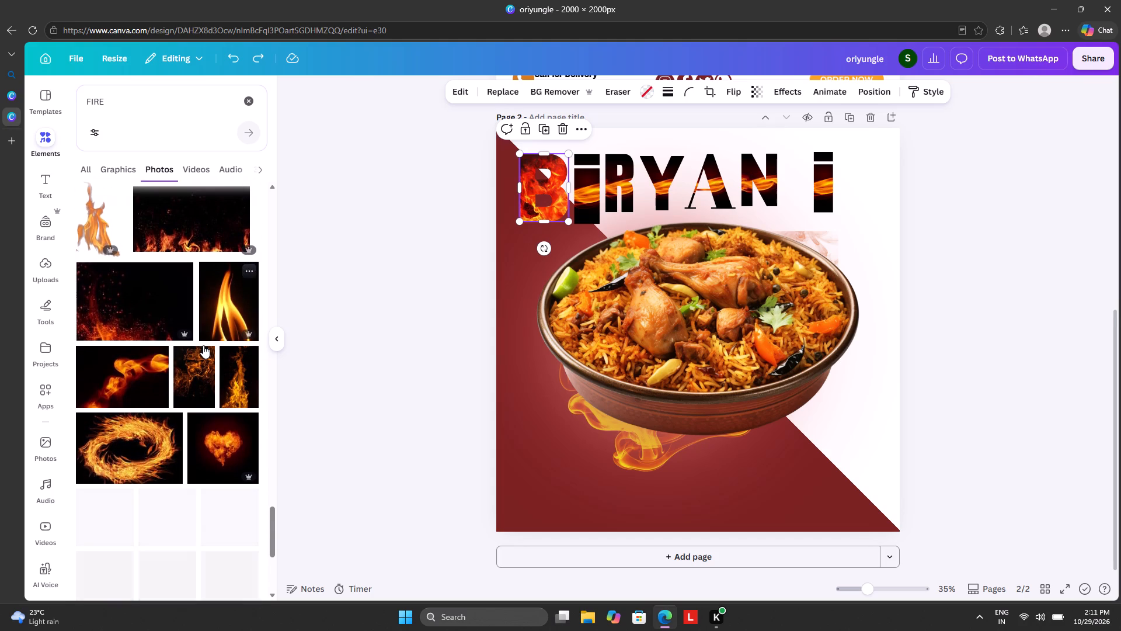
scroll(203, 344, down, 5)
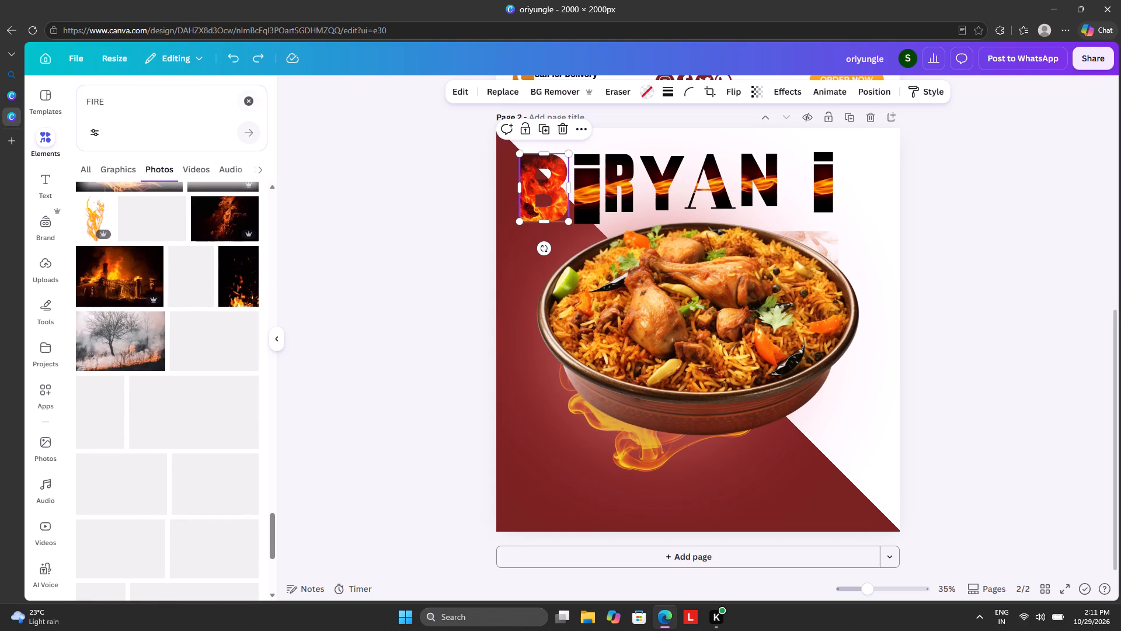
Search the elements for "burger" and look through the graphics and photo results.
click(253, 98)
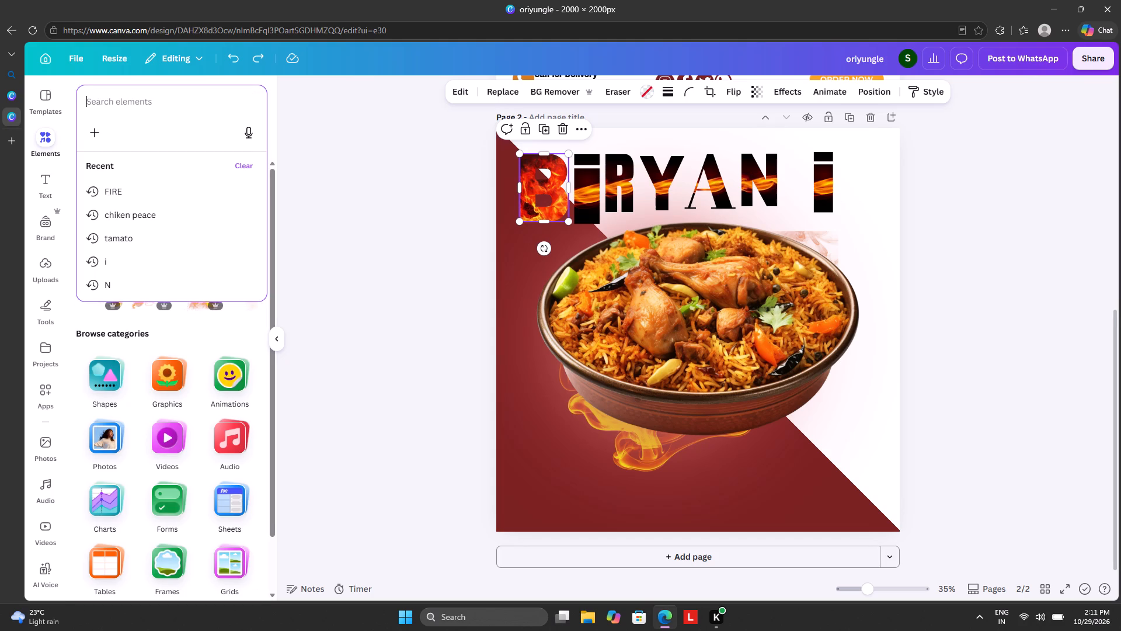
key(b)
key(u)
key(r)
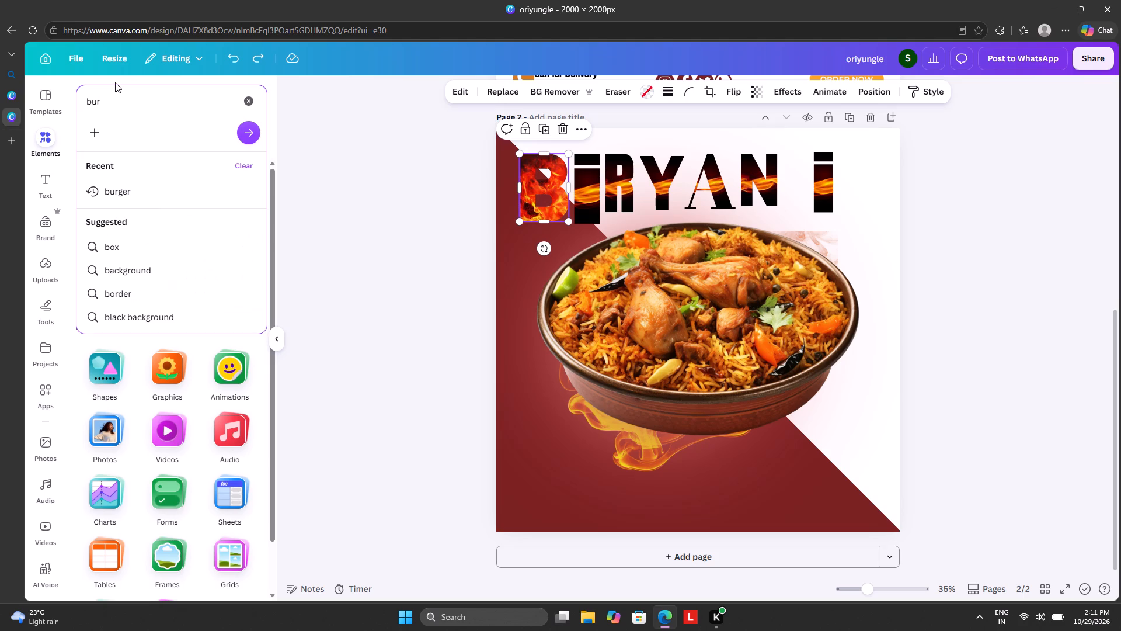
key(g)
text(er)
key(Return)
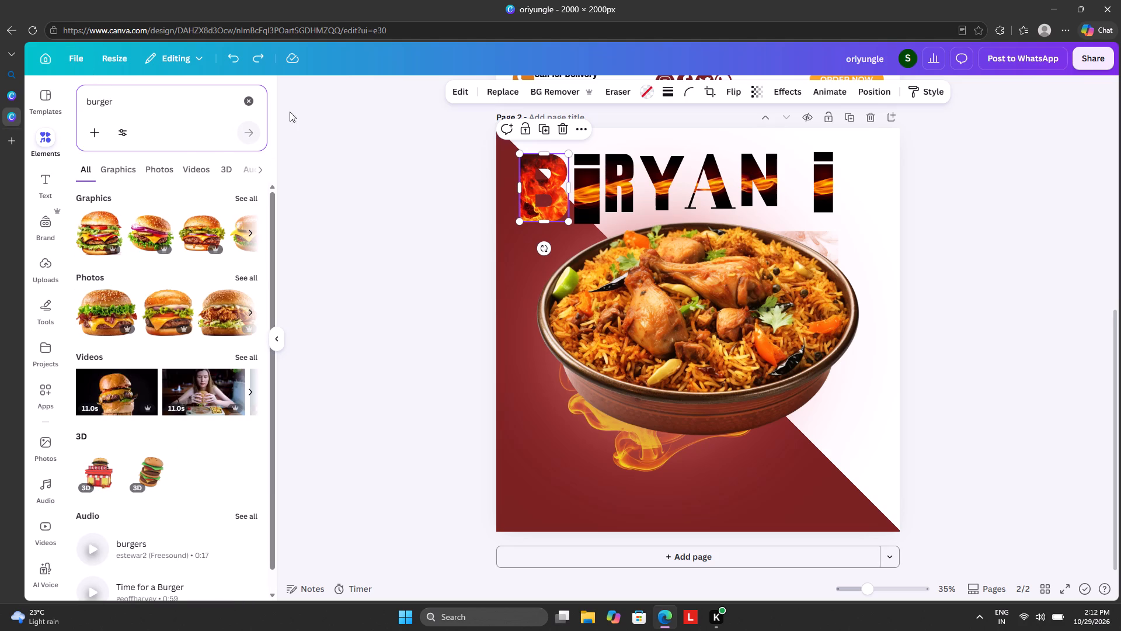
click(244, 200)
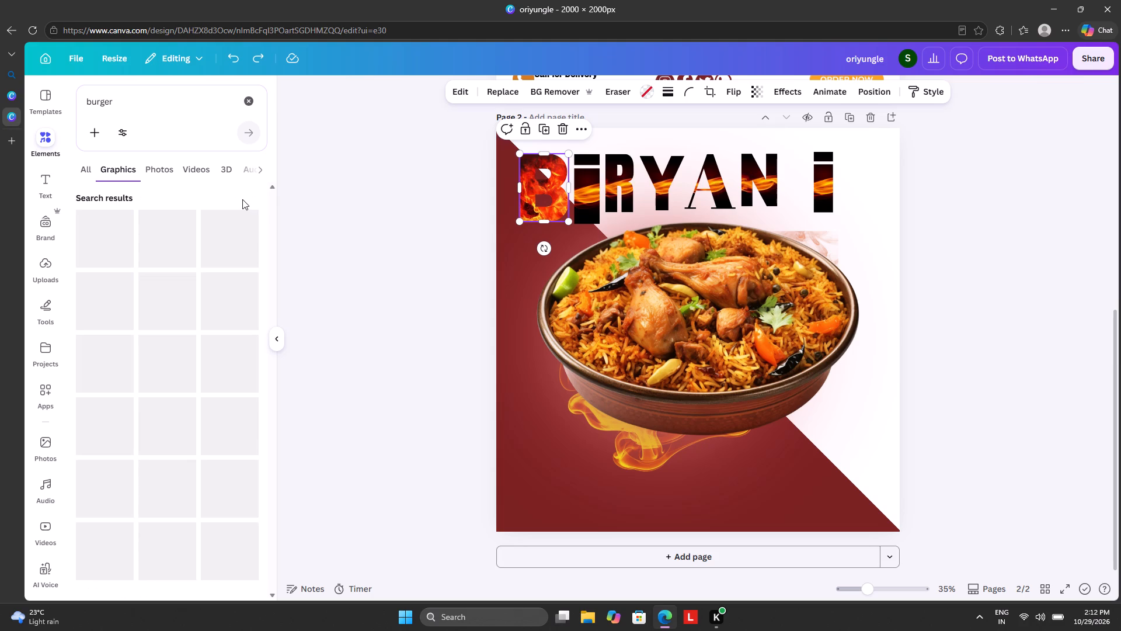
scroll(169, 493, down, 4)
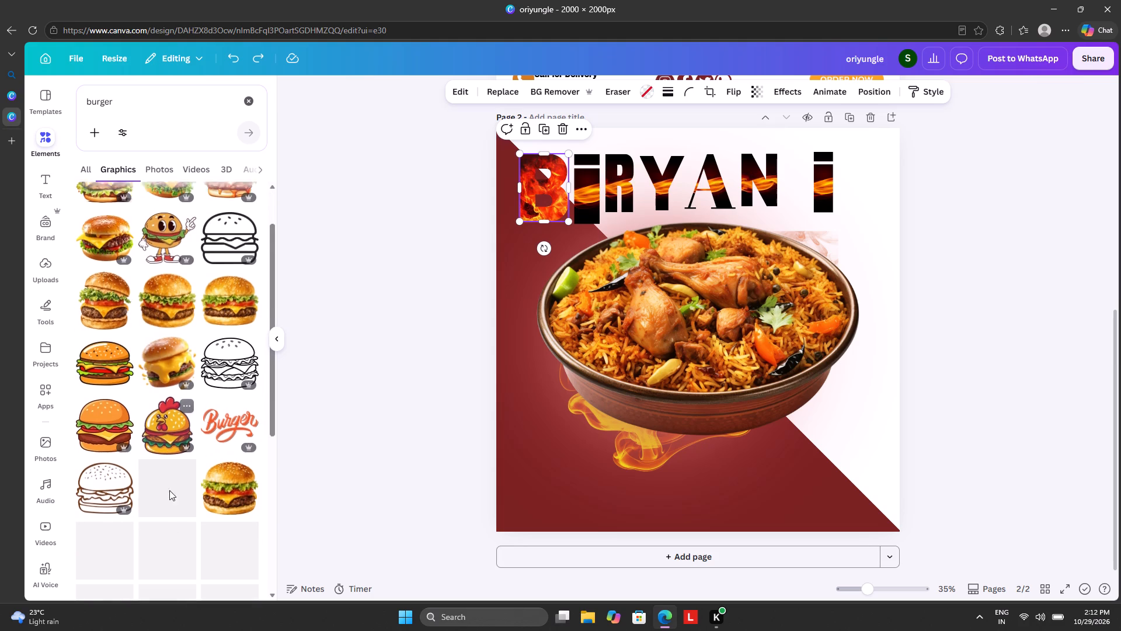
click(161, 163)
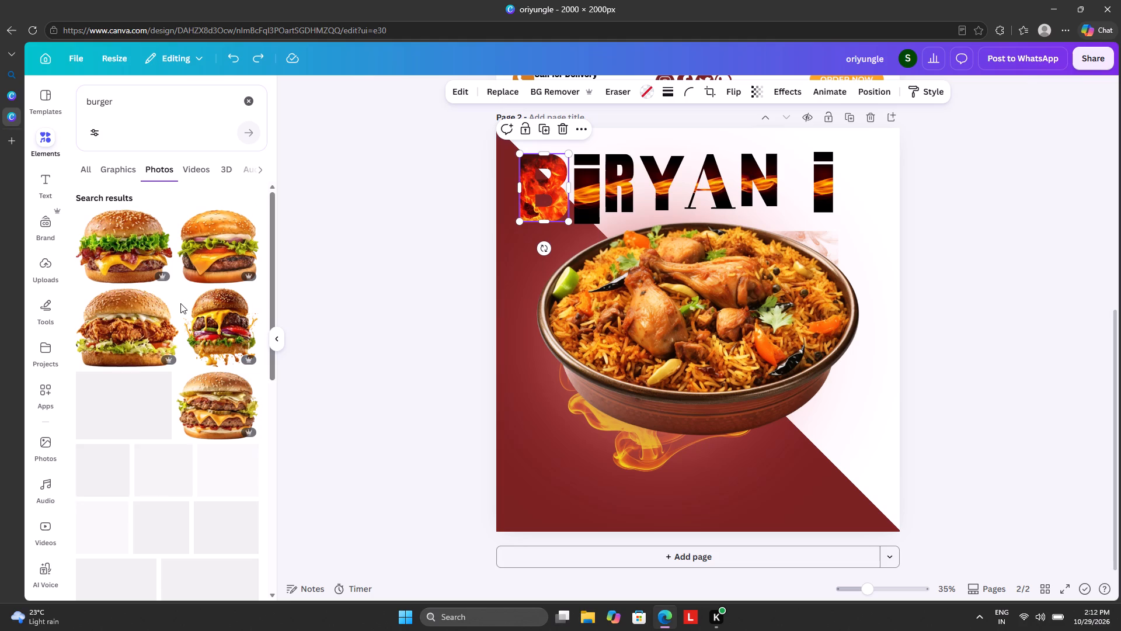
scroll(180, 303, down, 10)
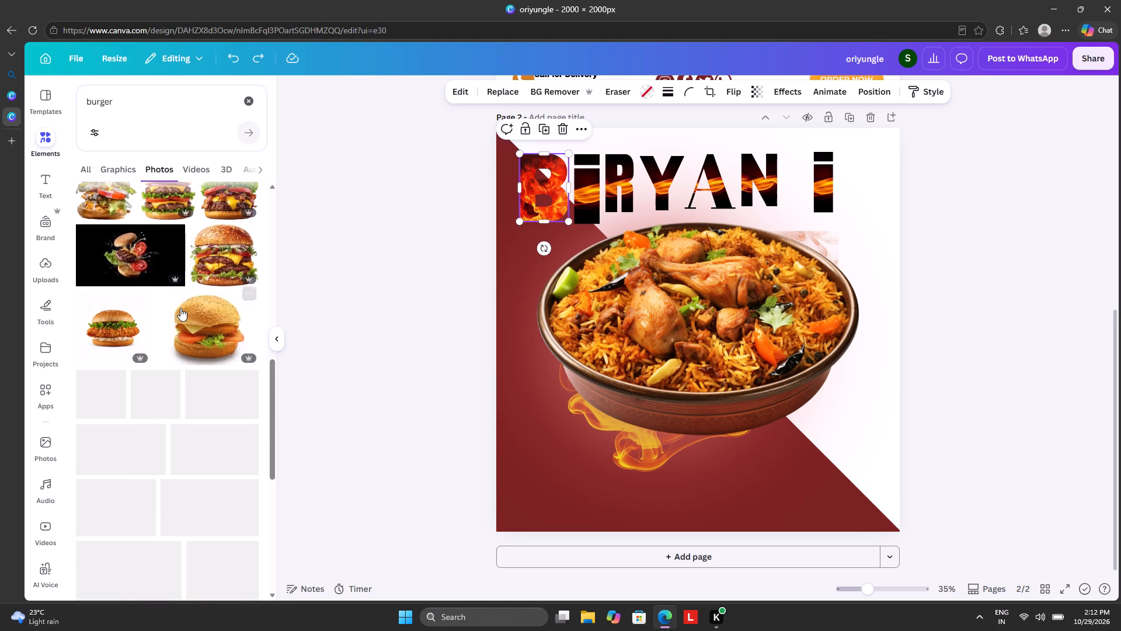
scroll(180, 308, down, 7)
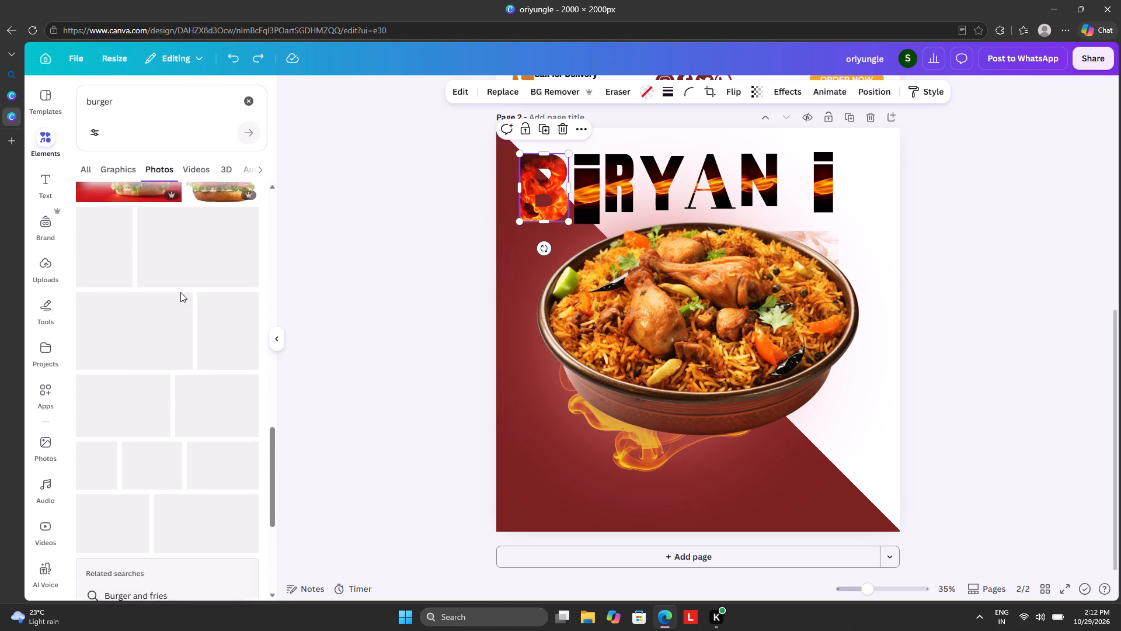
scroll(180, 292, down, 6)
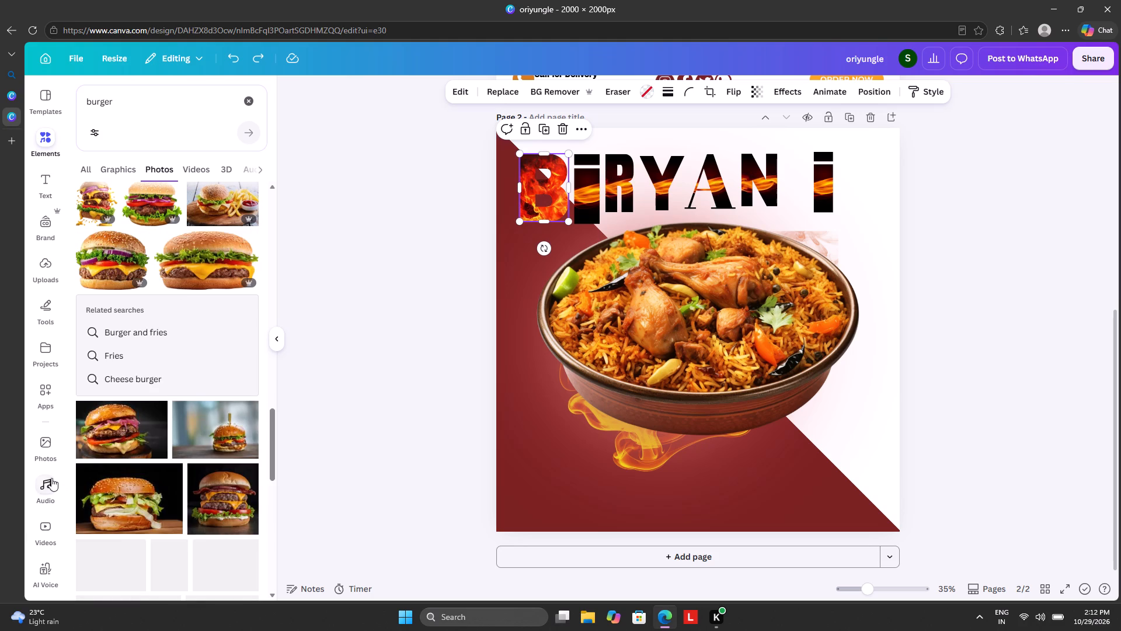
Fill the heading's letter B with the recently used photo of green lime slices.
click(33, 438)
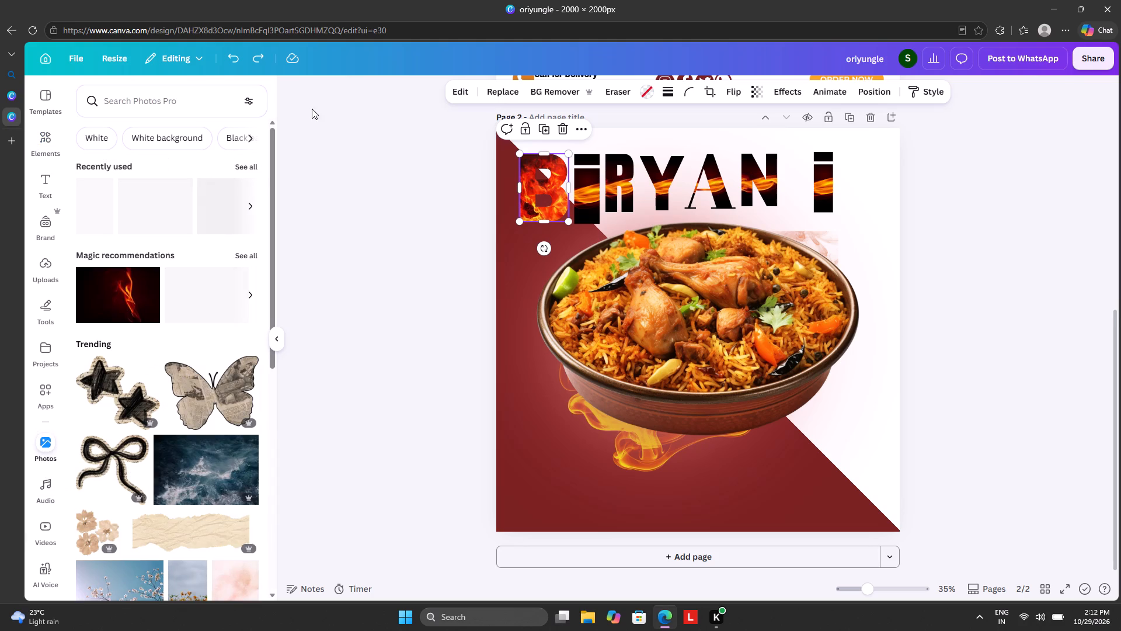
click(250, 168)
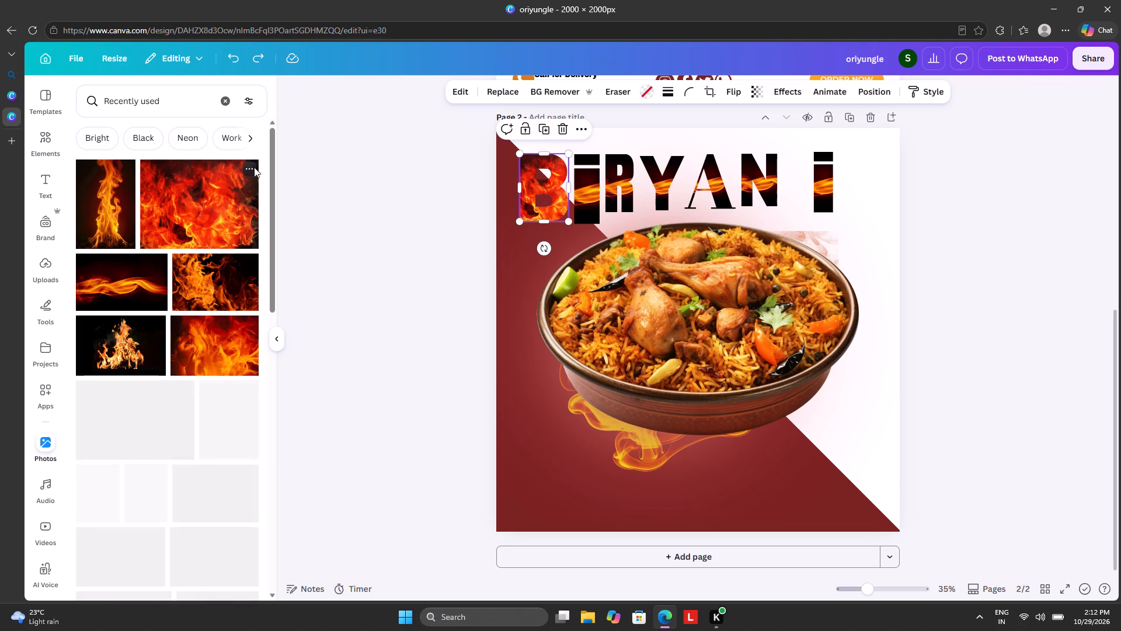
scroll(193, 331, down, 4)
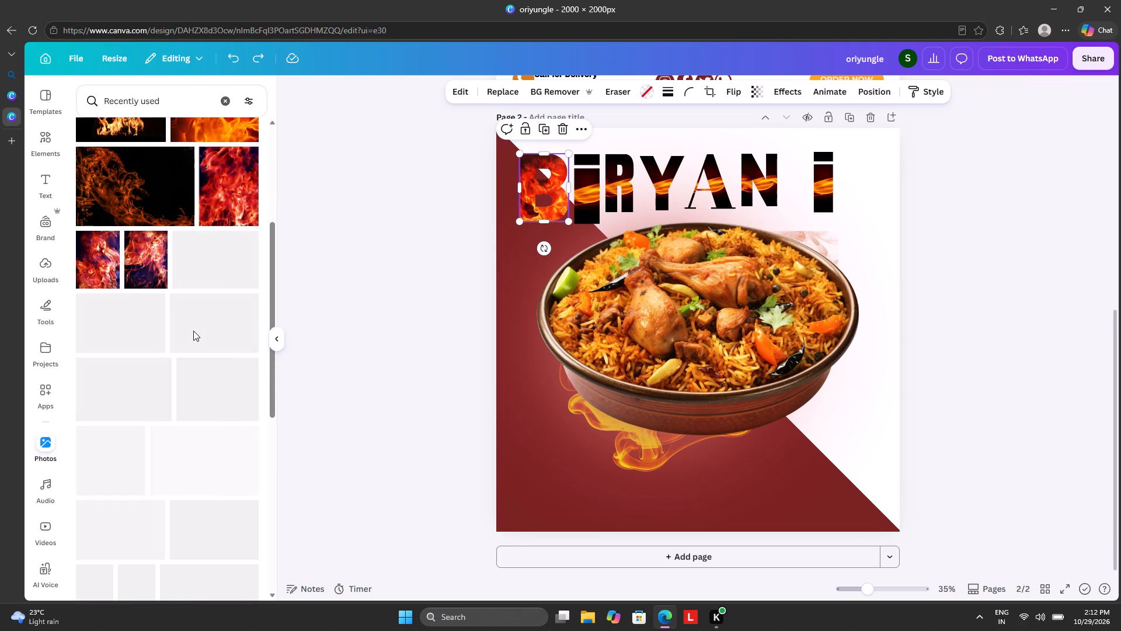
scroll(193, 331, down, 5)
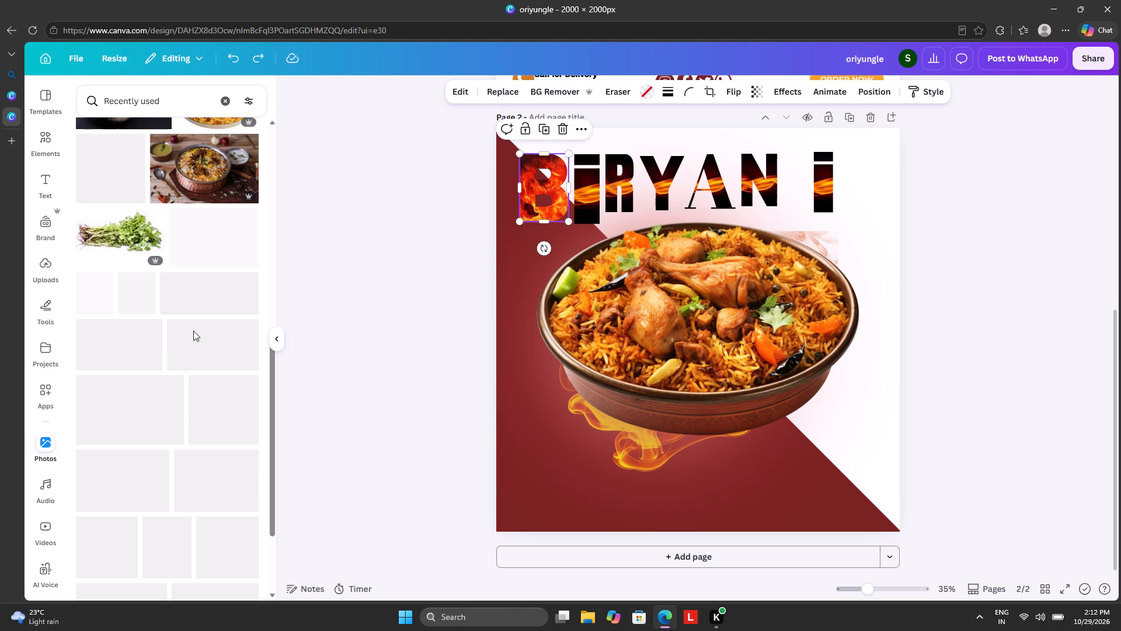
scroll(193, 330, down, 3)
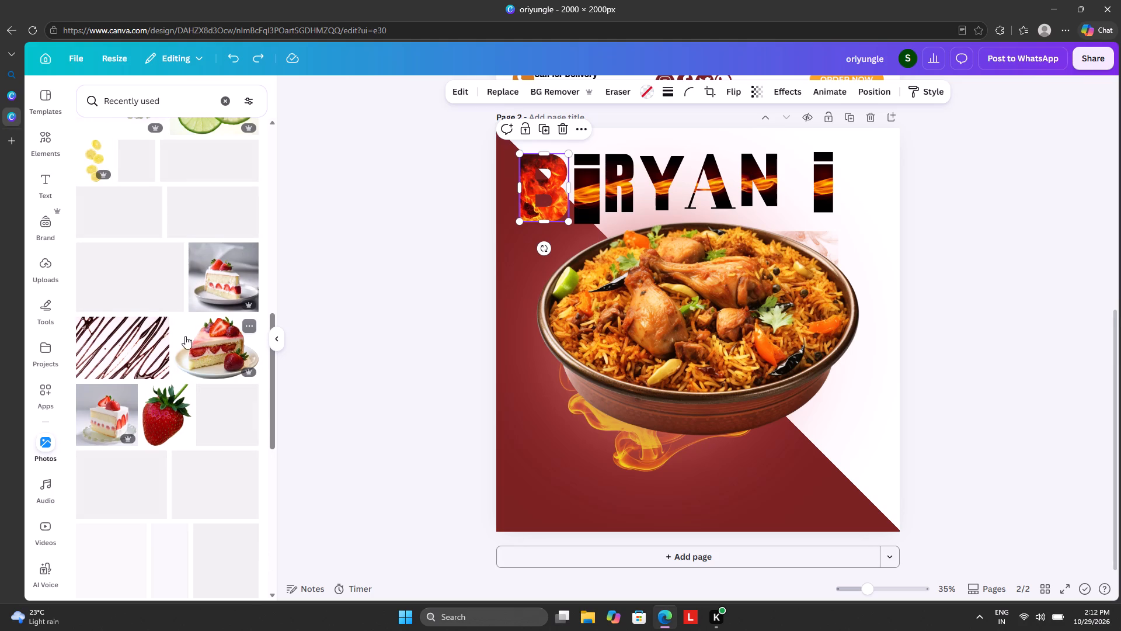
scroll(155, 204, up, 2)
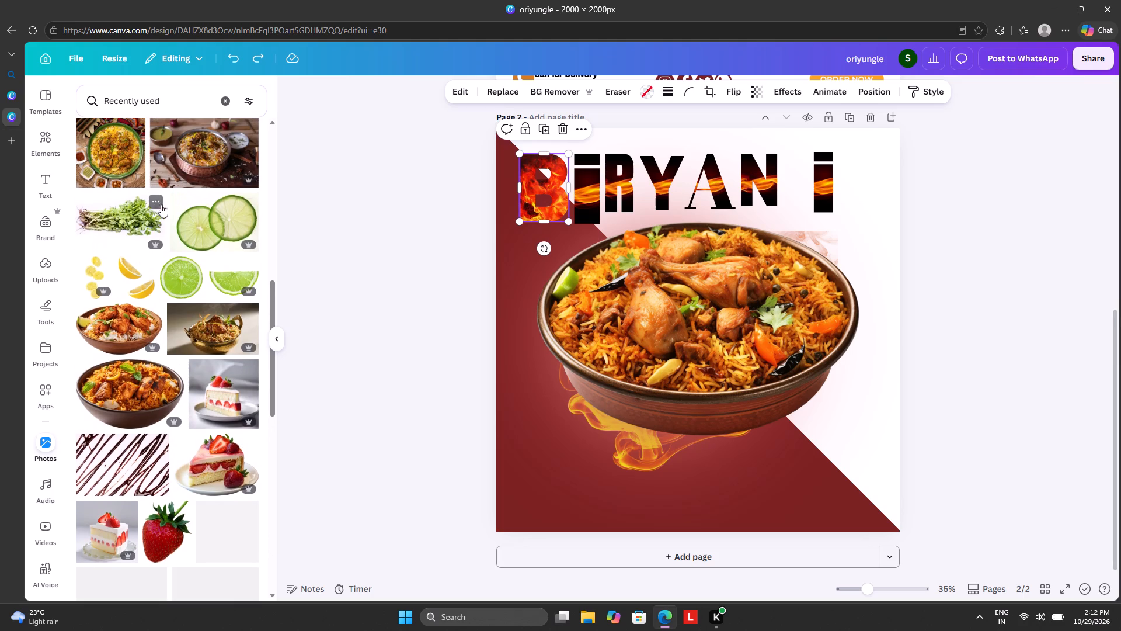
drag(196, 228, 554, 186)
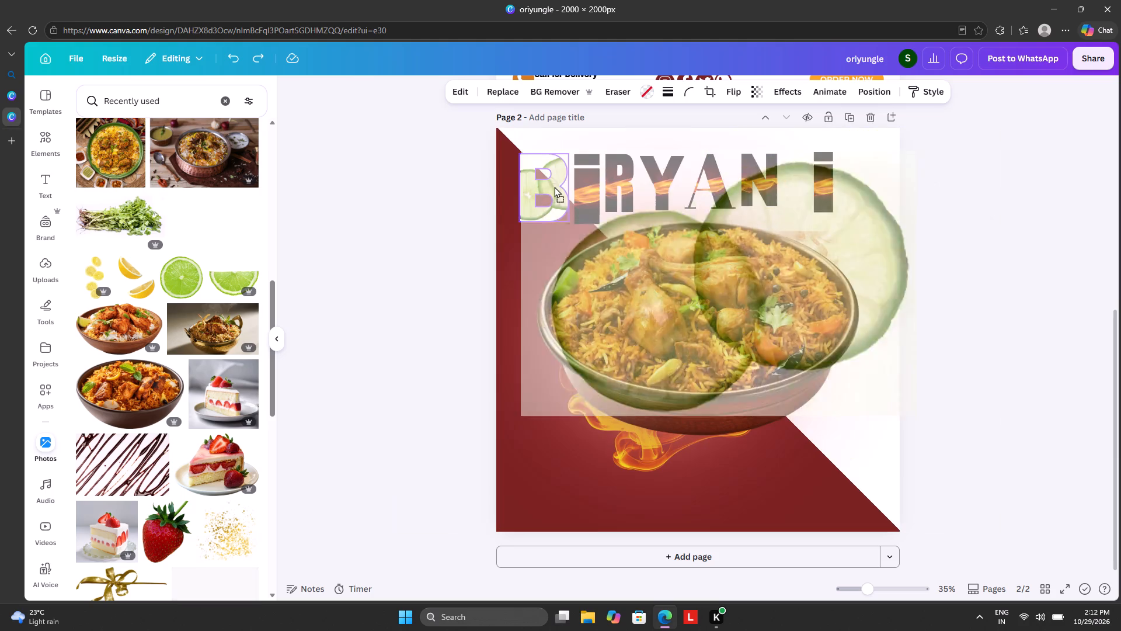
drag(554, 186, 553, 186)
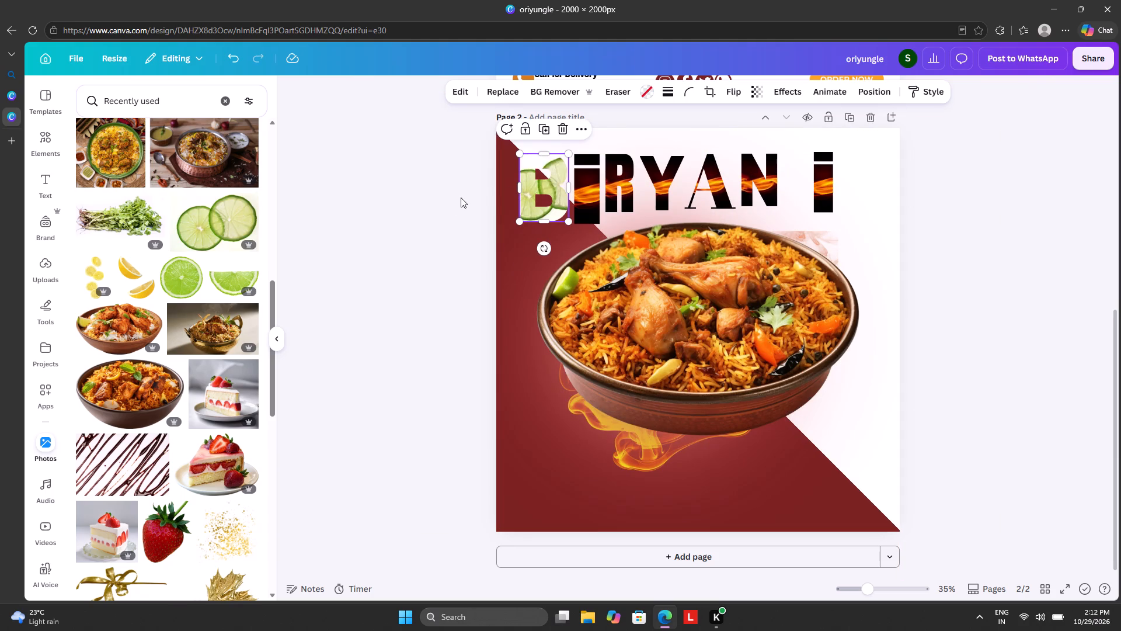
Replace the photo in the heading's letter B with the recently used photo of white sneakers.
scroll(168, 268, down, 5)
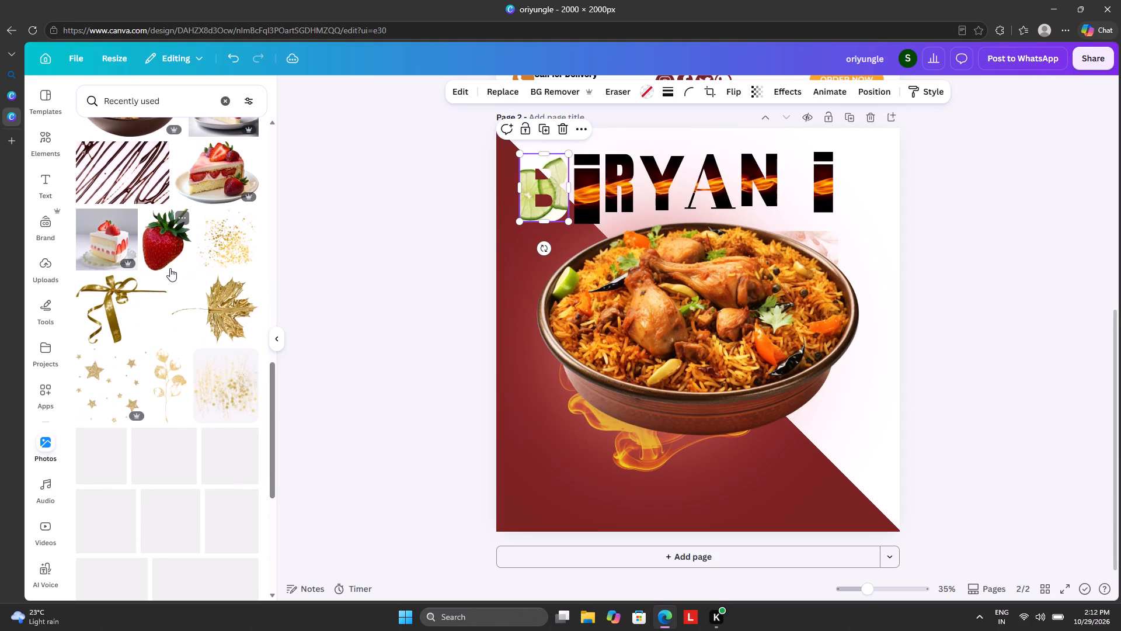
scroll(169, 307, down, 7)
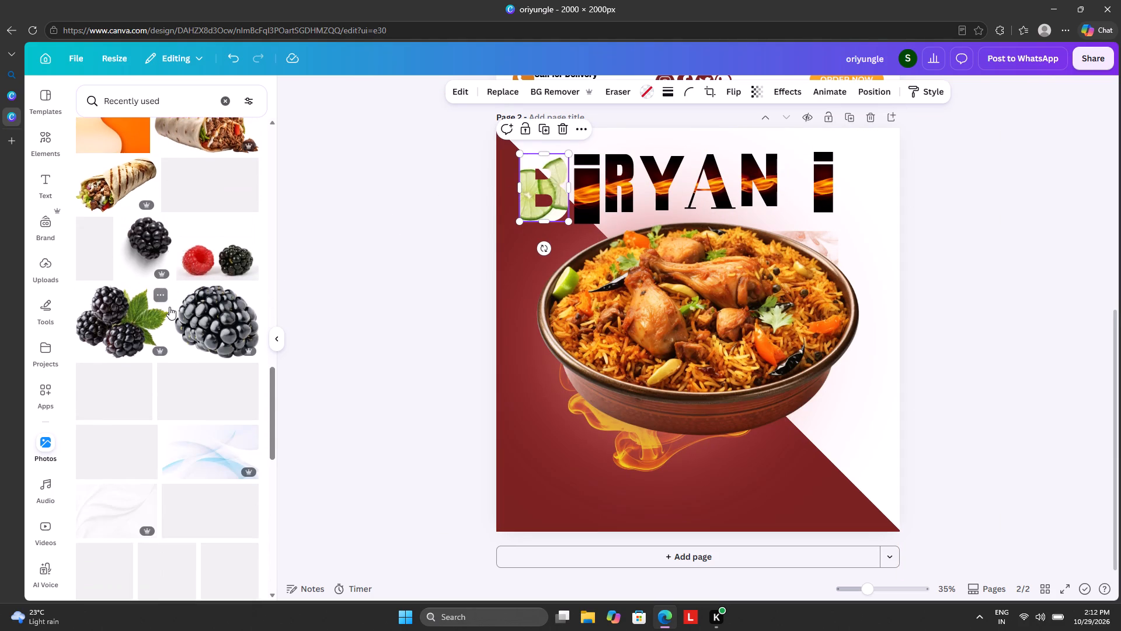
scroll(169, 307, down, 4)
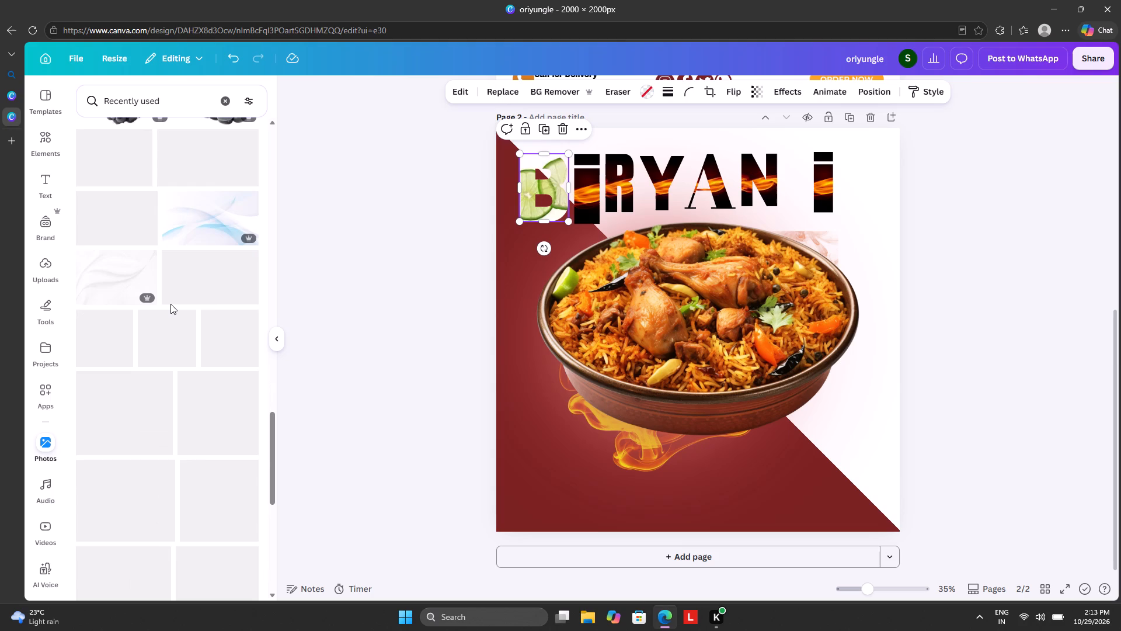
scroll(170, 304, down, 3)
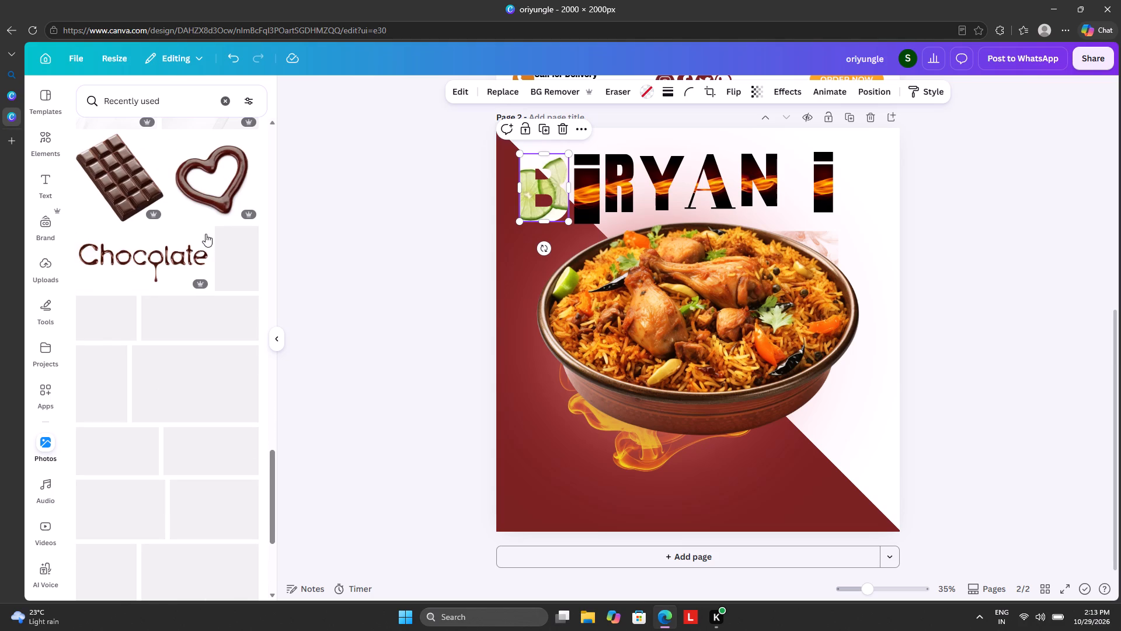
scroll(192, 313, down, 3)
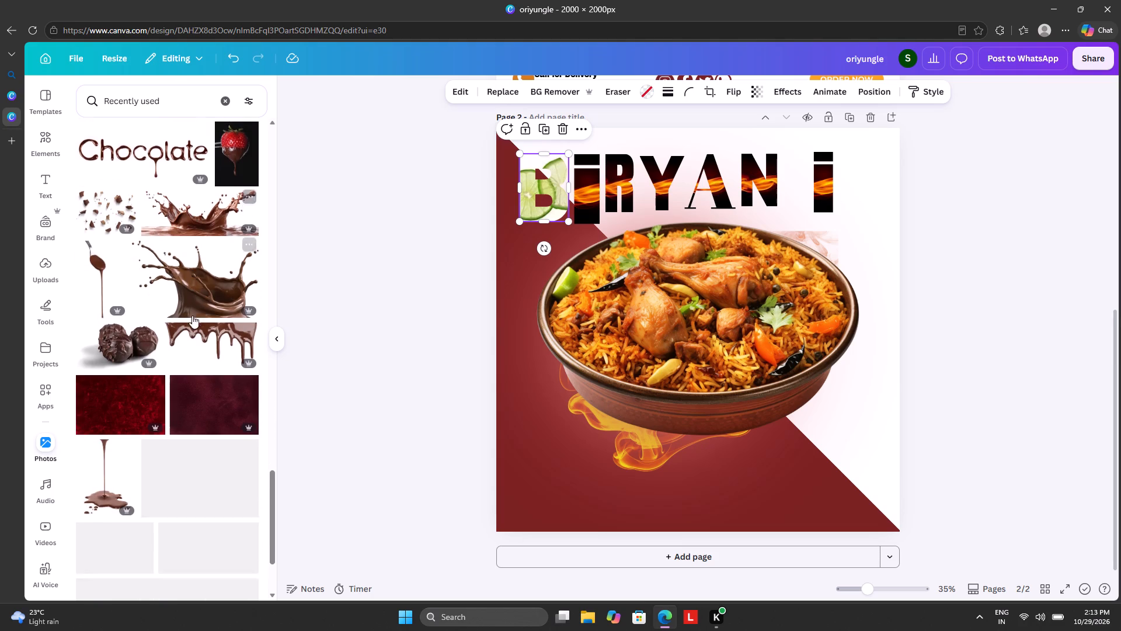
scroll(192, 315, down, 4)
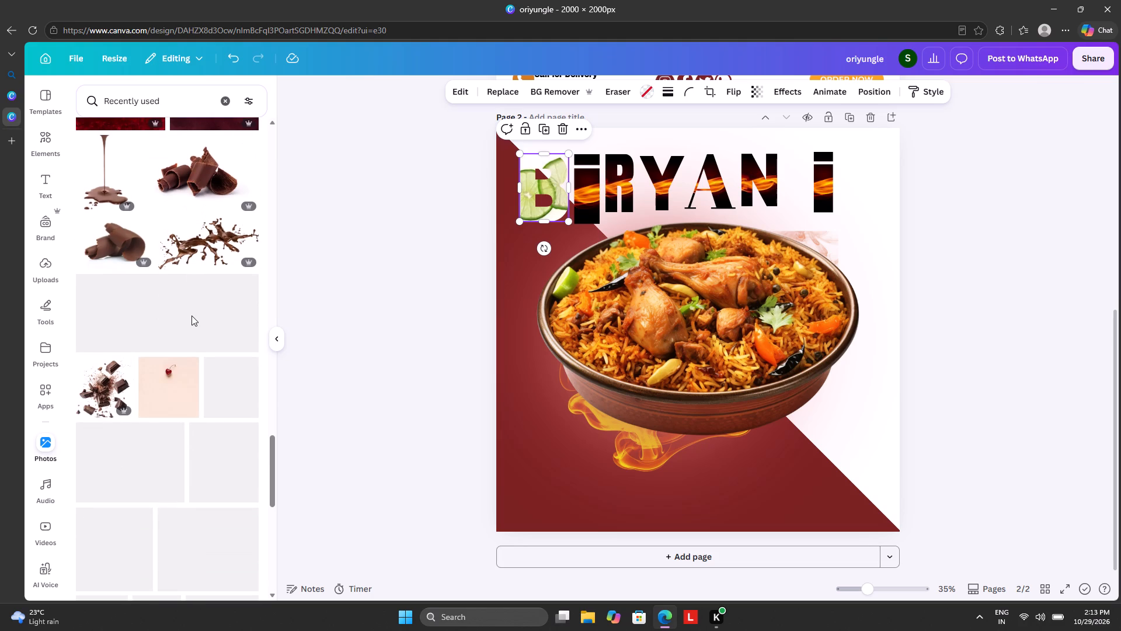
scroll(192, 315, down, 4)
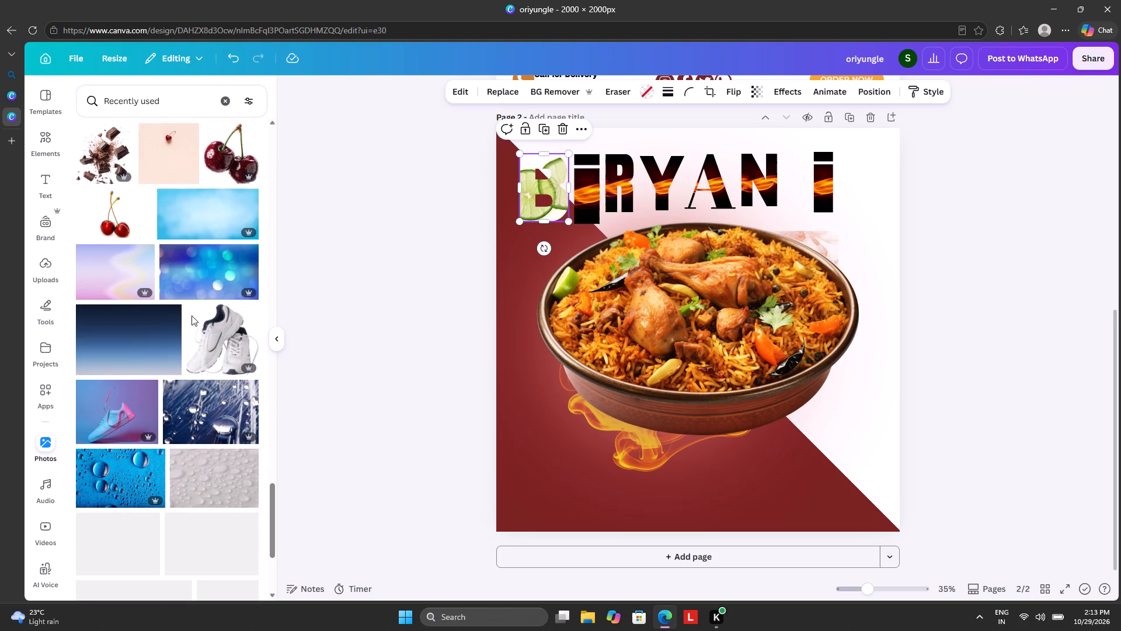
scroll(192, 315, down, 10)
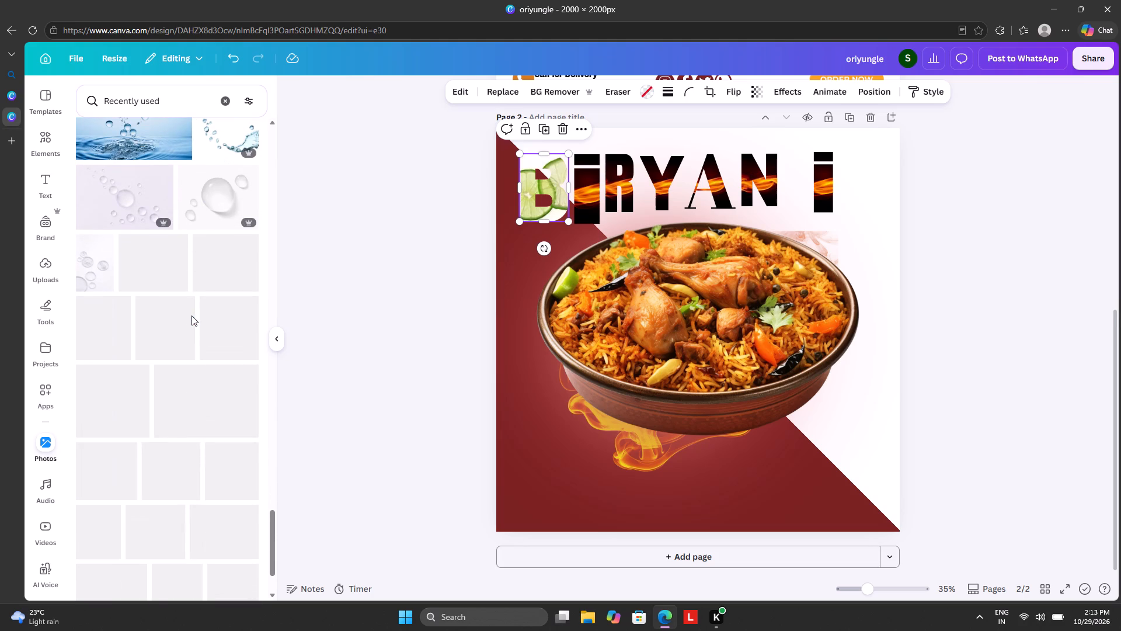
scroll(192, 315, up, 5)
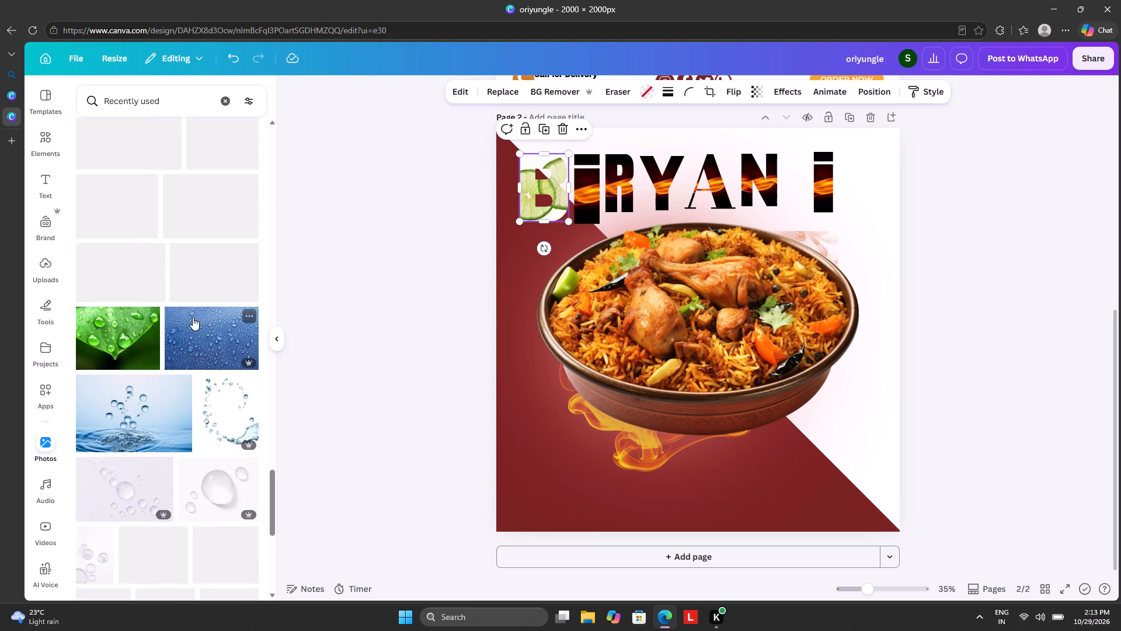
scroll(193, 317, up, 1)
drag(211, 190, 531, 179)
Look through the rest of the recently used photos, from the oldest ones back to the flame photos.
scroll(149, 387, down, 6)
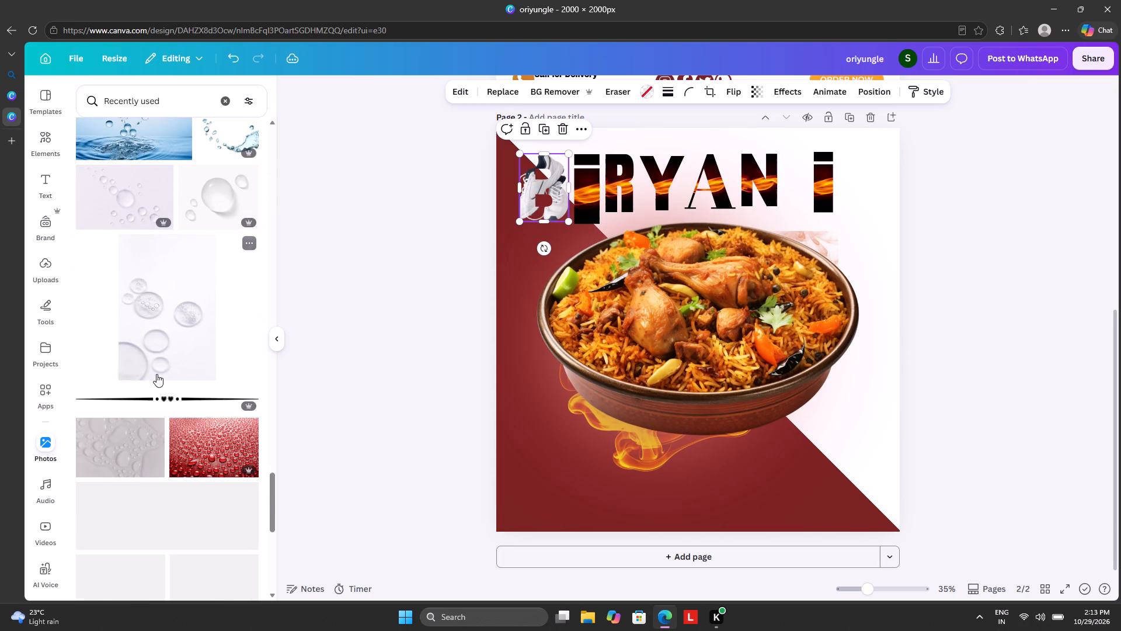
scroll(156, 373, down, 9)
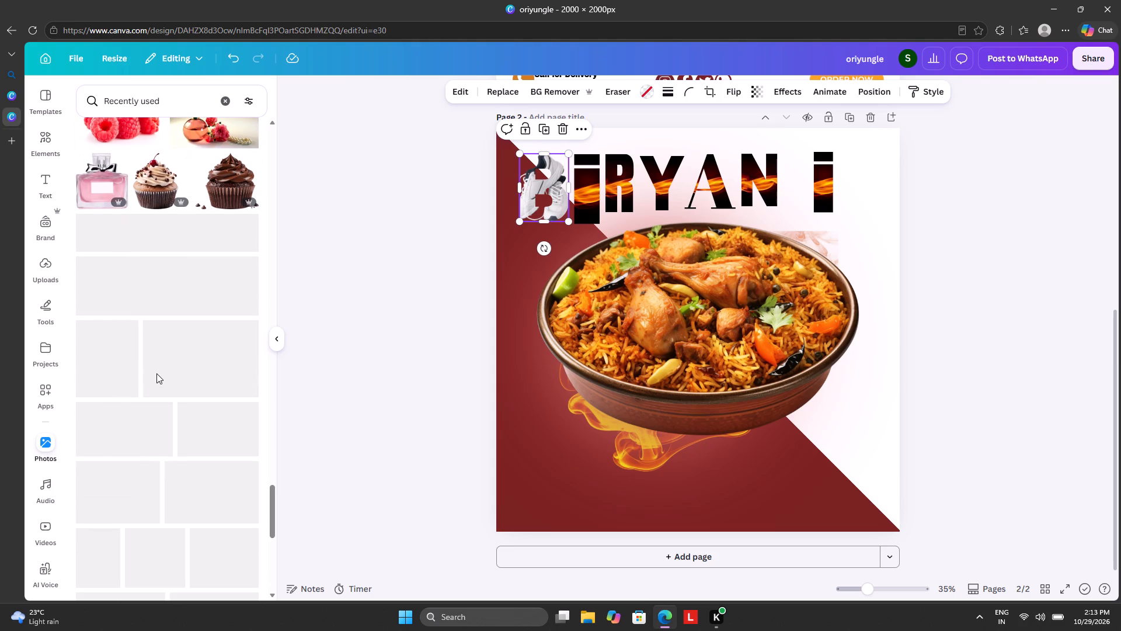
scroll(156, 373, up, 16)
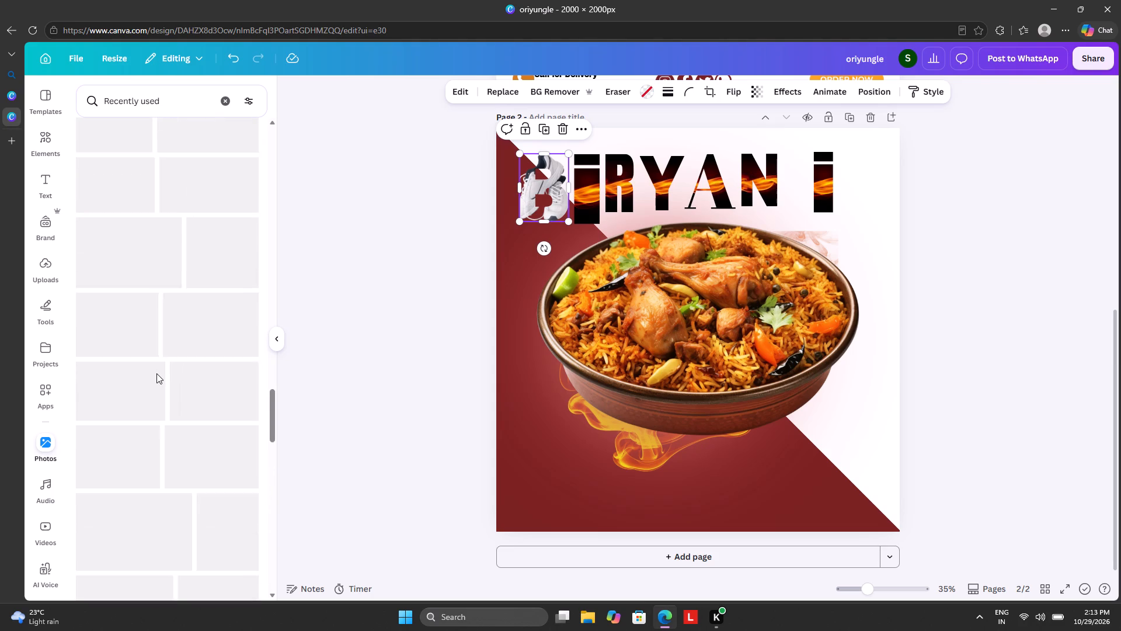
scroll(156, 373, up, 19)
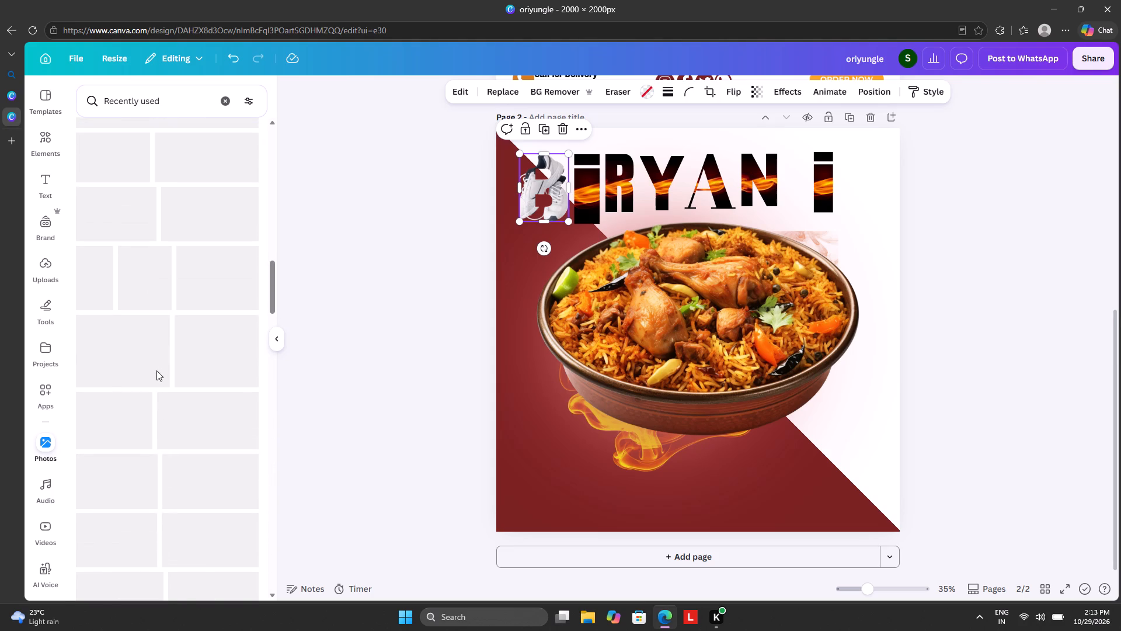
scroll(156, 370, up, 10)
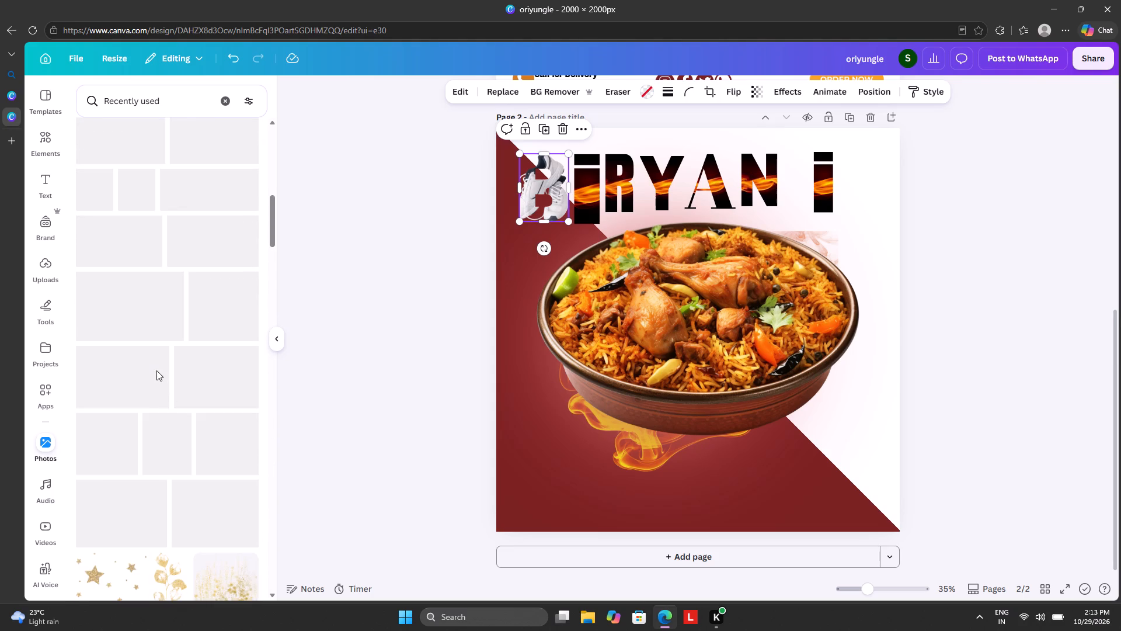
scroll(156, 370, up, 5)
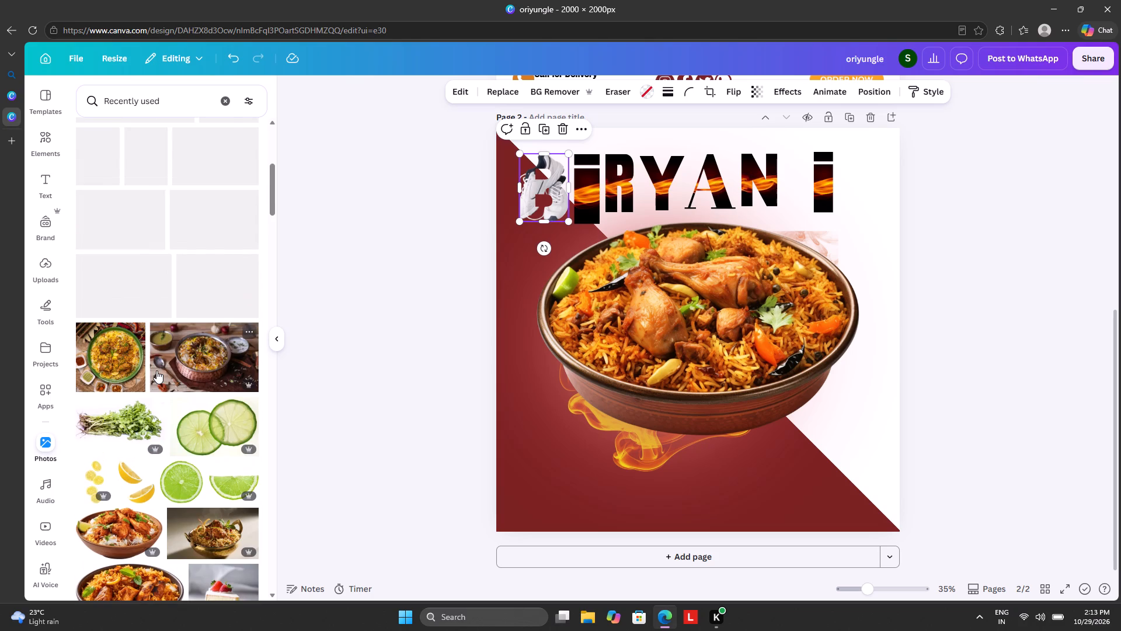
scroll(156, 370, up, 8)
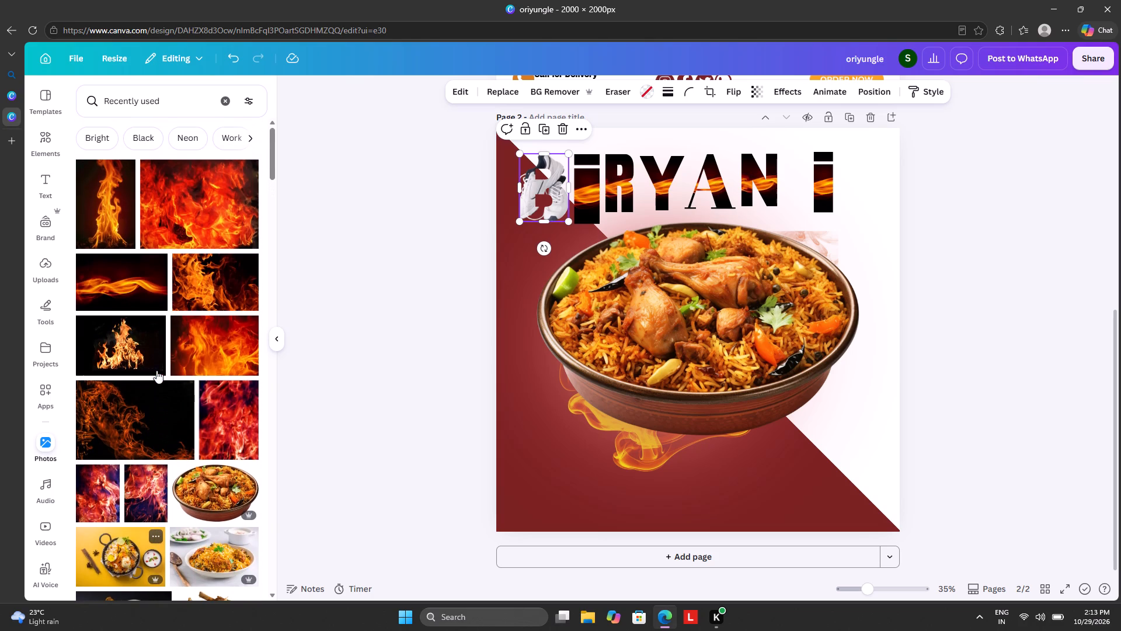
scroll(156, 370, up, 4)
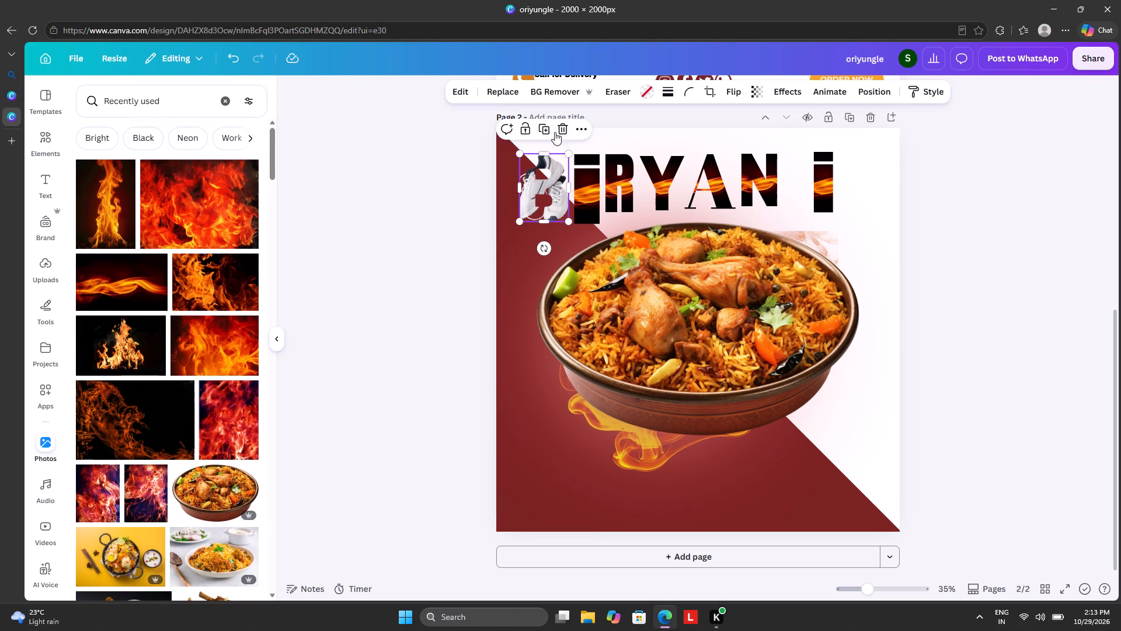
Delete the heading's letter B and the dotted i beside it, including both their photos and letter frames.
click(559, 130)
click(574, 161)
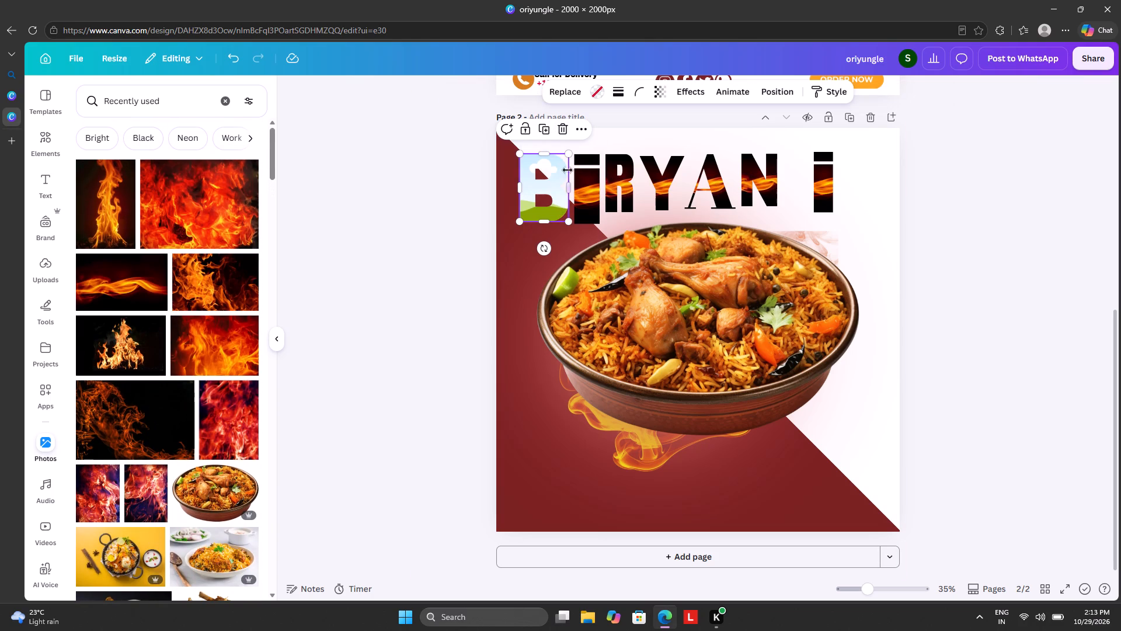
click(556, 182)
click(558, 204)
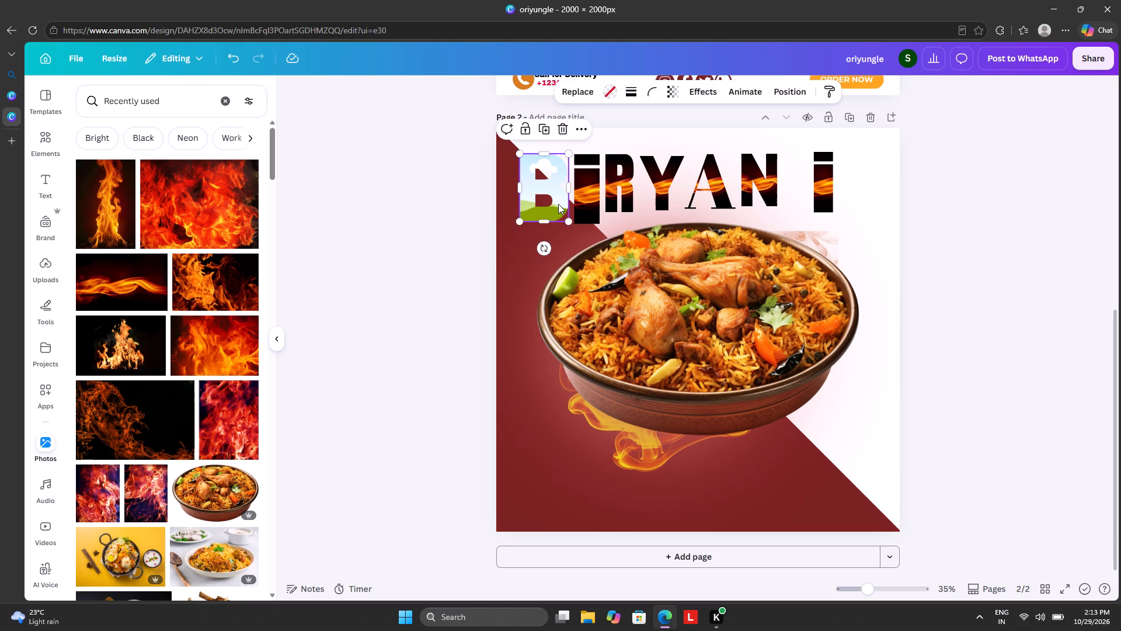
click(563, 129)
click(581, 170)
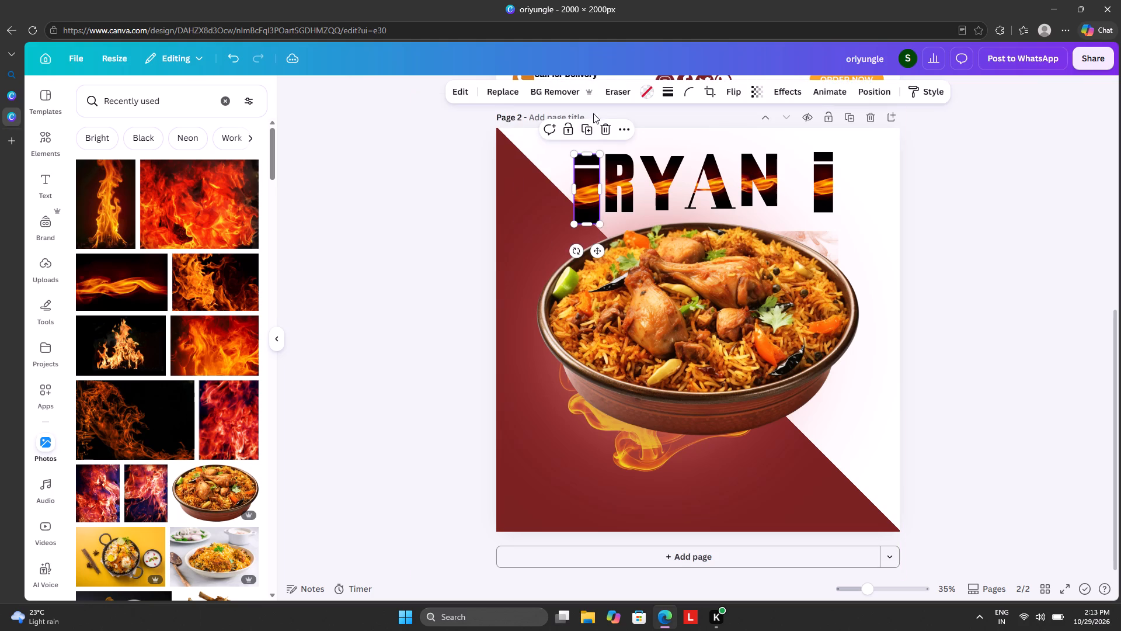
click(605, 131)
click(617, 157)
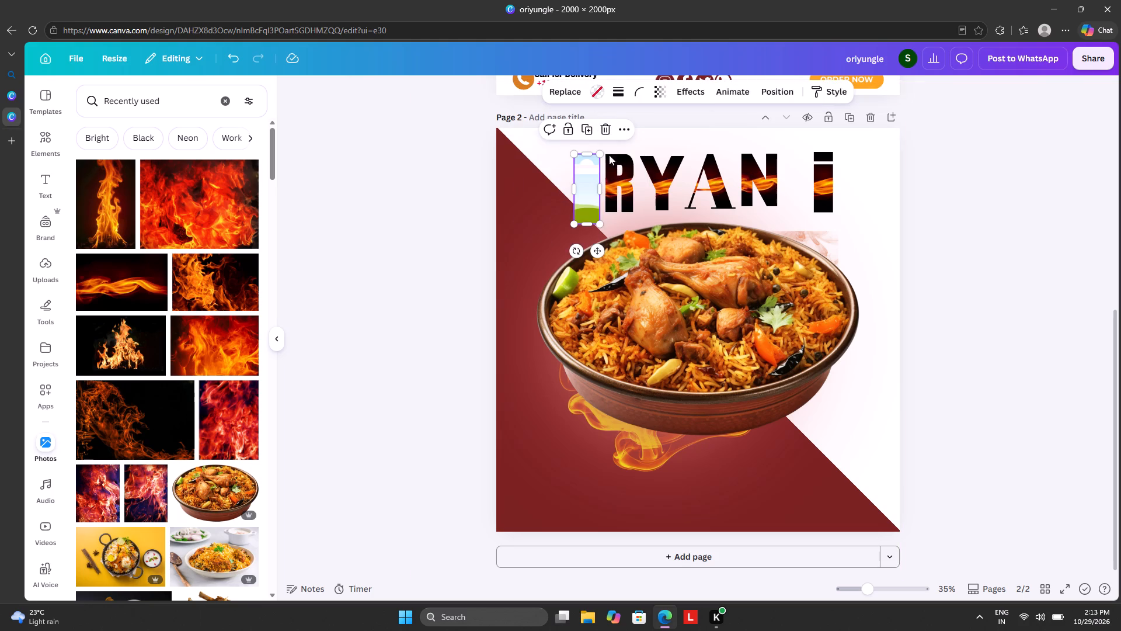
click(603, 132)
Delete the heading's R, Y and A, including their flame photos and letter frames.
click(614, 176)
click(639, 128)
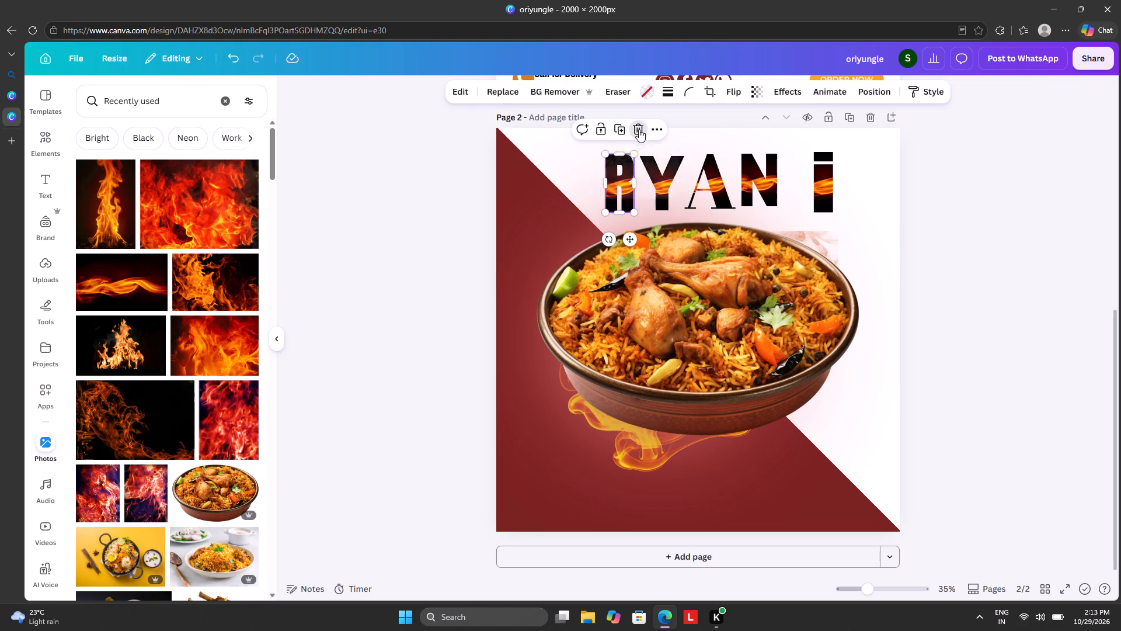
click(642, 160)
click(632, 133)
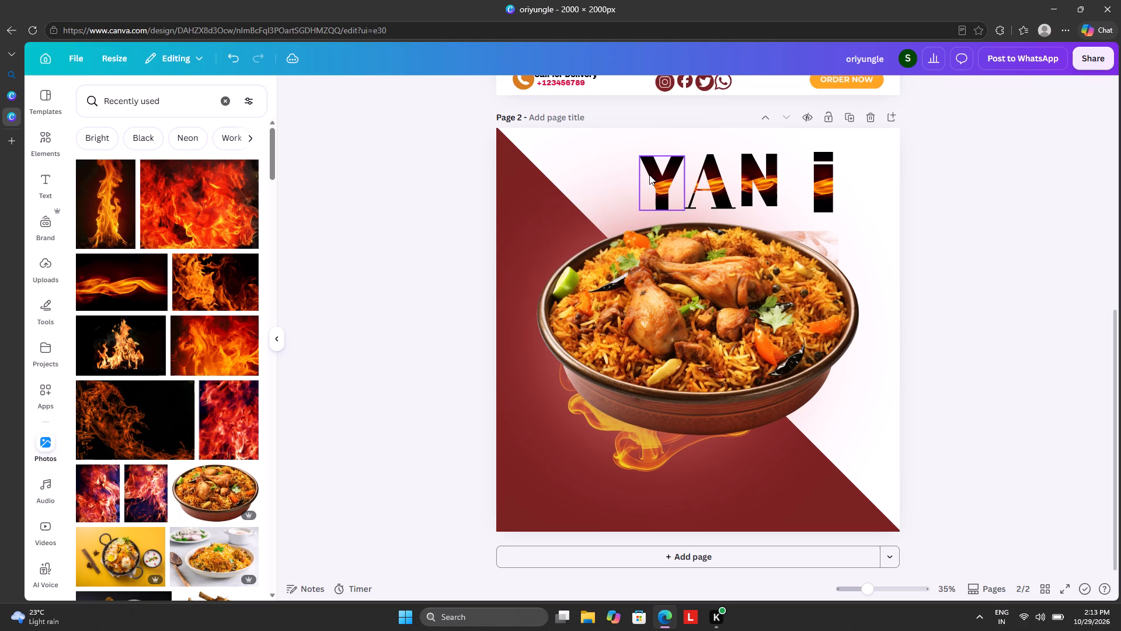
click(650, 176)
click(677, 130)
click(678, 158)
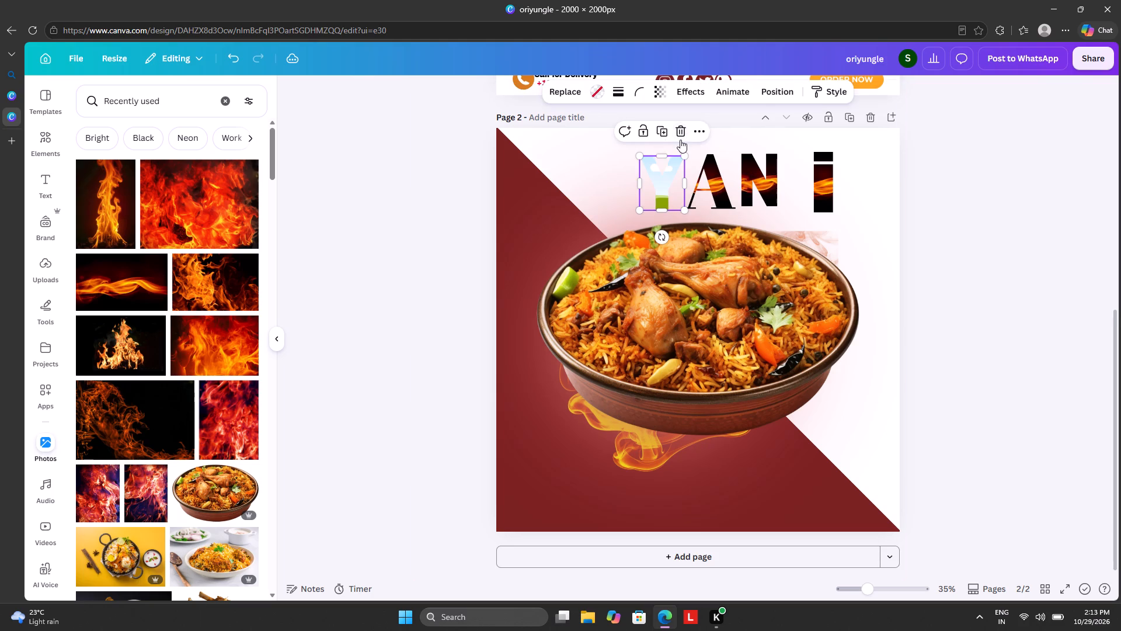
click(680, 140)
click(699, 175)
click(727, 130)
click(722, 168)
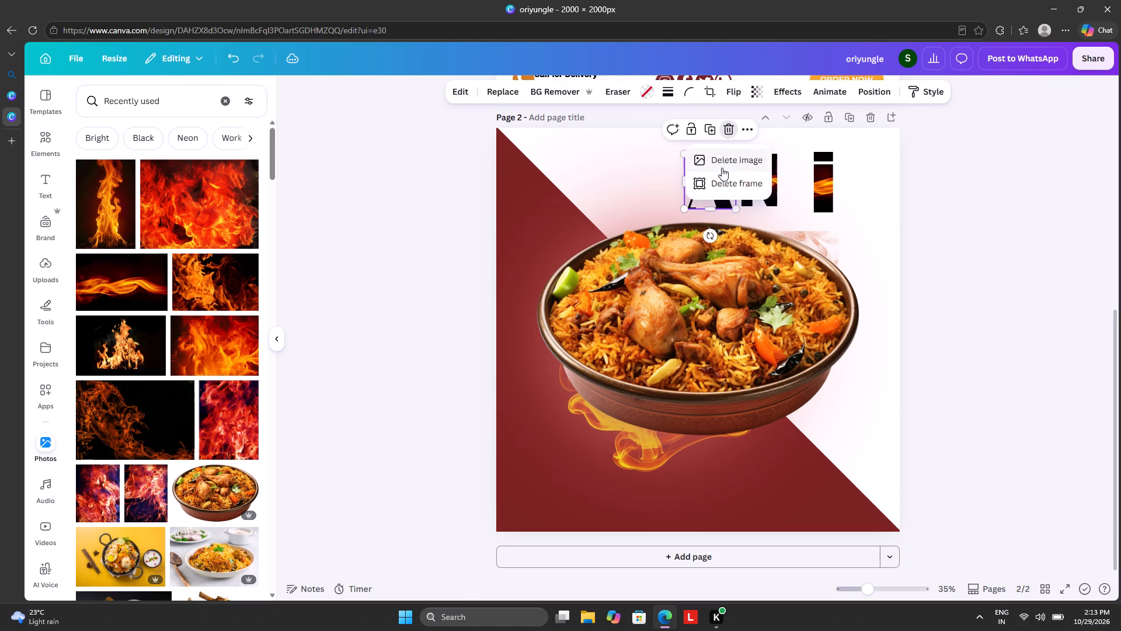
click(727, 133)
Delete the heading's remaining letters N and I, including their flame photos and letter frames.
click(768, 175)
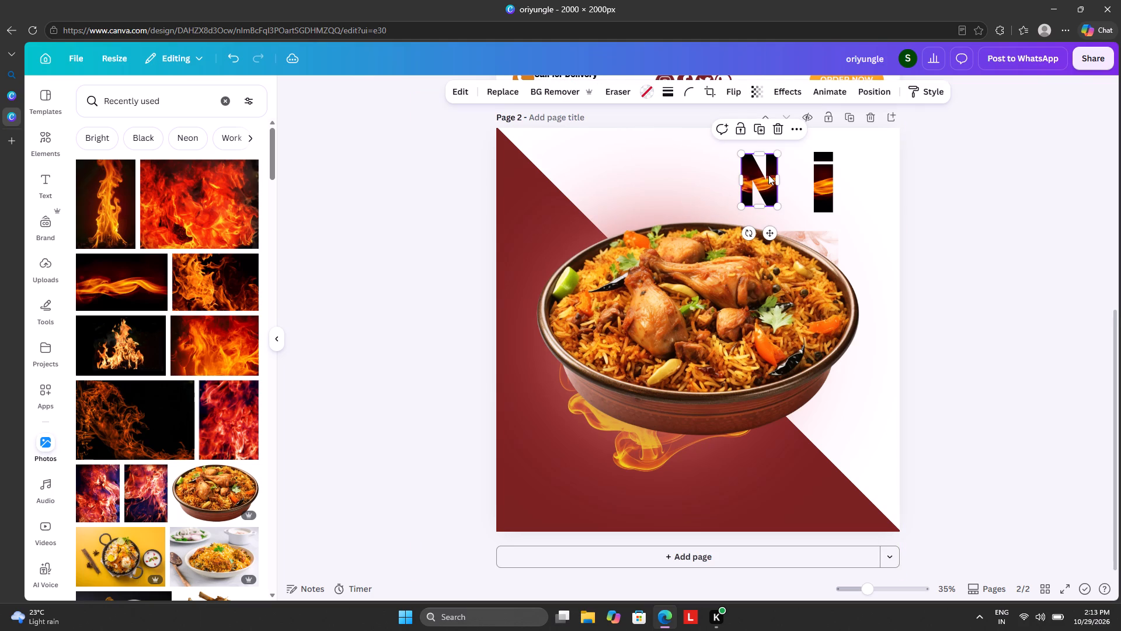
click(780, 131)
click(781, 159)
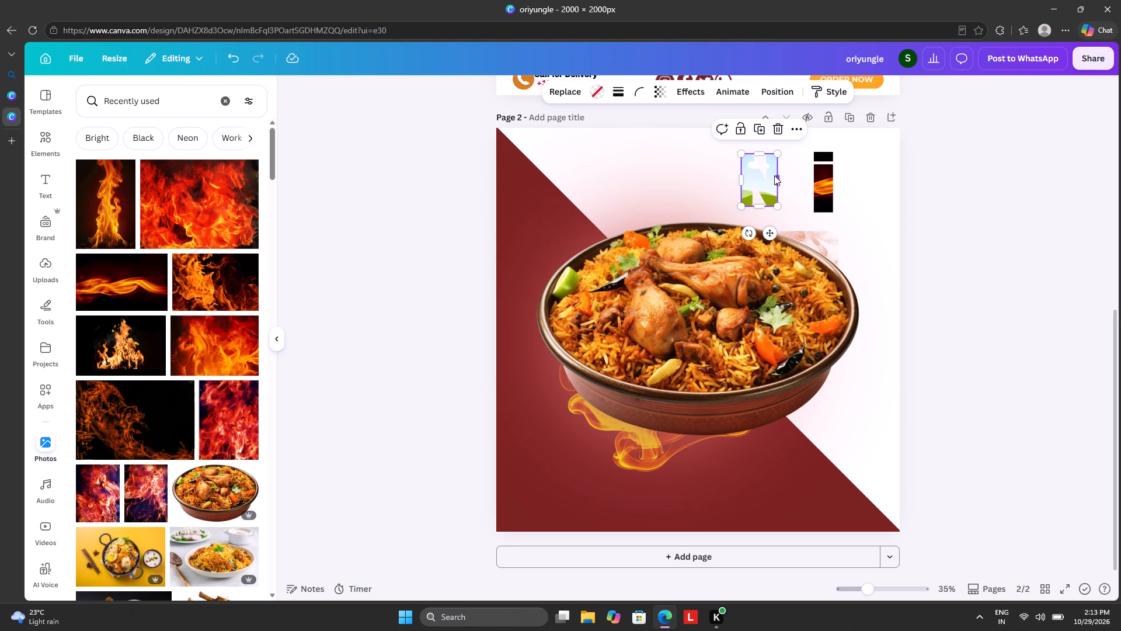
click(772, 176)
click(766, 178)
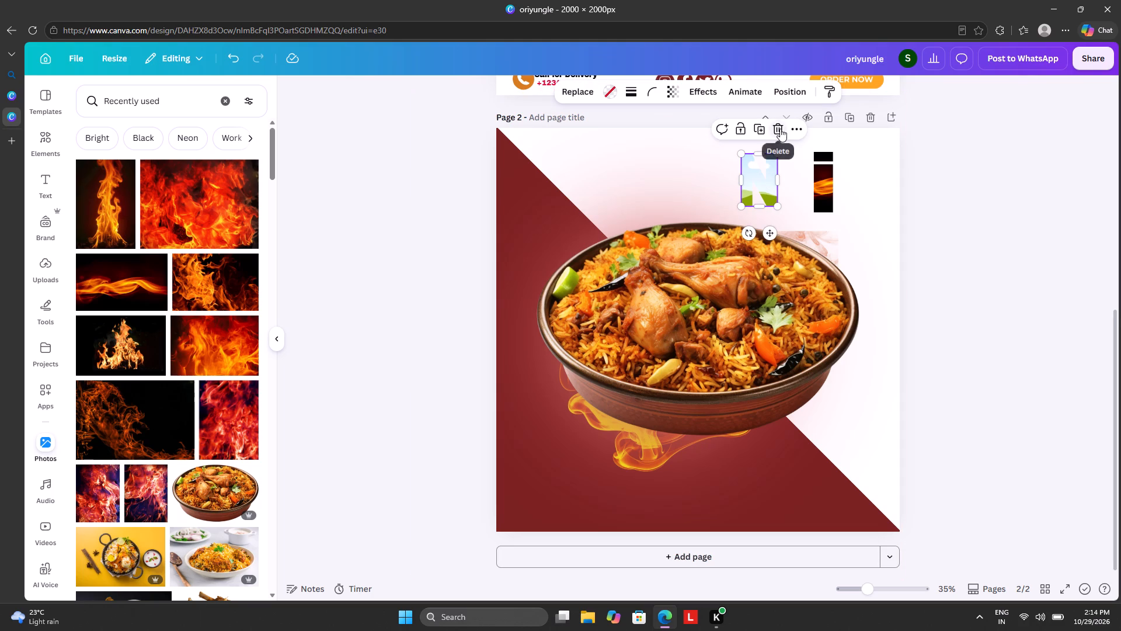
click(780, 129)
click(823, 182)
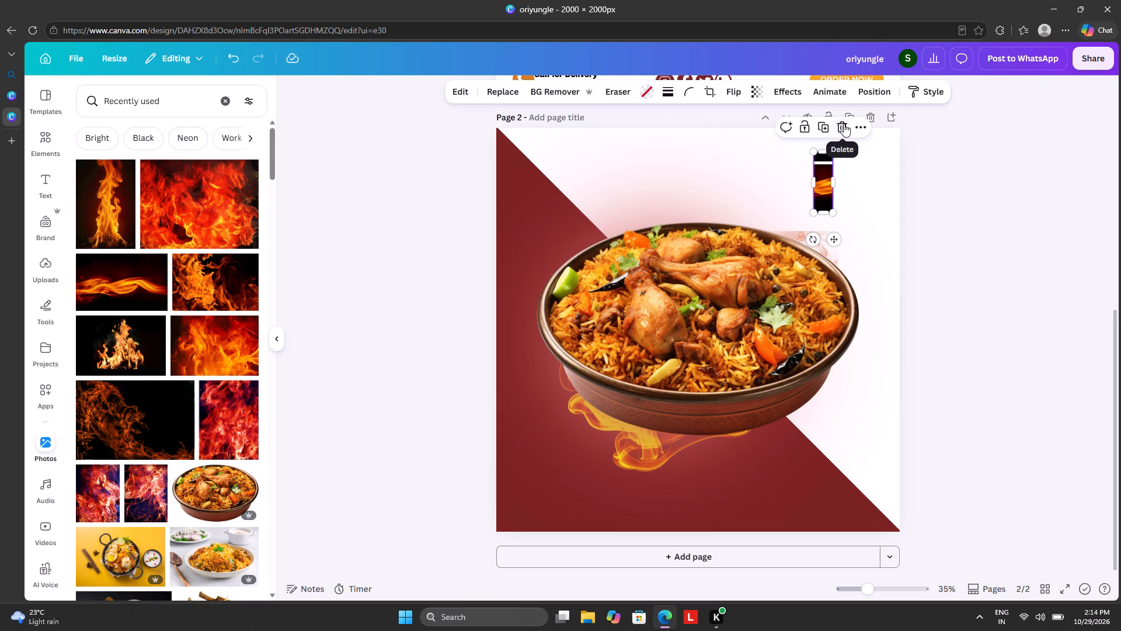
click(844, 124)
click(839, 154)
click(839, 133)
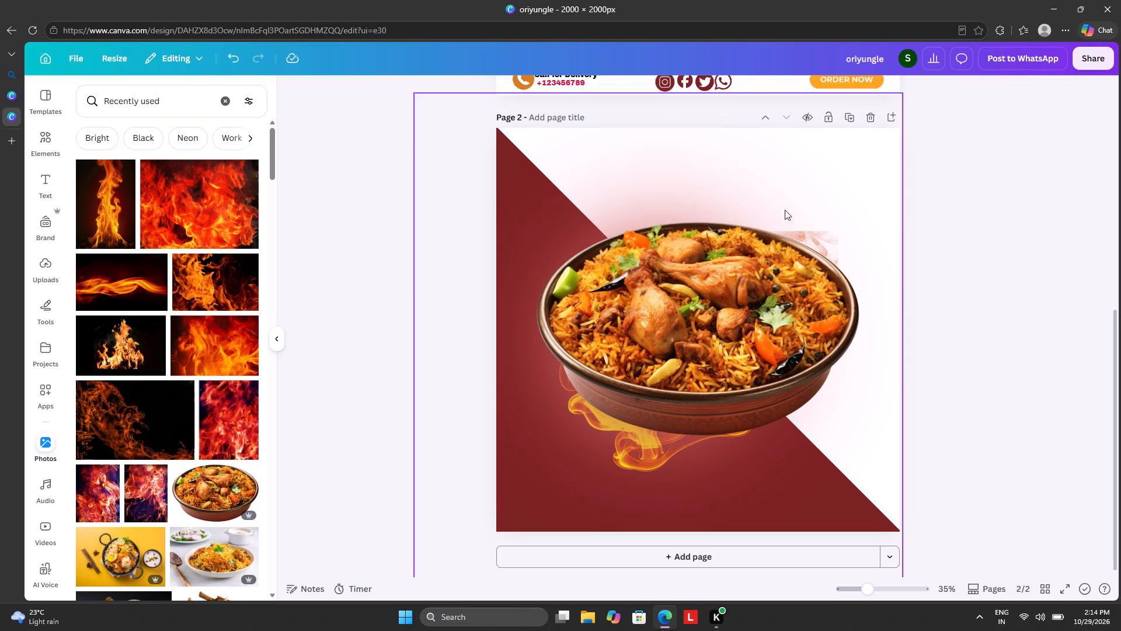
Move the biryani bowl up to the page's upper-right corner, and shift the flames and the dark red diagonal shape slightly down and right.
drag(729, 298, 873, 206)
drag(651, 331, 655, 365)
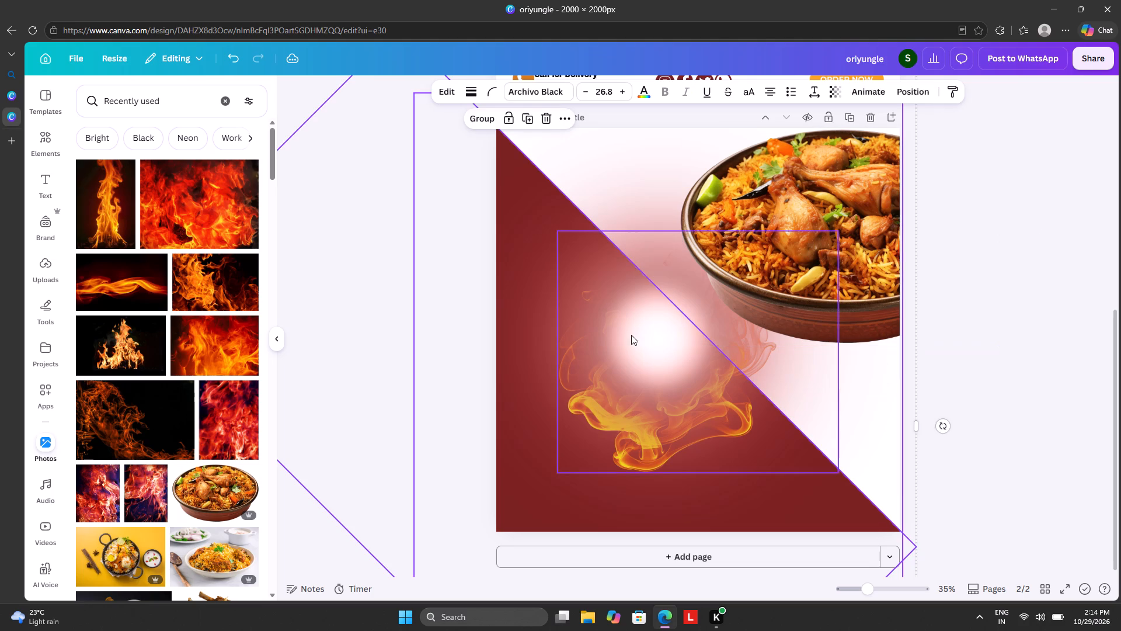
drag(653, 334, 671, 342)
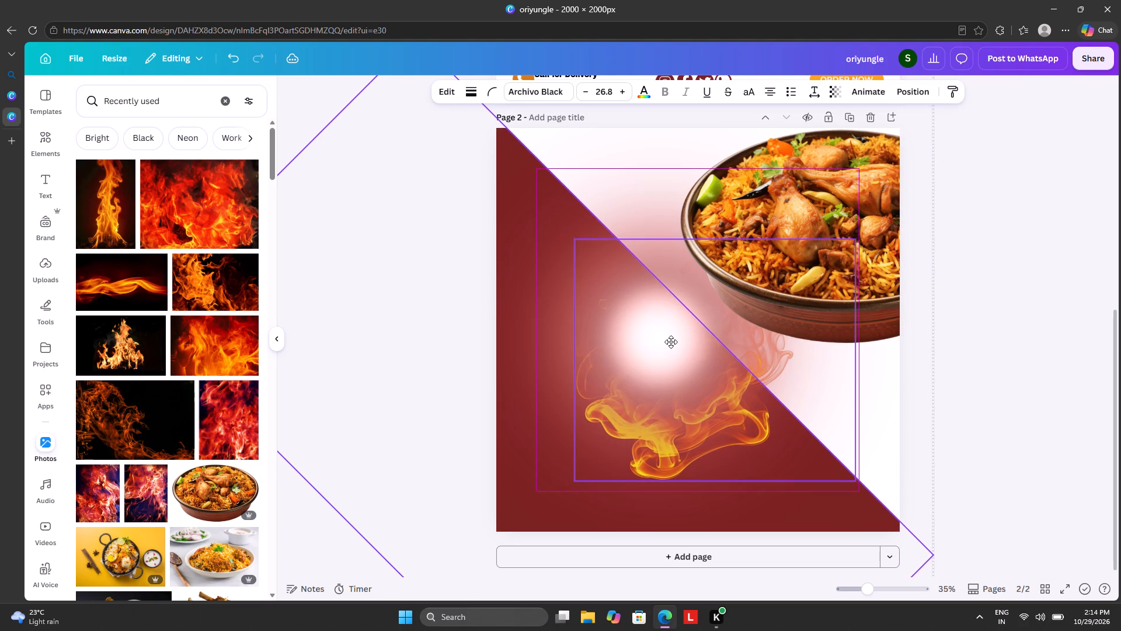
drag(671, 342, 667, 348)
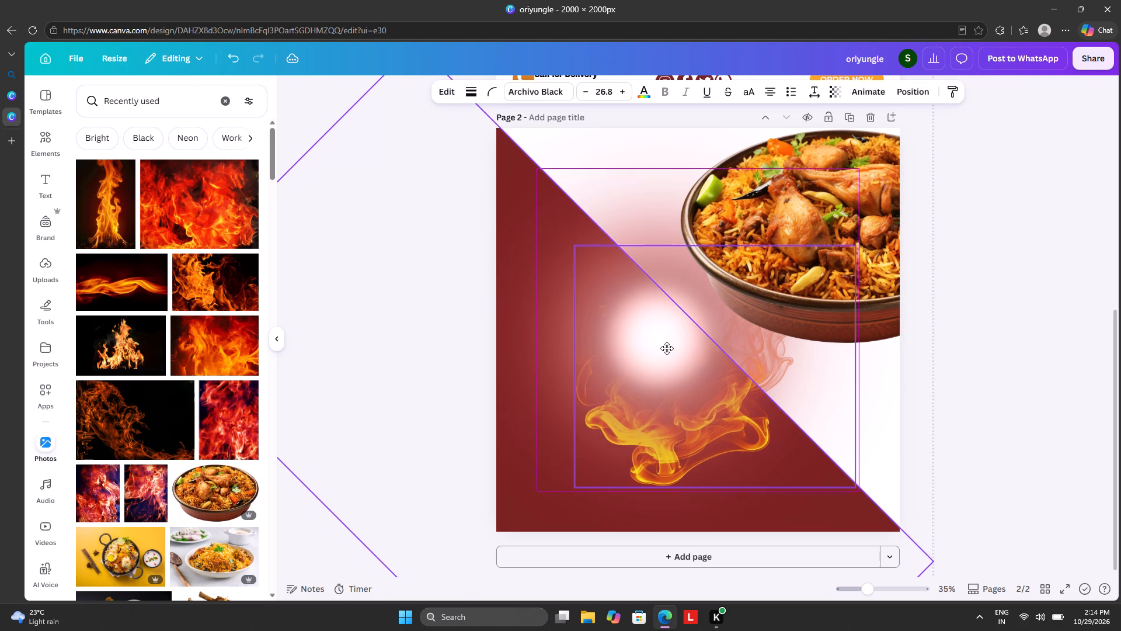
drag(667, 348, 665, 351)
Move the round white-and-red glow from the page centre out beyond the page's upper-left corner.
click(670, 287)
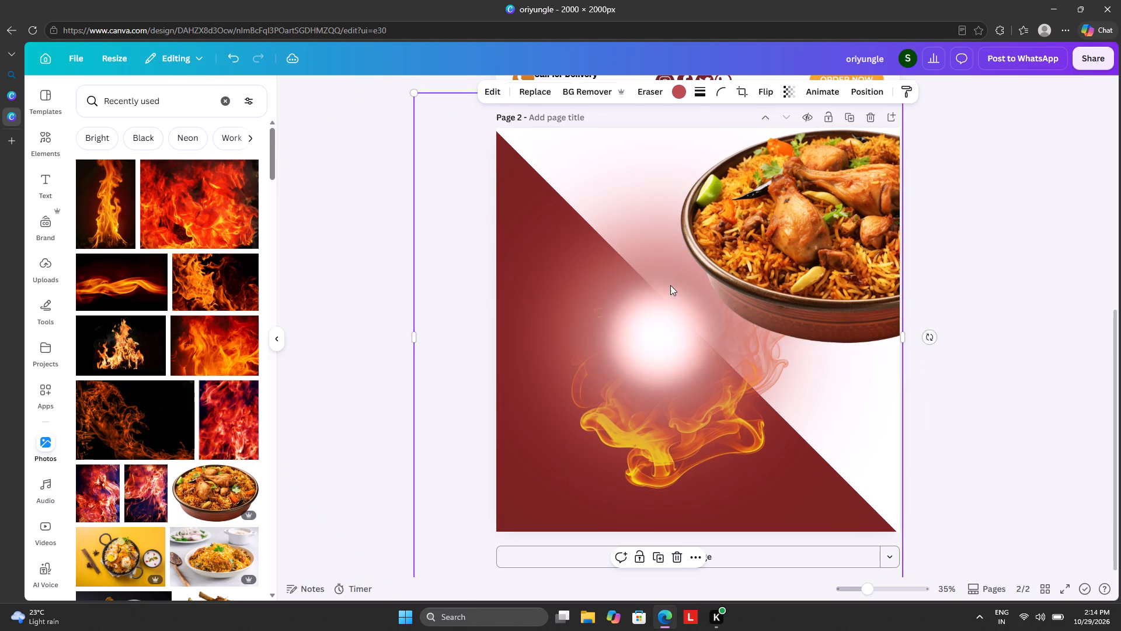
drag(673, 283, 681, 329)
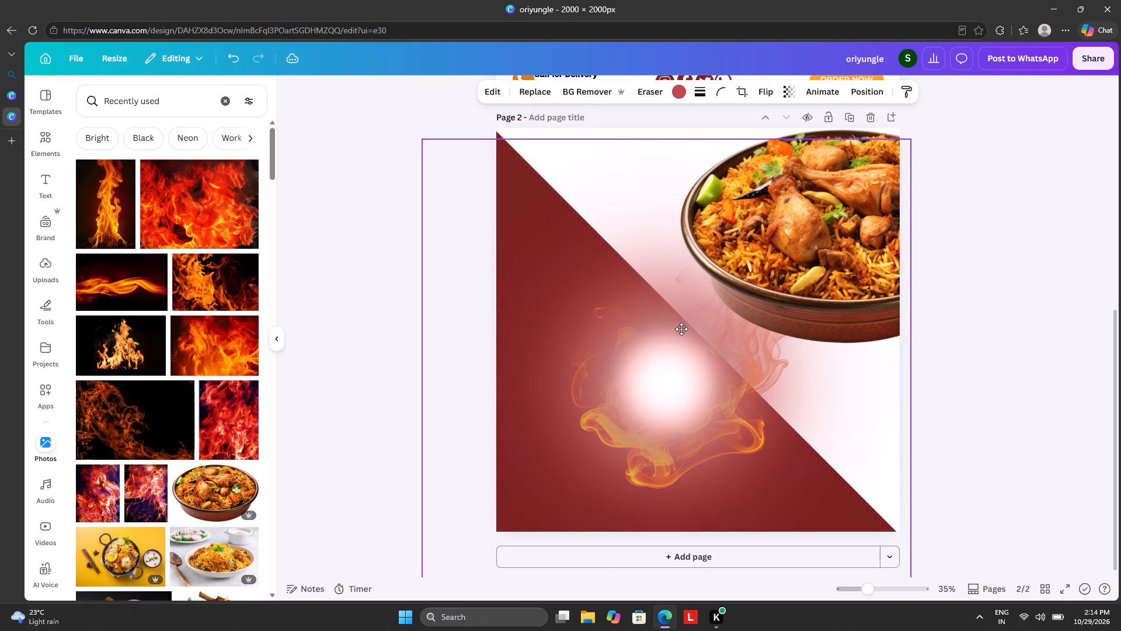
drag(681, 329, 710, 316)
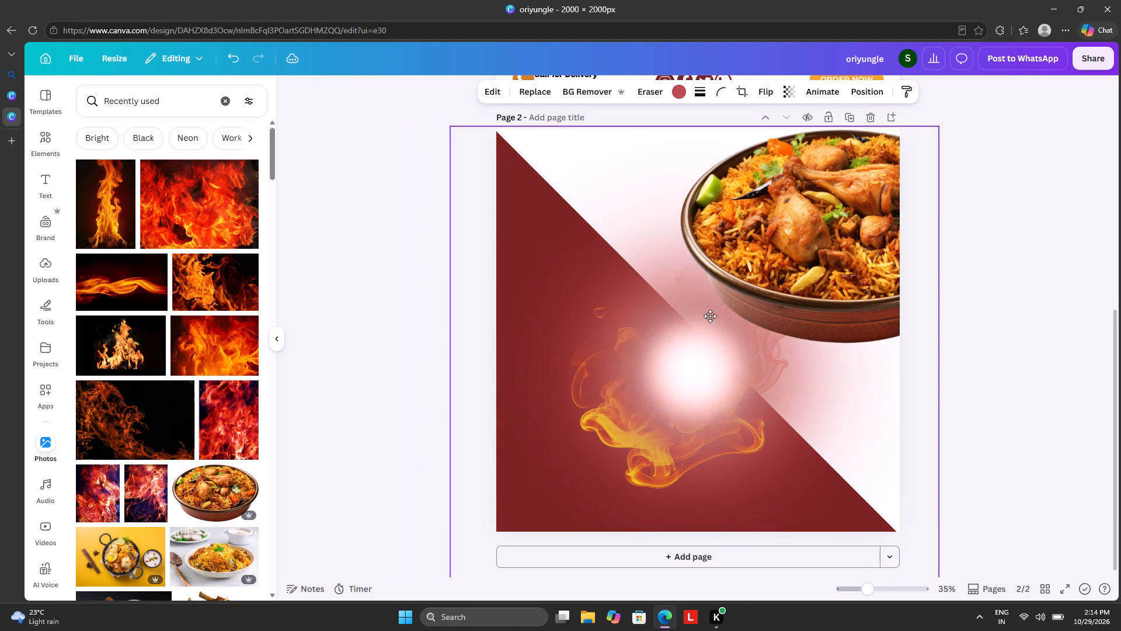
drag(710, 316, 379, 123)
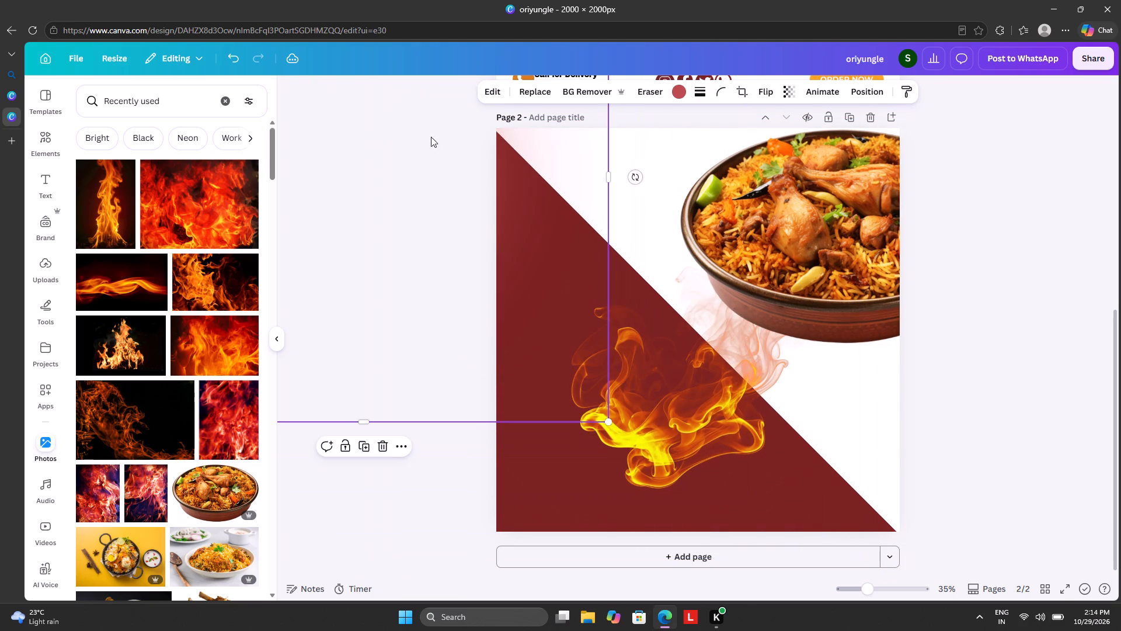
Move the biryani bowl back over the flames, aligned with the page's right edge and vertically centred.
drag(809, 228, 688, 355)
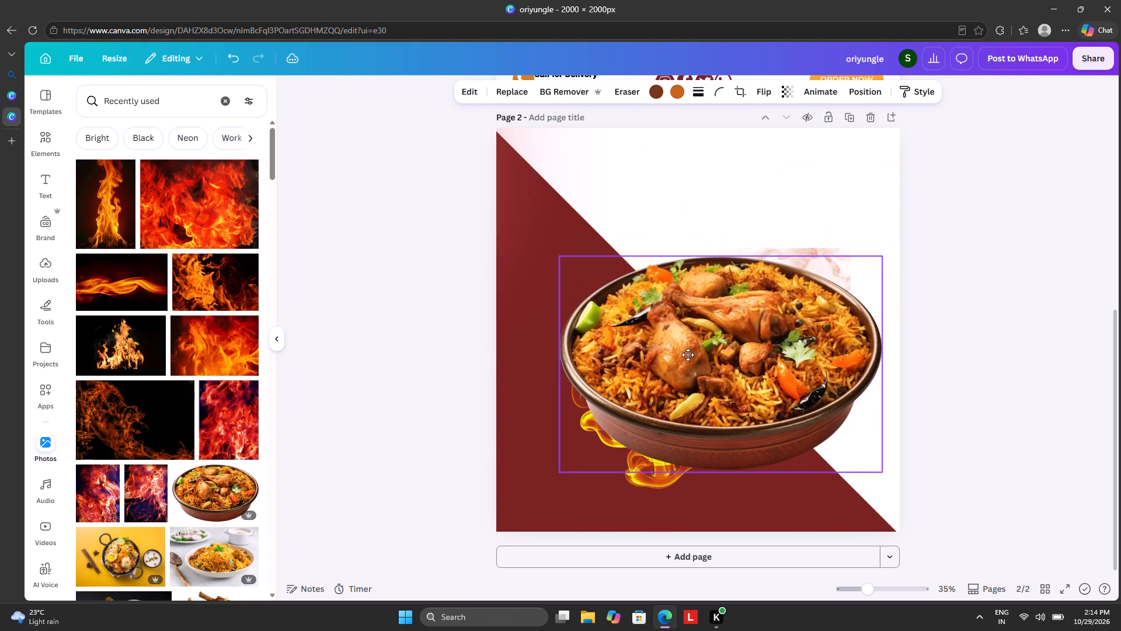
drag(688, 355, 707, 332)
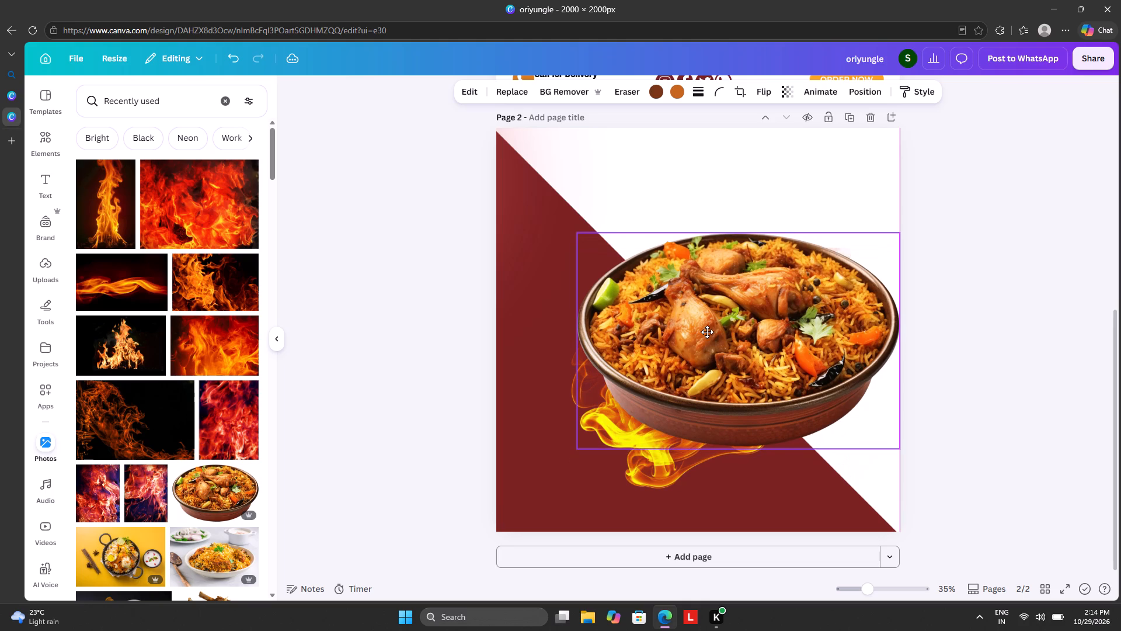
drag(707, 332, 706, 322)
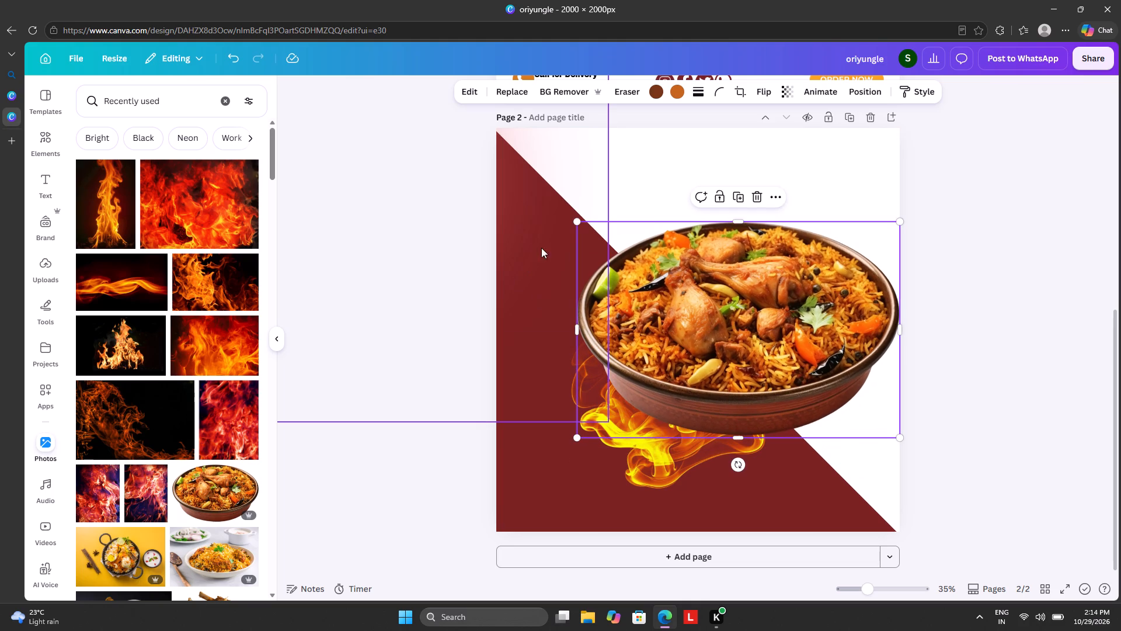
Pull the white-and-red glow back towards the page and delete it.
drag(510, 237, 633, 248)
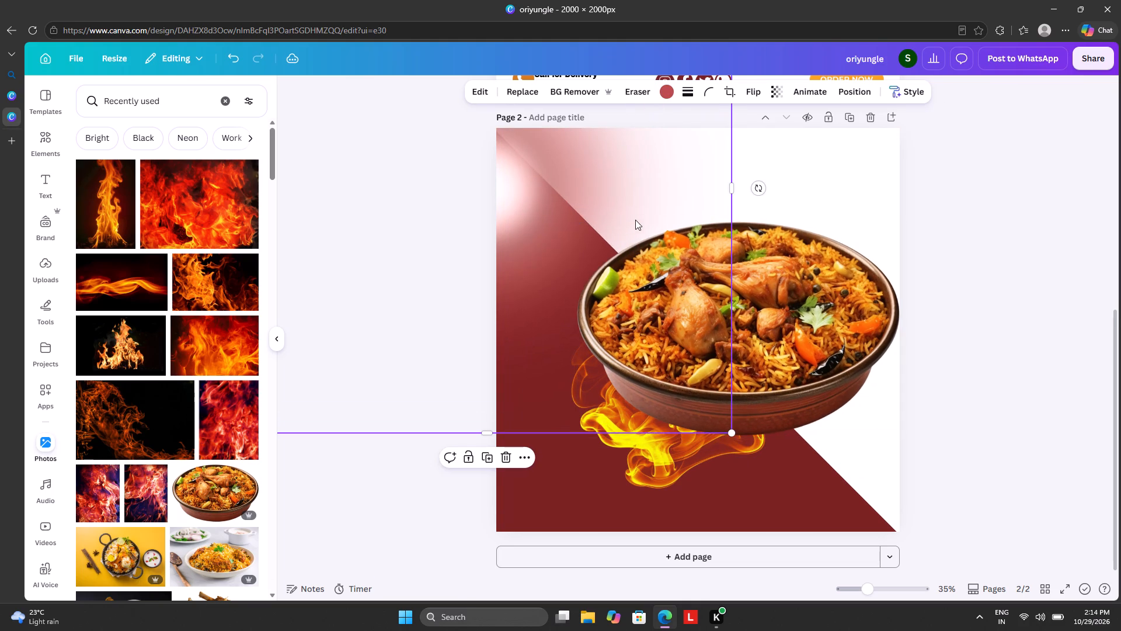
click(505, 454)
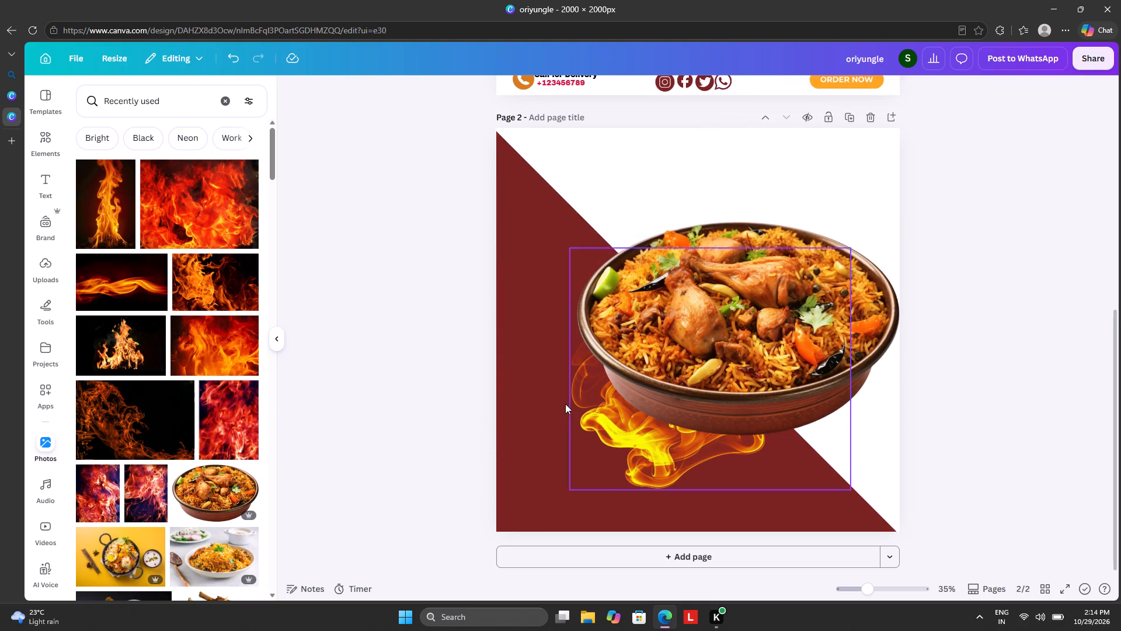
Shift the biryani bowl slightly left so it sits just inside the page's right edge, vertically centred on the page.
drag(732, 296, 714, 304)
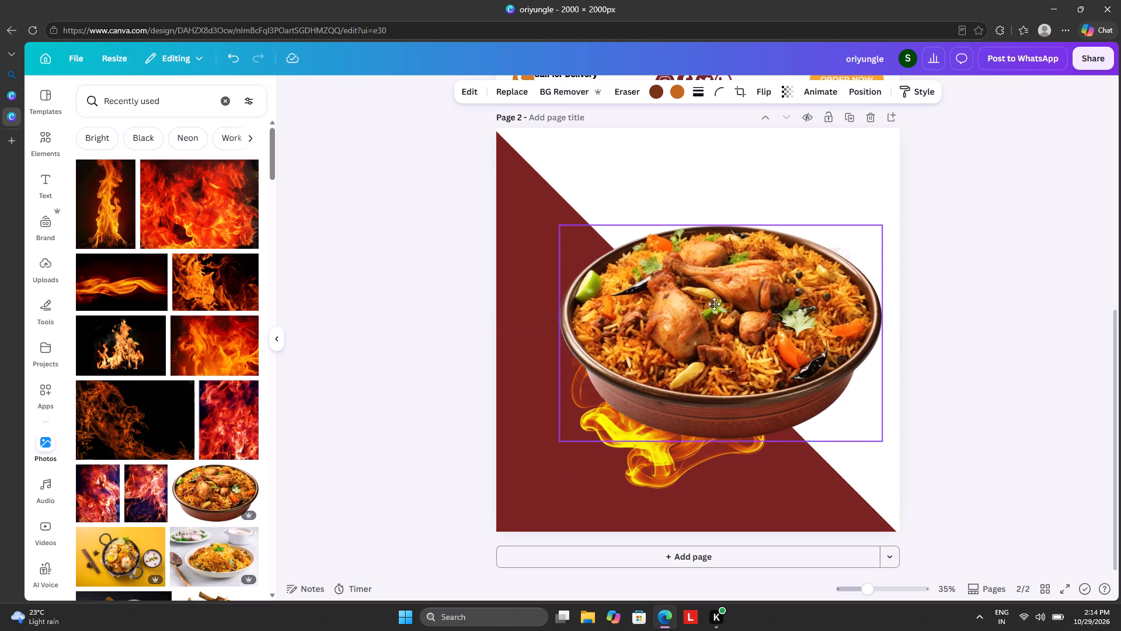
drag(714, 304, 712, 297)
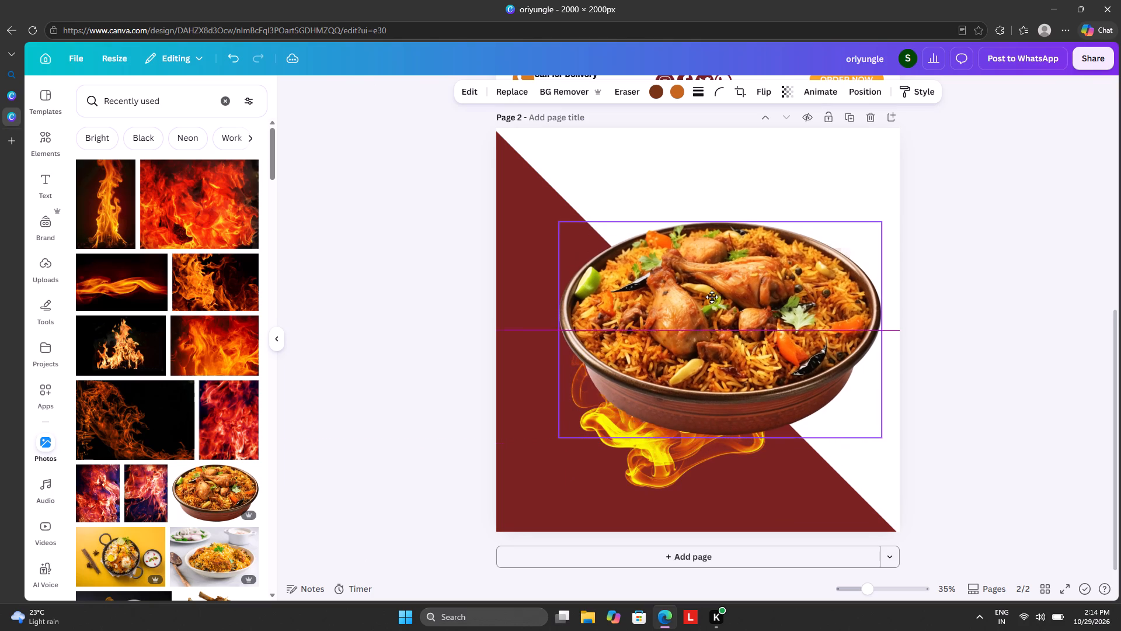
drag(712, 297, 710, 296)
click(436, 285)
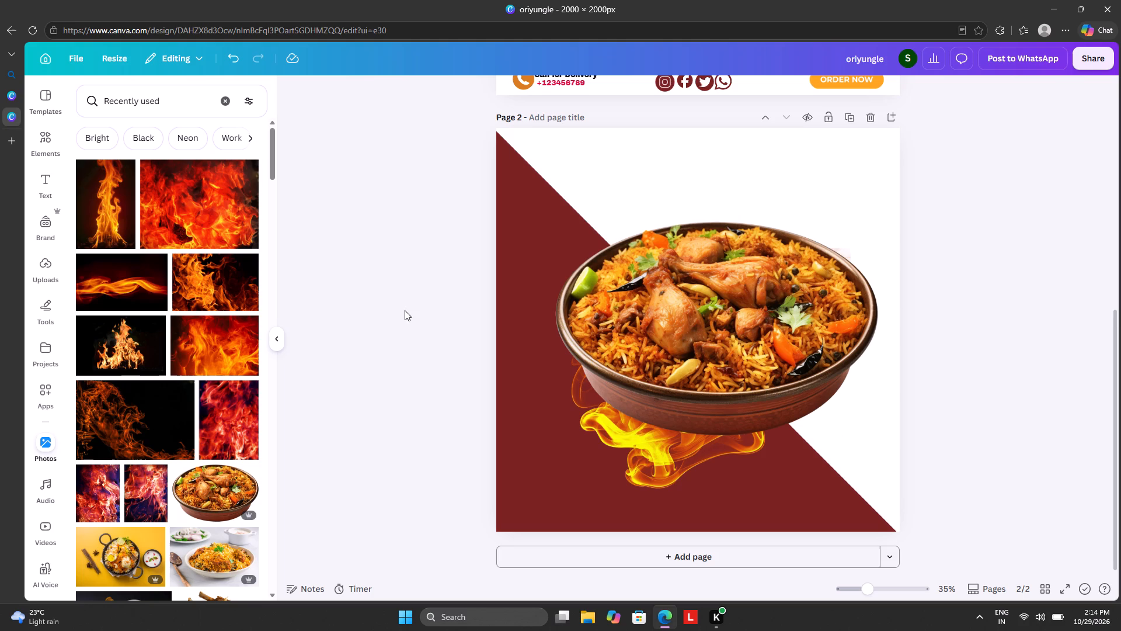
Move the flames slightly up and right behind the bowl, and extend their top edge a little above the bowl's rim.
drag(651, 450, 654, 432)
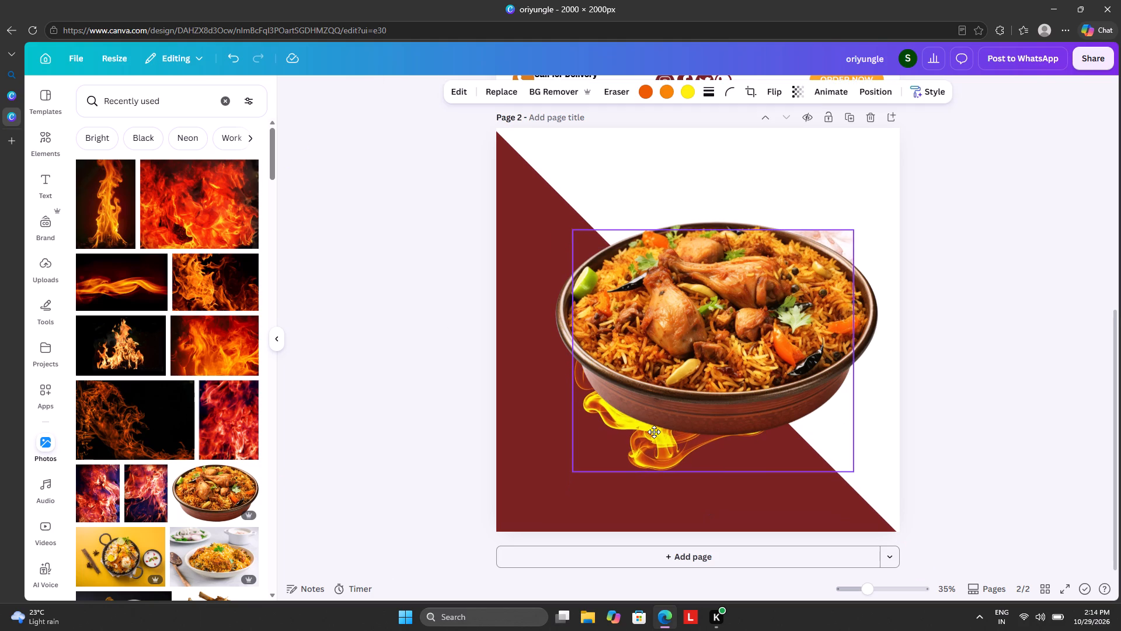
drag(654, 432, 663, 431)
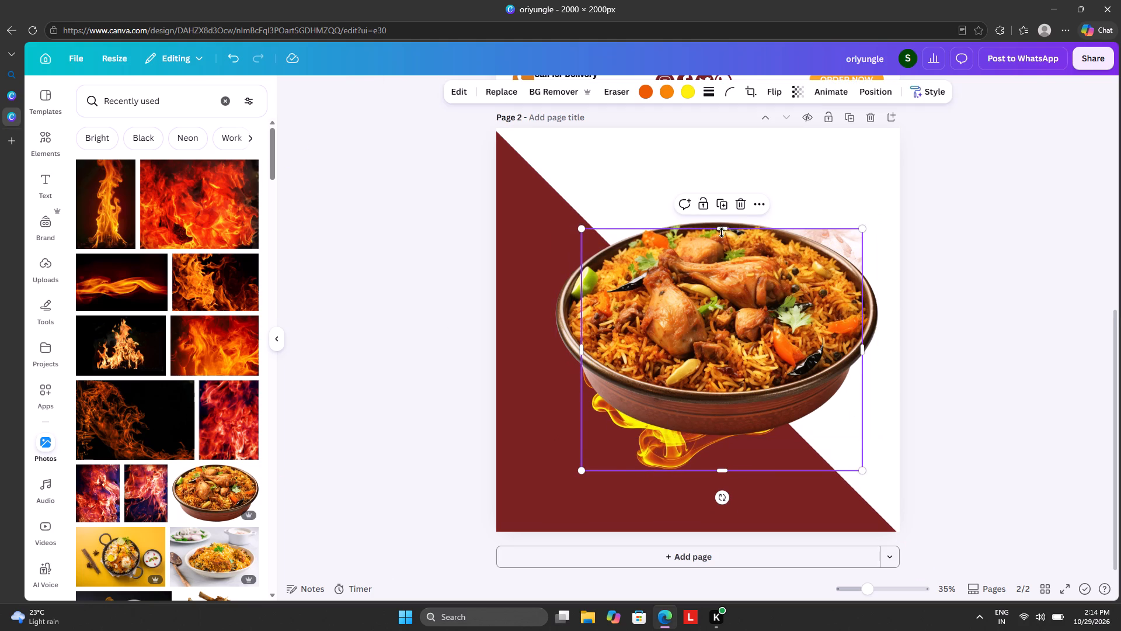
drag(723, 228, 851, 109)
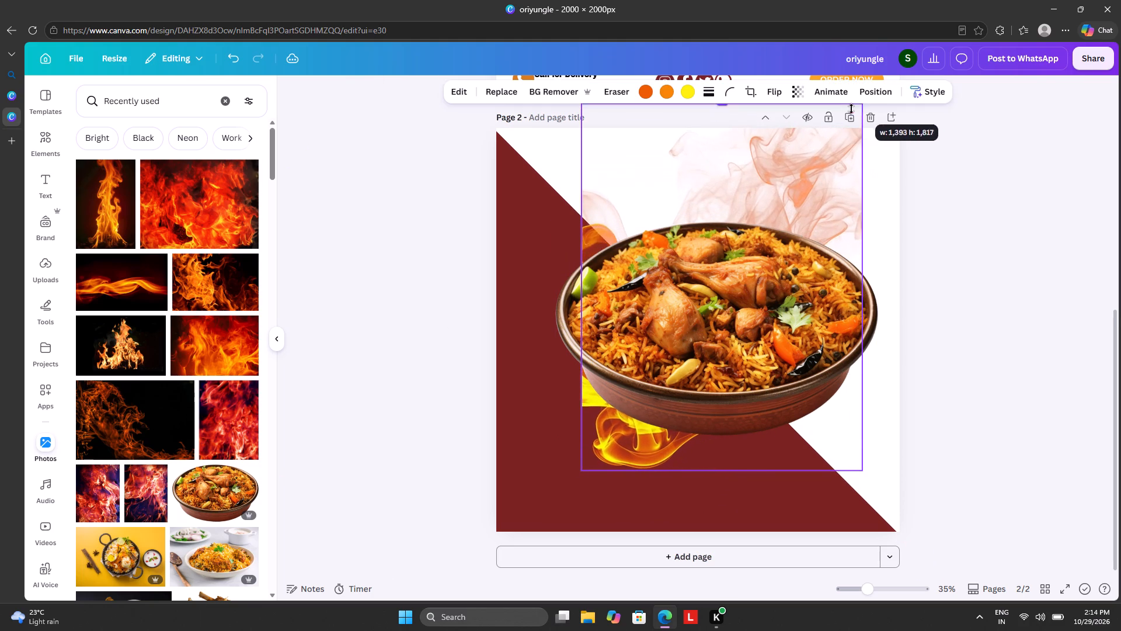
drag(851, 109, 717, 240)
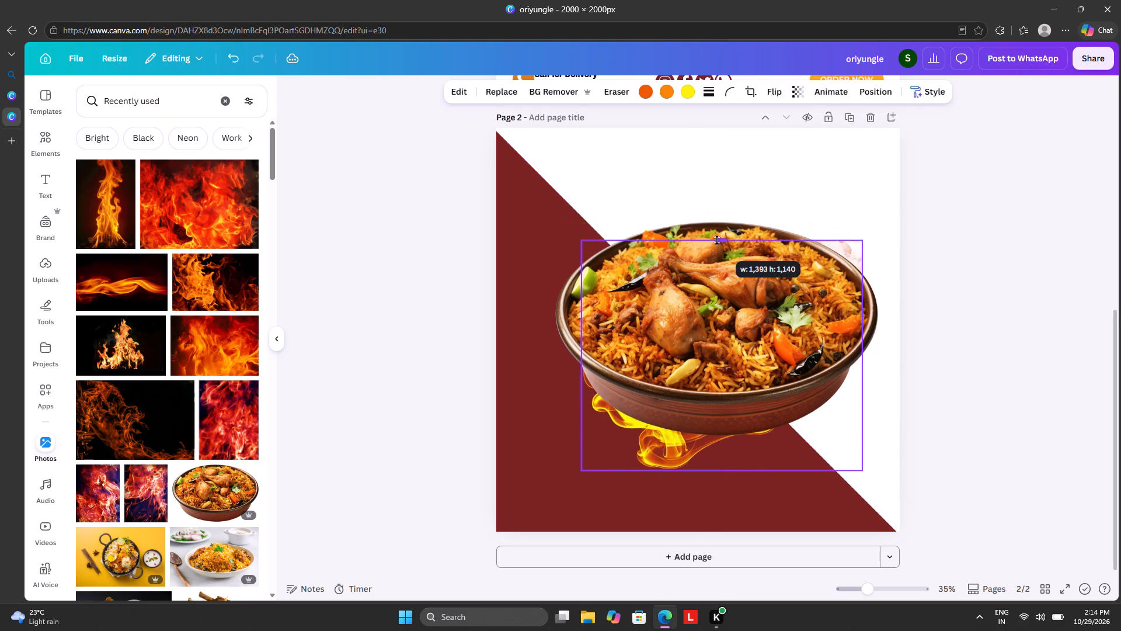
drag(717, 240, 736, 207)
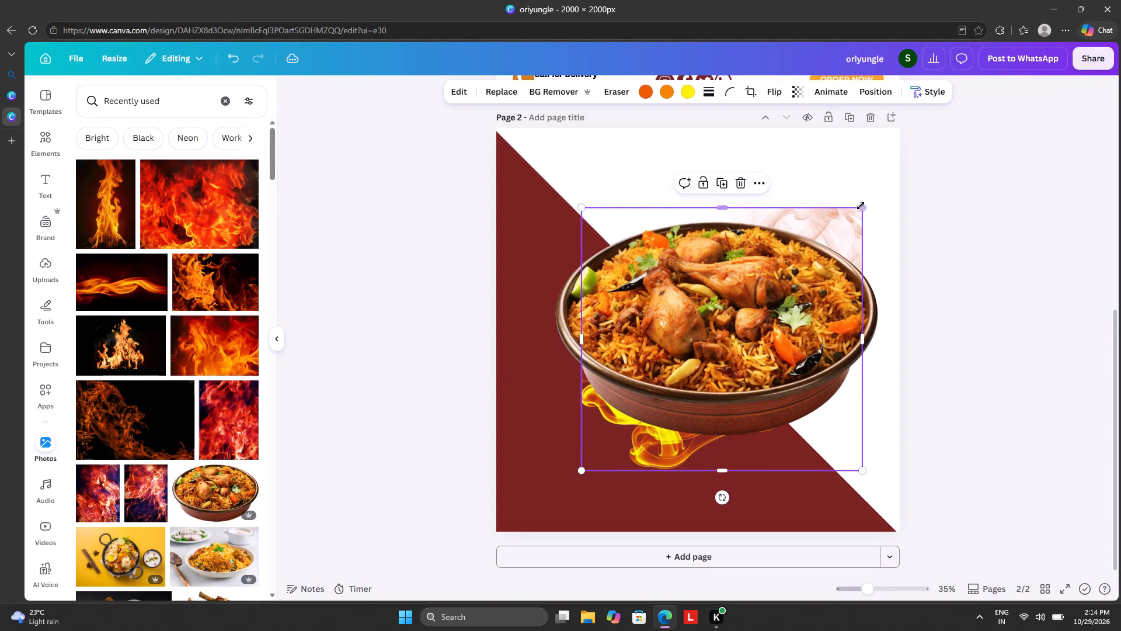
drag(858, 202, 835, 213)
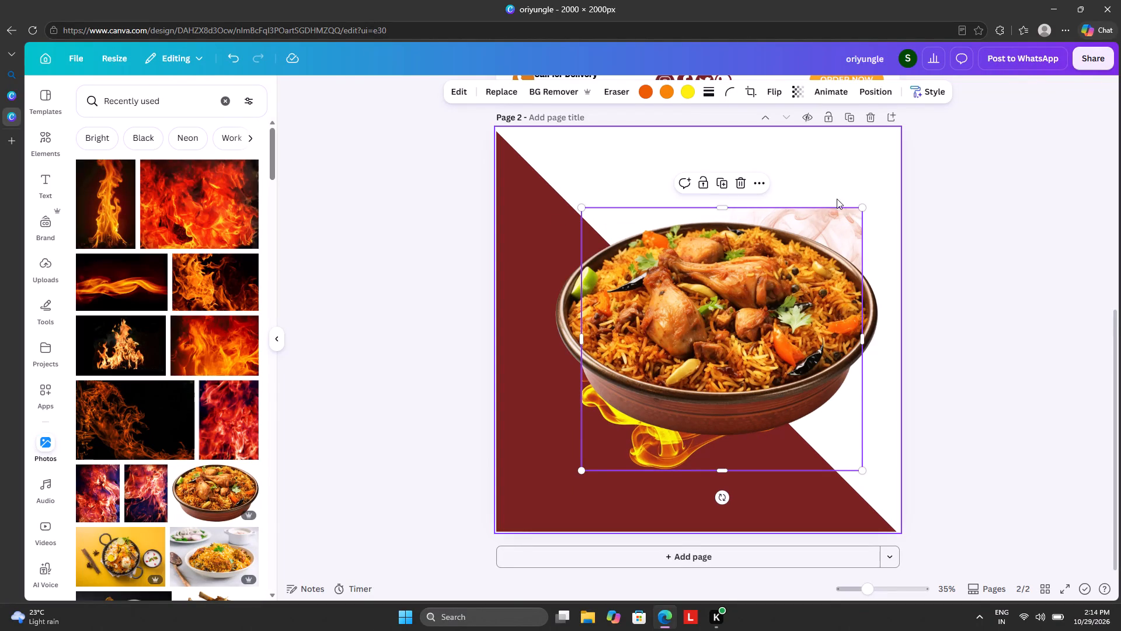
click(819, 193)
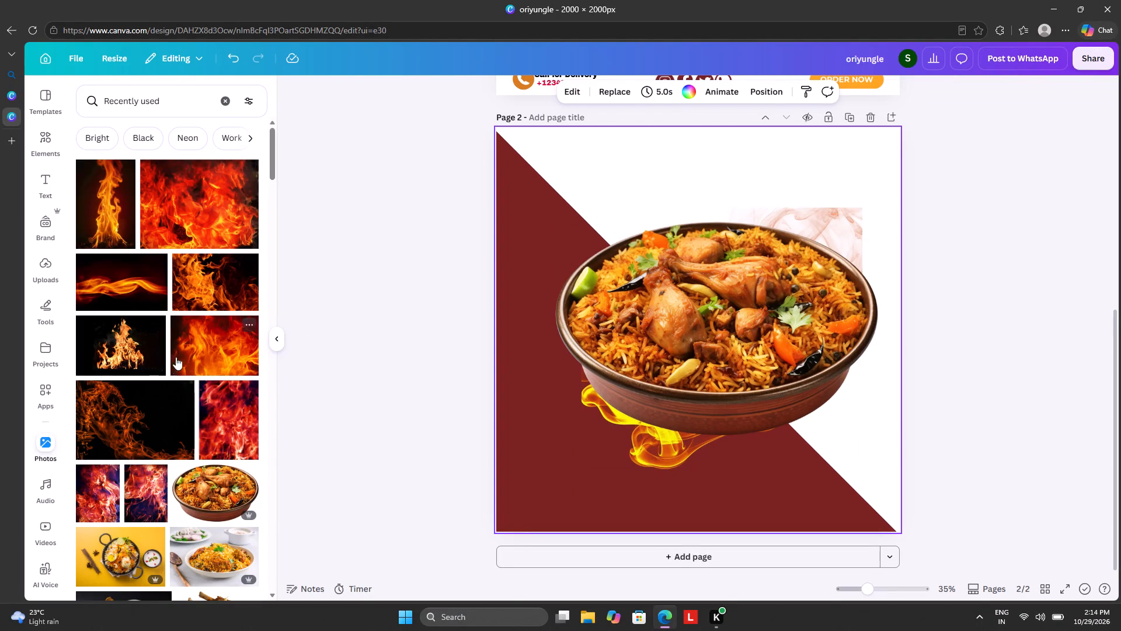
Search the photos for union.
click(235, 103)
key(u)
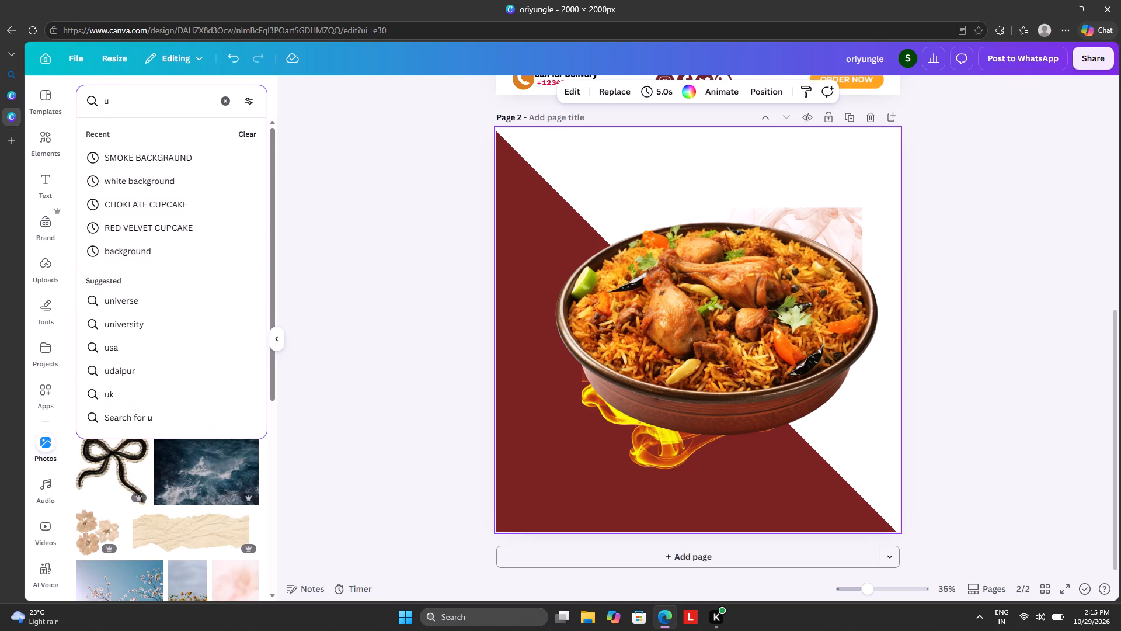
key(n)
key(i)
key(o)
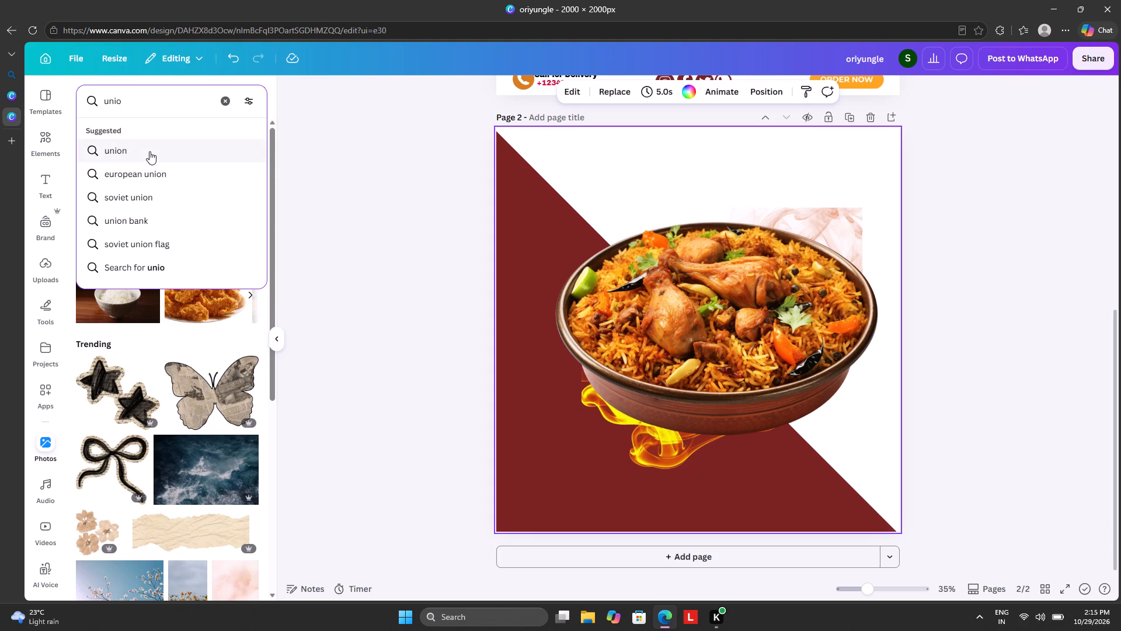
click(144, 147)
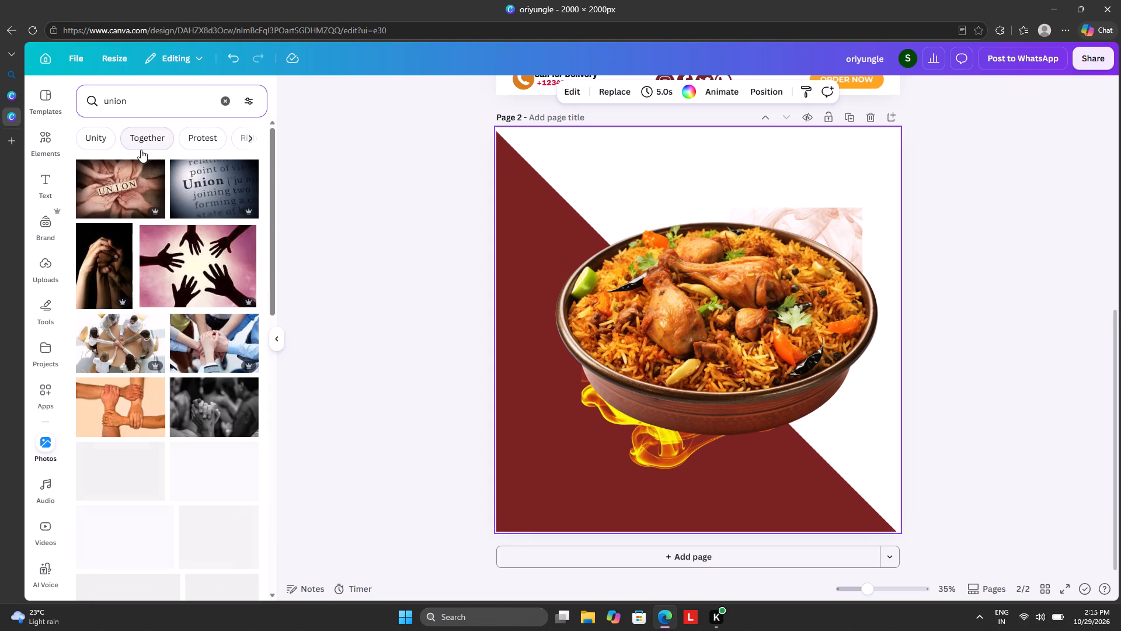
Replace the photo search with the suggested term onion slice.
click(137, 106)
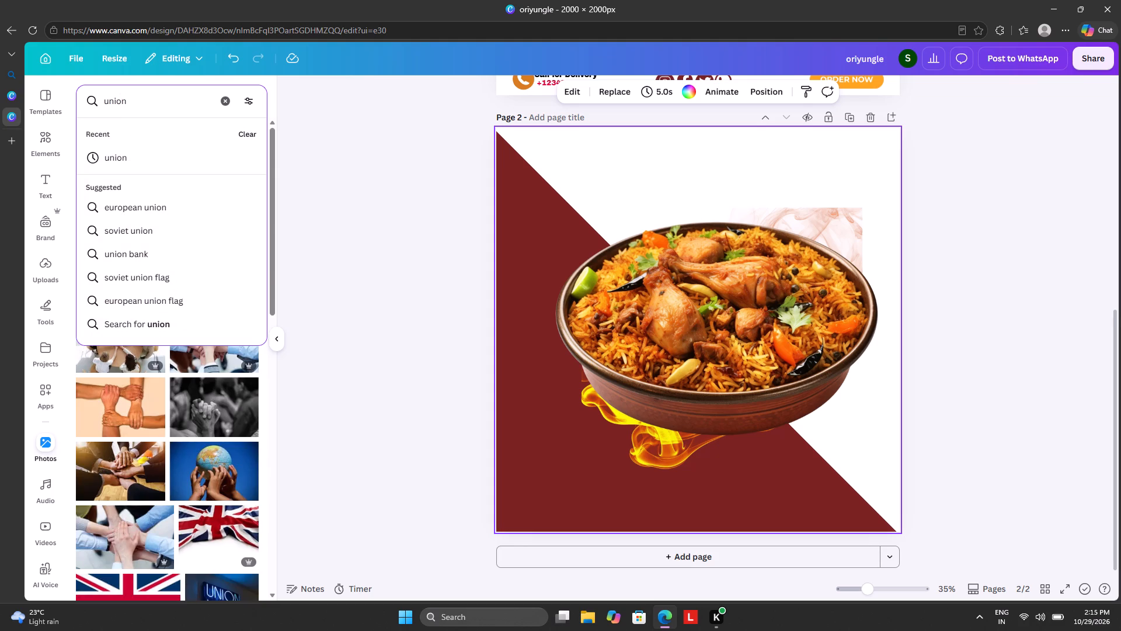
click(224, 98)
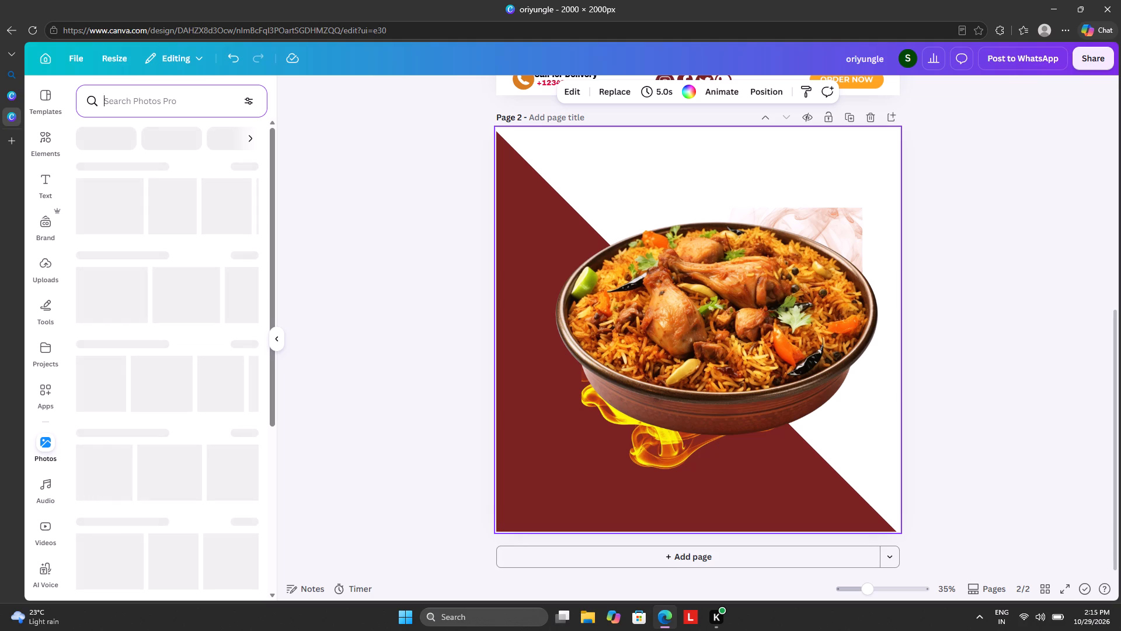
key(u)
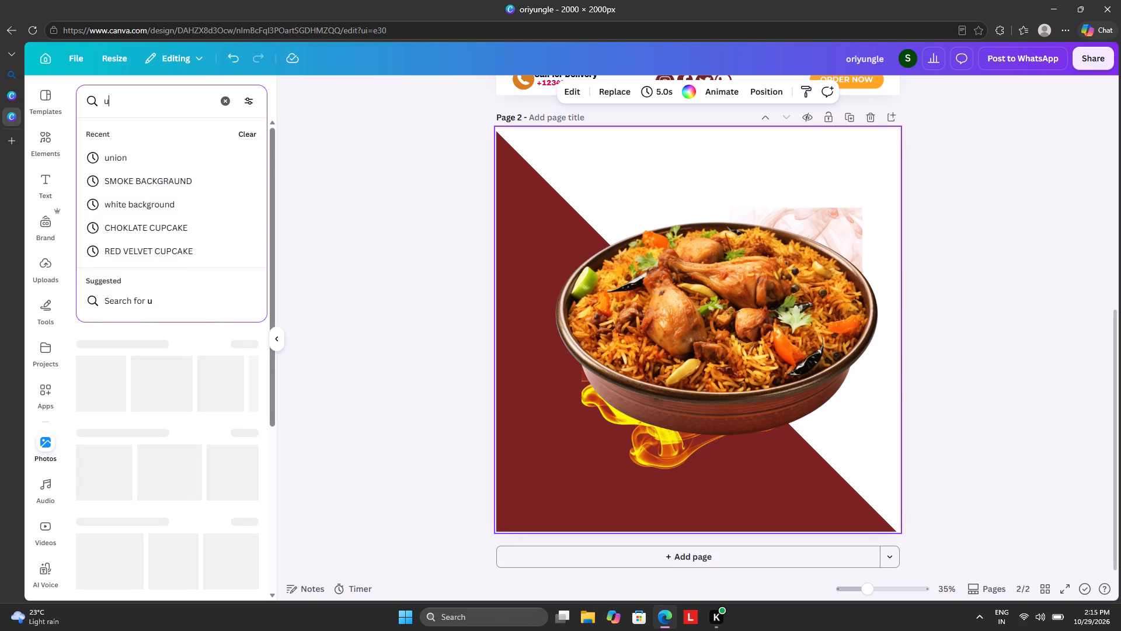
key(BackSpace)
text(oni)
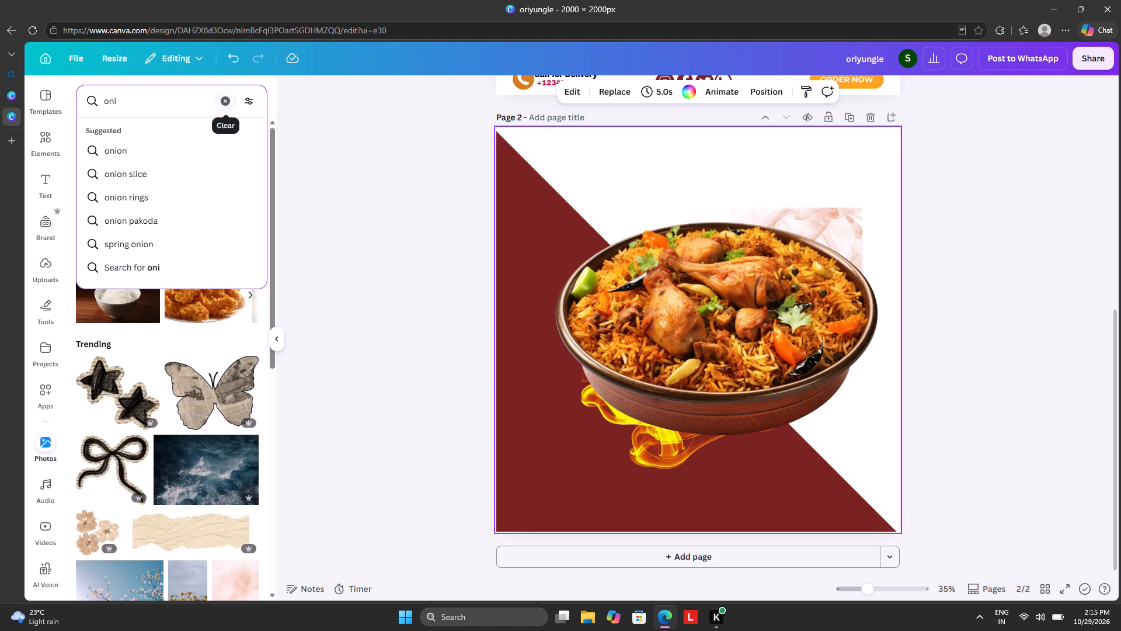
click(225, 175)
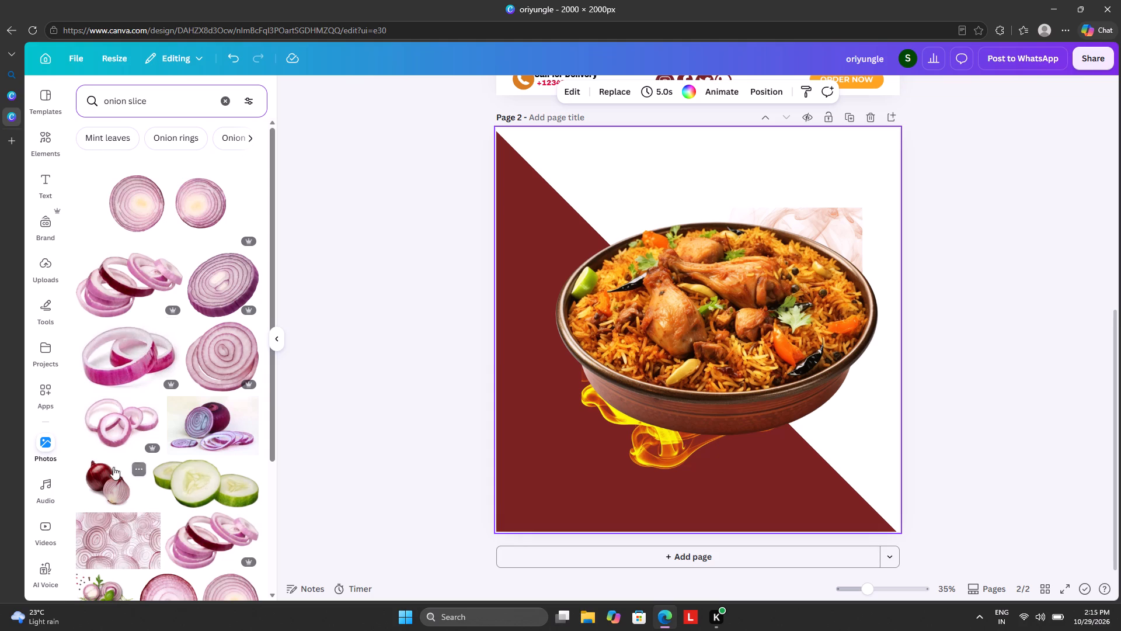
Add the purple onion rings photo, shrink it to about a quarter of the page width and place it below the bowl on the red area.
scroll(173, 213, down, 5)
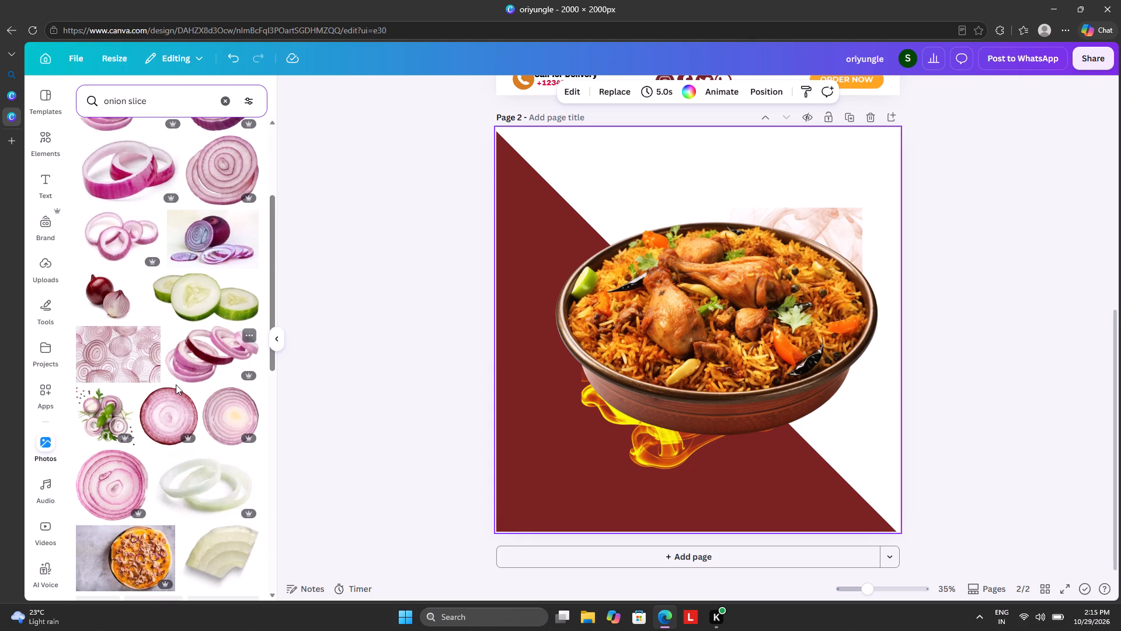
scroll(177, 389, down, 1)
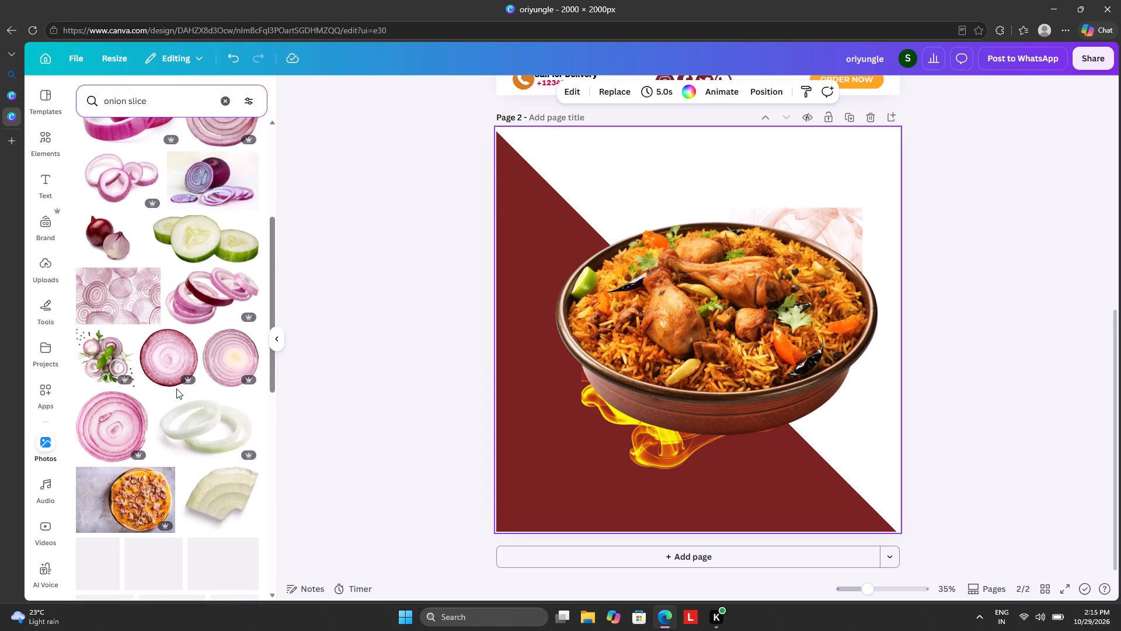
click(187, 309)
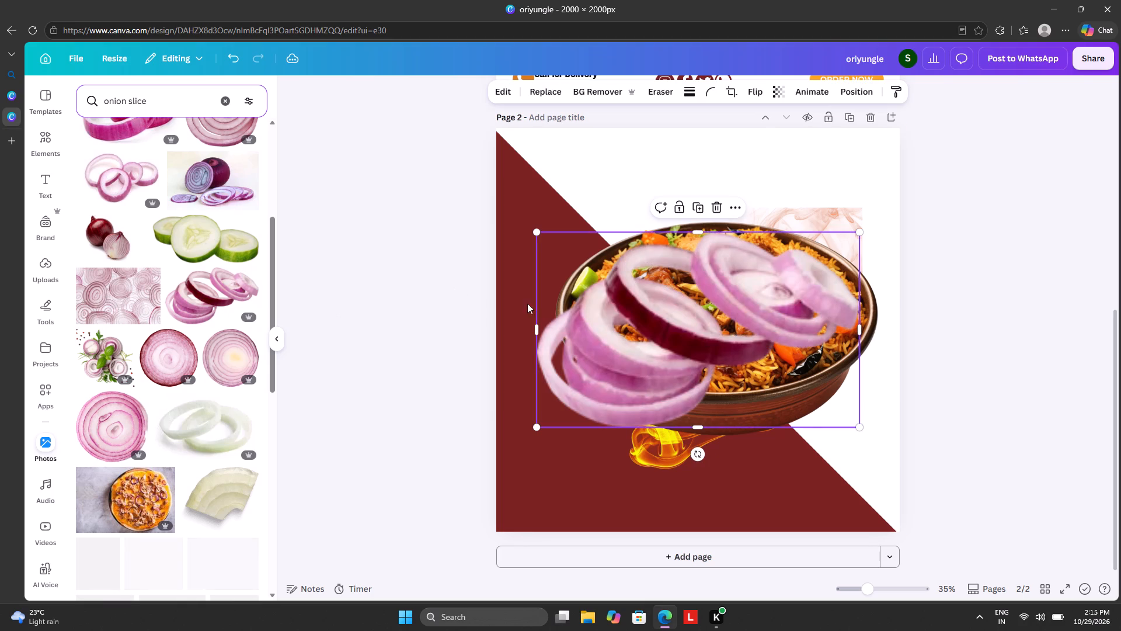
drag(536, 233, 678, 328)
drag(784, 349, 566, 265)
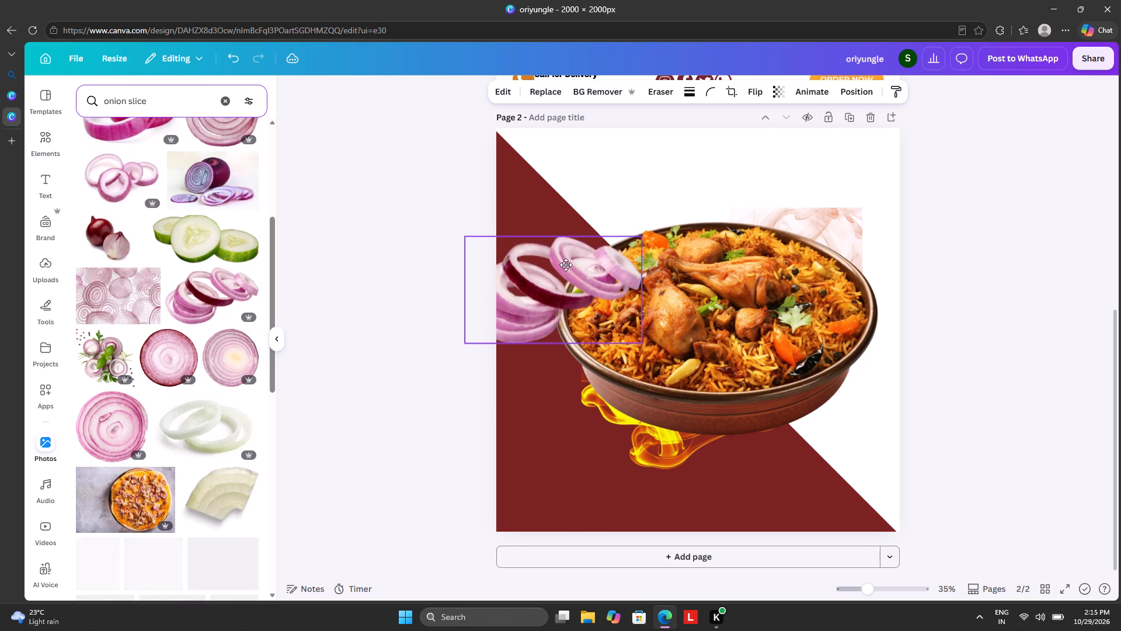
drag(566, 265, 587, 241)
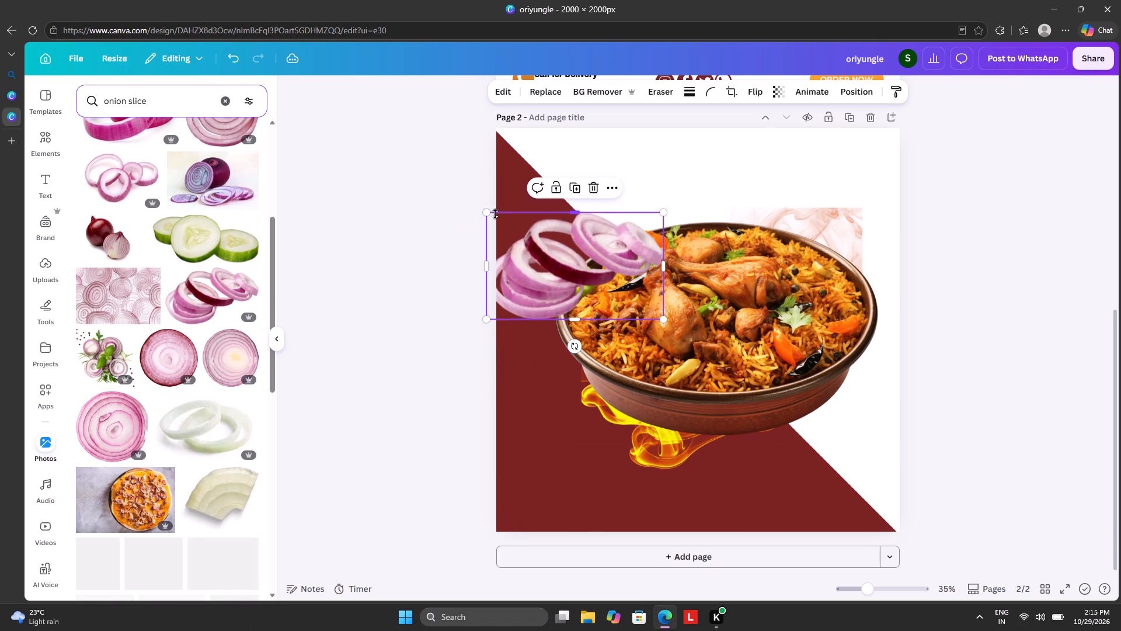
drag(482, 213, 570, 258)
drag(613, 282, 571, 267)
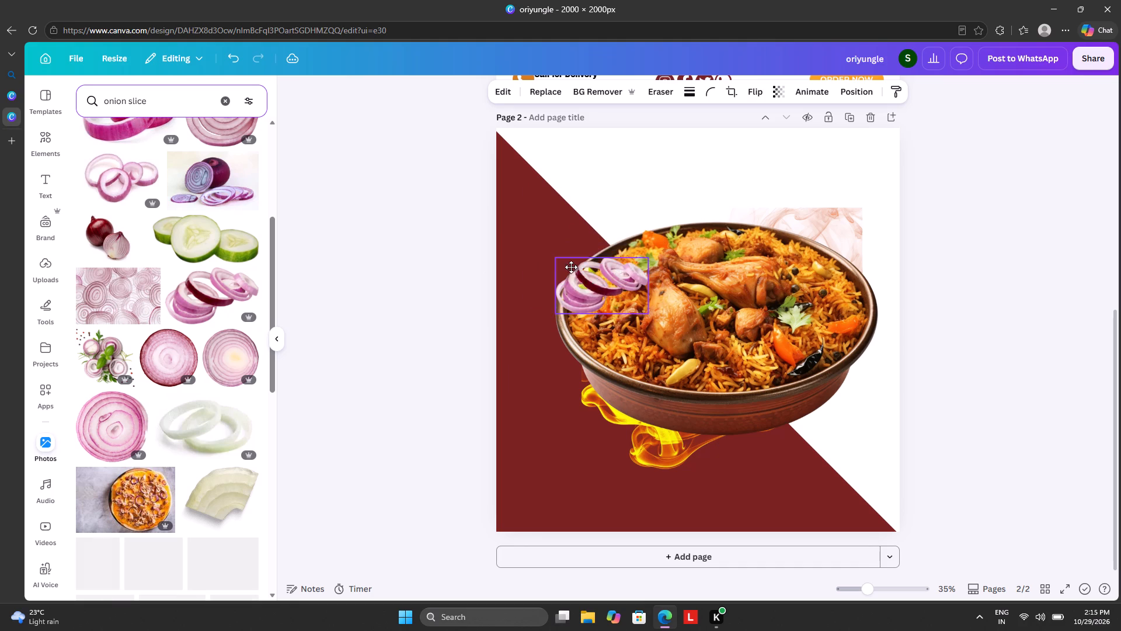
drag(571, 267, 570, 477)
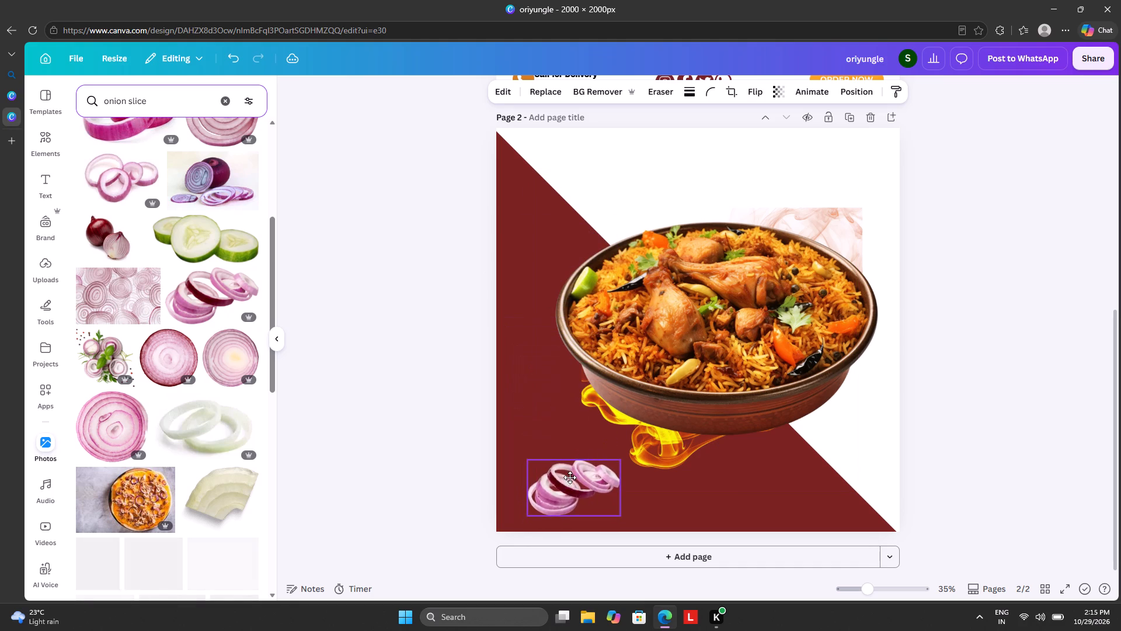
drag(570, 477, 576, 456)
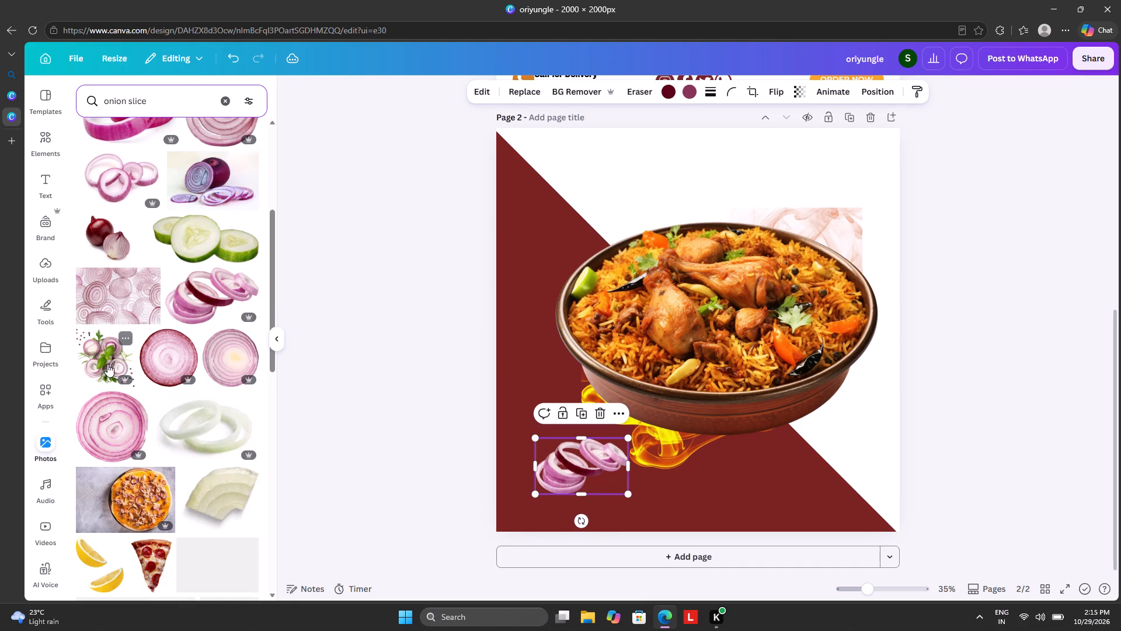
Add the photo of onion slices with basil and herbs, and shrink it to about a fifth of the page width.
click(107, 364)
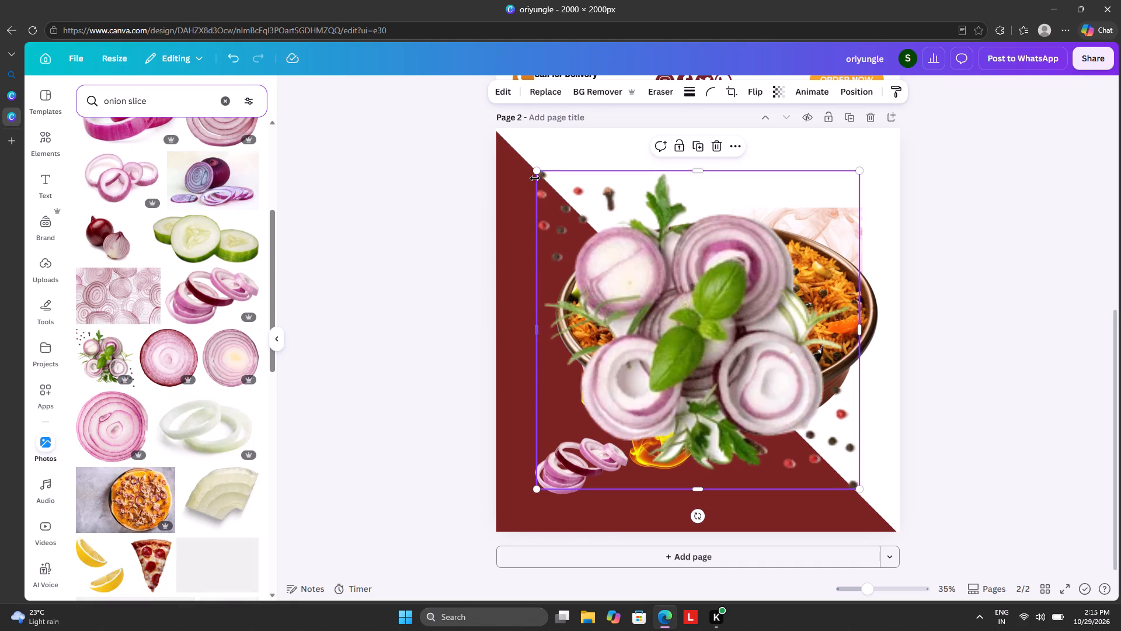
drag(536, 175, 555, 219)
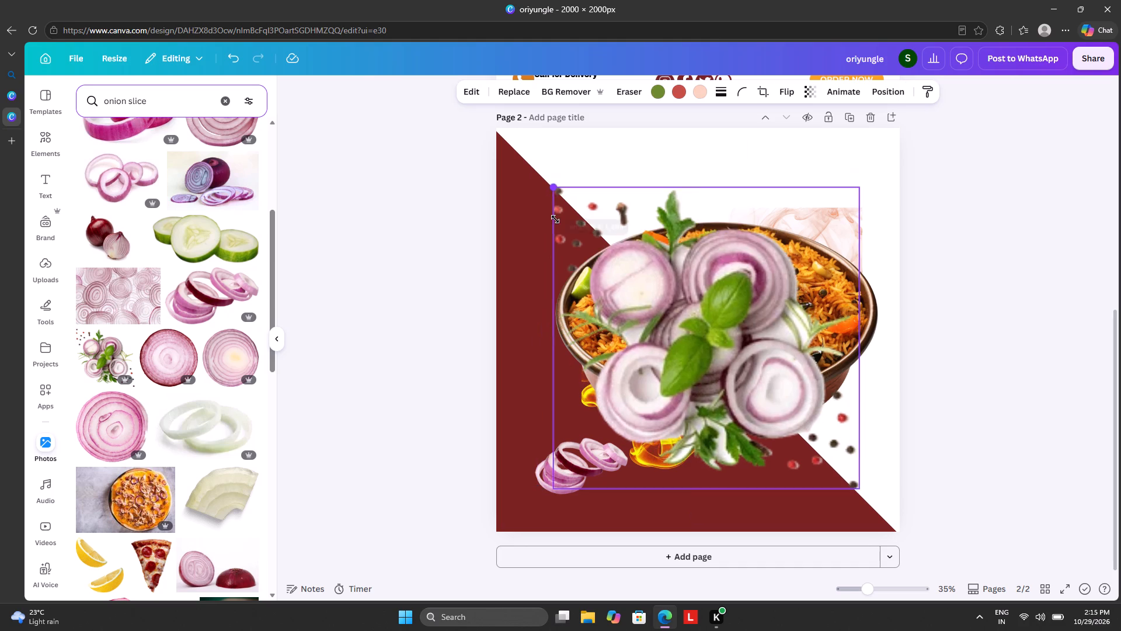
drag(555, 219, 764, 416)
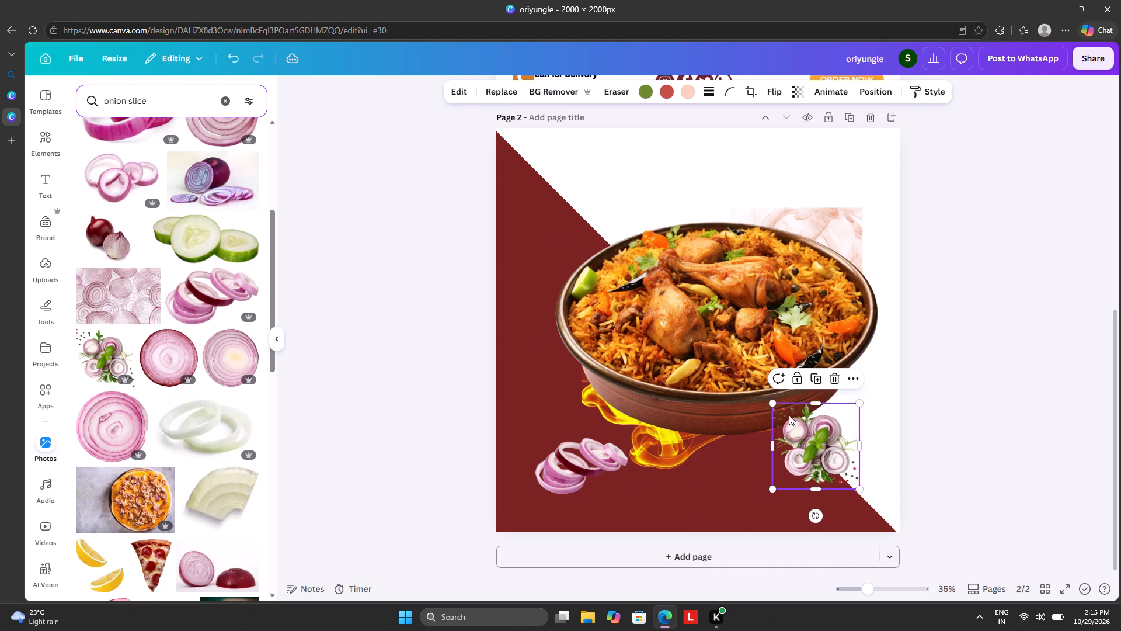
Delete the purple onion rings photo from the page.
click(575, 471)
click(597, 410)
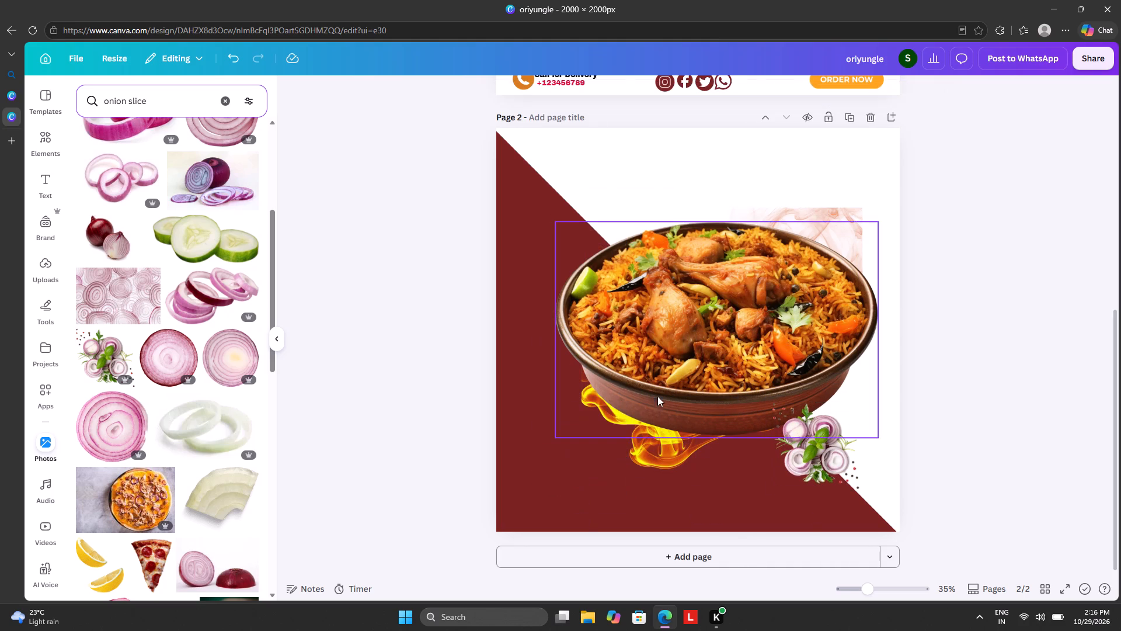
Move the onion and herb cluster onto the red area at the page's lower left, just beside the flames.
drag(819, 450, 593, 470)
Add the cucumber slices photo, shrink it to about a quarter of the page width and place it beside the onion cluster, below the flames.
click(190, 242)
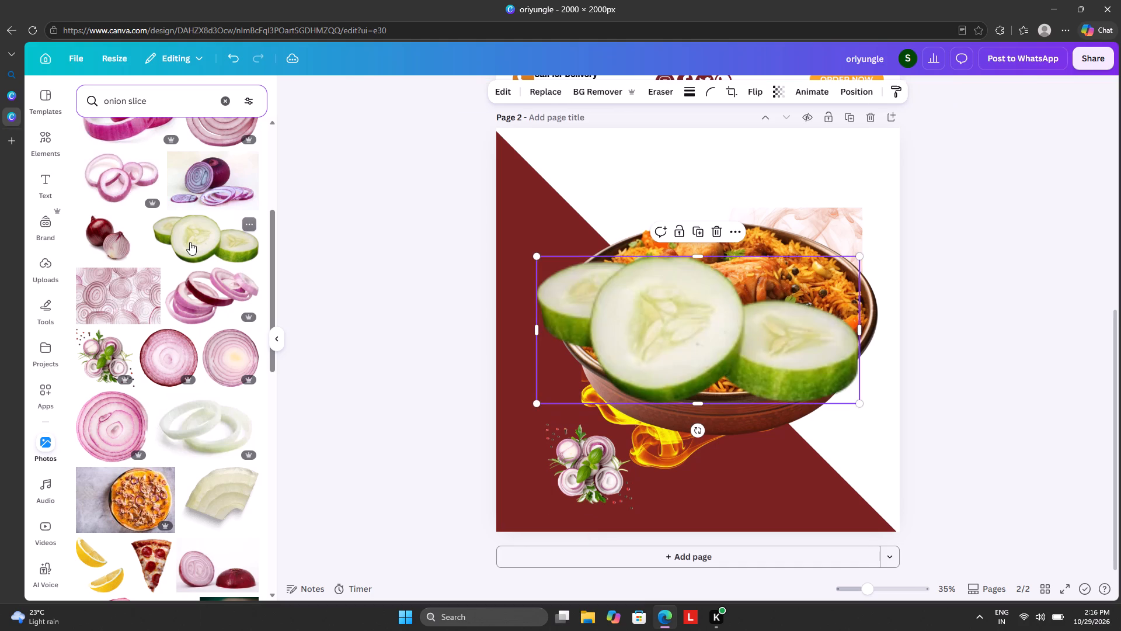
drag(536, 253, 577, 305)
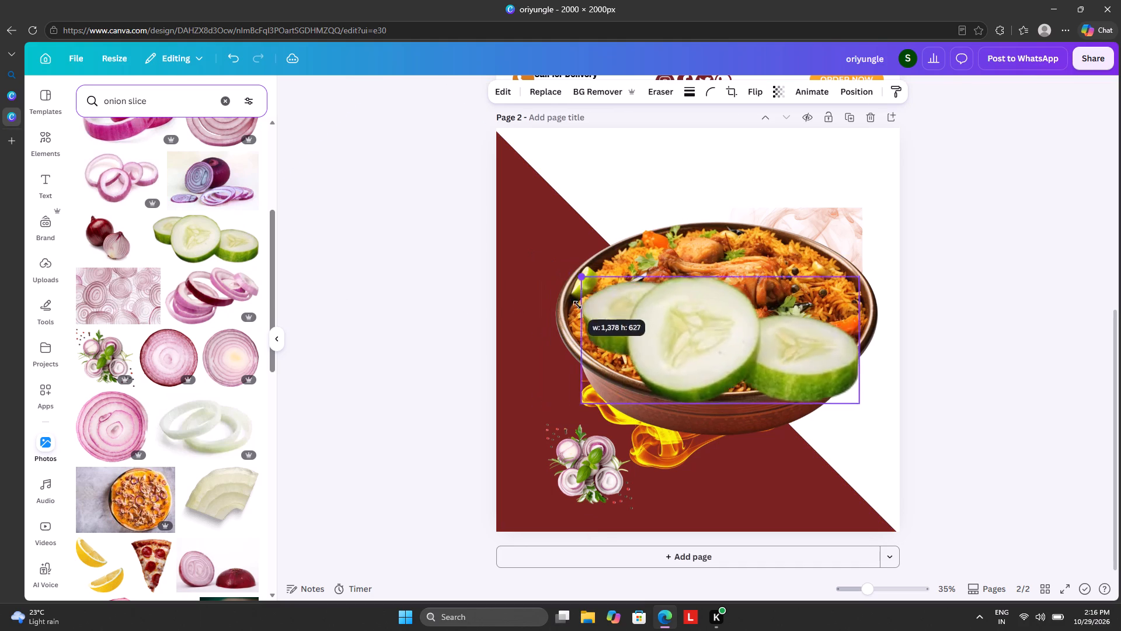
drag(577, 305, 684, 345)
drag(788, 365, 739, 502)
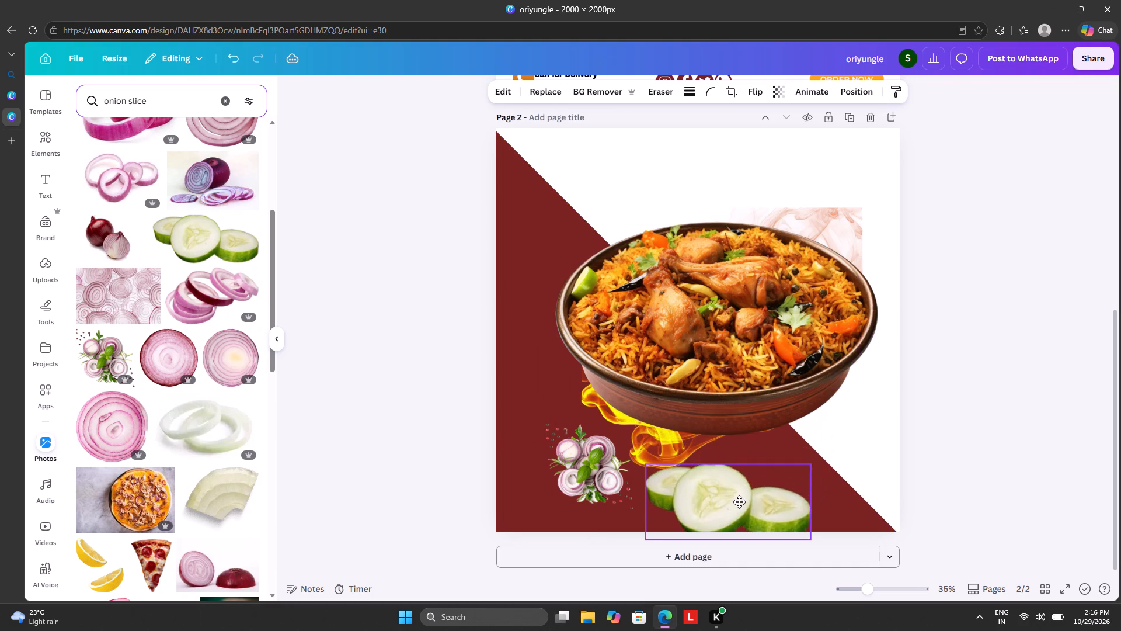
drag(739, 502, 602, 409)
drag(507, 367, 568, 394)
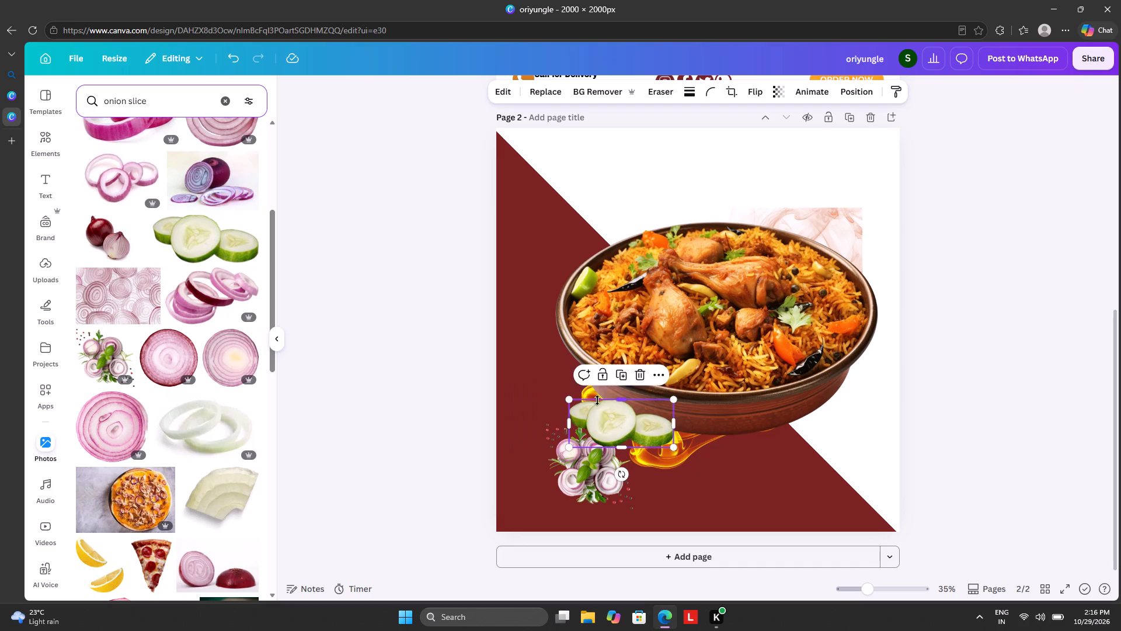
drag(599, 415, 667, 486)
Add the lemon wedges photo, shrink one copy to a small accent and place it left of the bowl, above the onion cluster.
scroll(272, 367, down, 4)
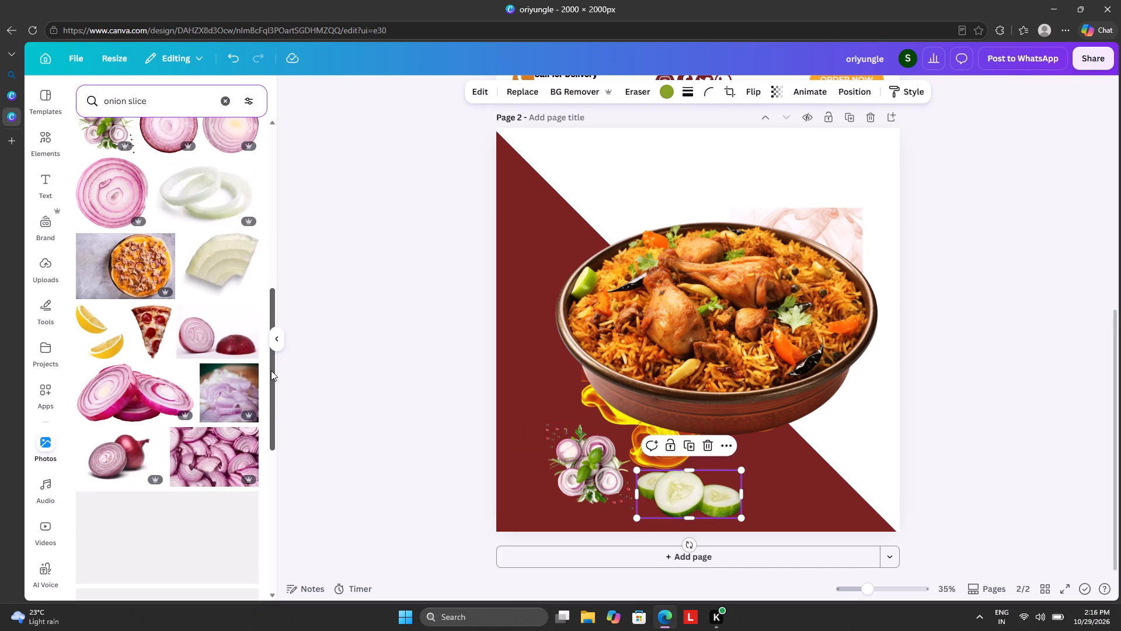
click(112, 333)
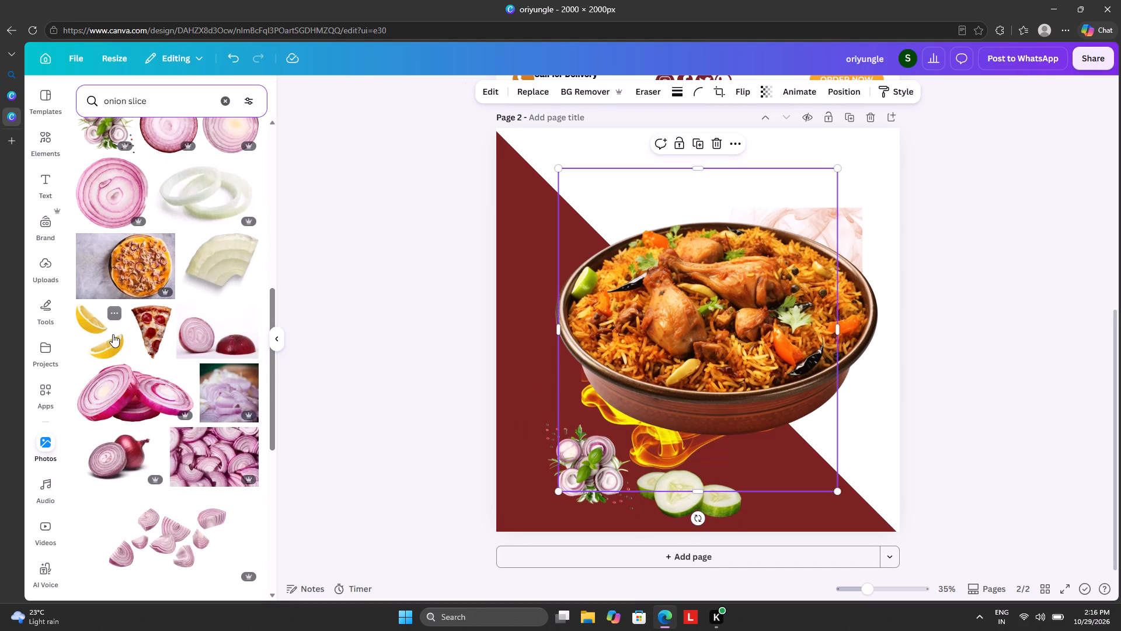
click(101, 343)
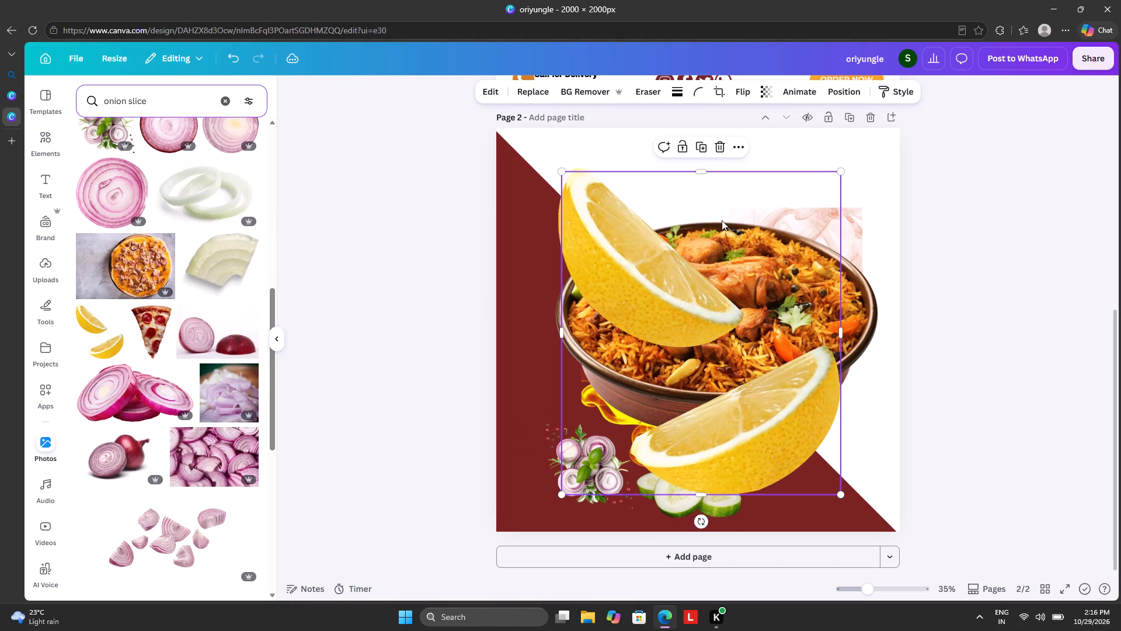
drag(561, 175, 737, 375)
drag(799, 457, 562, 395)
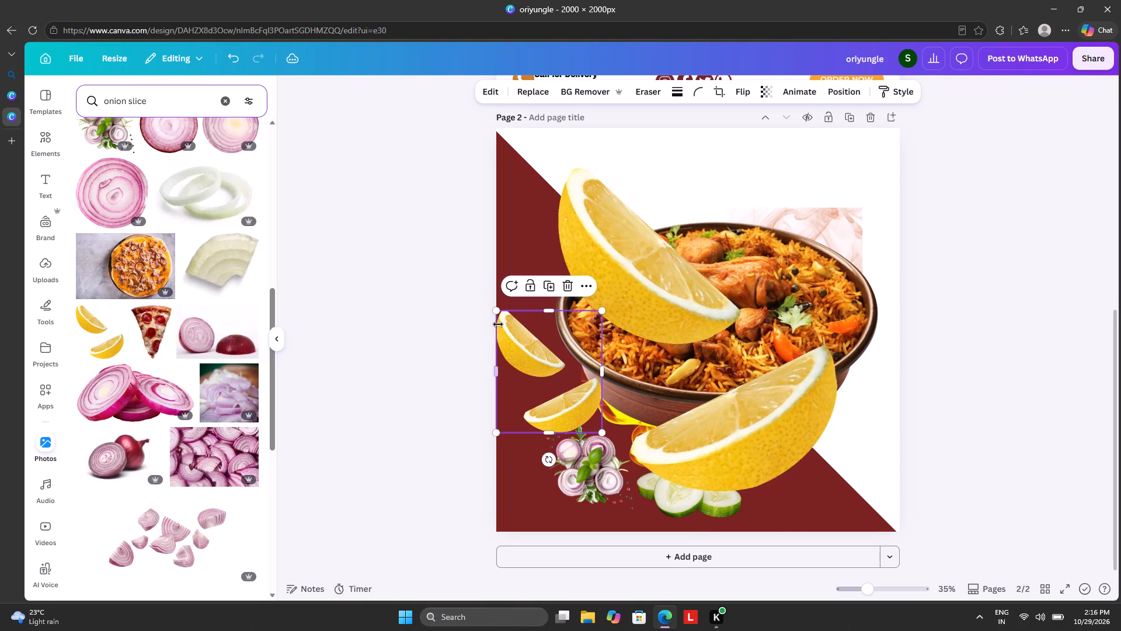
drag(493, 307, 520, 341)
drag(542, 384, 531, 375)
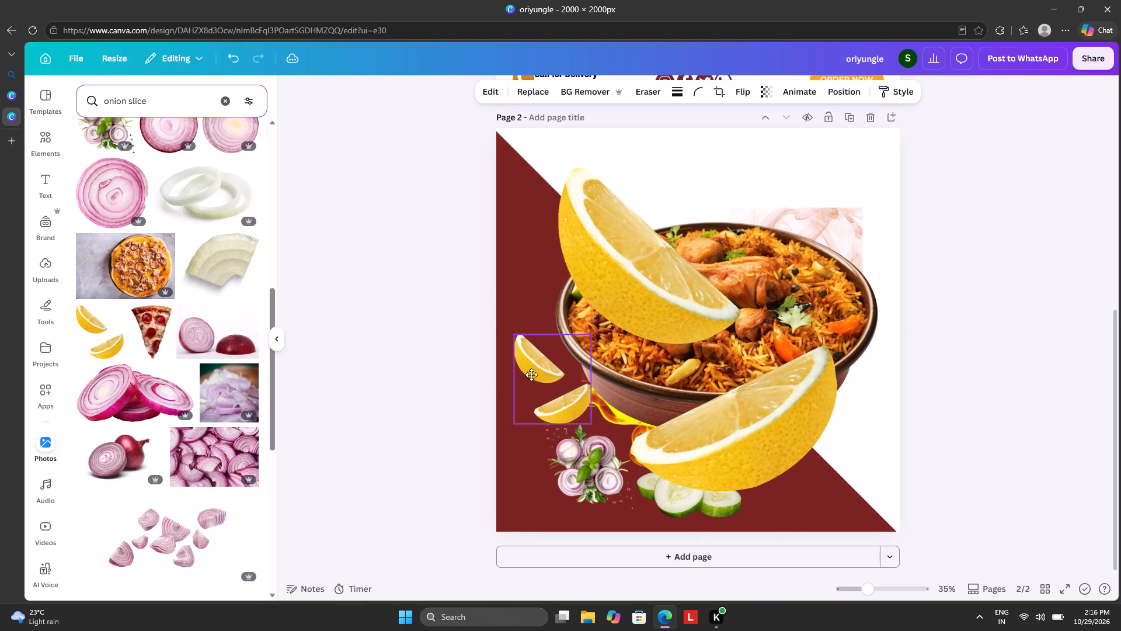
drag(531, 375, 530, 368)
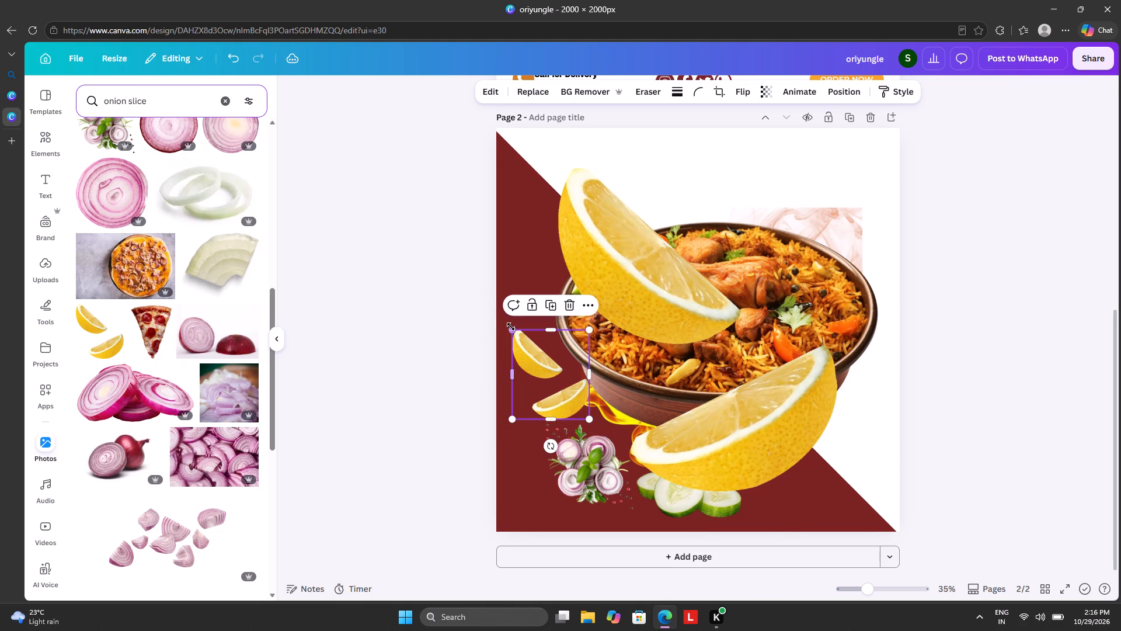
drag(511, 325, 528, 363)
drag(557, 389, 539, 386)
Delete the oversized duplicate of the lemon wedges covering the bowl.
click(684, 282)
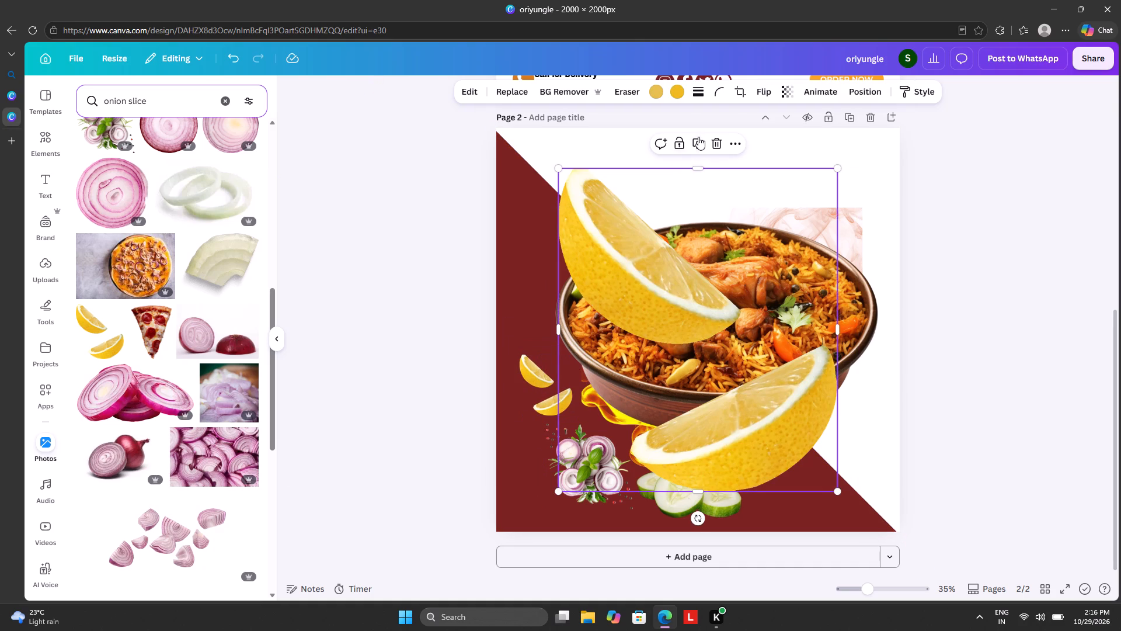
click(716, 152)
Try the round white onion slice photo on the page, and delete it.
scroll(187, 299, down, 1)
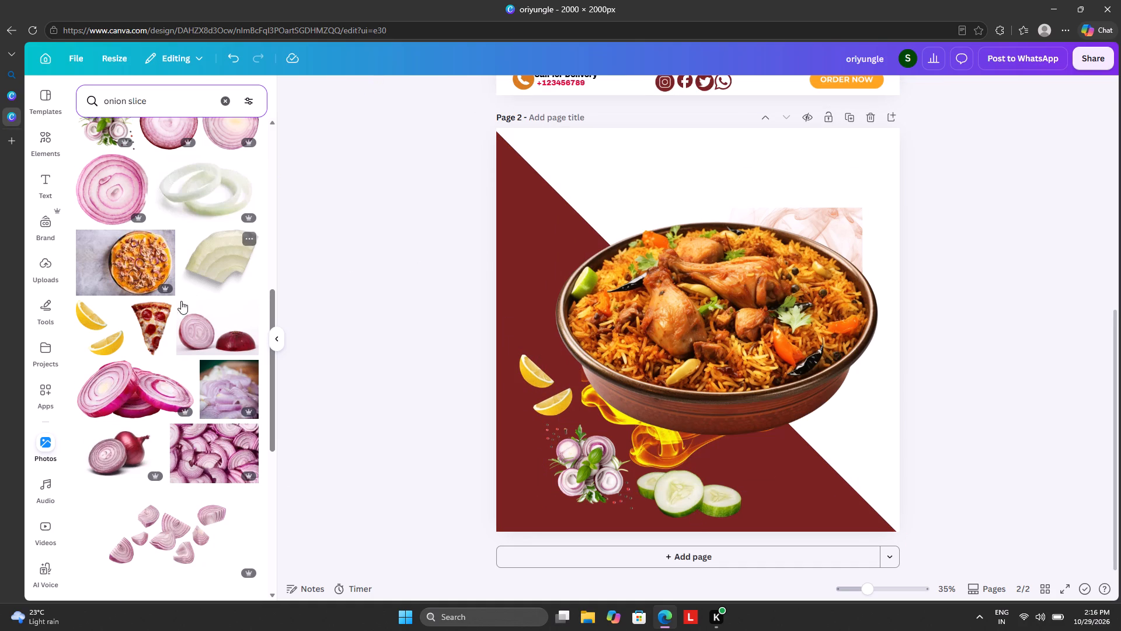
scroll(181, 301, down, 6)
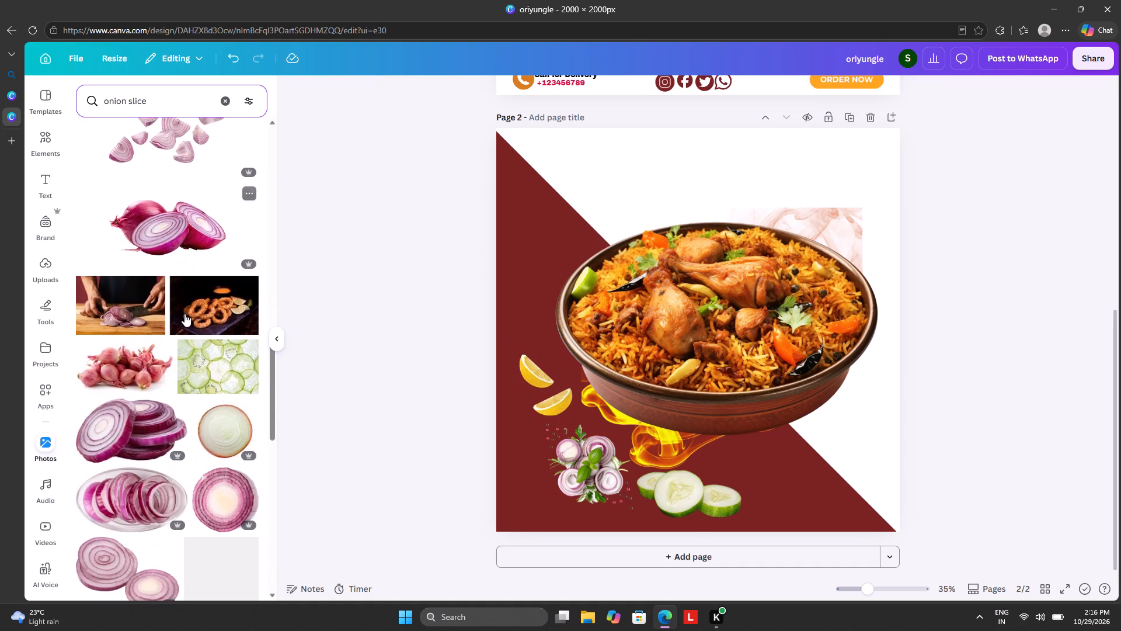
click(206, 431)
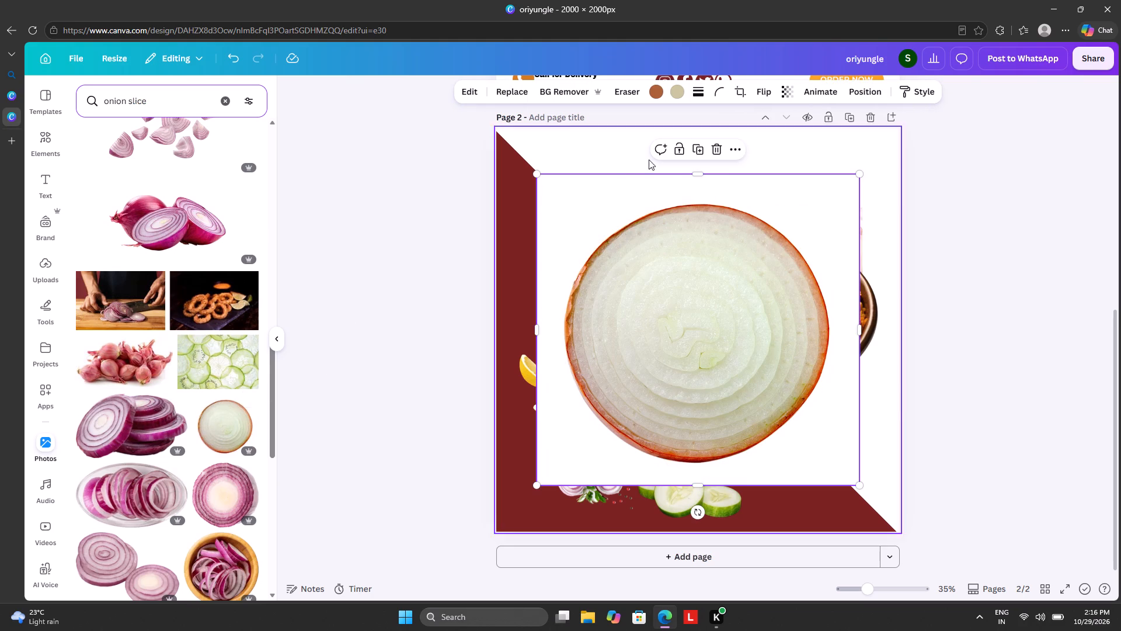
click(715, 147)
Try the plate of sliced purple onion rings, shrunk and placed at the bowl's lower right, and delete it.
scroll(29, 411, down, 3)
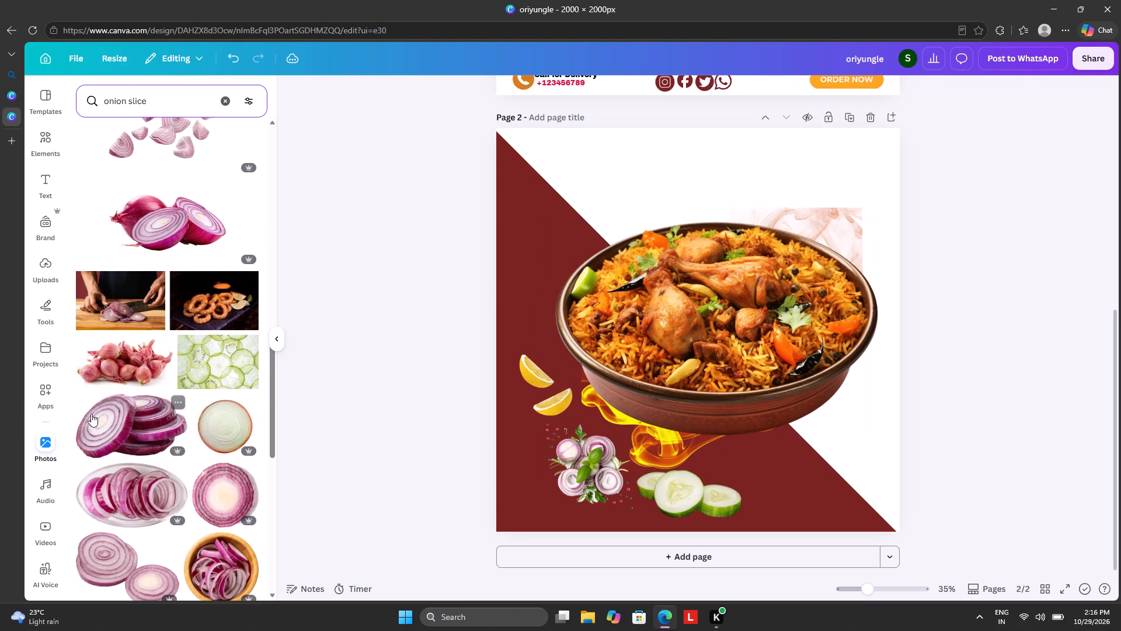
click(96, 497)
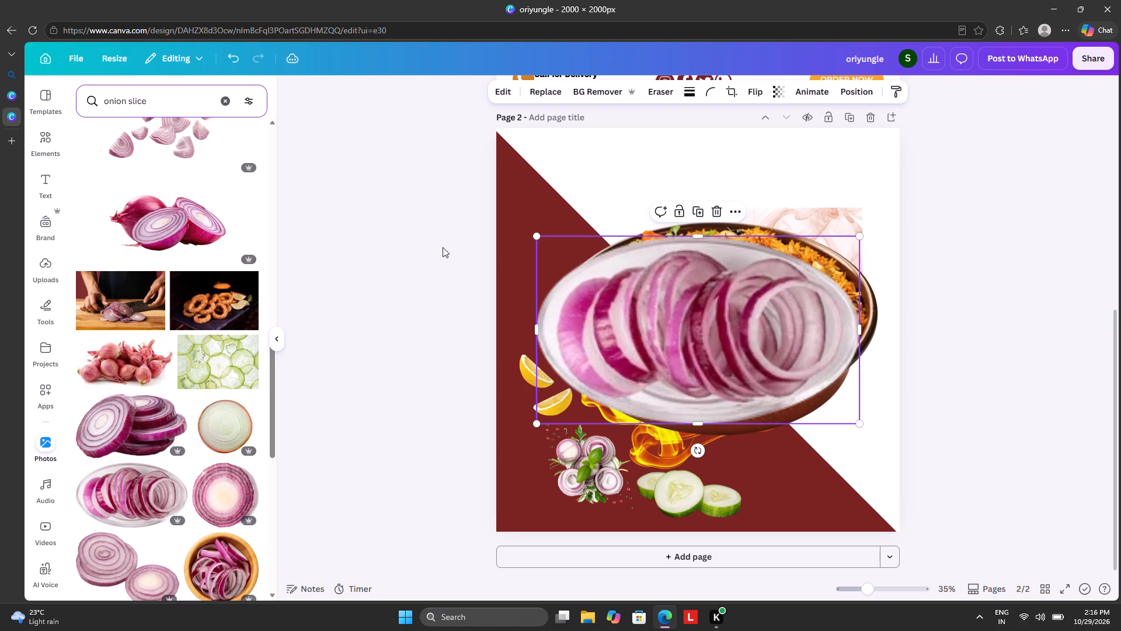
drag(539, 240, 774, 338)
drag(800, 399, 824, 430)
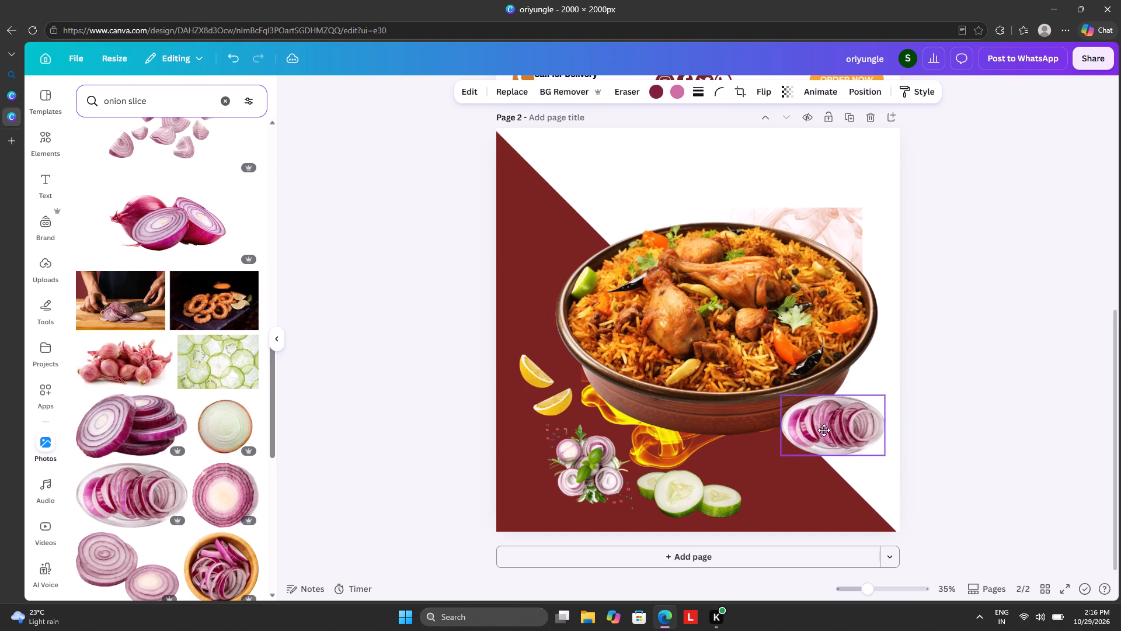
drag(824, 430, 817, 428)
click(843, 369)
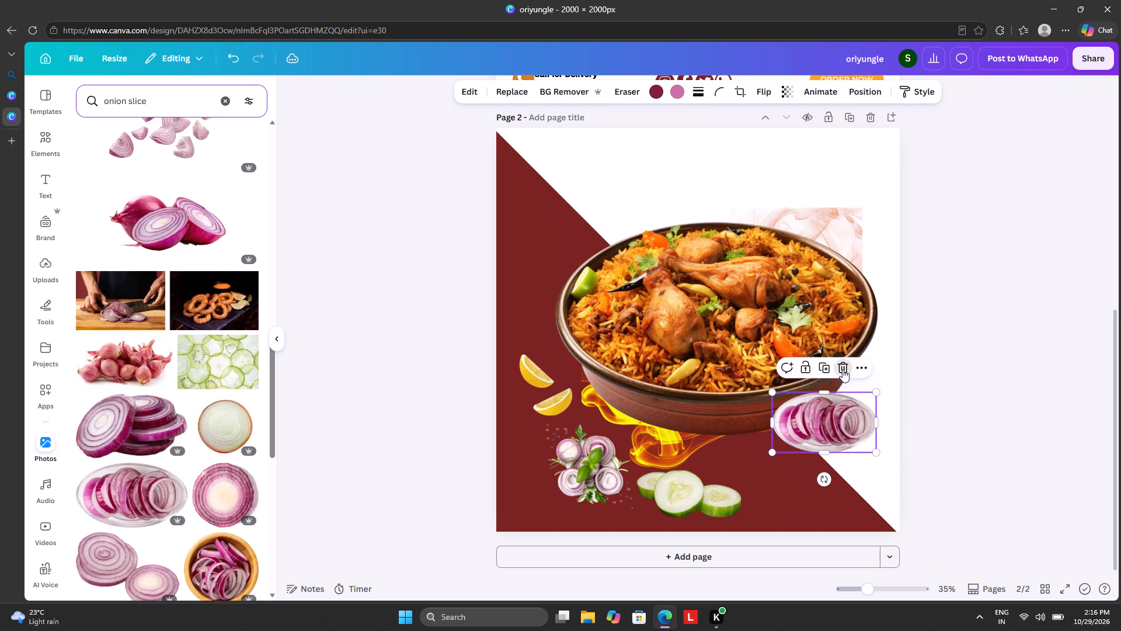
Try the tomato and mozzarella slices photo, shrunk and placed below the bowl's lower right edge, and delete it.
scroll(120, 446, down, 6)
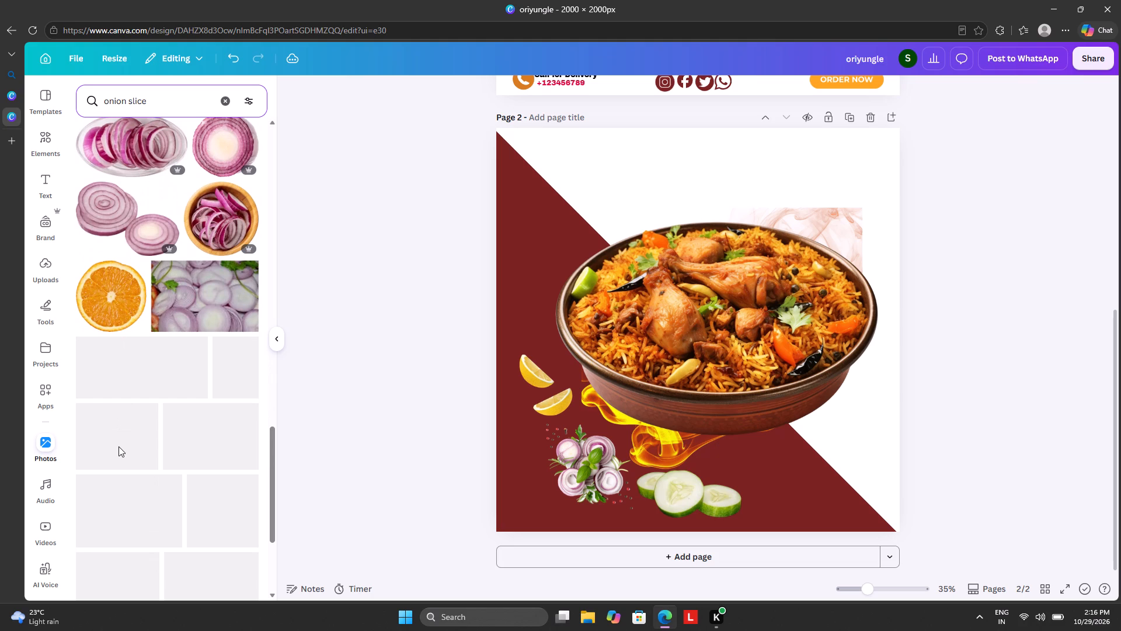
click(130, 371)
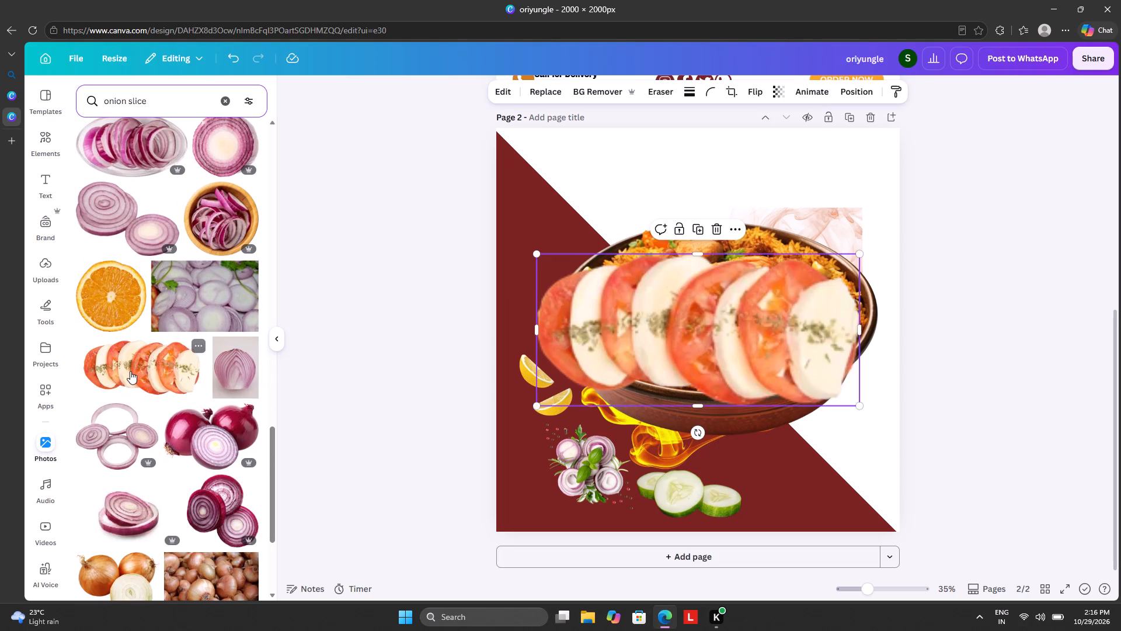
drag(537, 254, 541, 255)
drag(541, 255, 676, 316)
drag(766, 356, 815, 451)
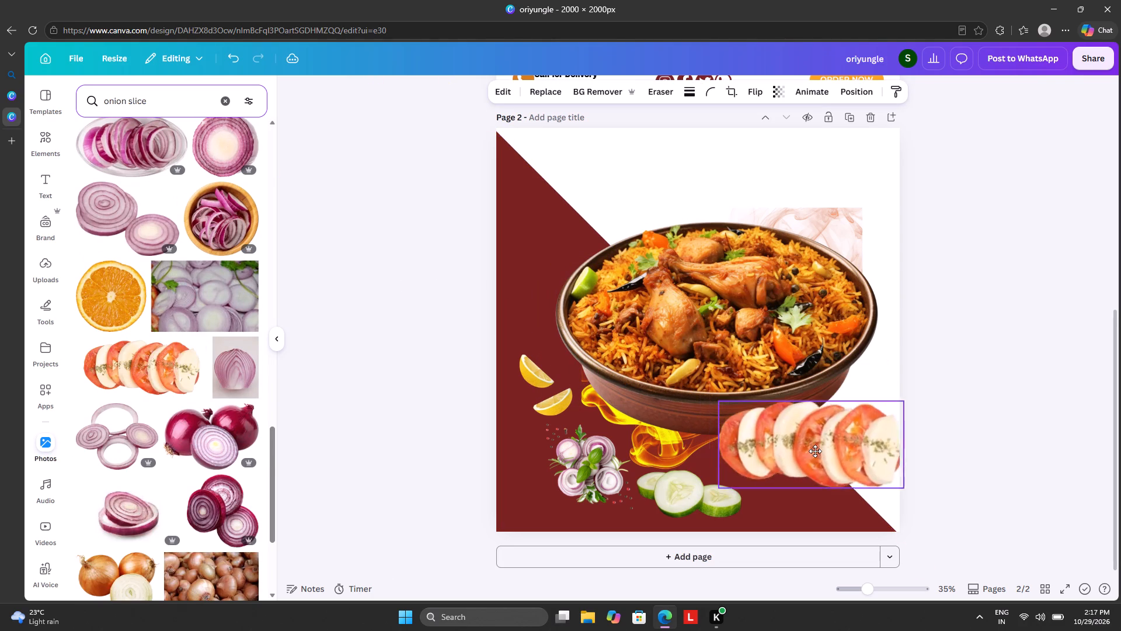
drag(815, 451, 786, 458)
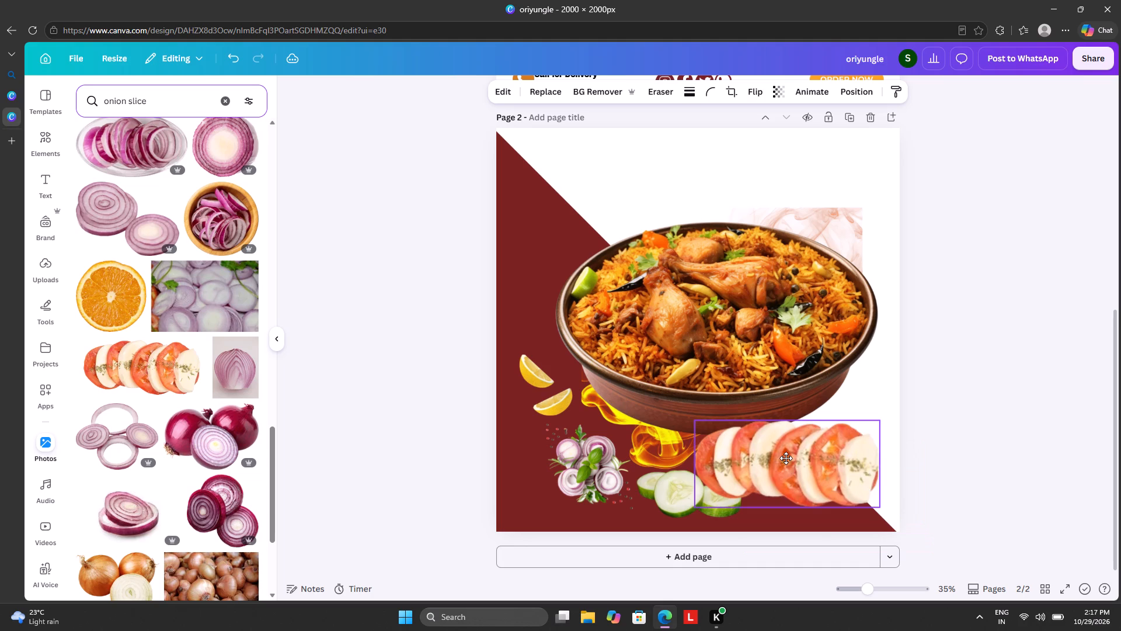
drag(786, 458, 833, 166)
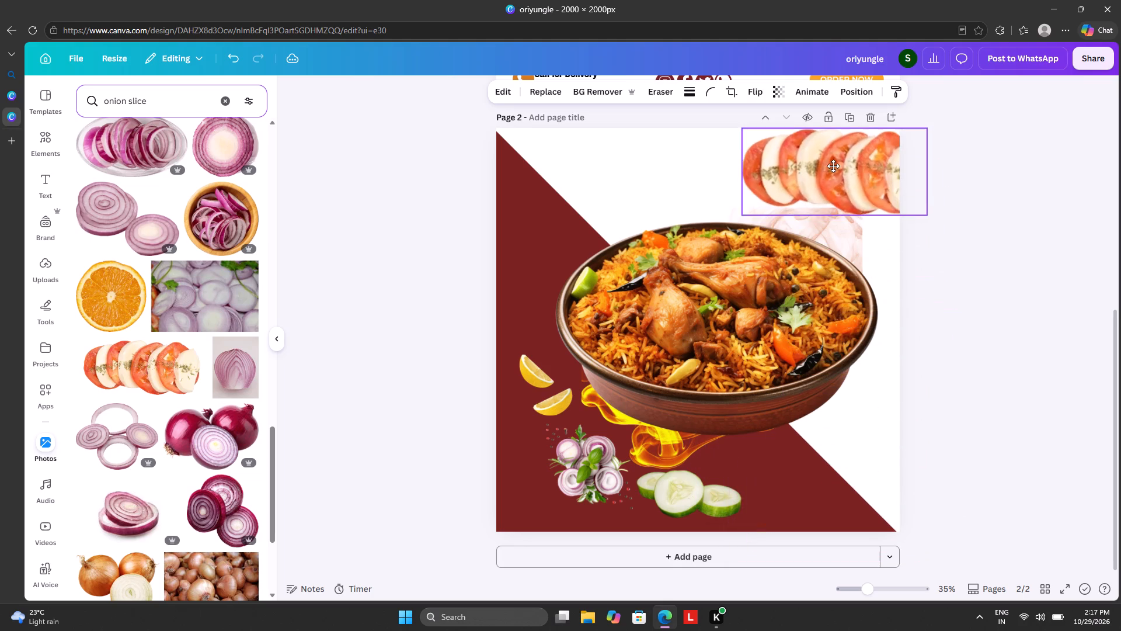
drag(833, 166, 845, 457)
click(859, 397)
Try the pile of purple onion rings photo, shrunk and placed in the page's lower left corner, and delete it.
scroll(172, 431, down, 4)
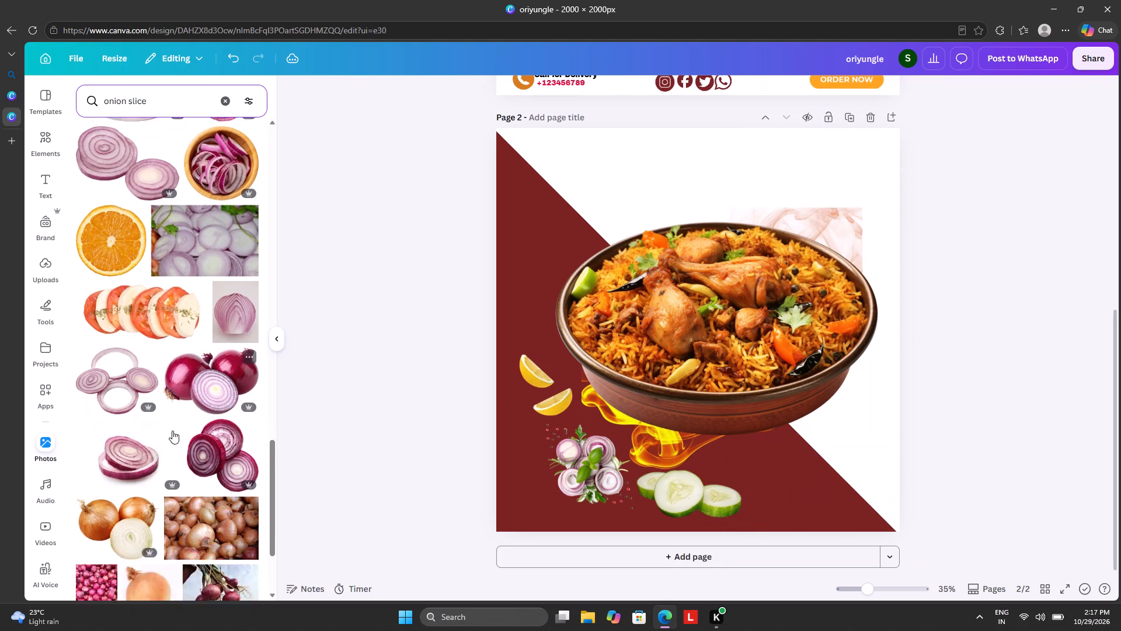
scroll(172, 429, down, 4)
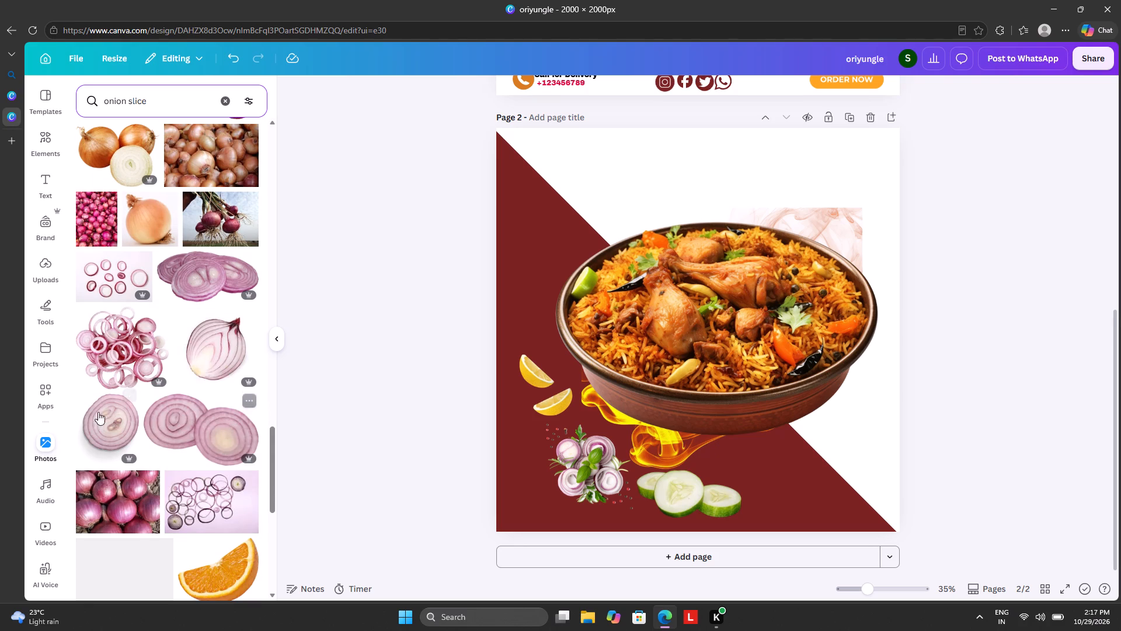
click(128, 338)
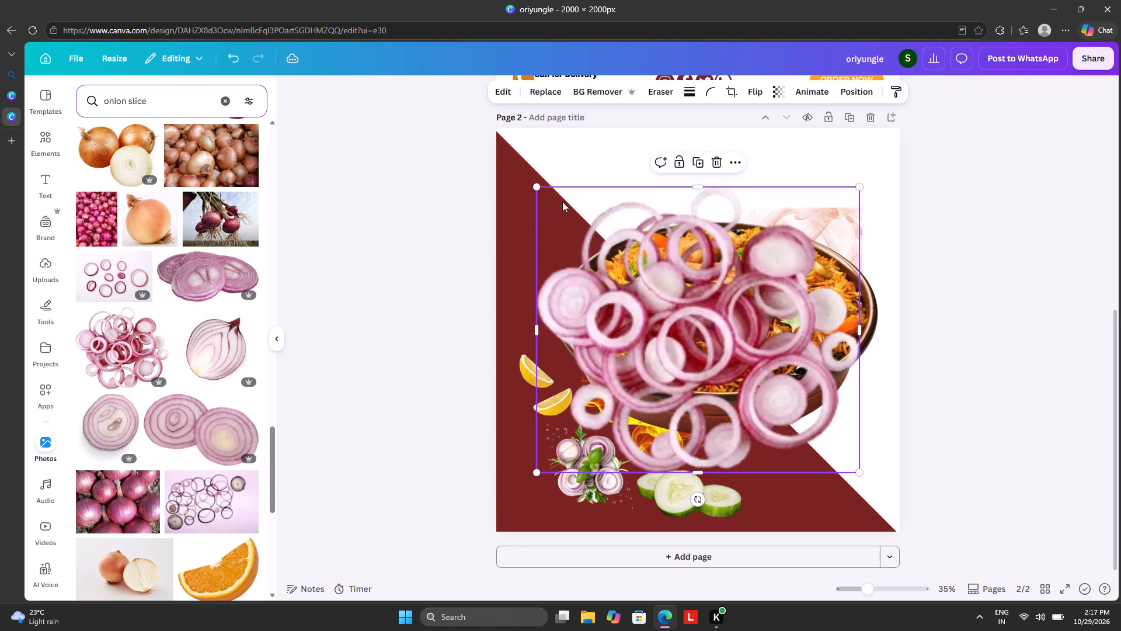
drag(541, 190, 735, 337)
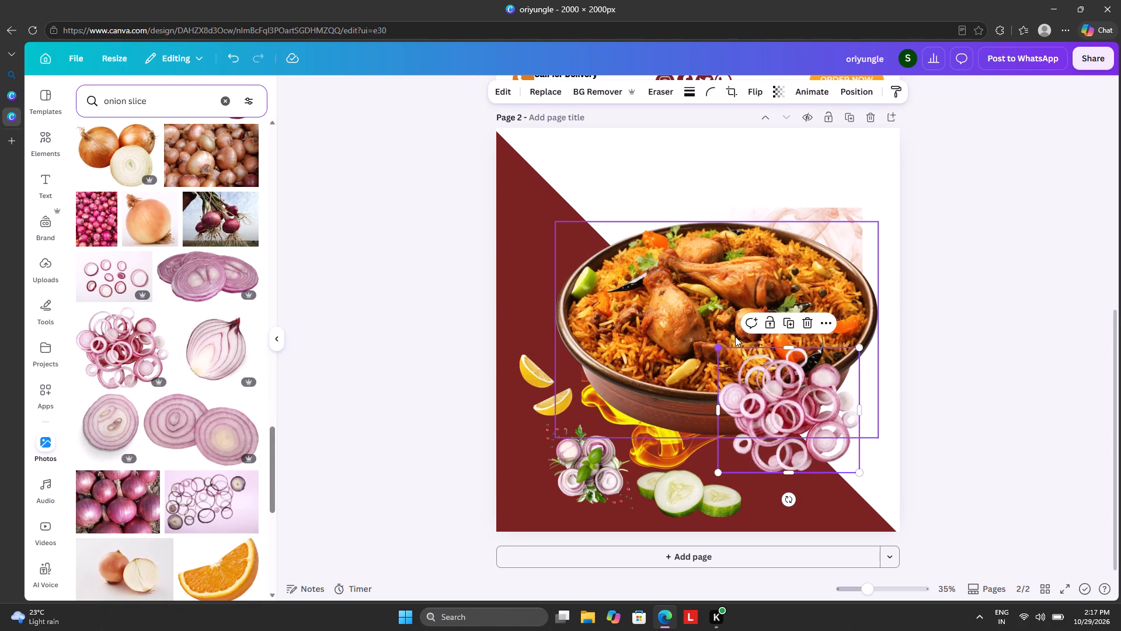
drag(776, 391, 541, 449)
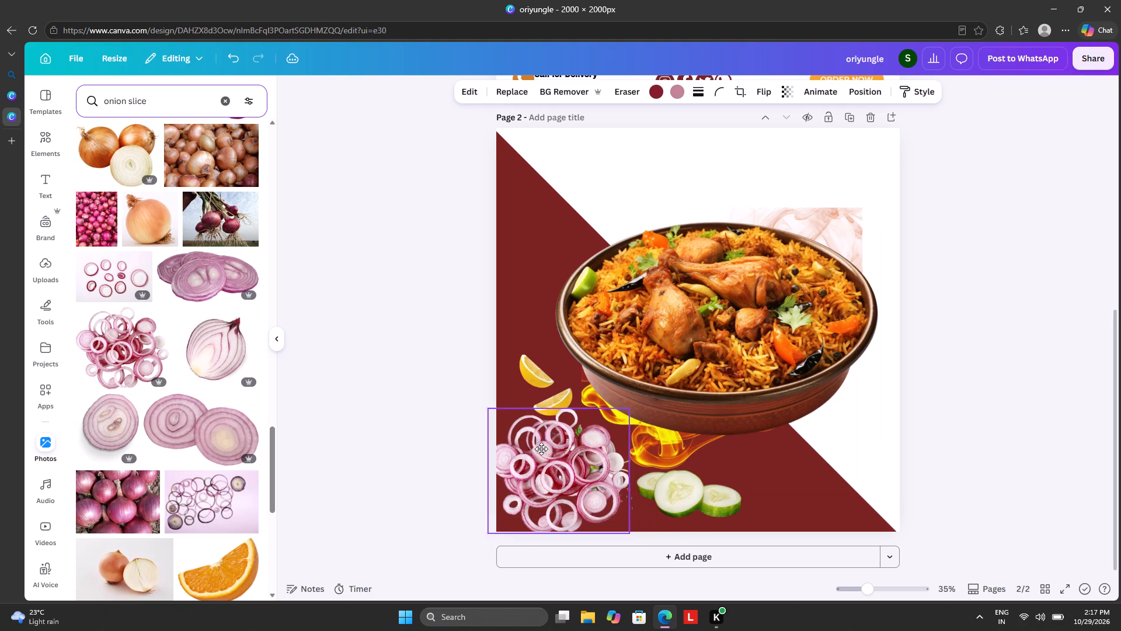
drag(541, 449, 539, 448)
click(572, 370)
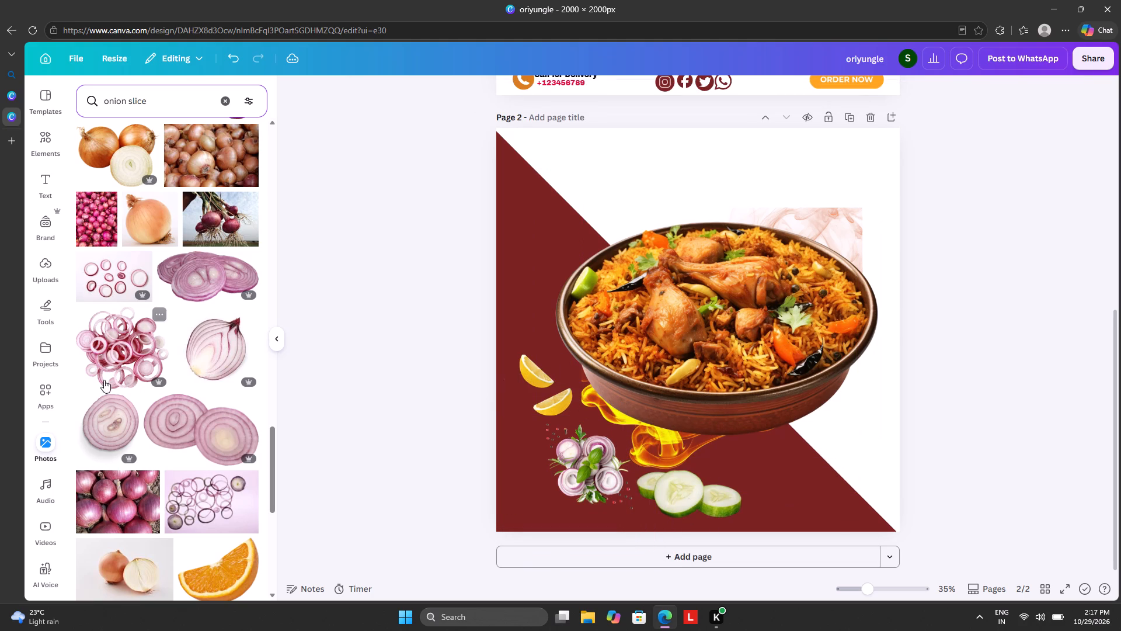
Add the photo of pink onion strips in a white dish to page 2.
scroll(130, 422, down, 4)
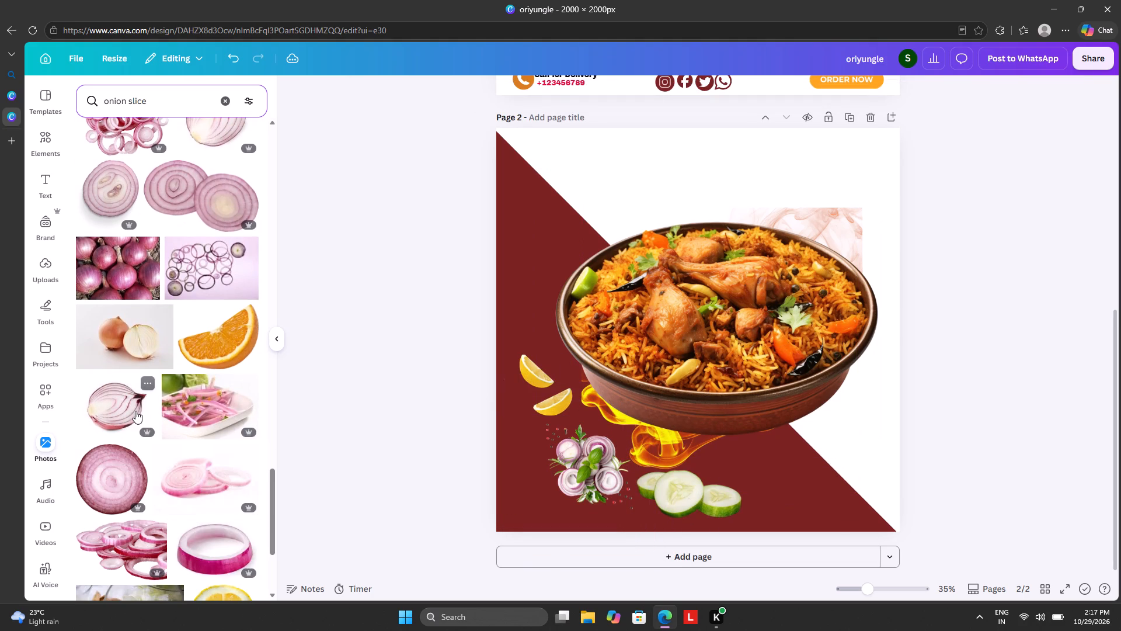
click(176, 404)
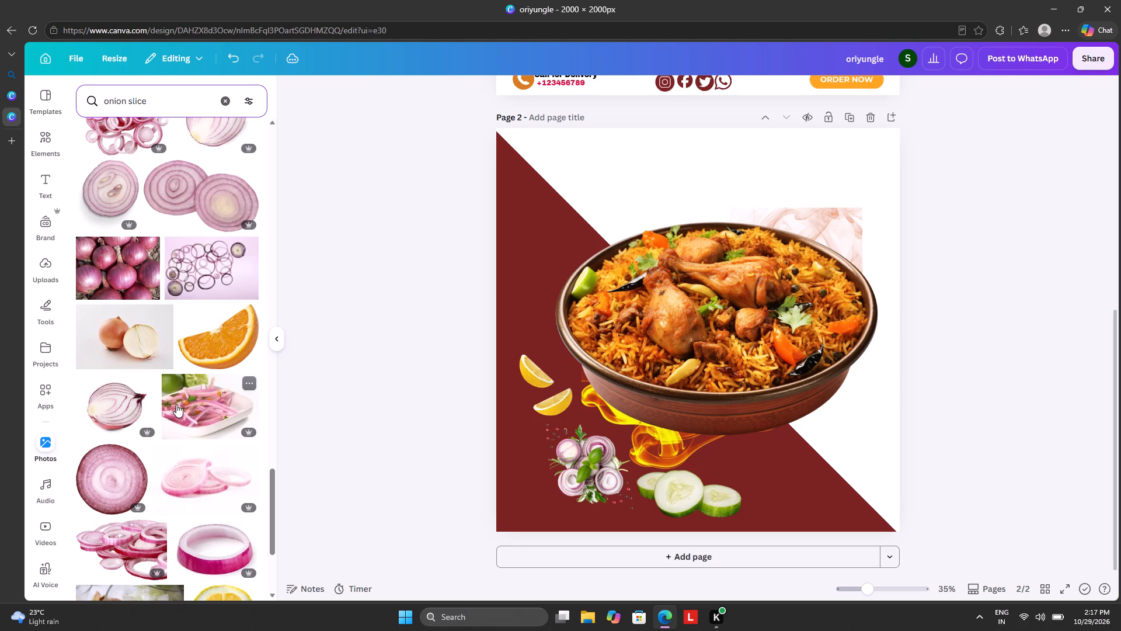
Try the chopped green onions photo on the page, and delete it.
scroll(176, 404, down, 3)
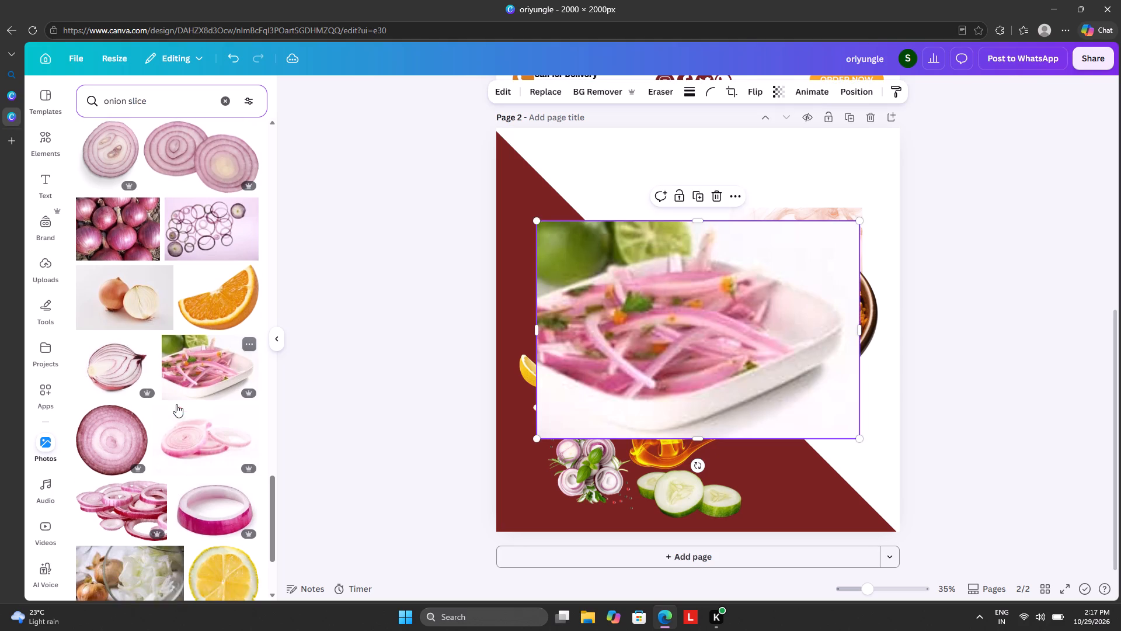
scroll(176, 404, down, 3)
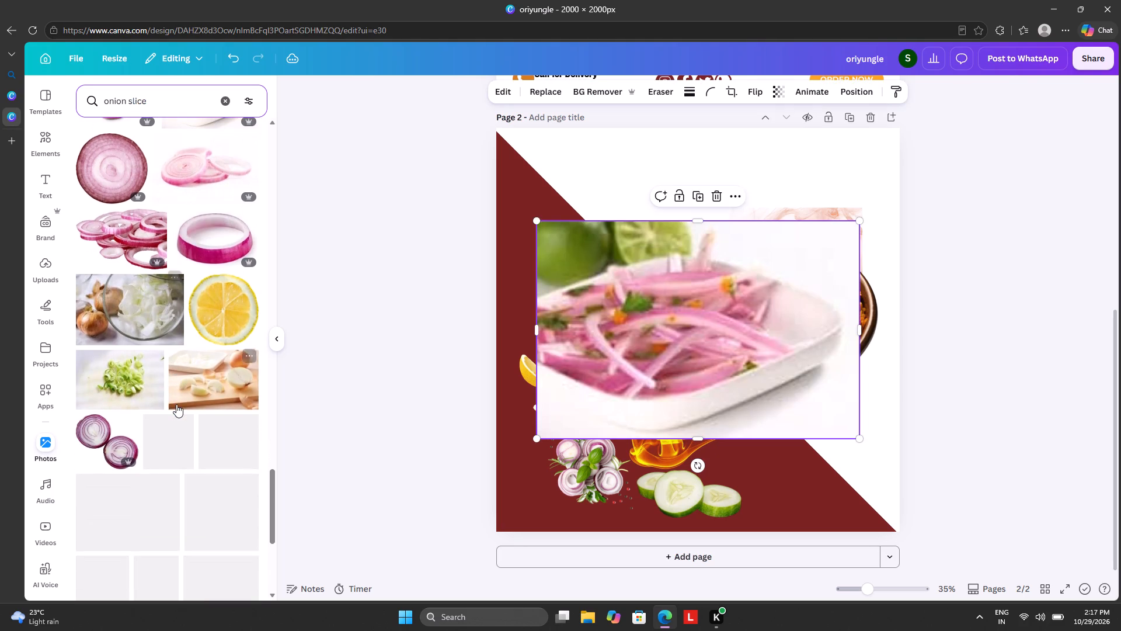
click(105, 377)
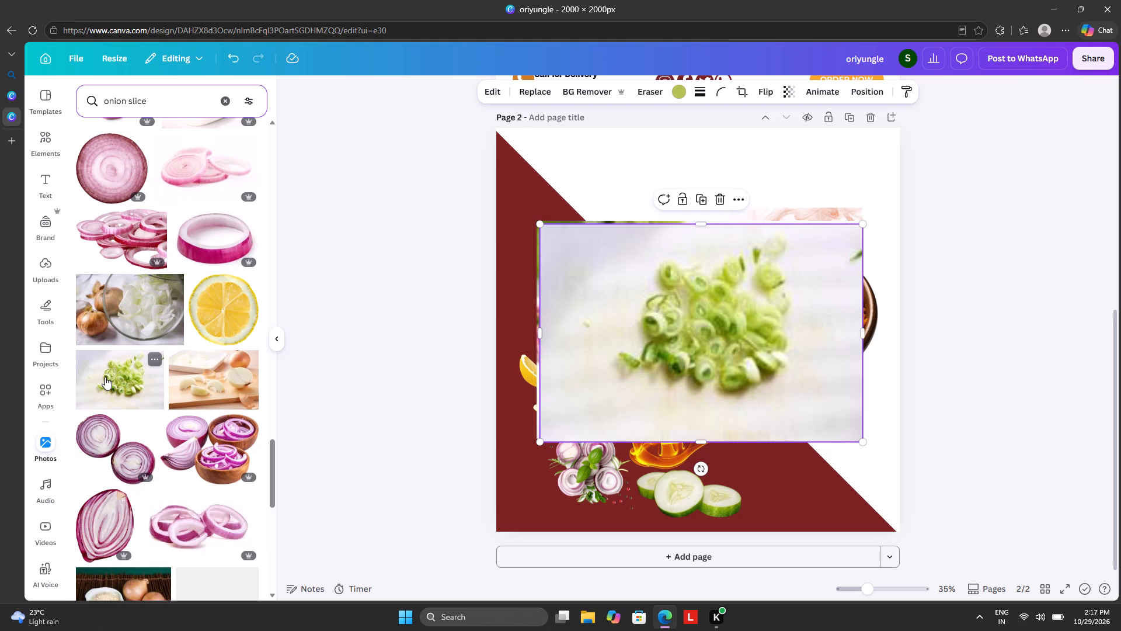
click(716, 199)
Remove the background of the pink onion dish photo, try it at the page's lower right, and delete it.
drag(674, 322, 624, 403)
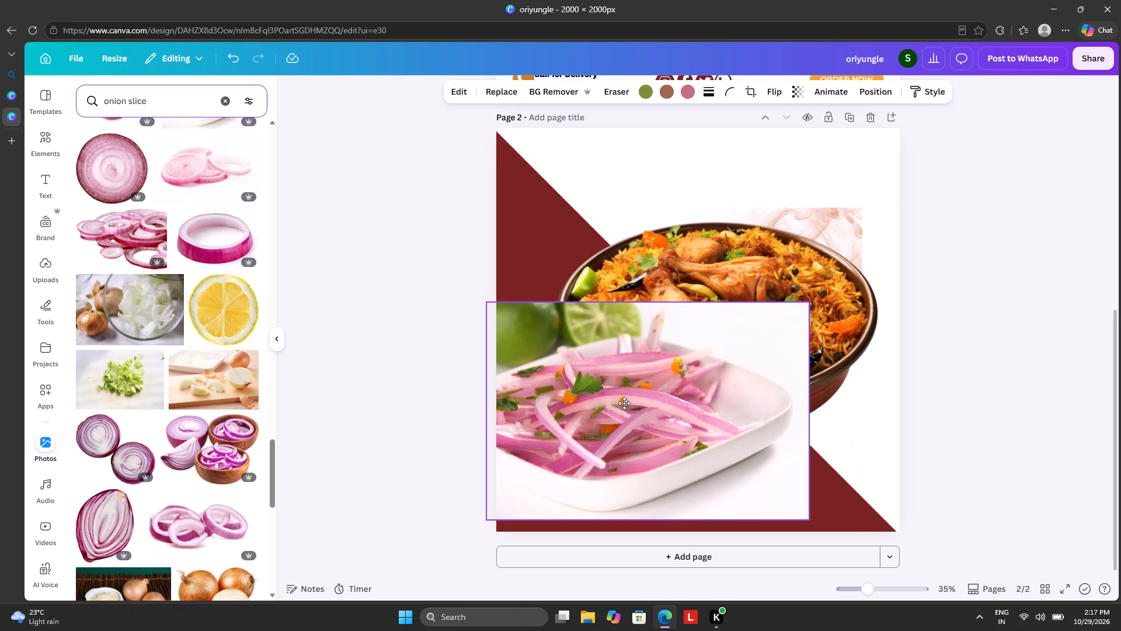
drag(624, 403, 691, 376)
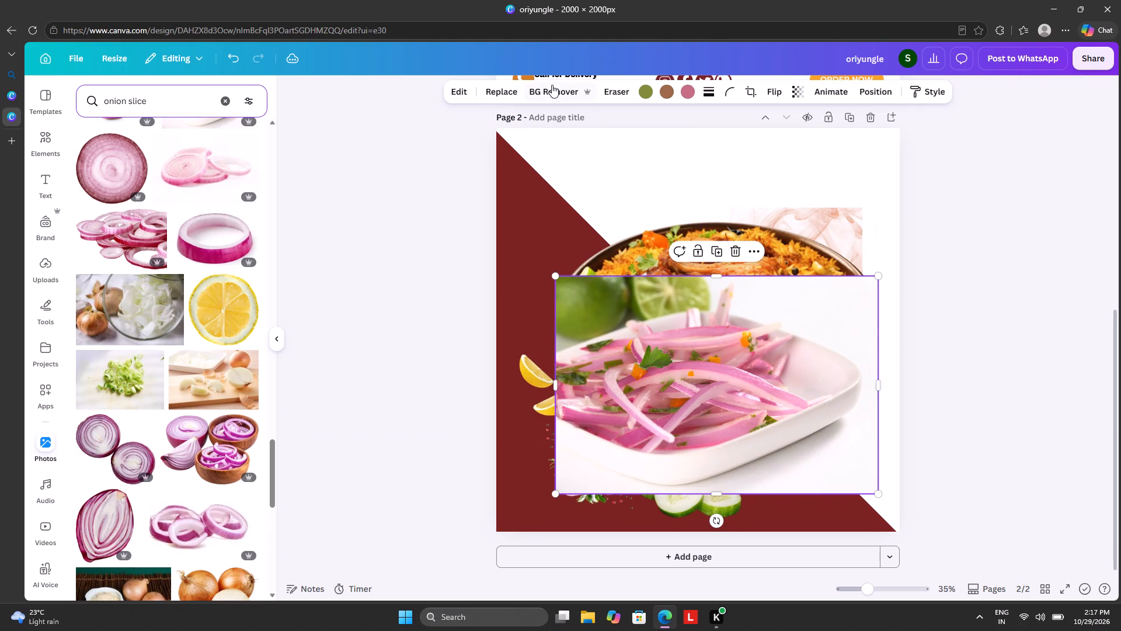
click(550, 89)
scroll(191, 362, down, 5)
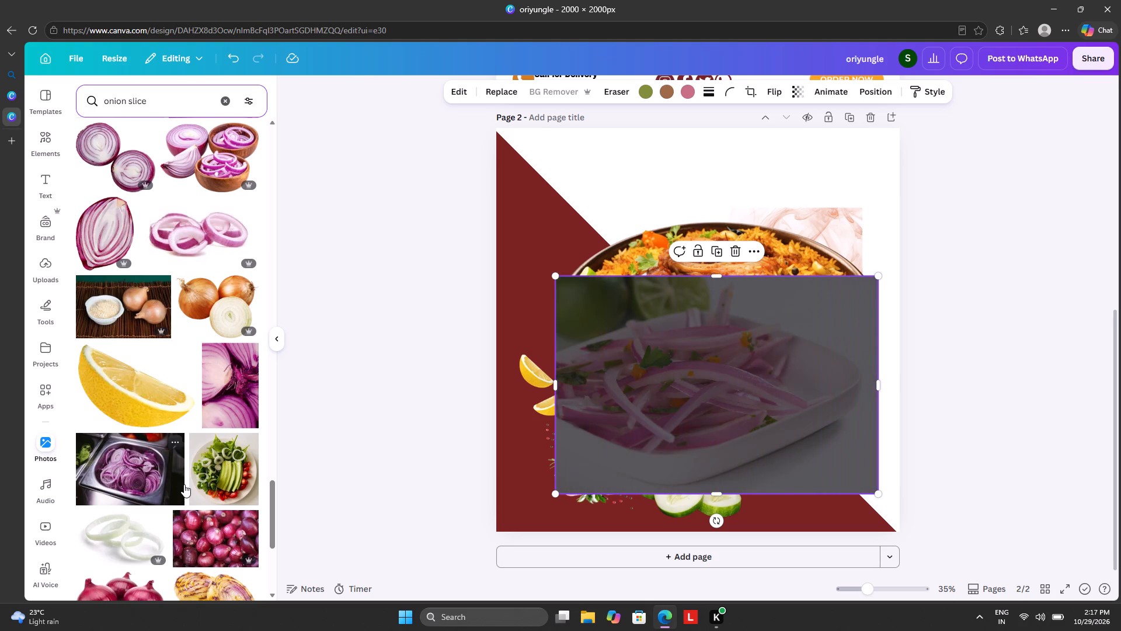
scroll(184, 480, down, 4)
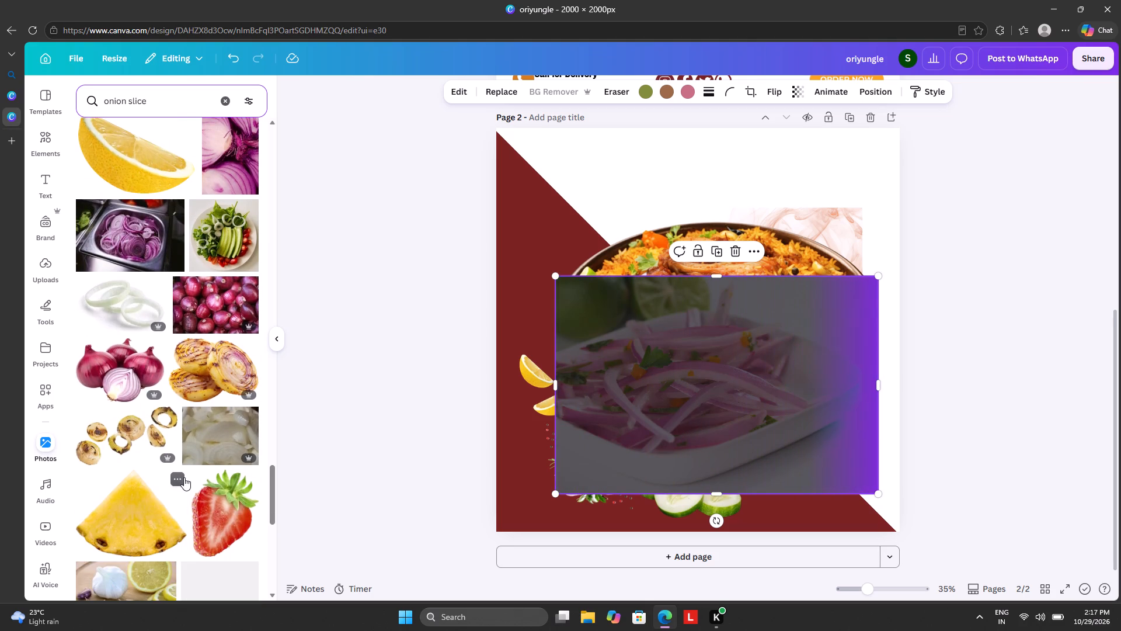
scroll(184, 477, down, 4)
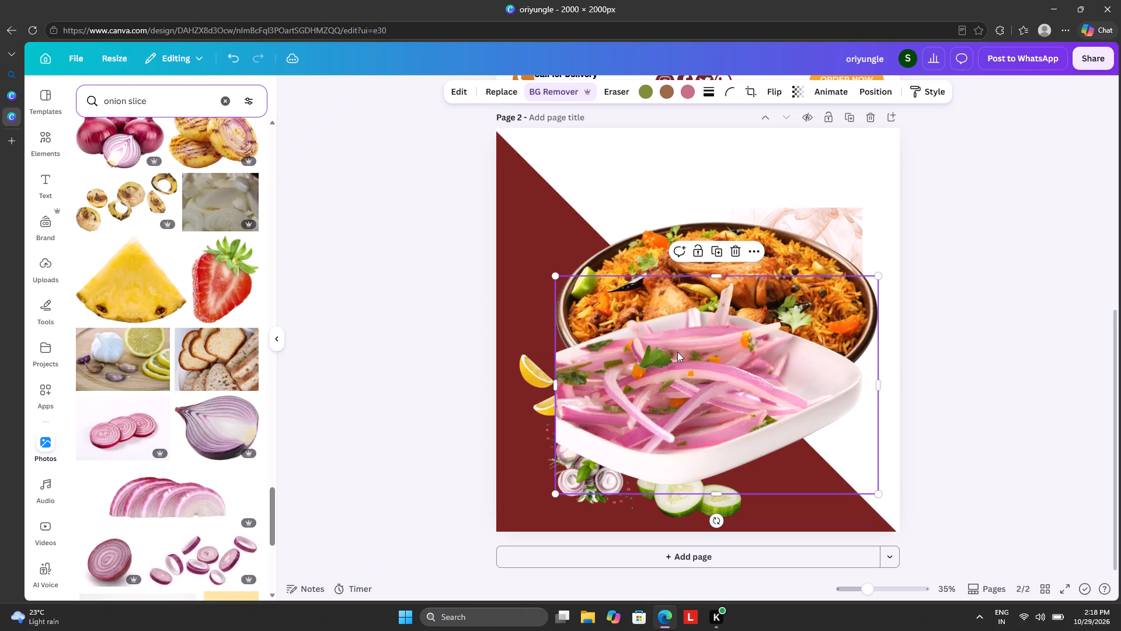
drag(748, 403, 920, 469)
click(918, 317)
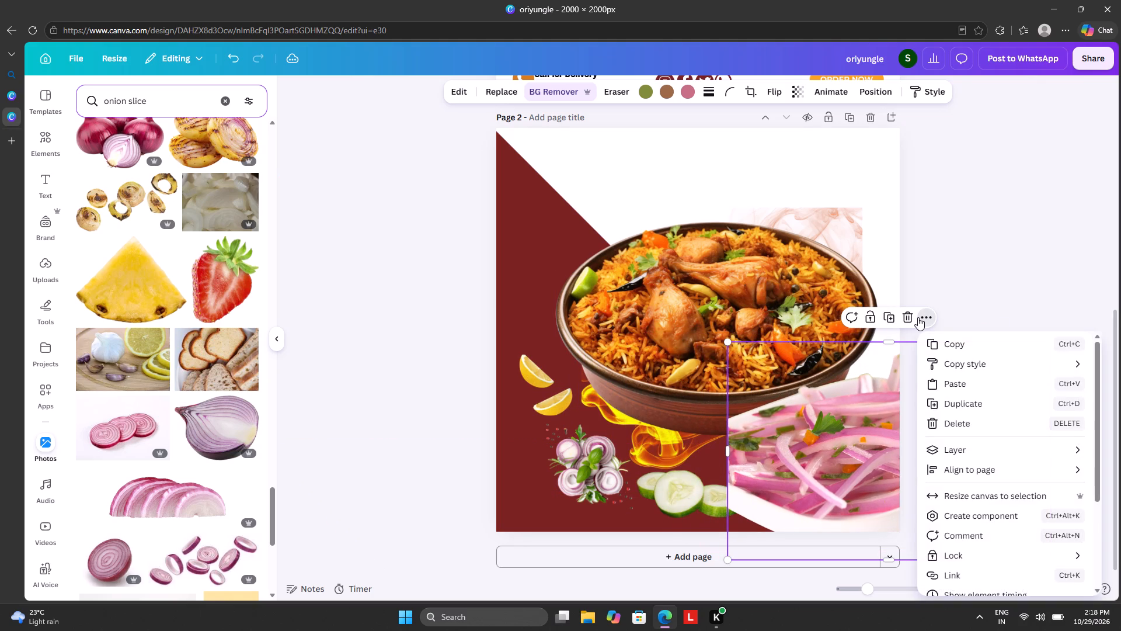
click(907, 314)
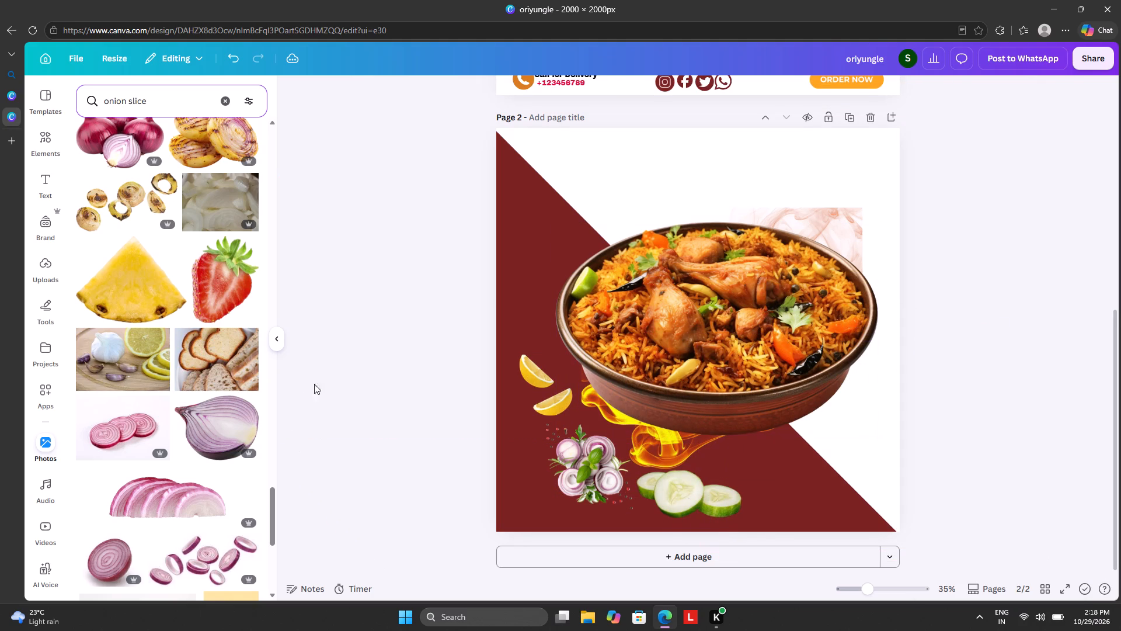
Shift the onion cluster slightly left, toward the page's lower left corner.
drag(591, 456, 586, 460)
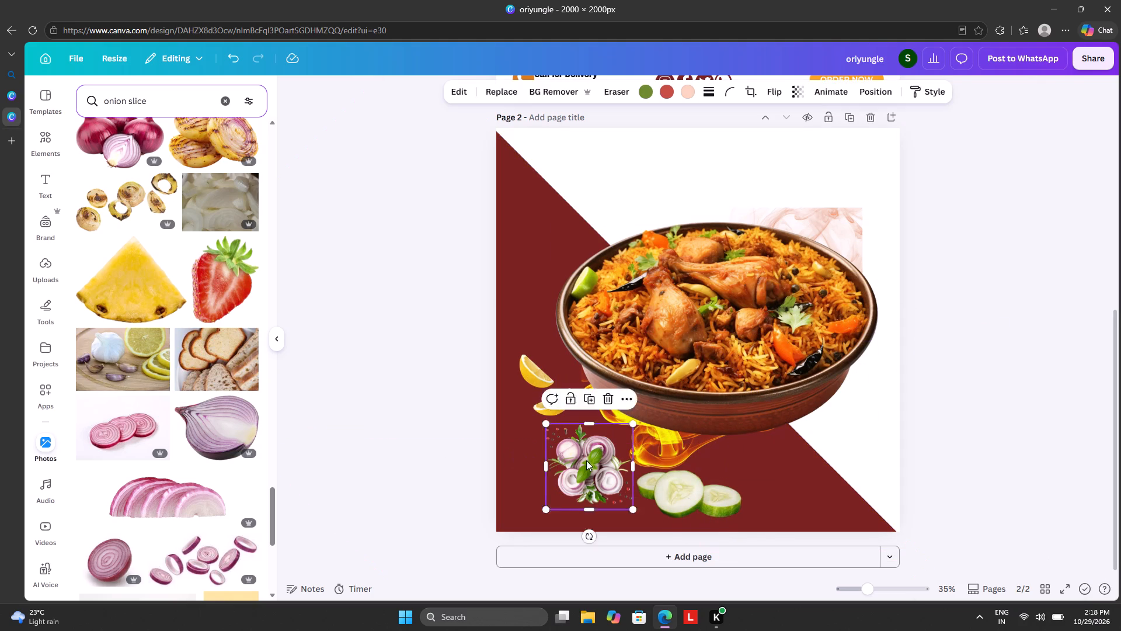
drag(586, 460, 569, 463)
Move the lemon wedges up to the dark red area at the page's upper left, above the bowl's left edge.
drag(538, 381, 525, 217)
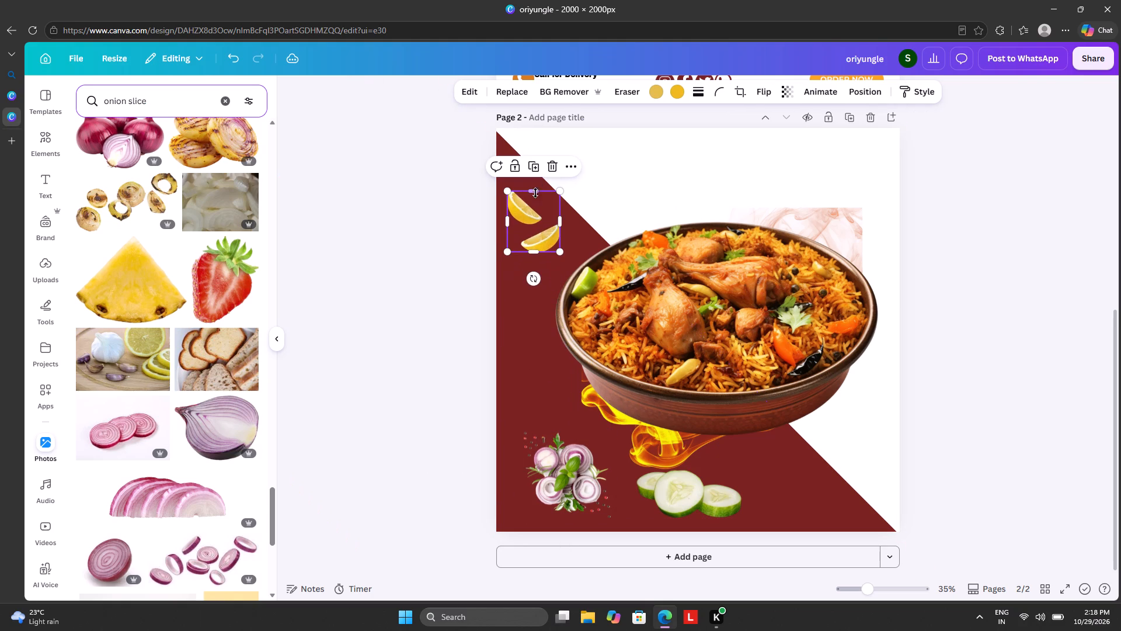
click(528, 207)
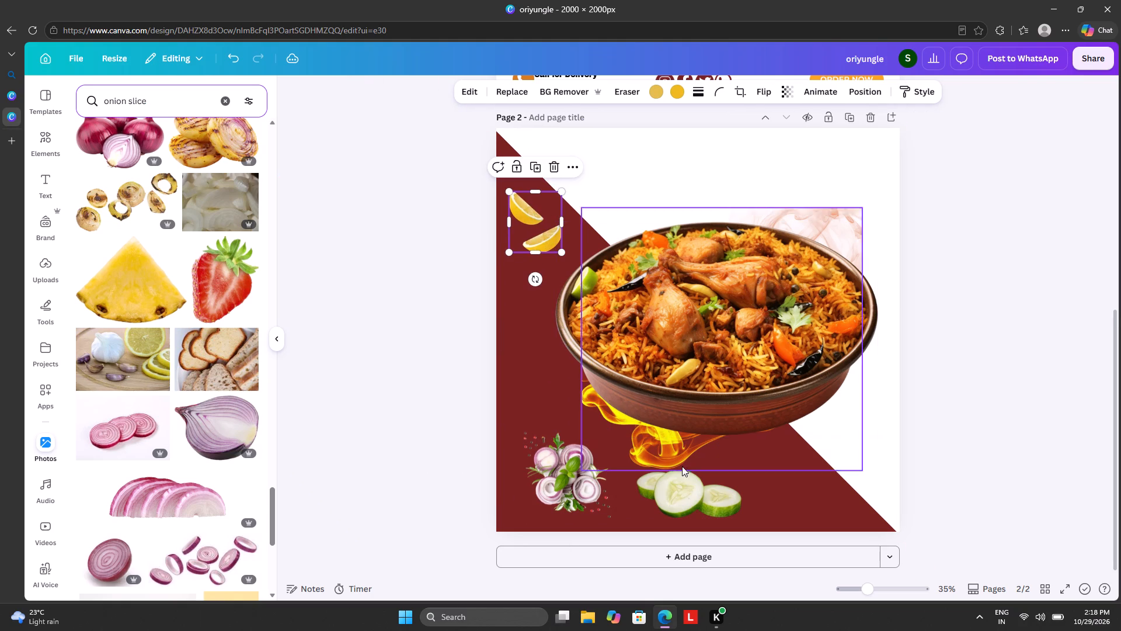
Move the cucumber slices right, along the page's bottom edge, to the lower right tip of the dark red area.
drag(677, 489, 788, 495)
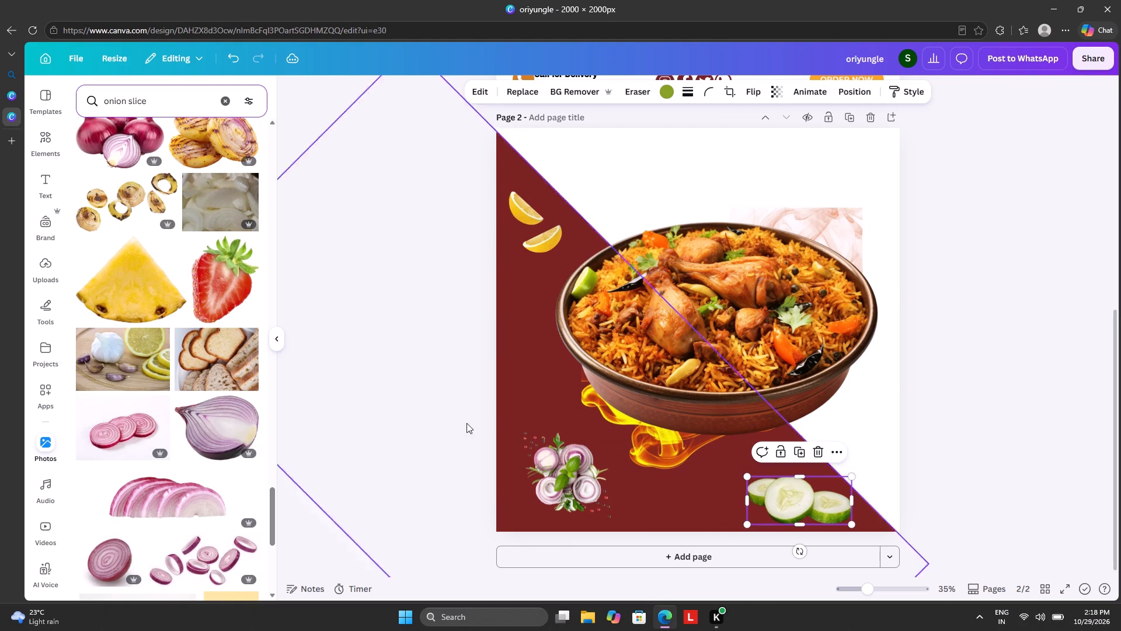
Look through more onion slice photos for another garnish, and clear the photo search.
scroll(259, 388, down, 4)
scroll(185, 394, down, 2)
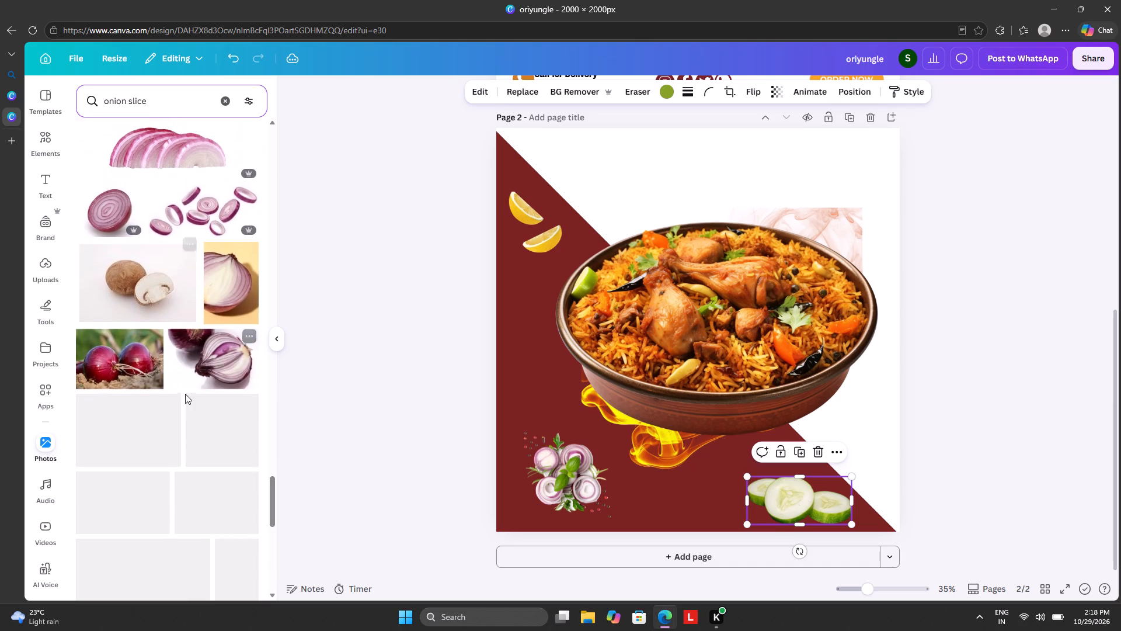
scroll(185, 394, down, 3)
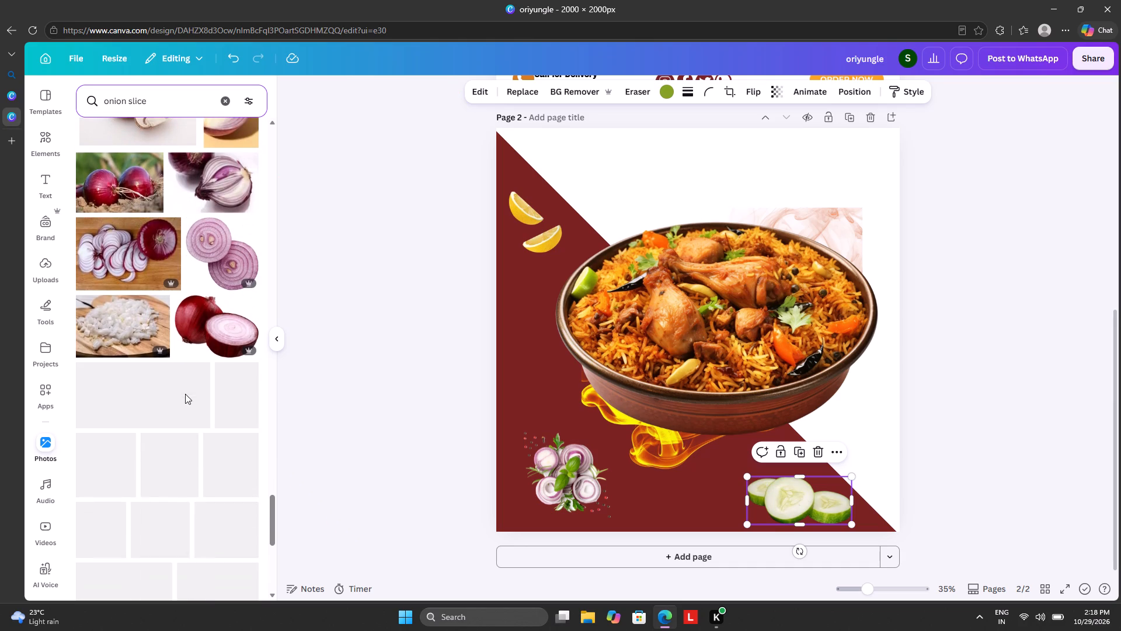
click(43, 440)
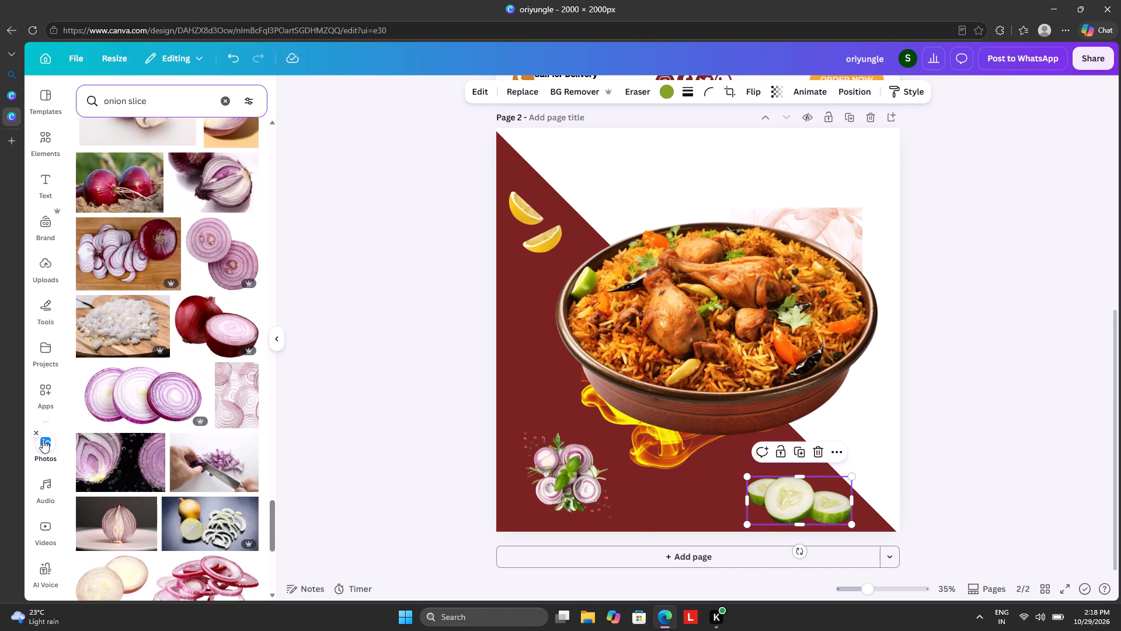
click(44, 441)
scroll(121, 320, down, 5)
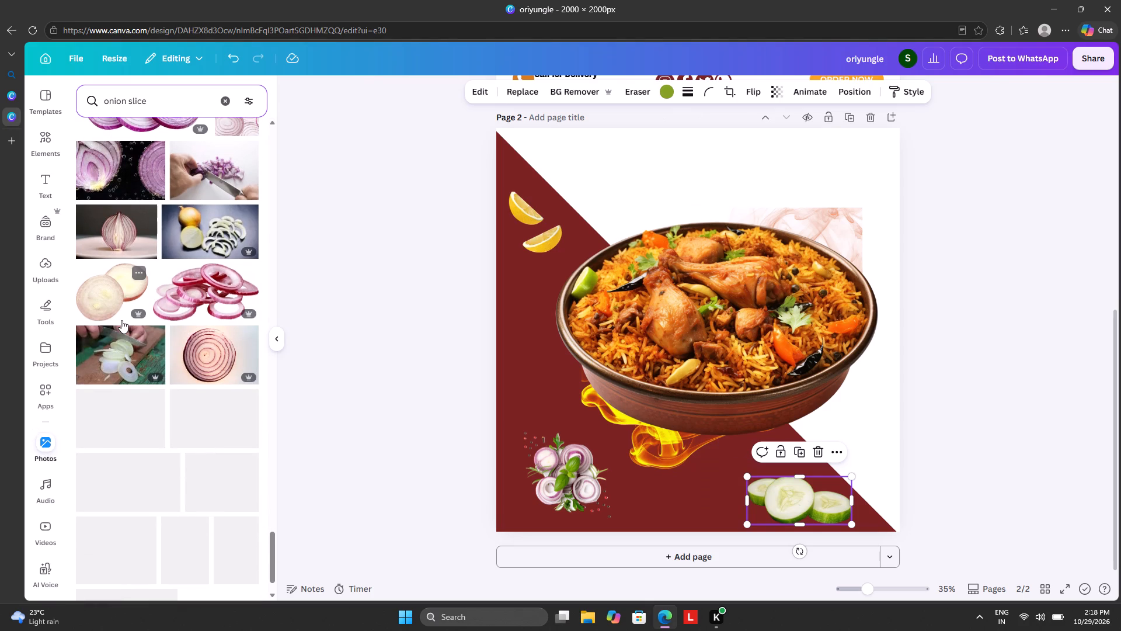
scroll(121, 320, up, 18)
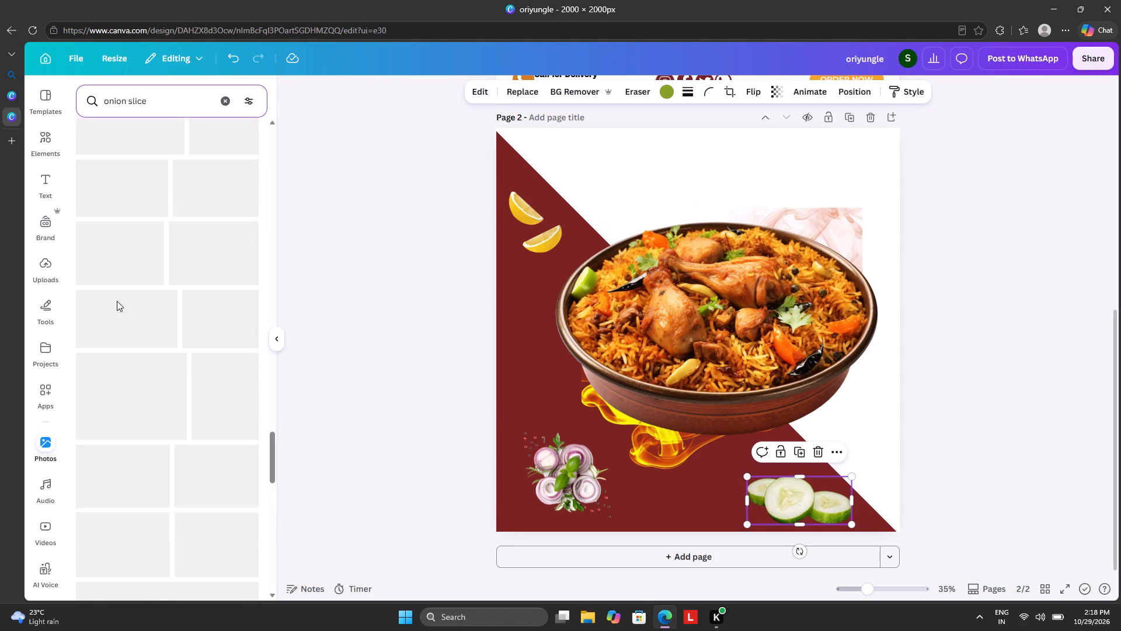
scroll(117, 301, up, 3)
click(222, 105)
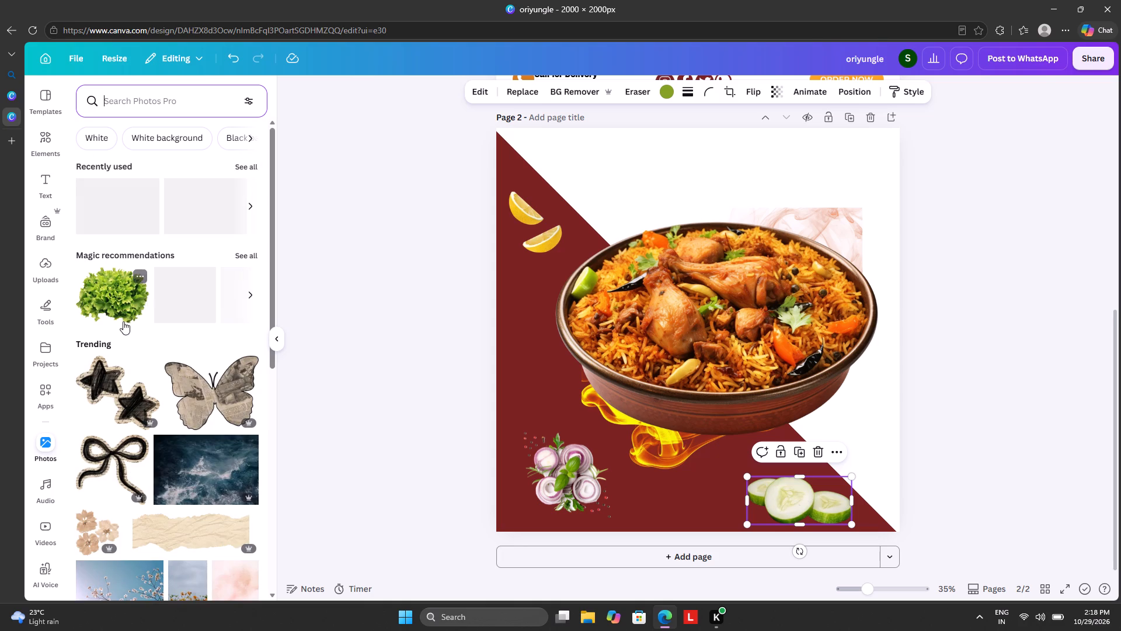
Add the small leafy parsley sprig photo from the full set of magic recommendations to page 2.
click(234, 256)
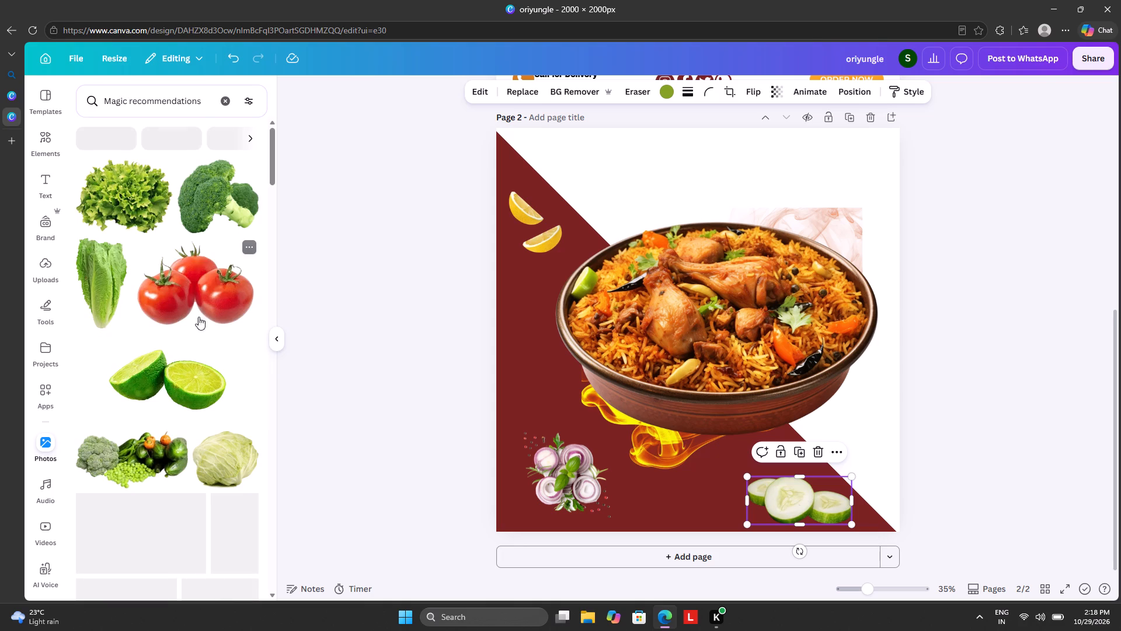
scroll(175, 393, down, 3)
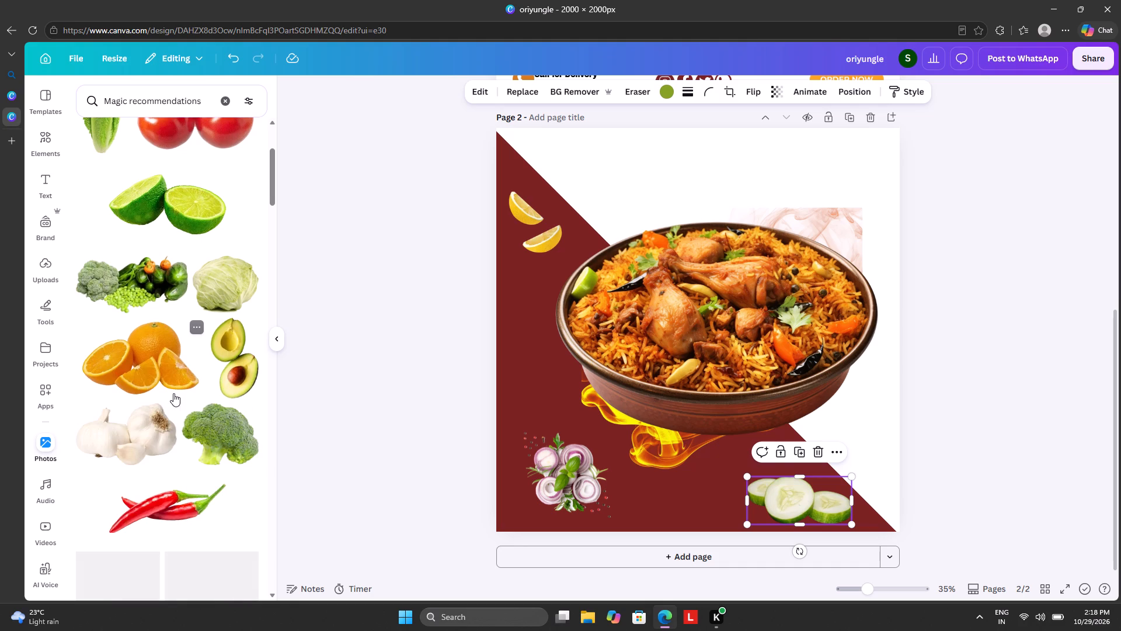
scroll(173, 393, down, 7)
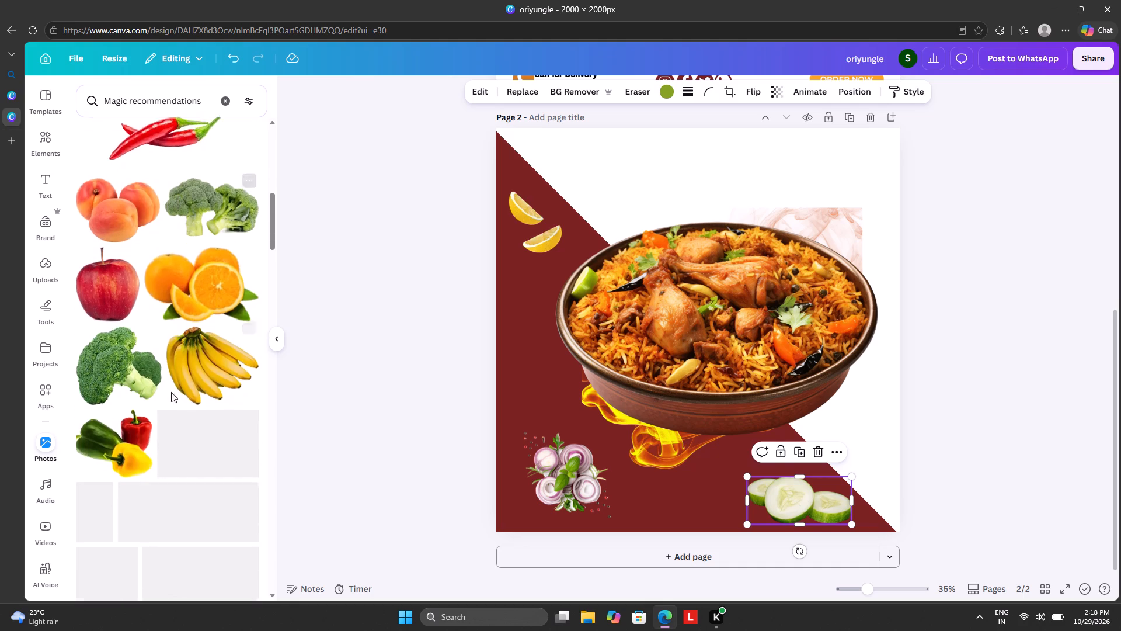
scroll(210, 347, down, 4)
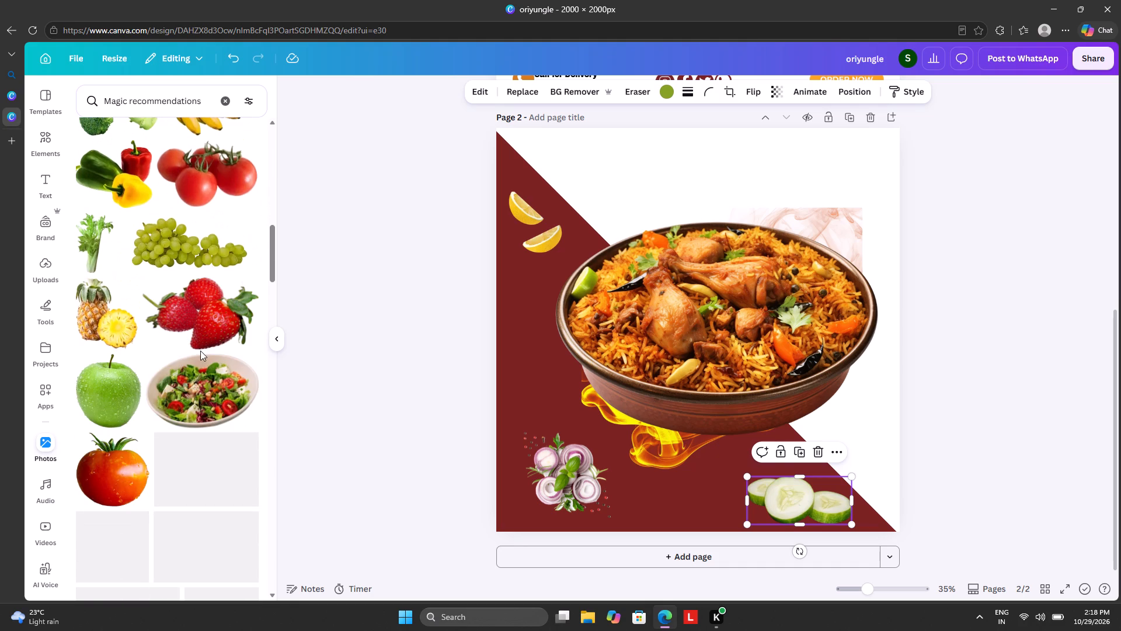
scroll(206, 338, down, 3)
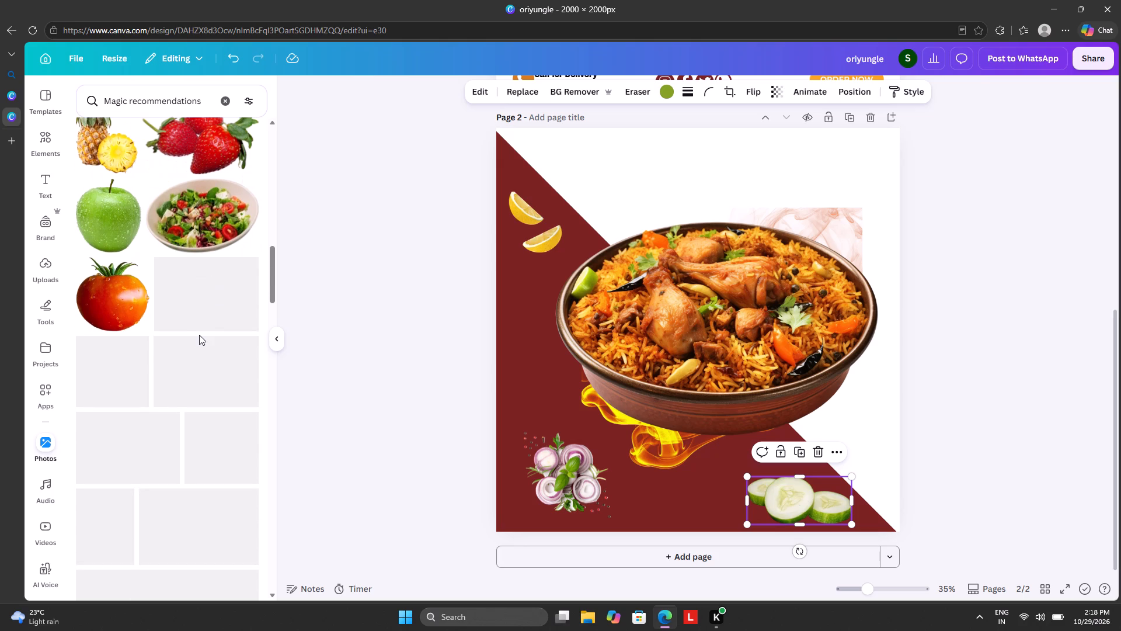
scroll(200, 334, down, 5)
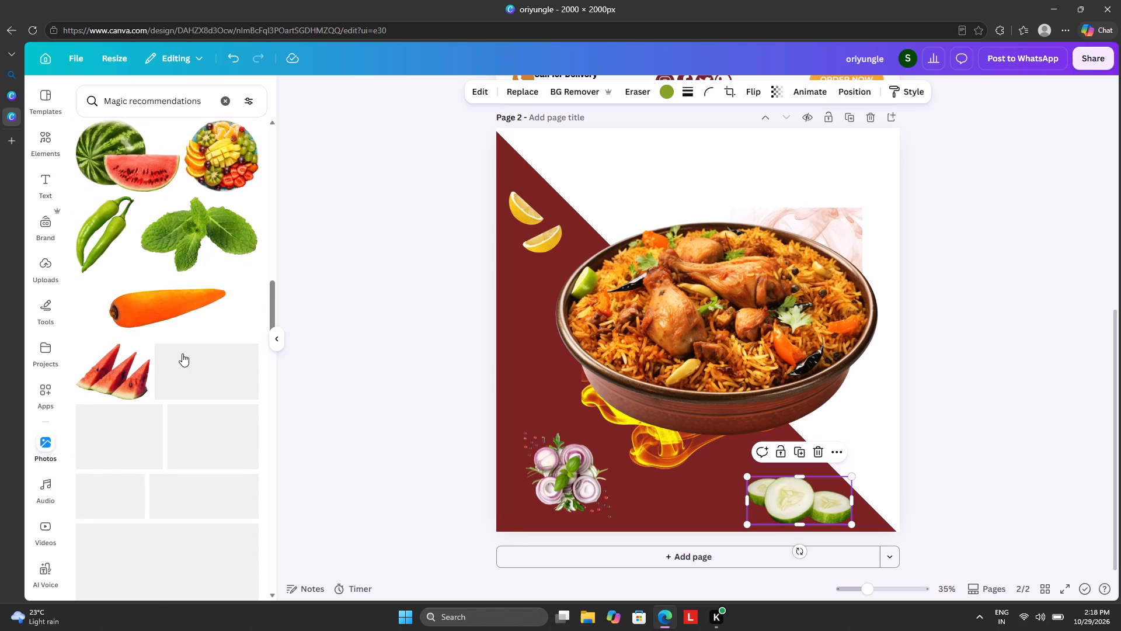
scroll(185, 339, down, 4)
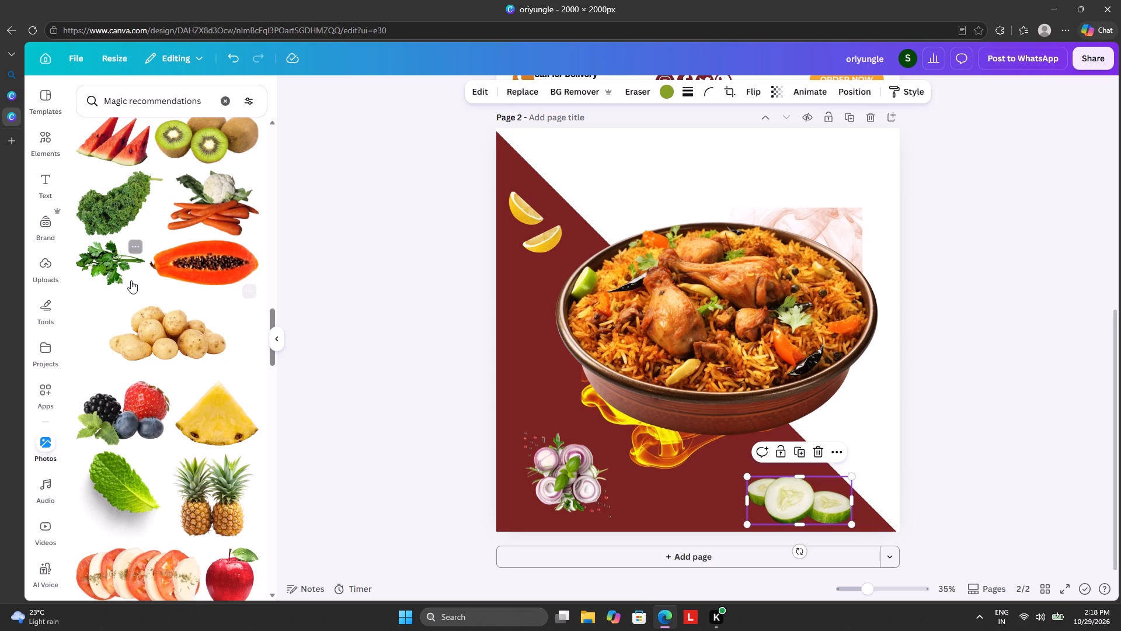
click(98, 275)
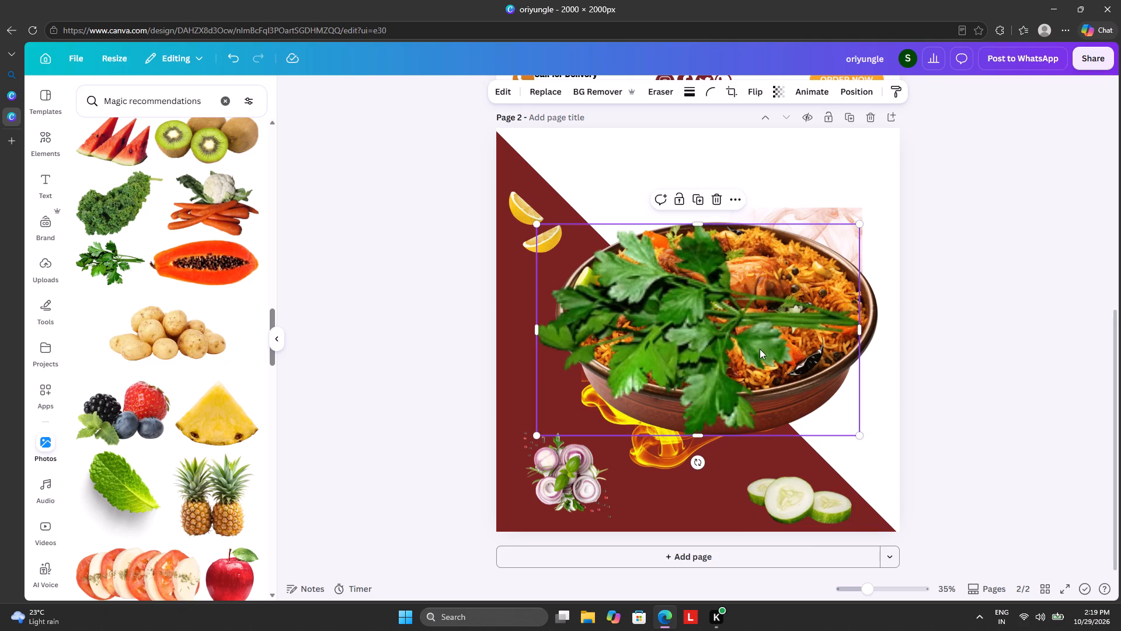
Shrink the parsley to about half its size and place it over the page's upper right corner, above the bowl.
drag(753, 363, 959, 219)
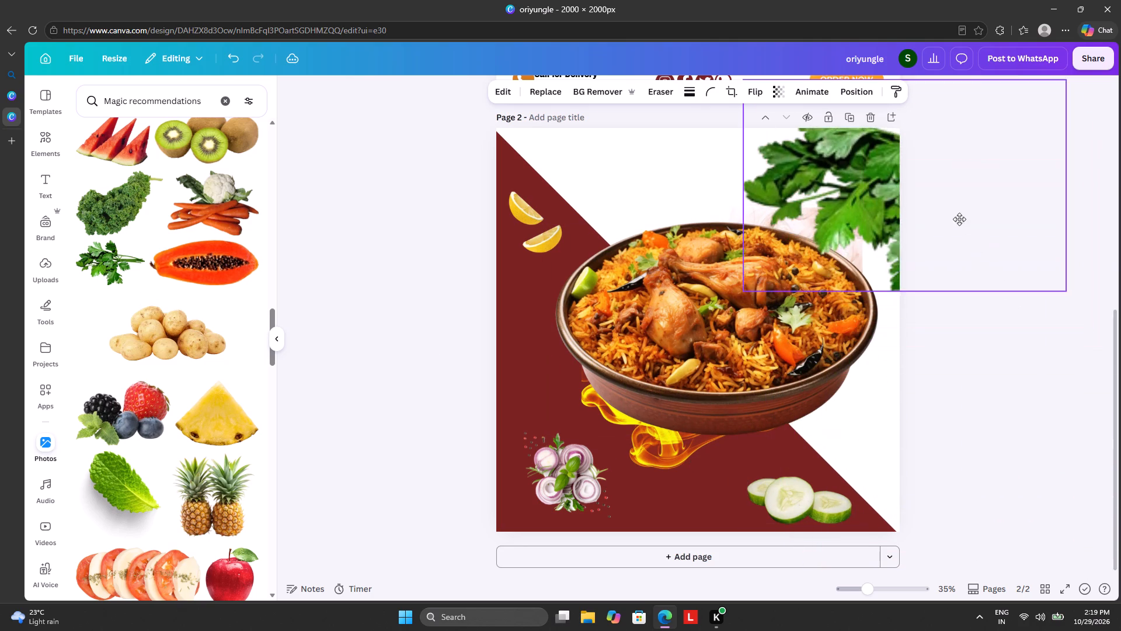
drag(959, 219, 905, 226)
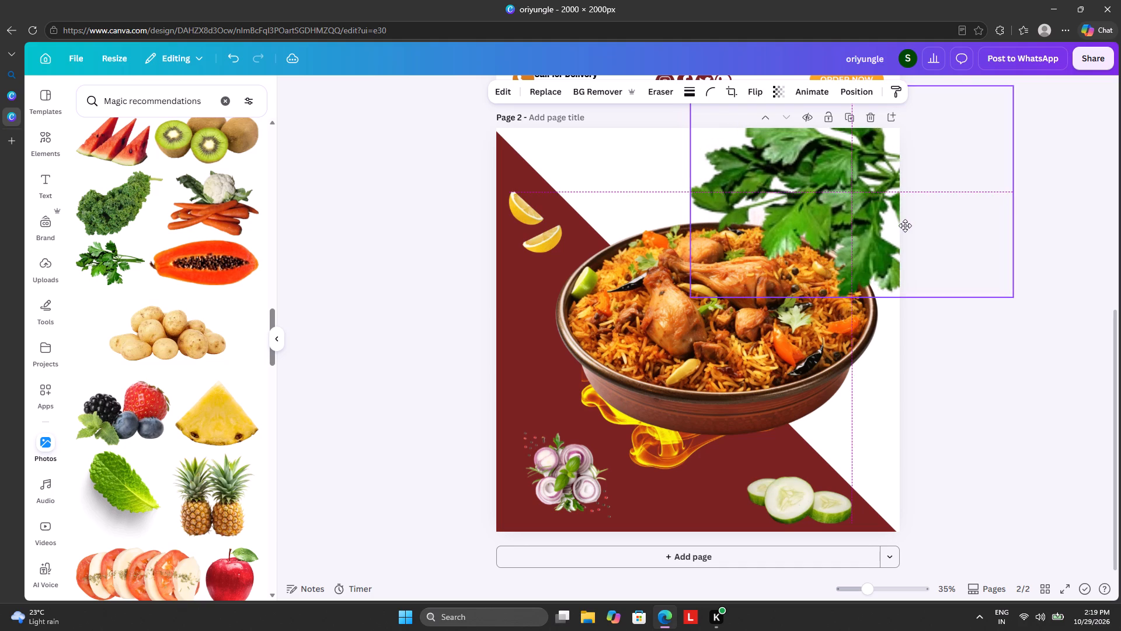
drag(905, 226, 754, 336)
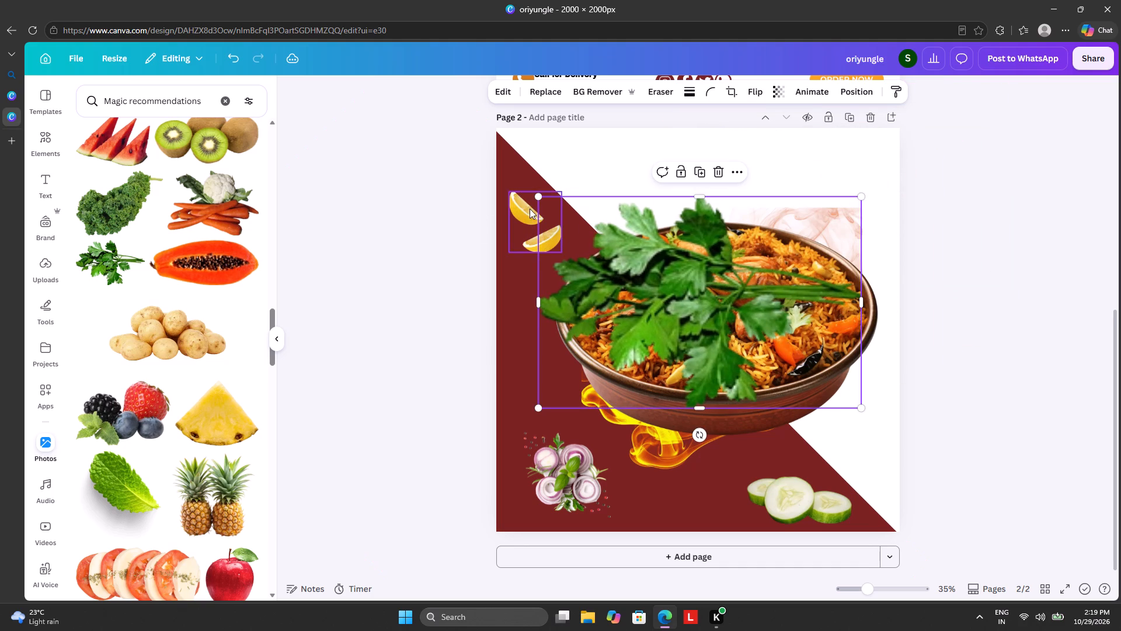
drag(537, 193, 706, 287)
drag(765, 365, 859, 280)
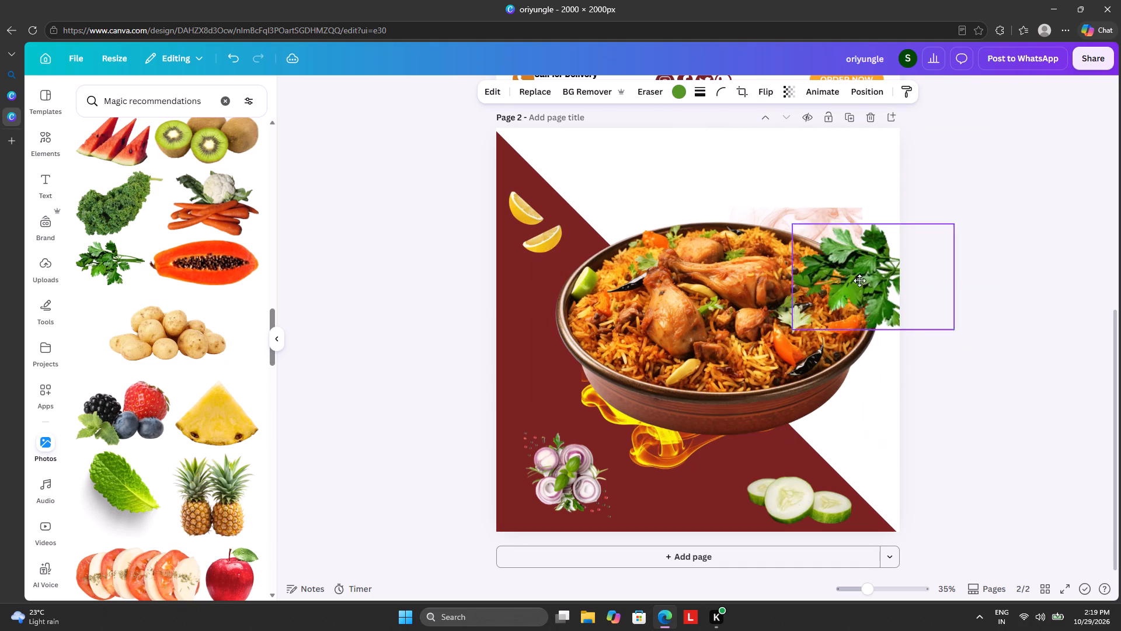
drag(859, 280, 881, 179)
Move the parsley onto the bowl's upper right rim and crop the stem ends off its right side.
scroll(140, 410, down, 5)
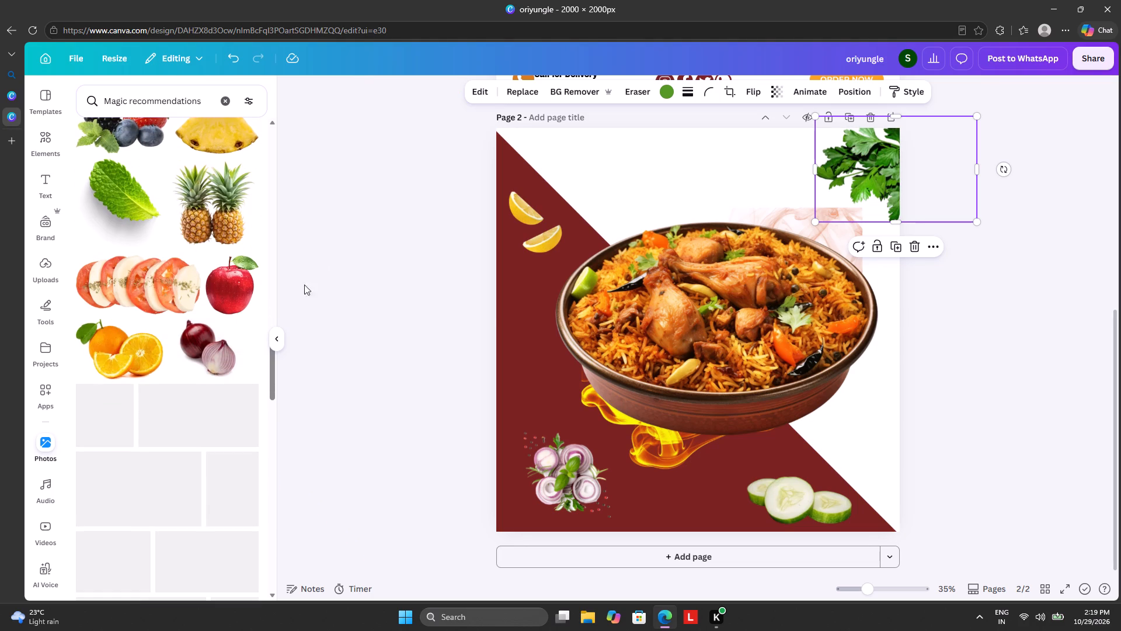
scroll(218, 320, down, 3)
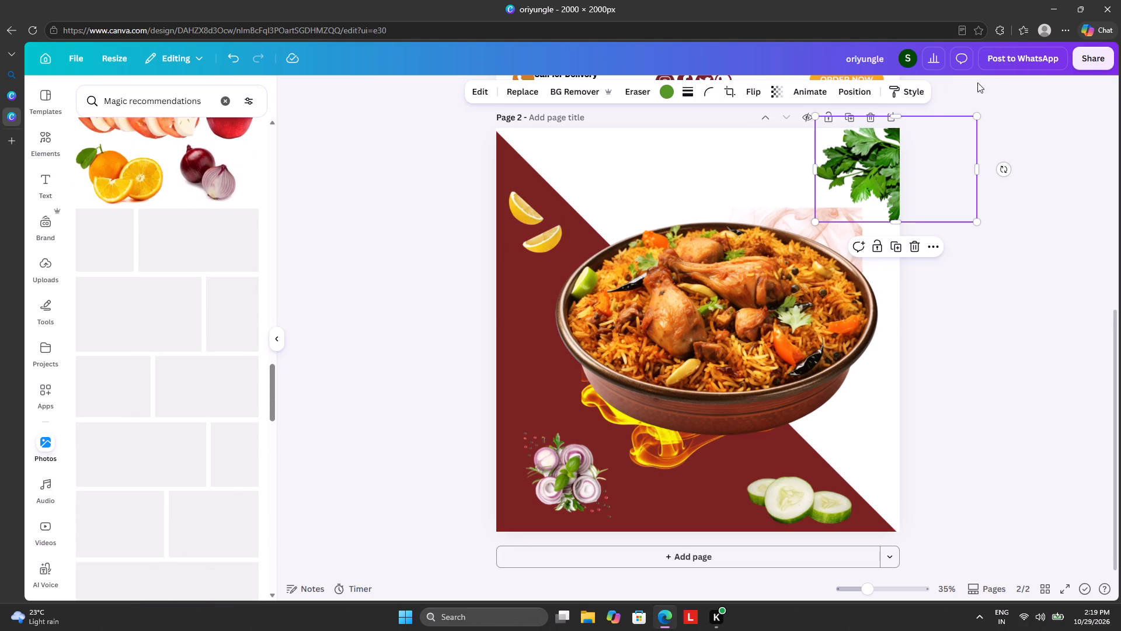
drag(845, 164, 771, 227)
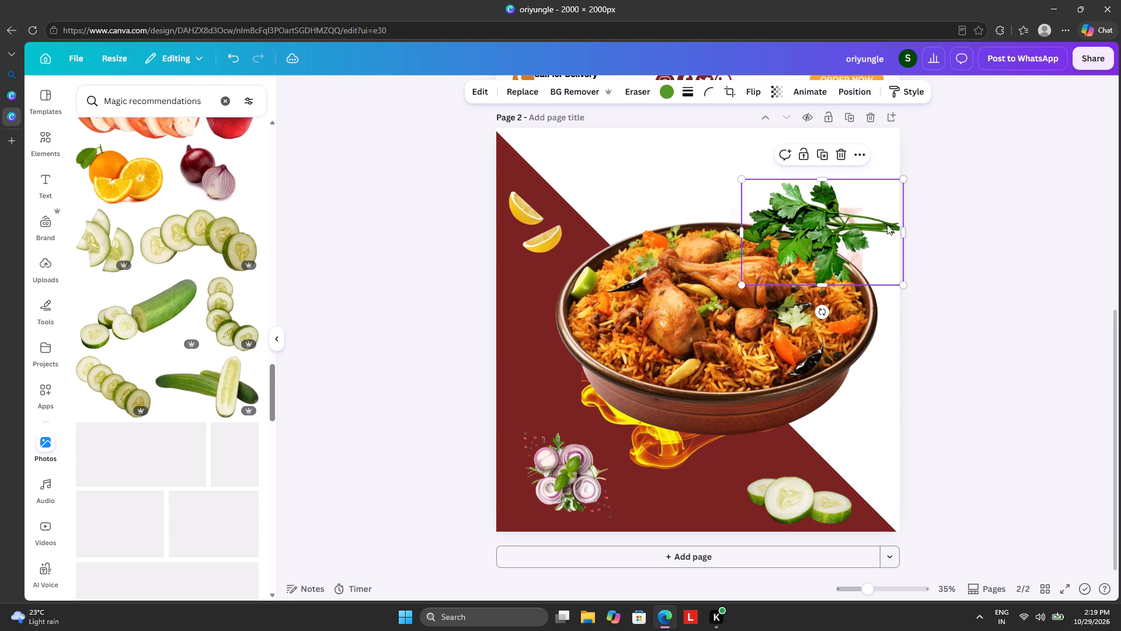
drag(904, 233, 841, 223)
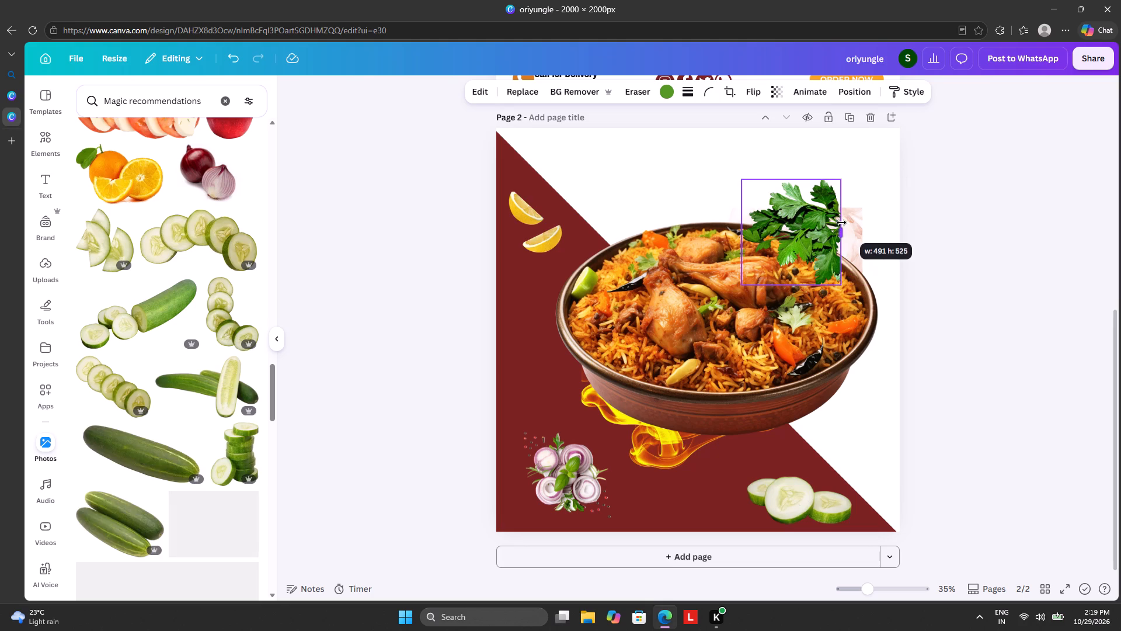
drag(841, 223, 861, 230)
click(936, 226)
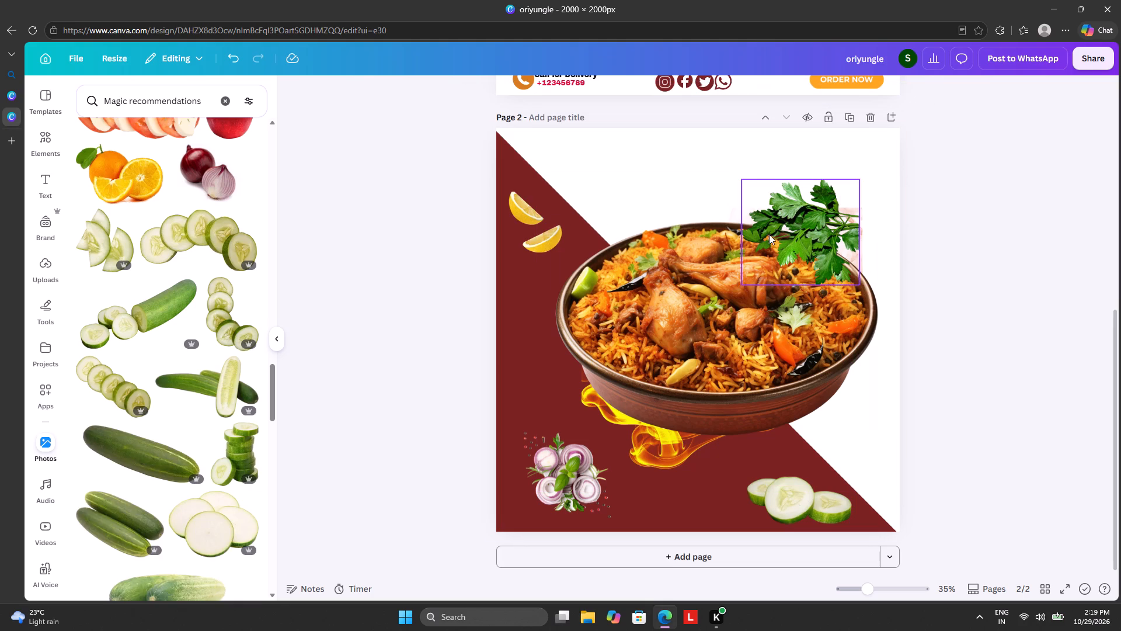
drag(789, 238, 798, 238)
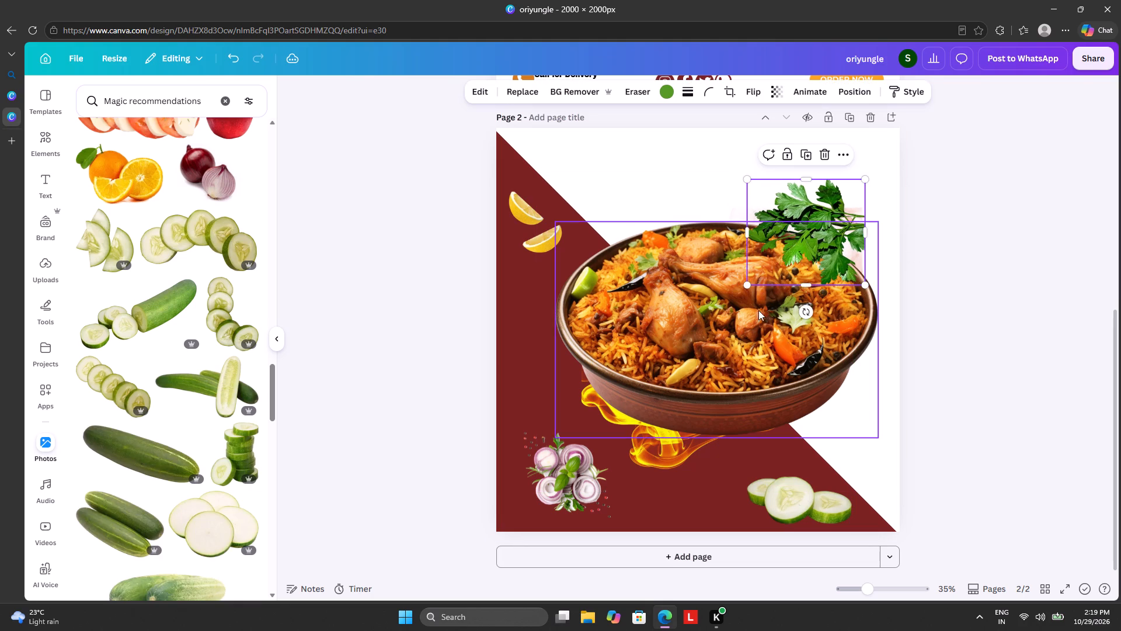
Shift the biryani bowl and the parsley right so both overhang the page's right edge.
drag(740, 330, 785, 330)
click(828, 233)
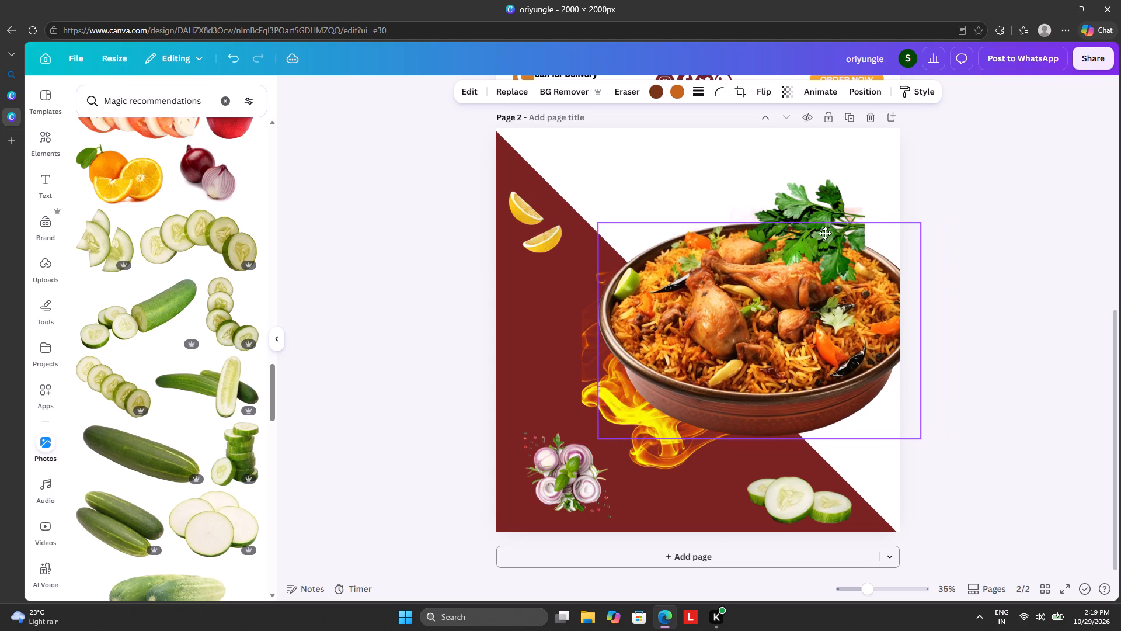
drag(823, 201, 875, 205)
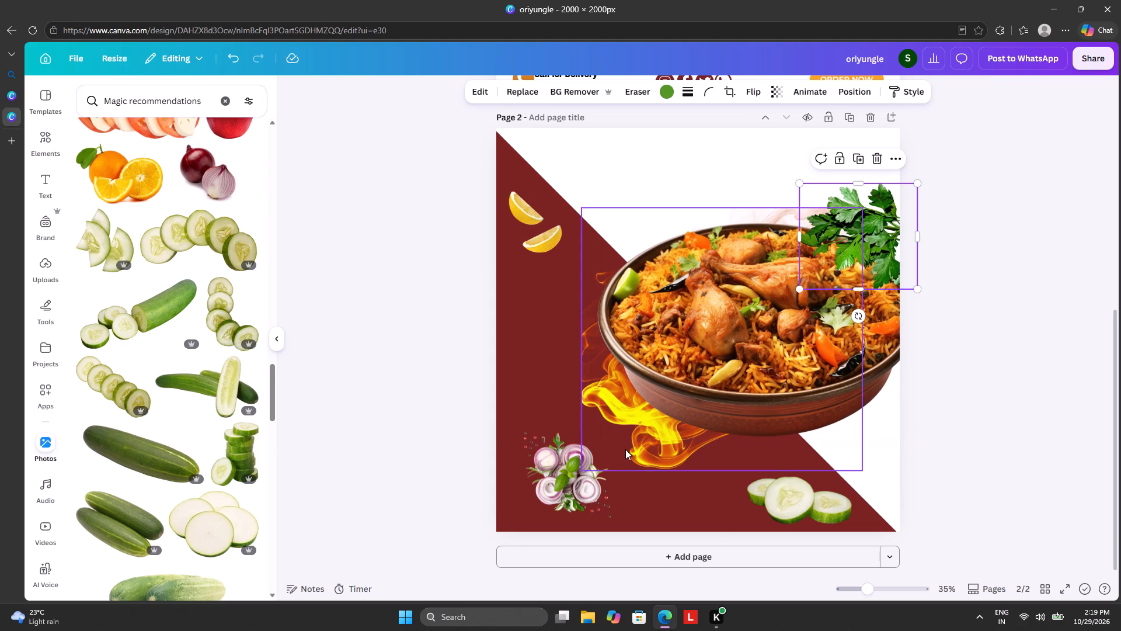
Shift the flames slightly right beneath the biryani bowl.
drag(625, 449, 662, 442)
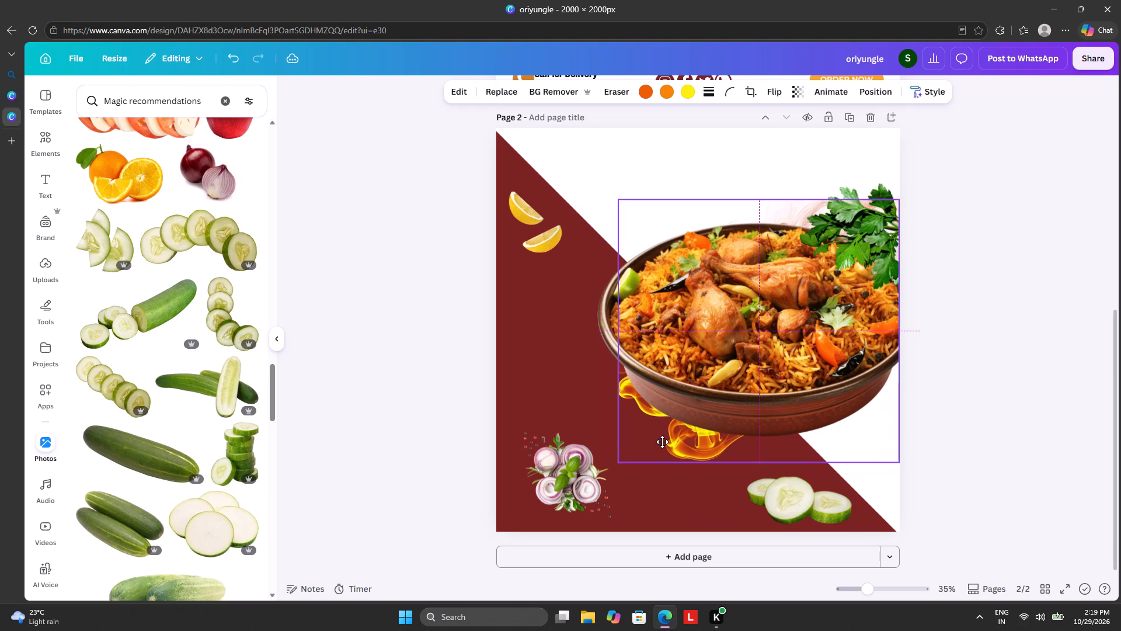
drag(662, 442, 649, 441)
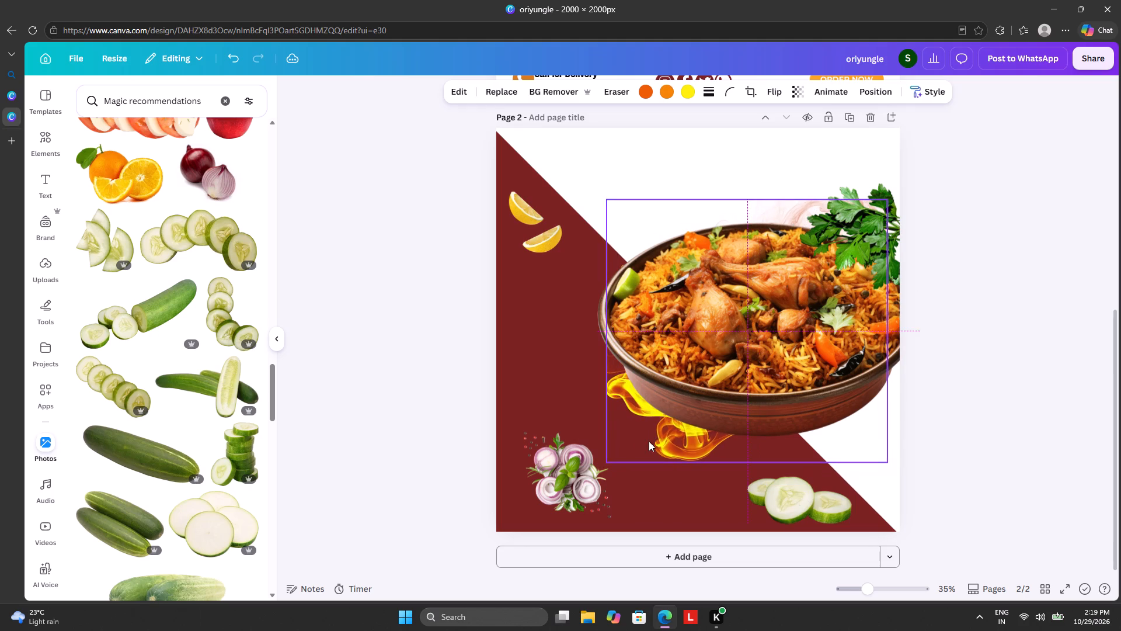
drag(704, 341, 690, 348)
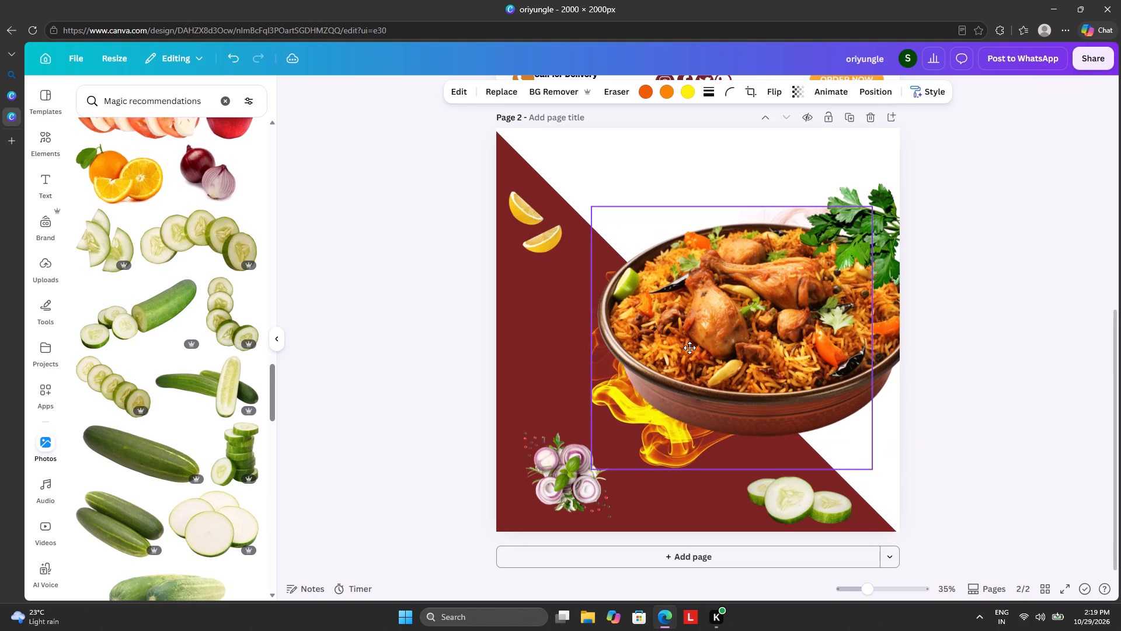
drag(690, 348, 695, 346)
Move the biryani bowl back left and slightly down so it sits just inside the page's right edge, over the flames.
click(719, 323)
drag(729, 317, 708, 335)
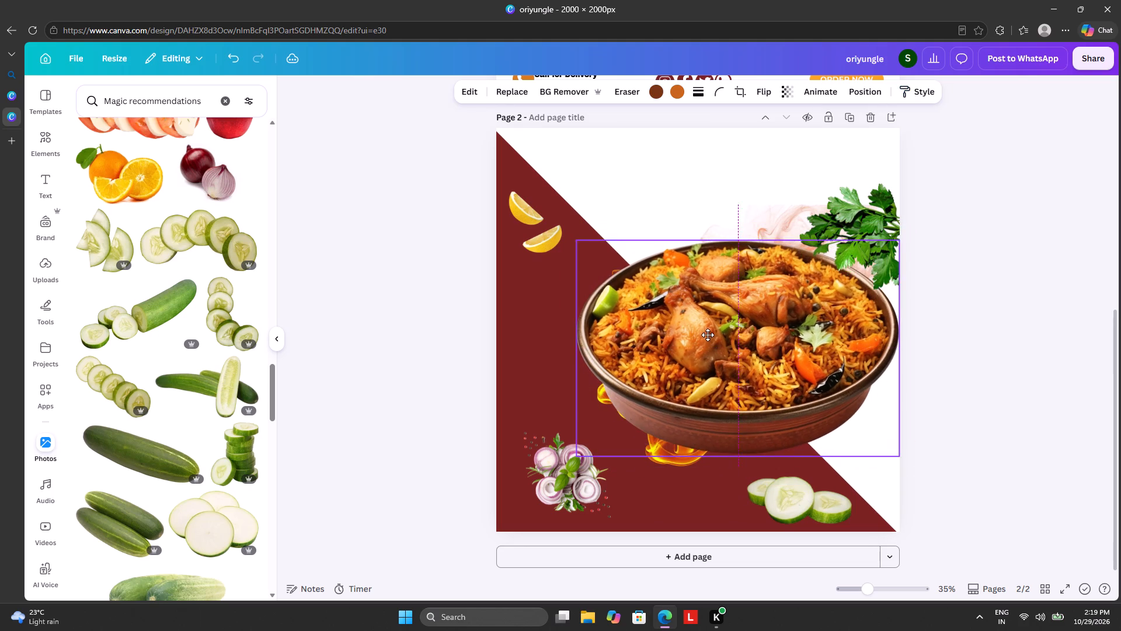
drag(708, 335, 709, 317)
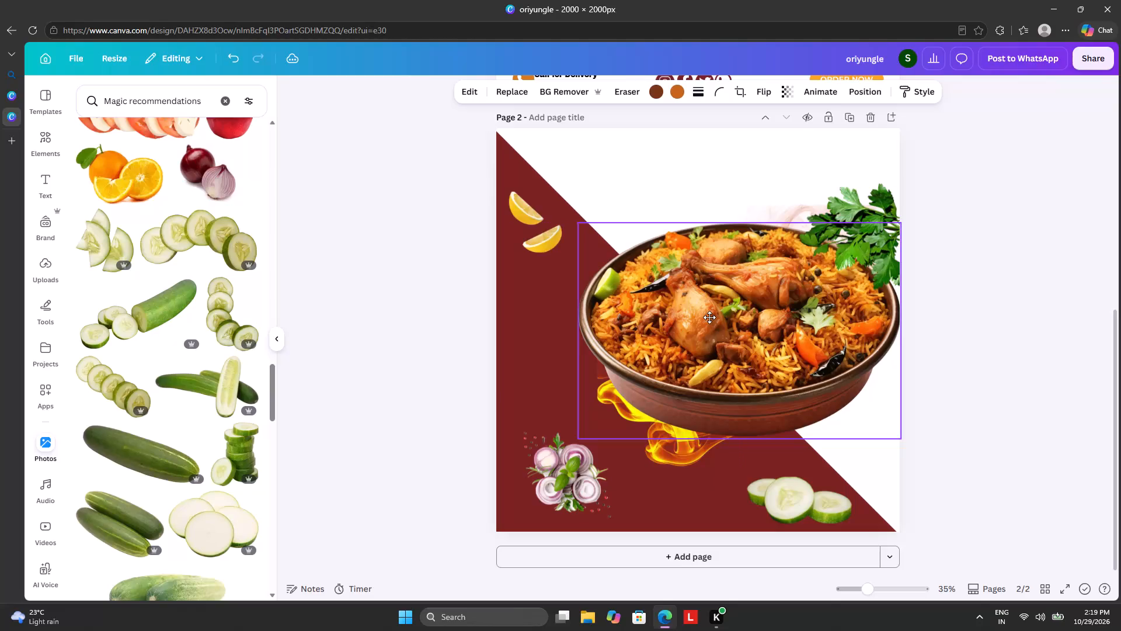
drag(709, 317, 705, 312)
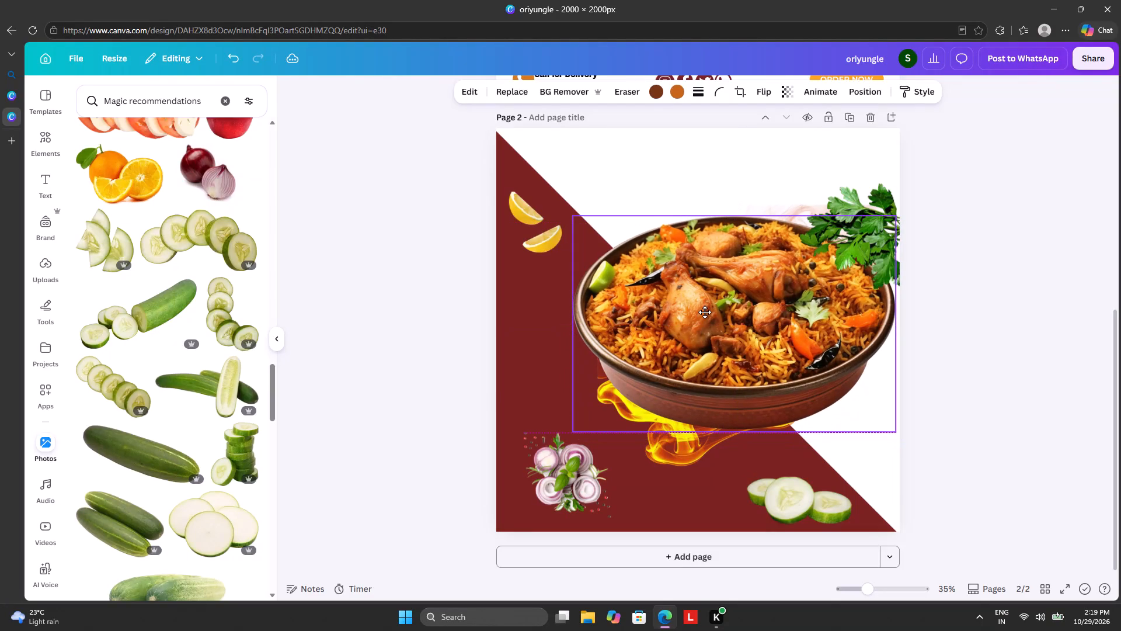
drag(705, 312, 705, 315)
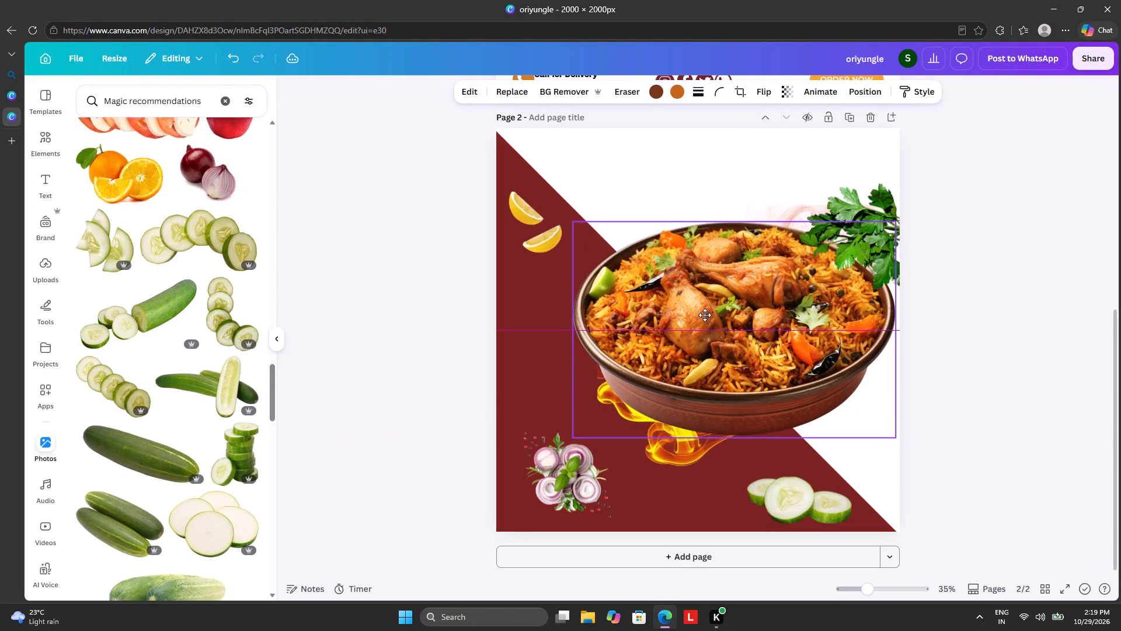
drag(705, 315, 684, 321)
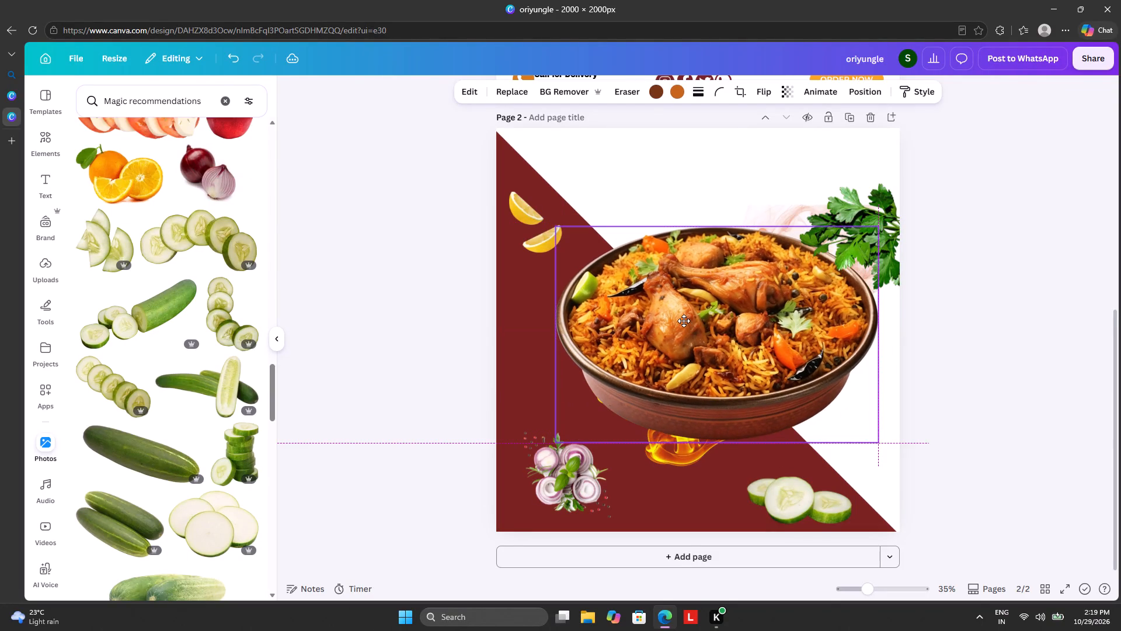
drag(684, 321, 698, 320)
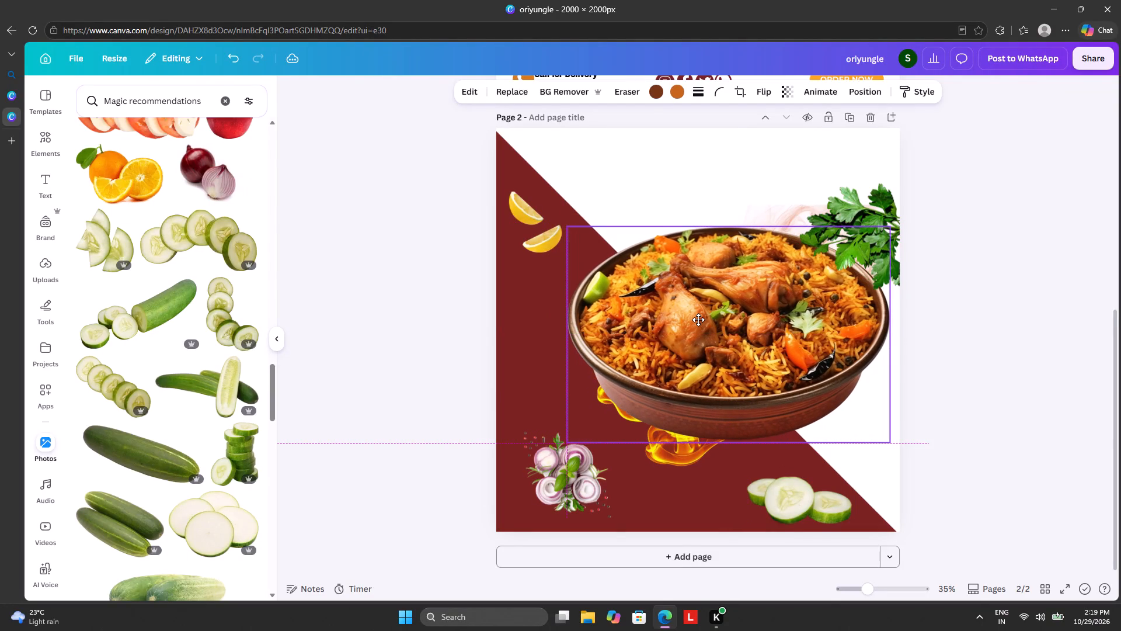
drag(698, 320, 698, 320)
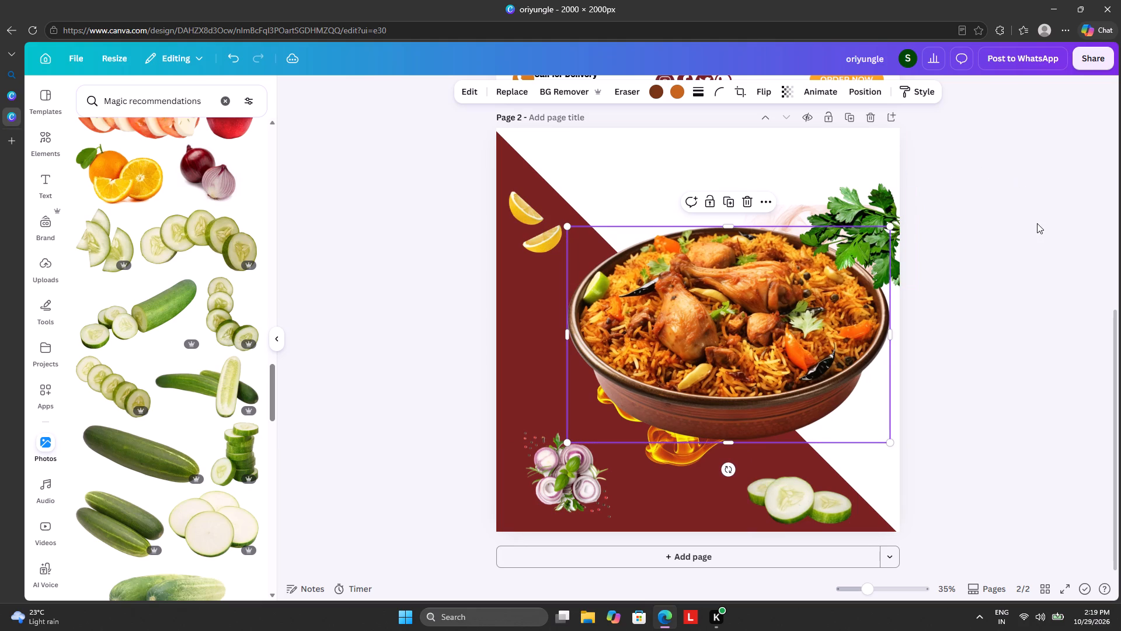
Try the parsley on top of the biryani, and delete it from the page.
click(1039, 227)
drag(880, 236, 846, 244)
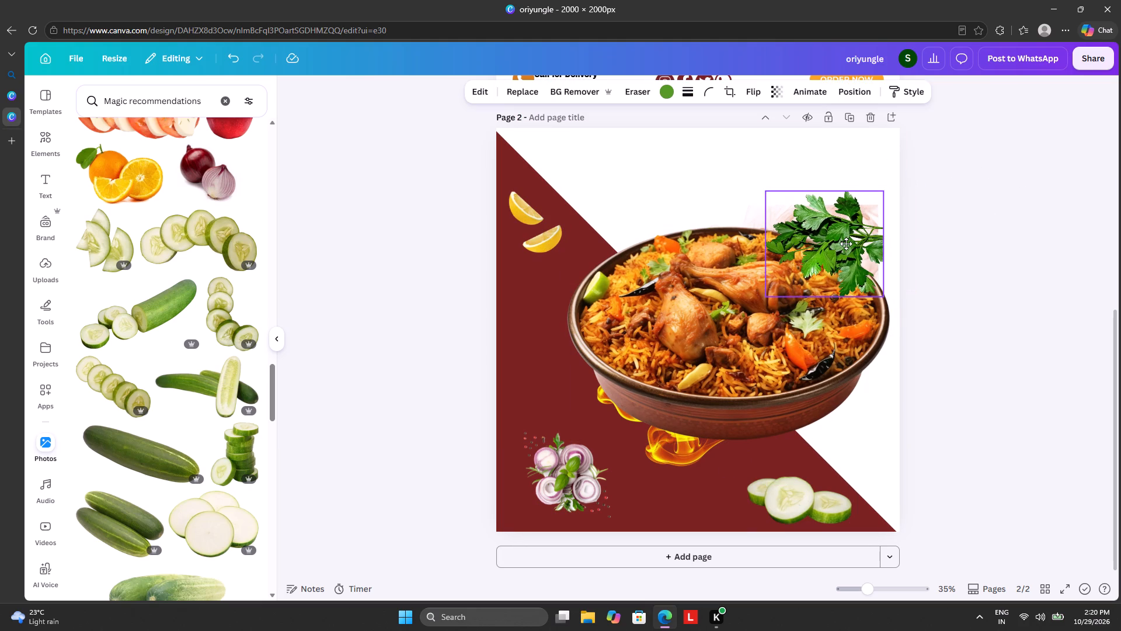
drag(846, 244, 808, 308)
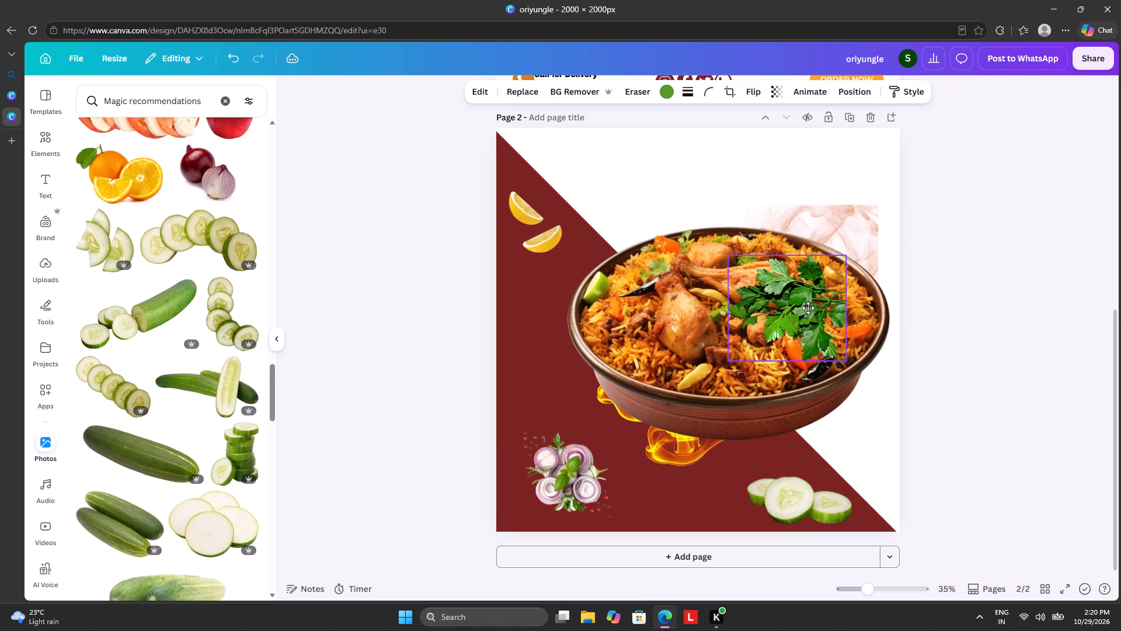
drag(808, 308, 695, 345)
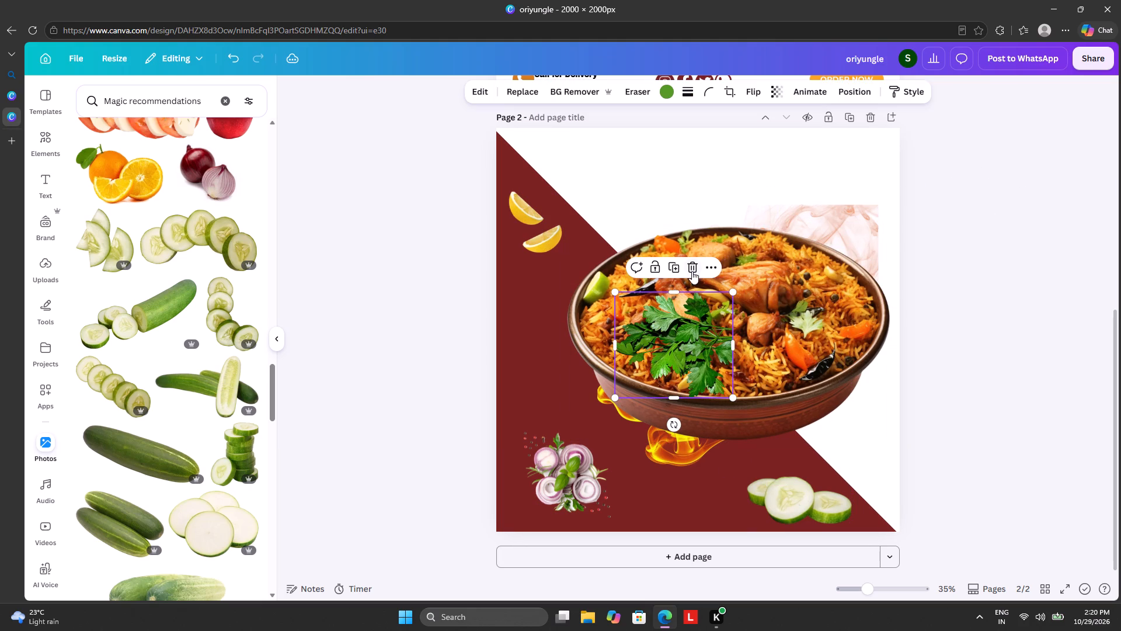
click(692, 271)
Look through the magic-recommended photos for another garnish, and clear the photo search.
scroll(168, 341, down, 5)
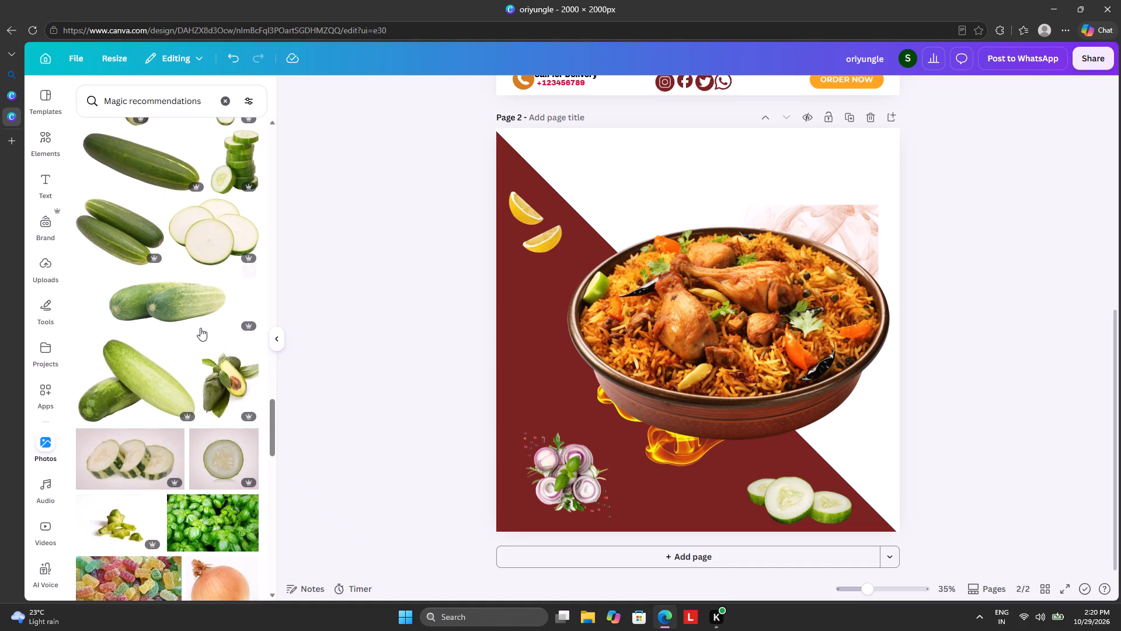
scroll(203, 327, down, 9)
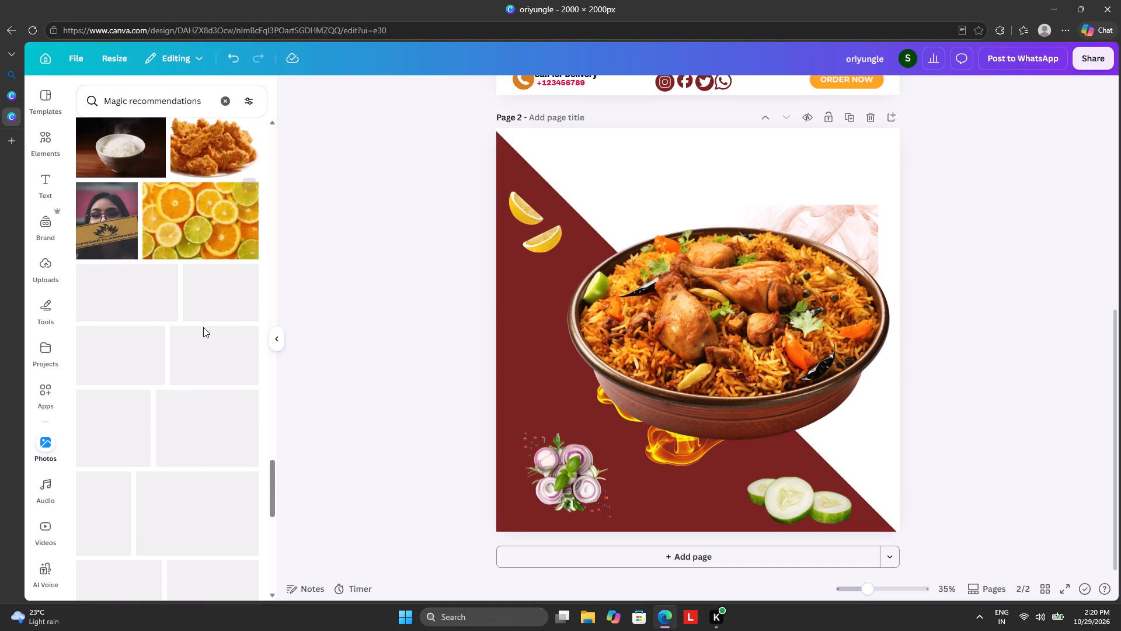
scroll(222, 310, down, 3)
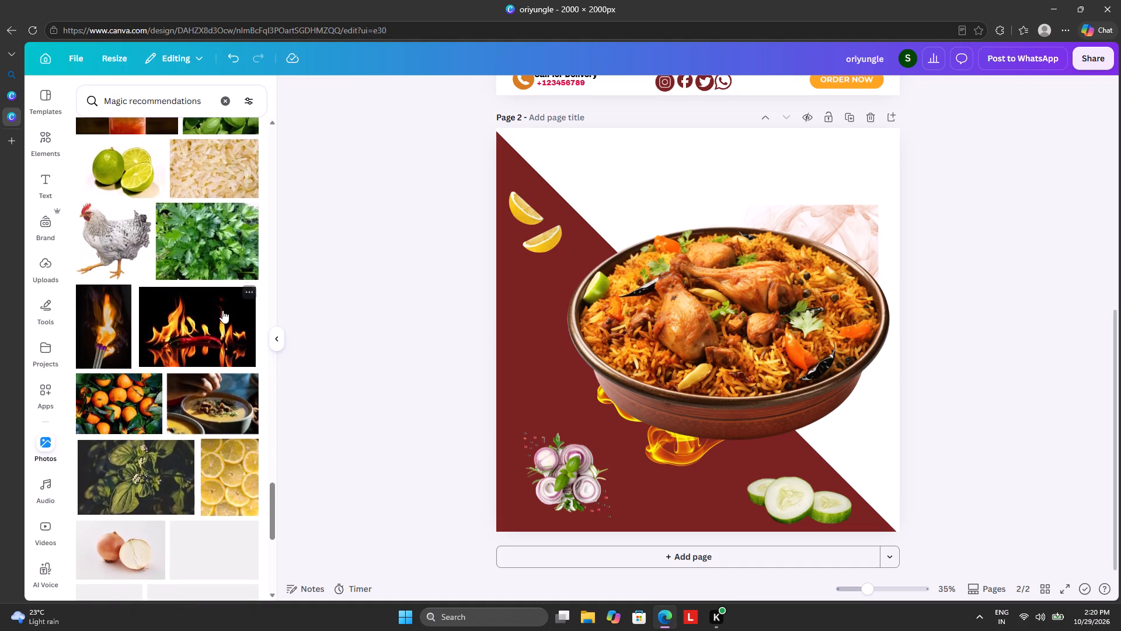
scroll(165, 471, down, 1)
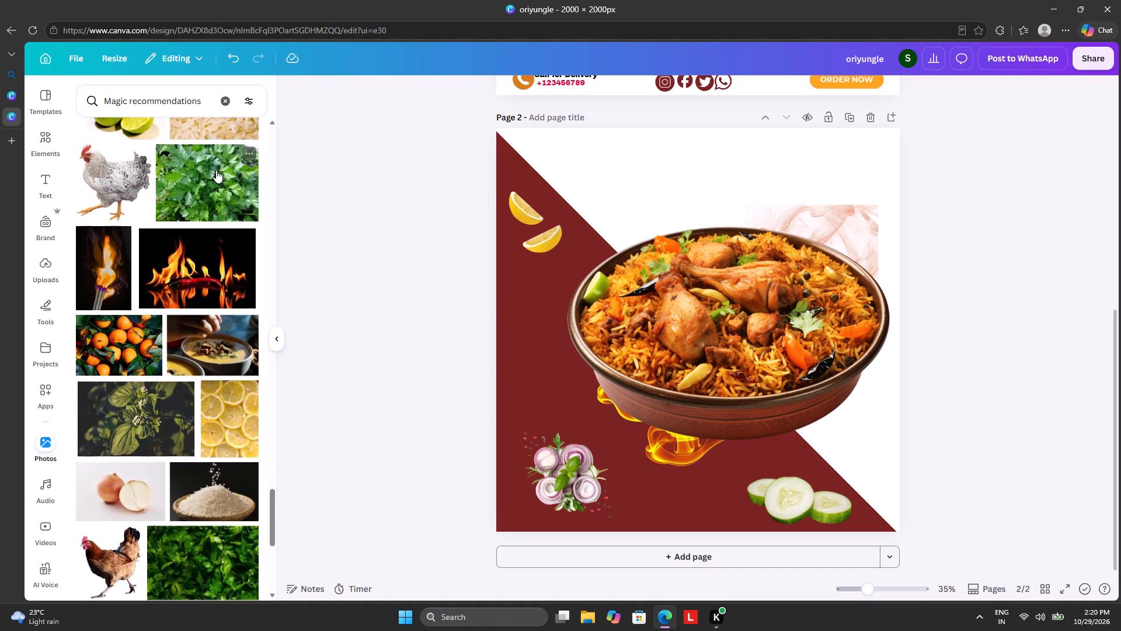
click(233, 104)
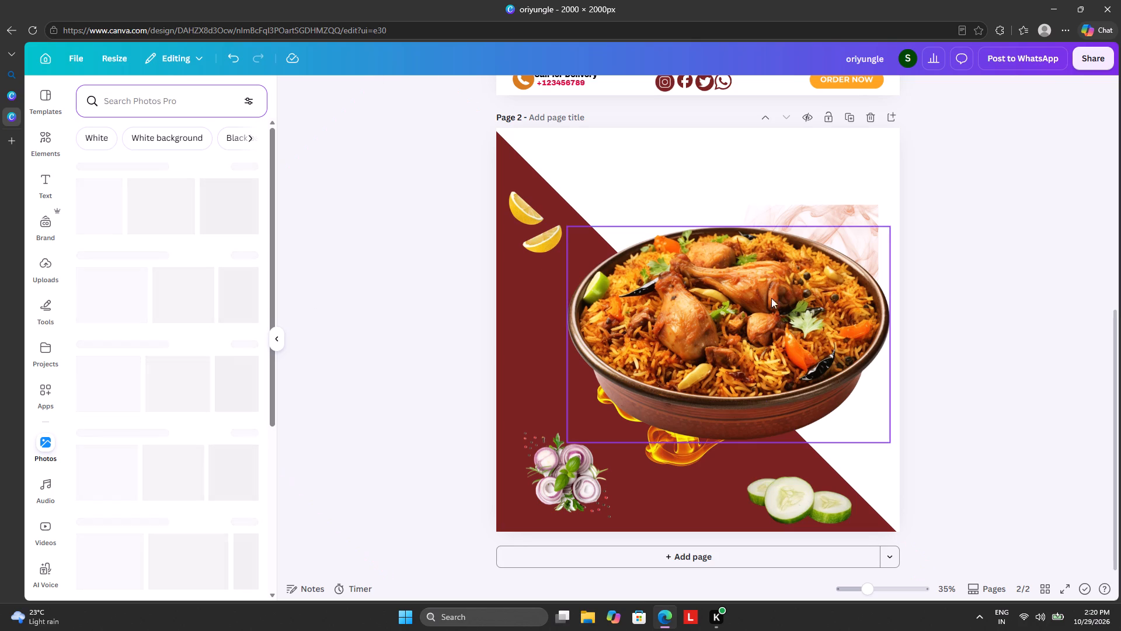
Delete the flames picture from behind the biryani bowl.
click(856, 217)
click(750, 183)
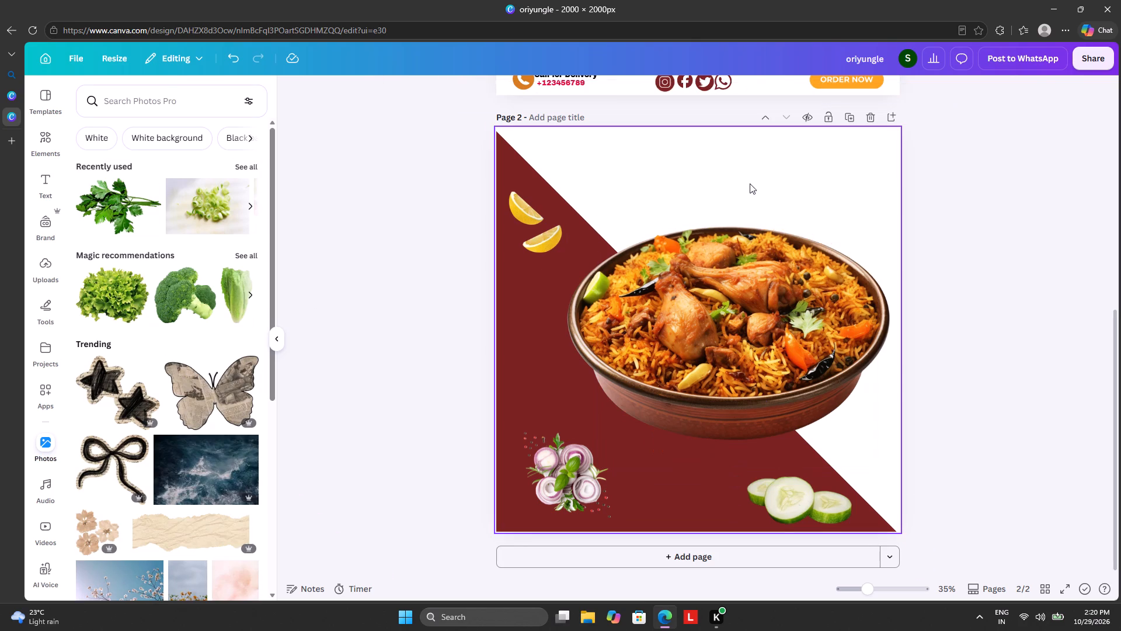
Move the biryani bowl left and slightly down, nearer the middle of page 2.
drag(693, 309, 655, 316)
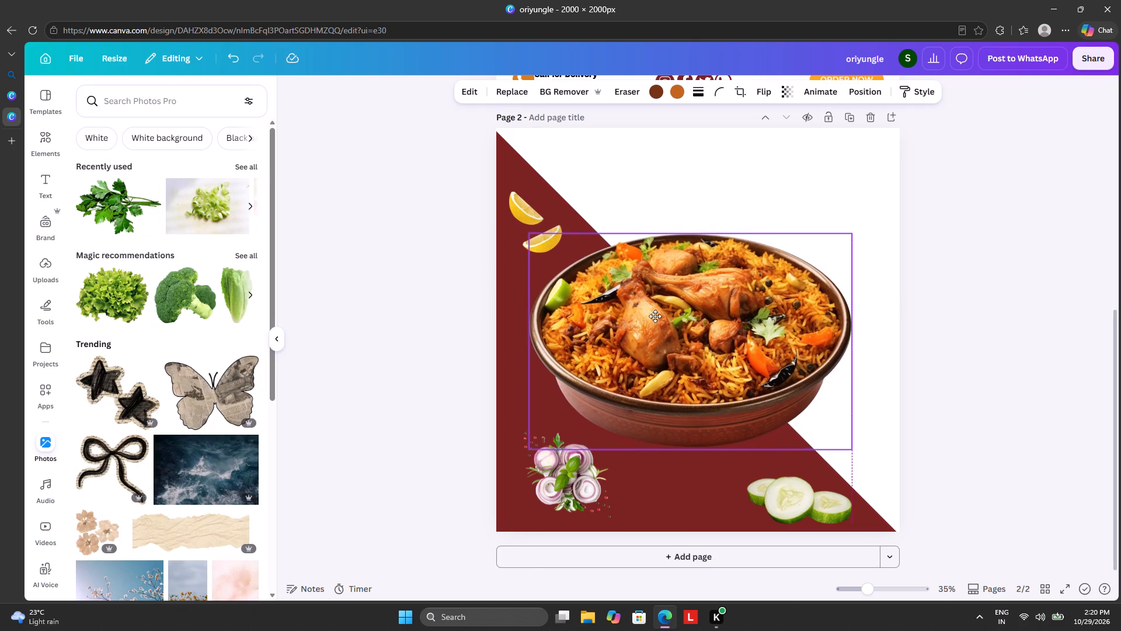
drag(655, 316, 657, 321)
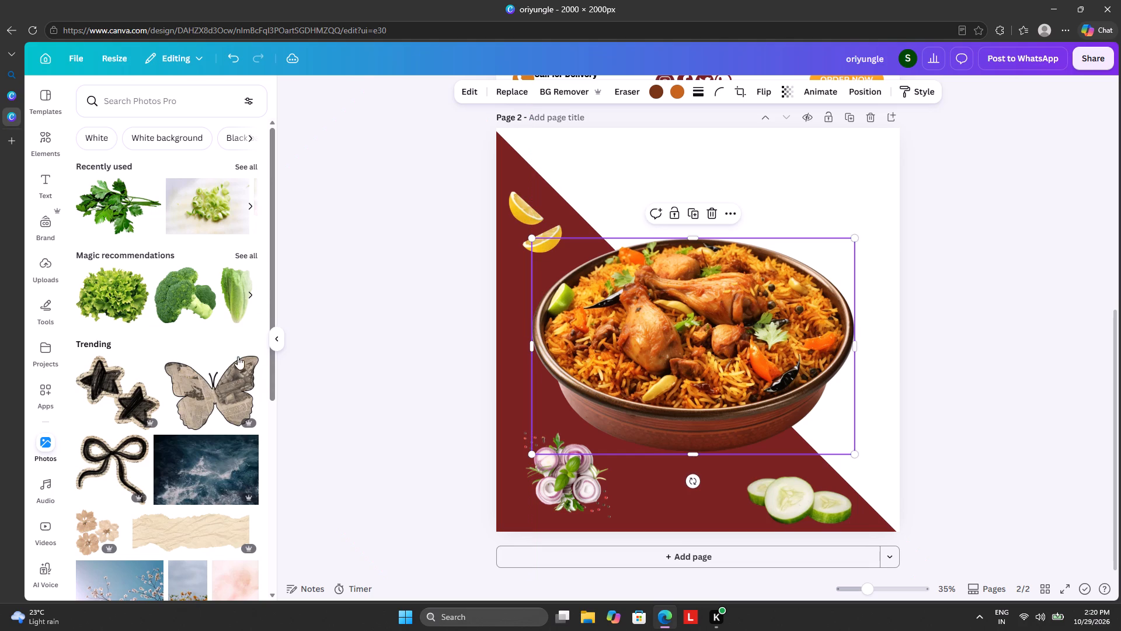
Look through the recently used photos for more garnish or food images, and clear the photo search.
click(254, 162)
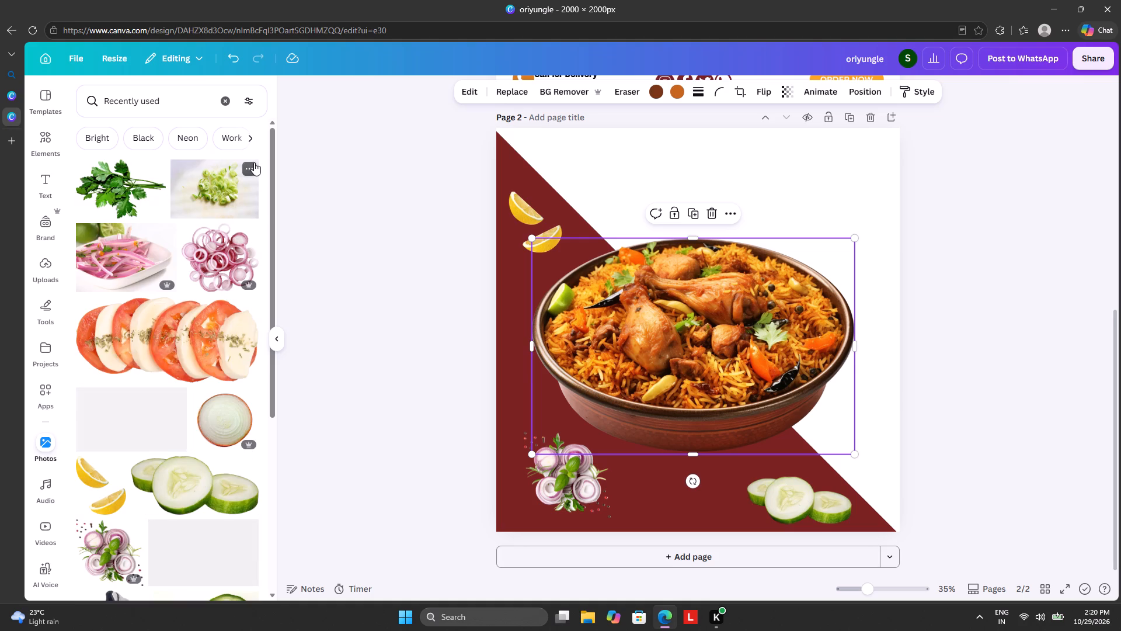
scroll(225, 414, down, 5)
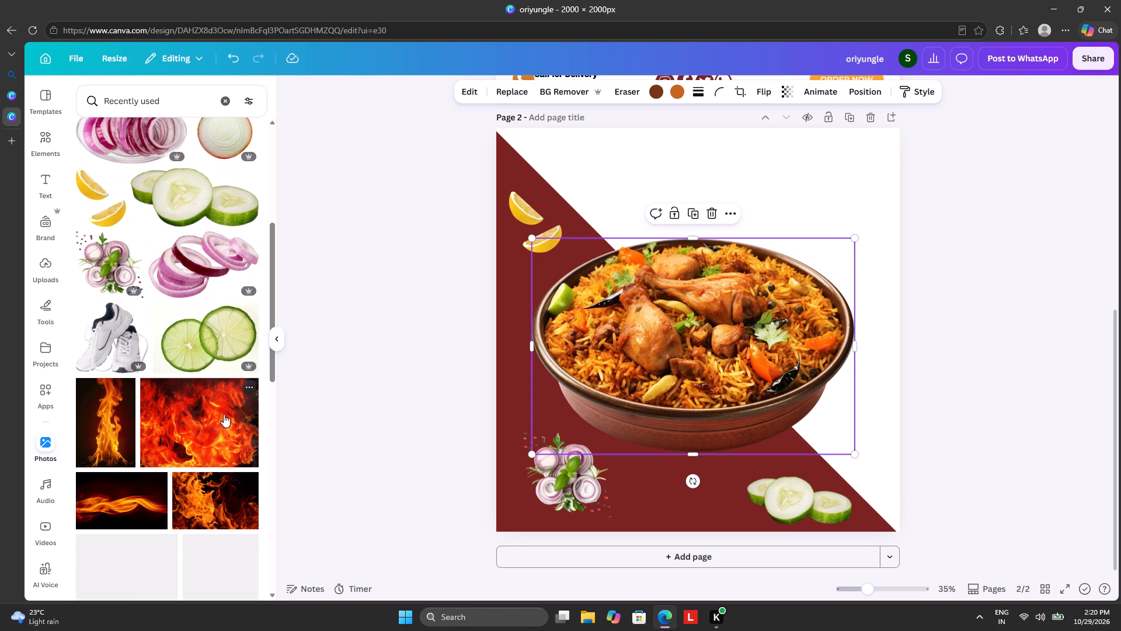
scroll(224, 414, down, 4)
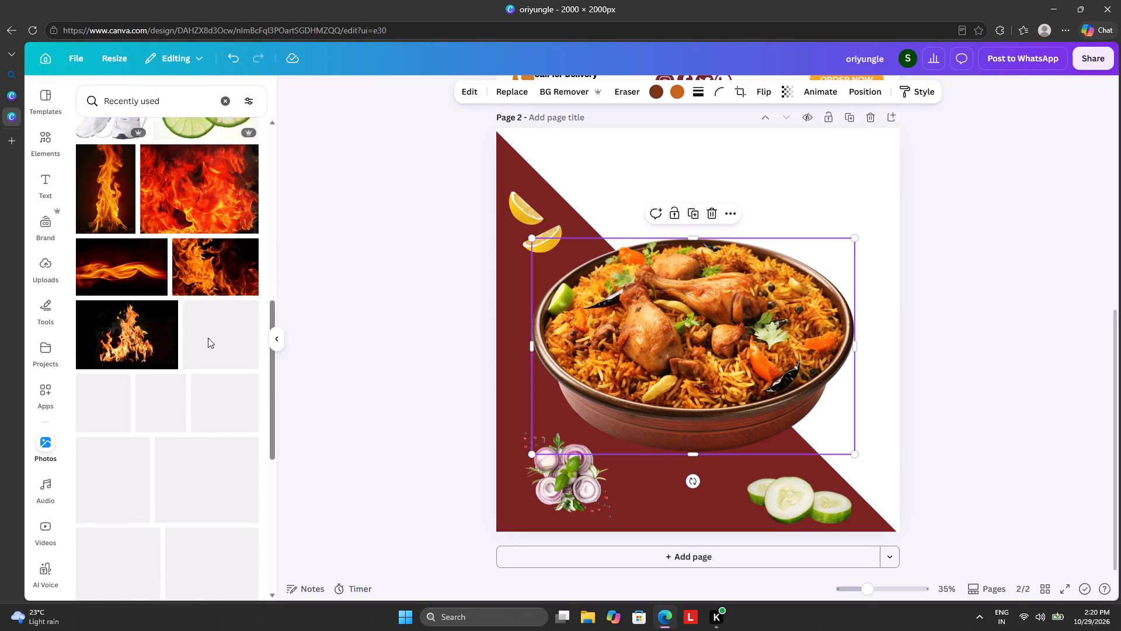
scroll(208, 338, down, 9)
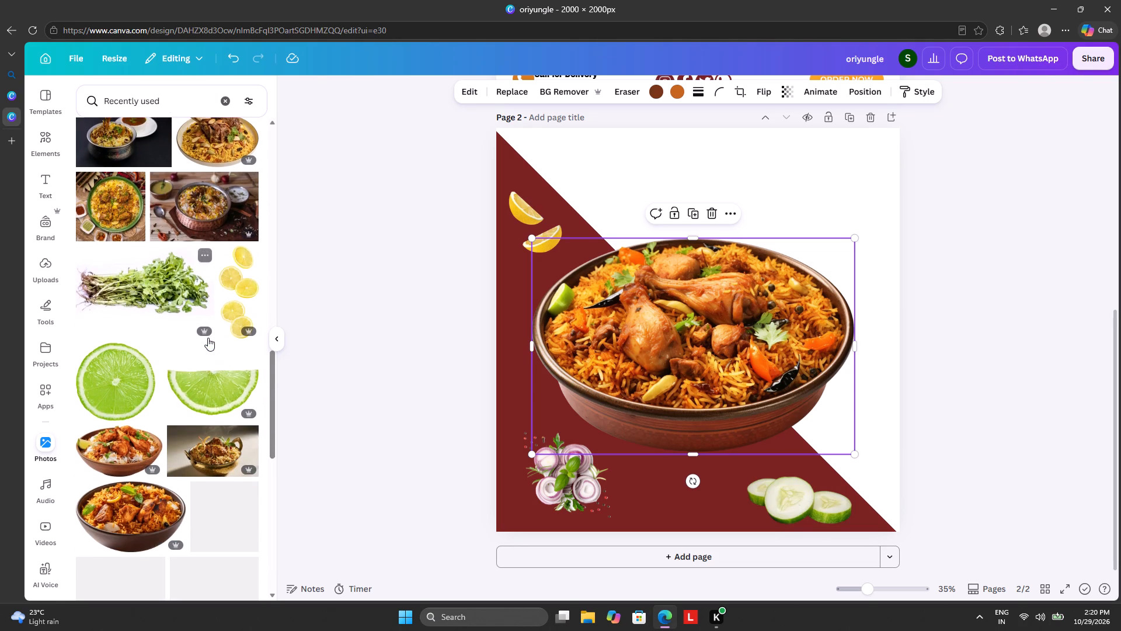
scroll(208, 338, down, 3)
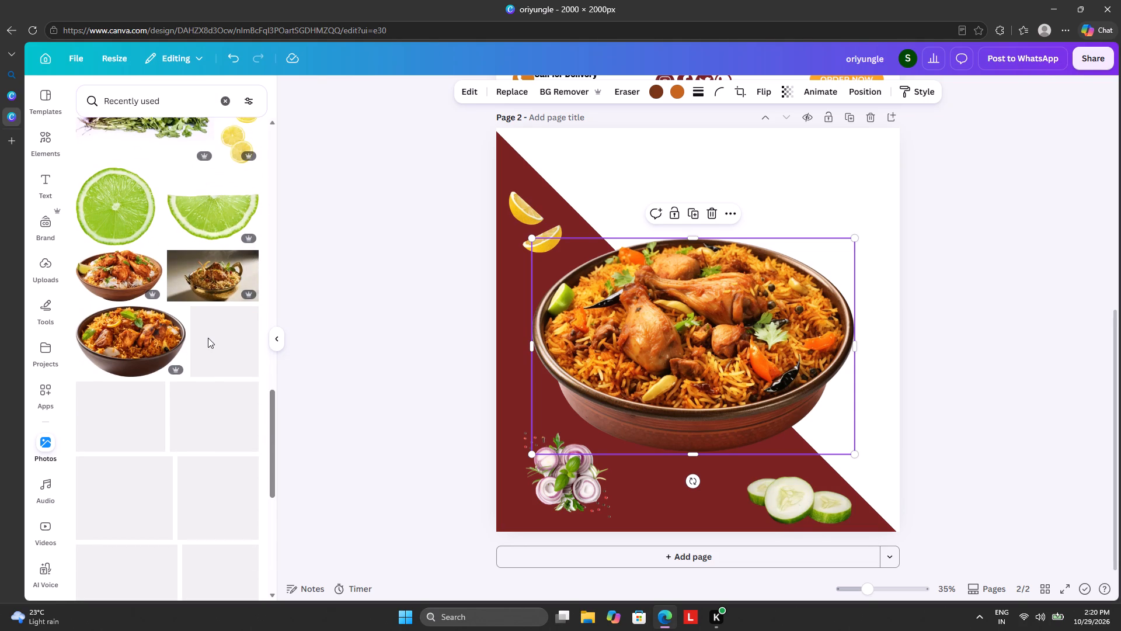
scroll(208, 338, down, 2)
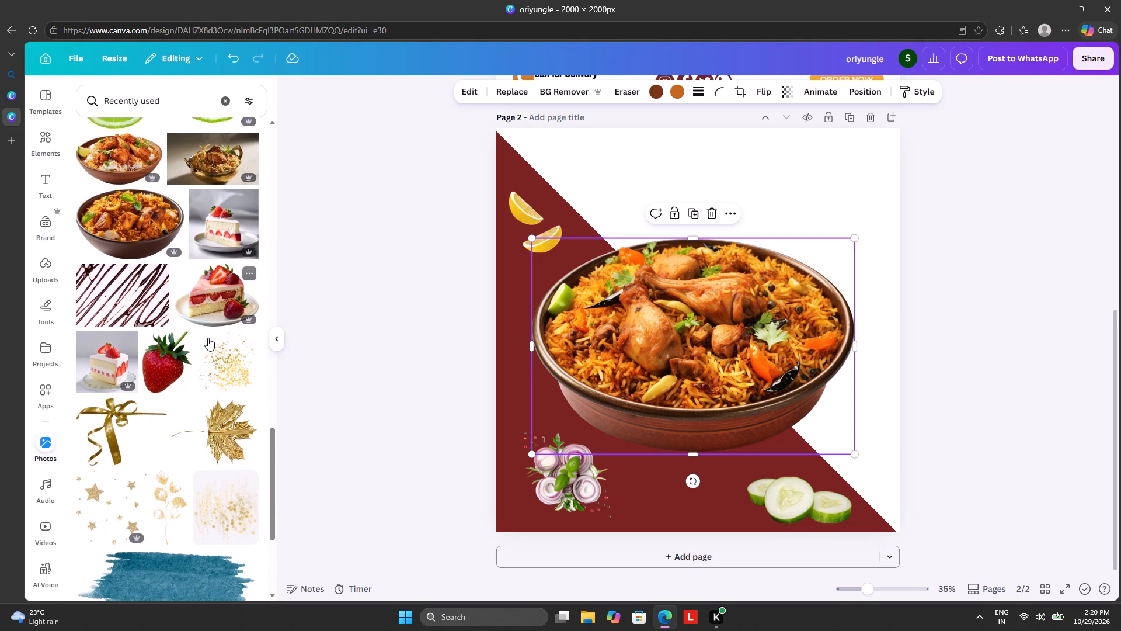
scroll(208, 338, down, 1)
scroll(208, 336, up, 16)
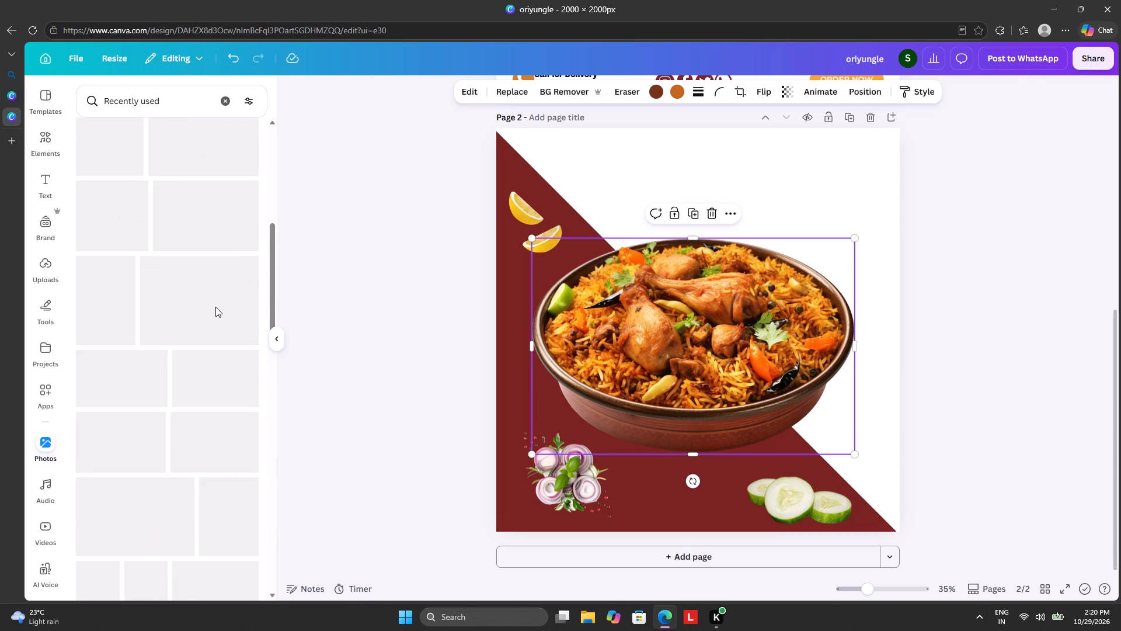
scroll(215, 304, up, 11)
click(221, 137)
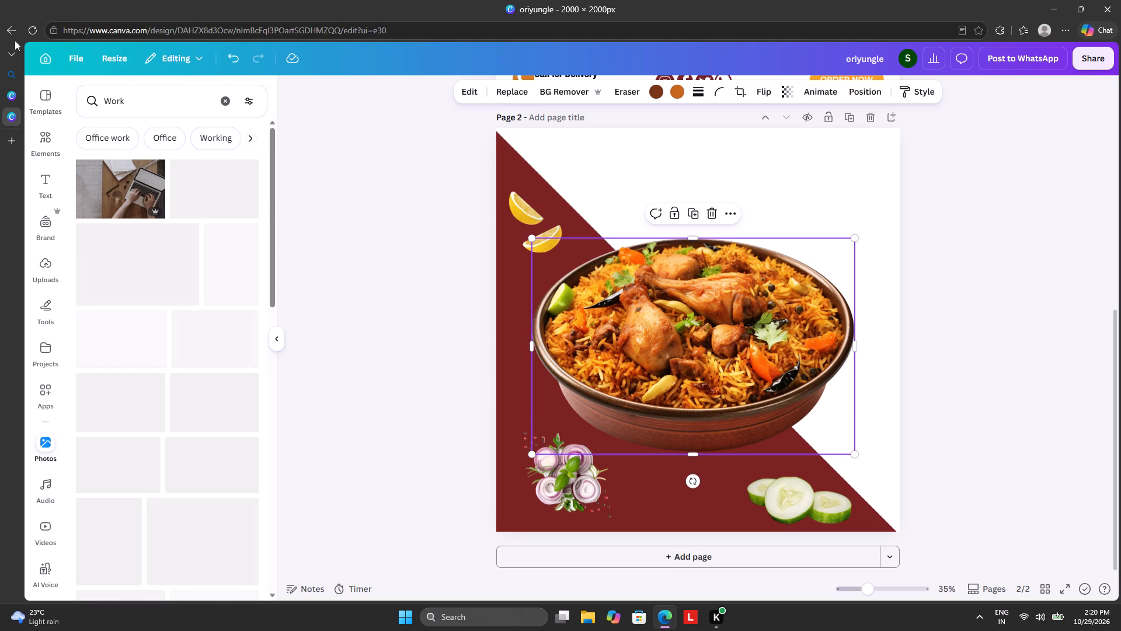
click(222, 102)
click(387, 251)
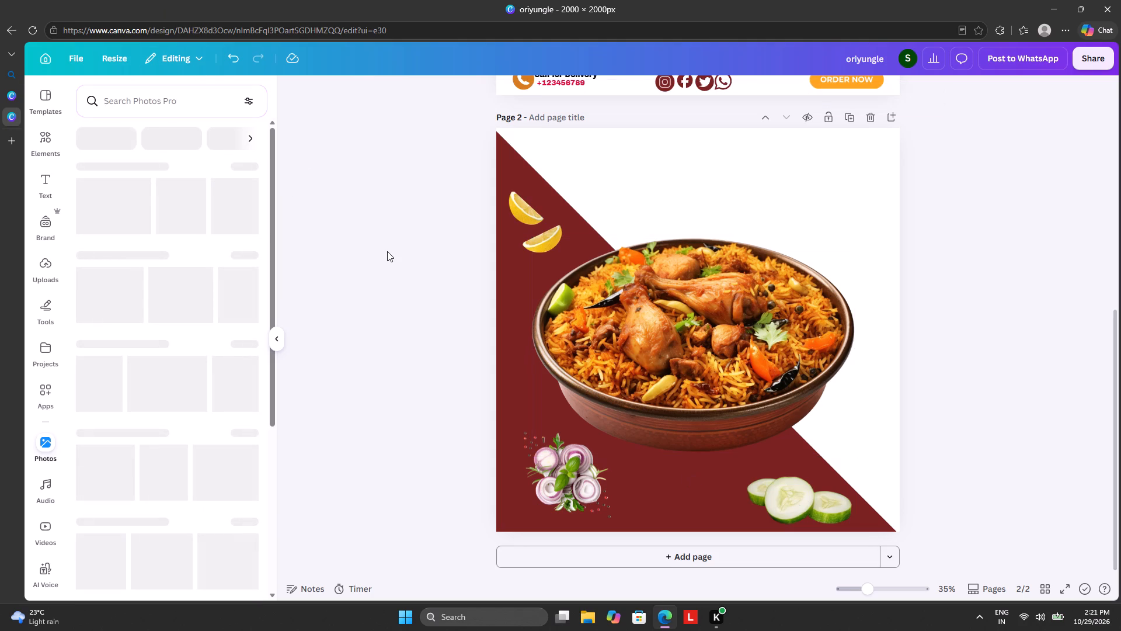
click(387, 251)
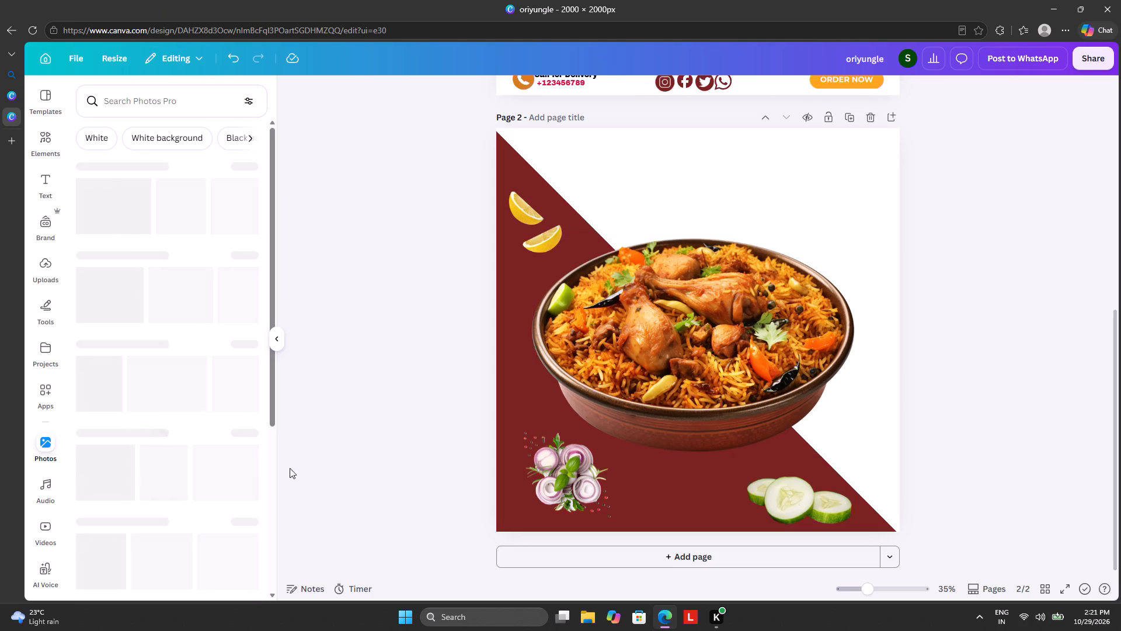
Try the onion garnish at the page's bottom-left corner, and place it overlapping the lower-left rim of the biryani bowl.
drag(563, 466, 531, 479)
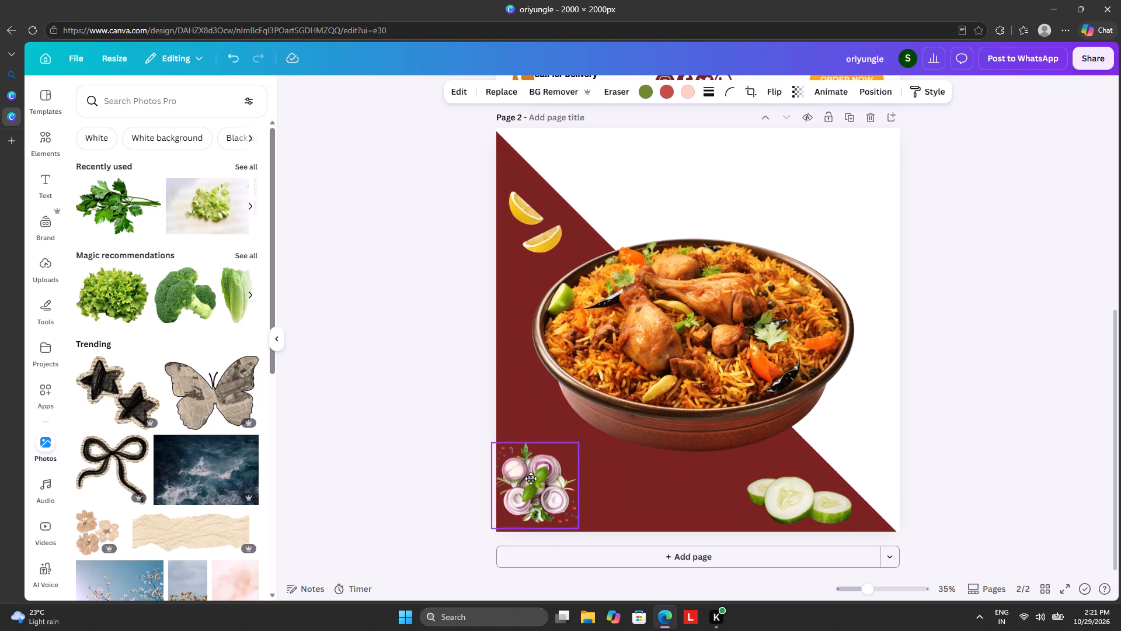
drag(531, 479, 521, 490)
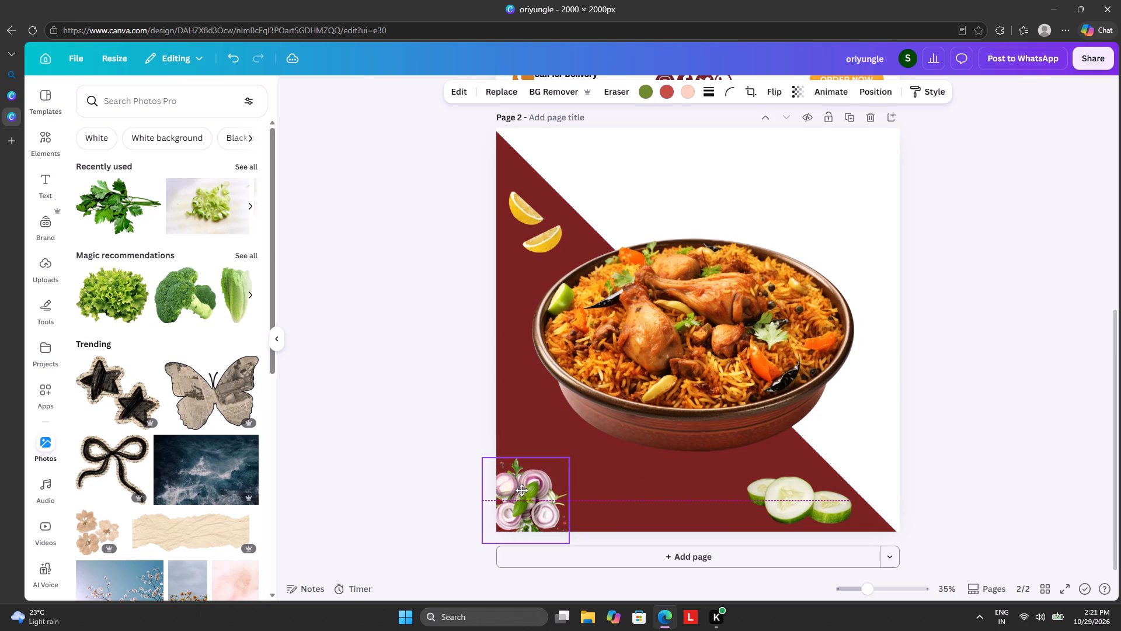
drag(521, 490, 498, 483)
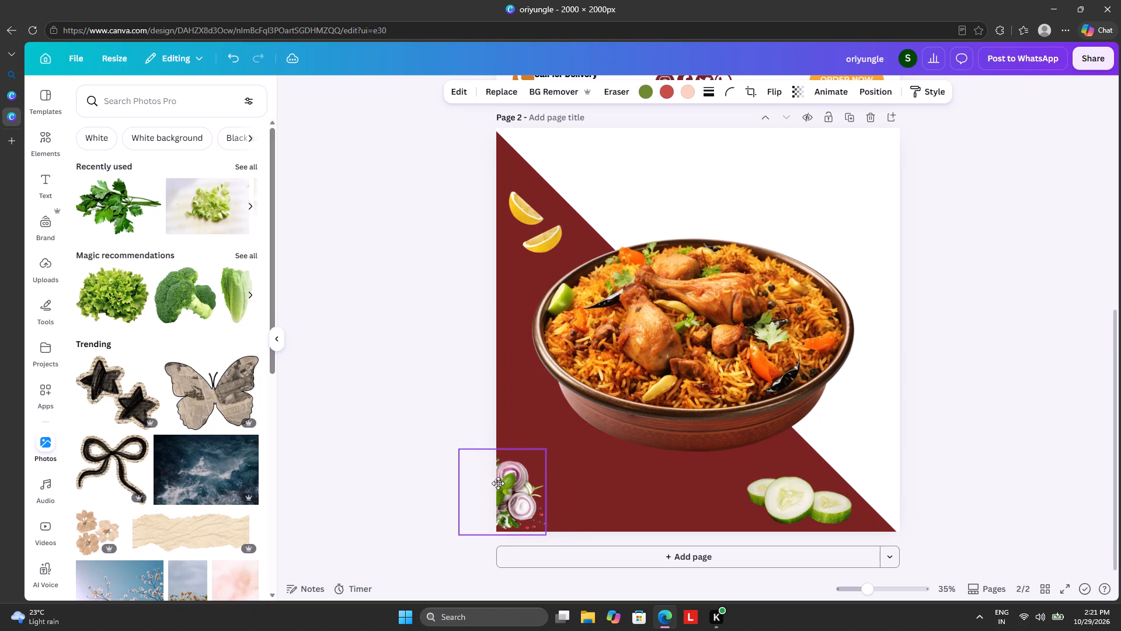
drag(498, 483, 562, 420)
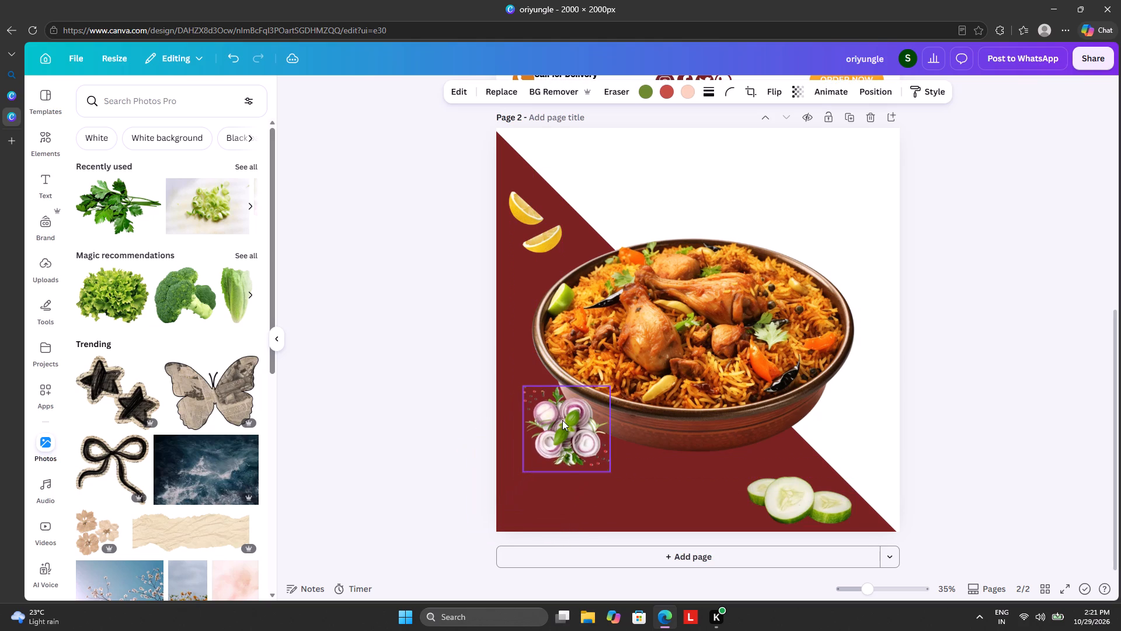
Move the cucumber slices beside the onions, overlapping the bowl's bottom edge, and layer them behind the onions.
drag(796, 508, 639, 472)
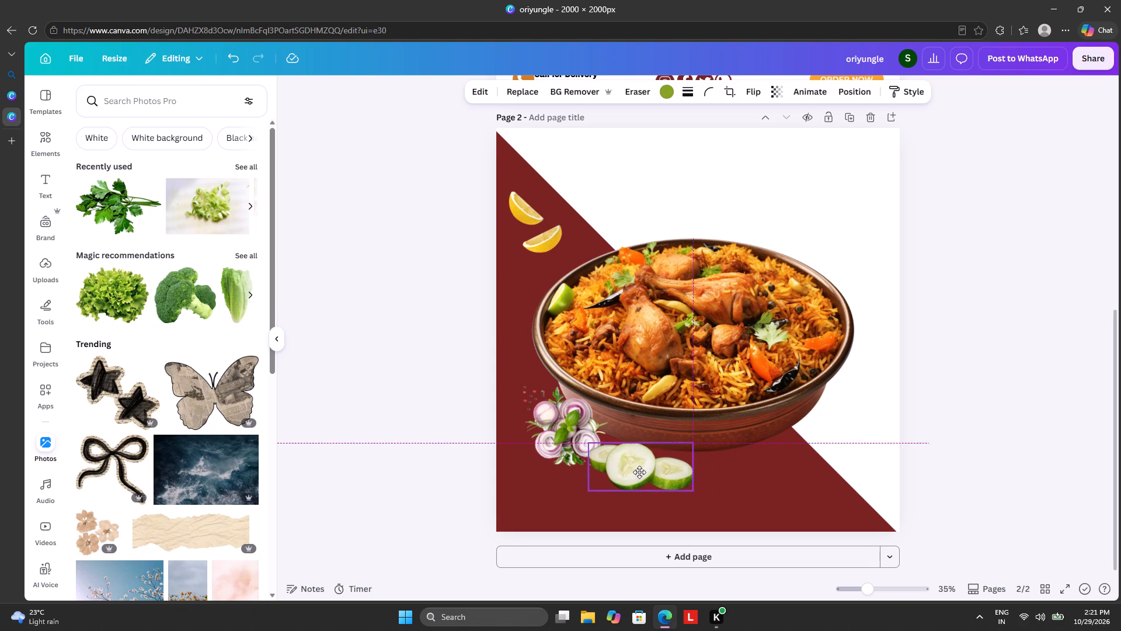
drag(639, 472, 639, 466)
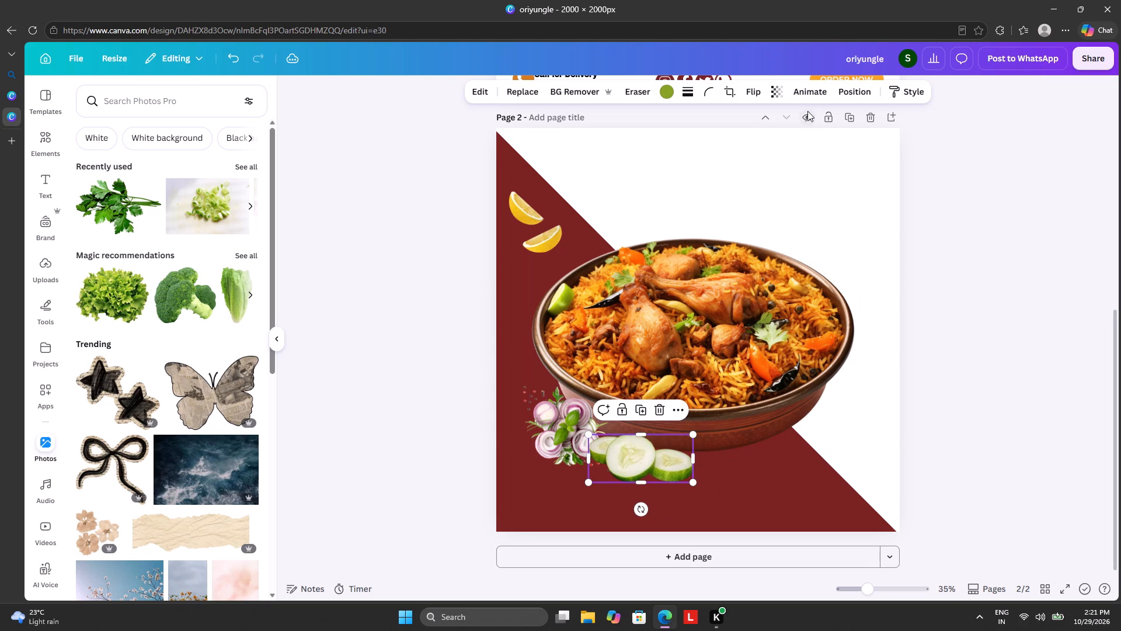
click(840, 83)
drag(222, 225, 220, 235)
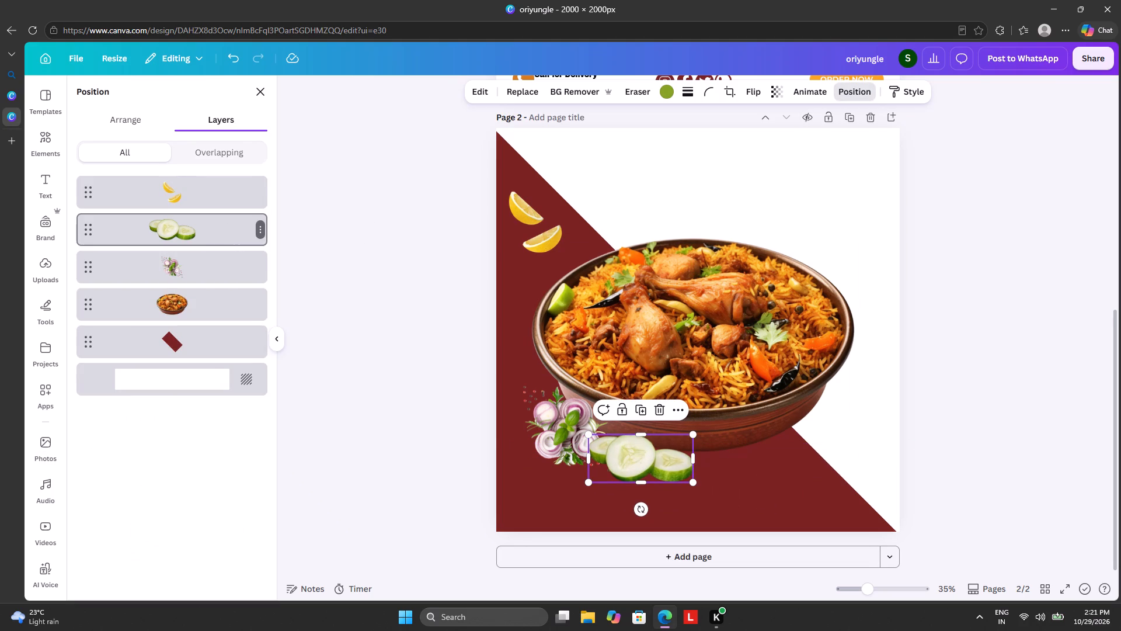
drag(220, 235, 211, 283)
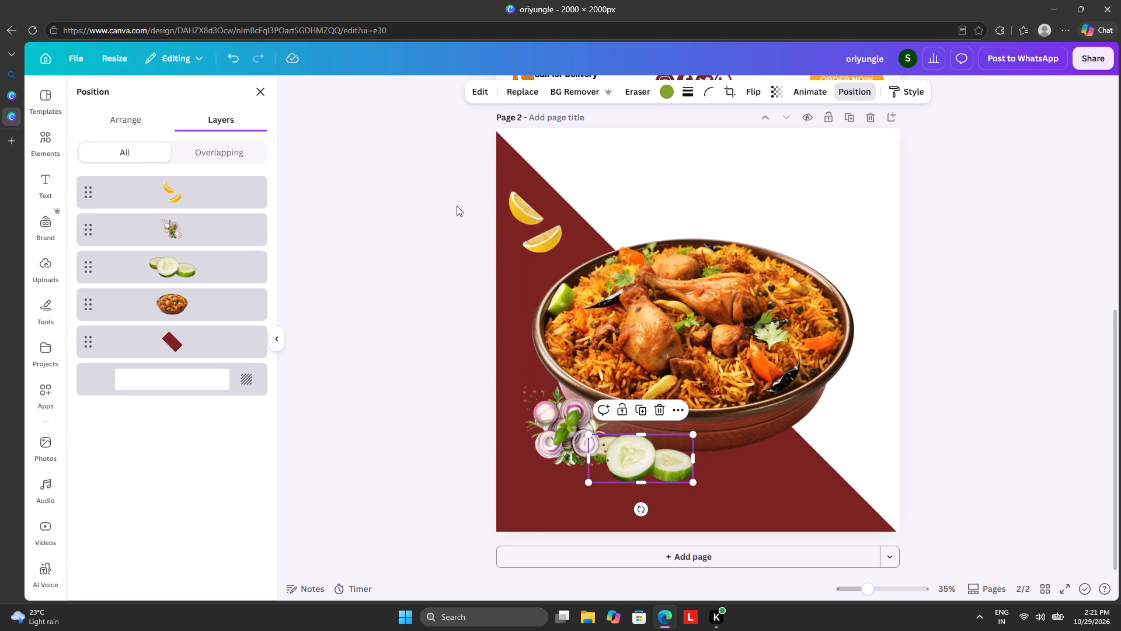
Move the lemon wedges down beside the bowl's lower-left side, above the onions, and layer them behind the onions.
drag(528, 213, 528, 371)
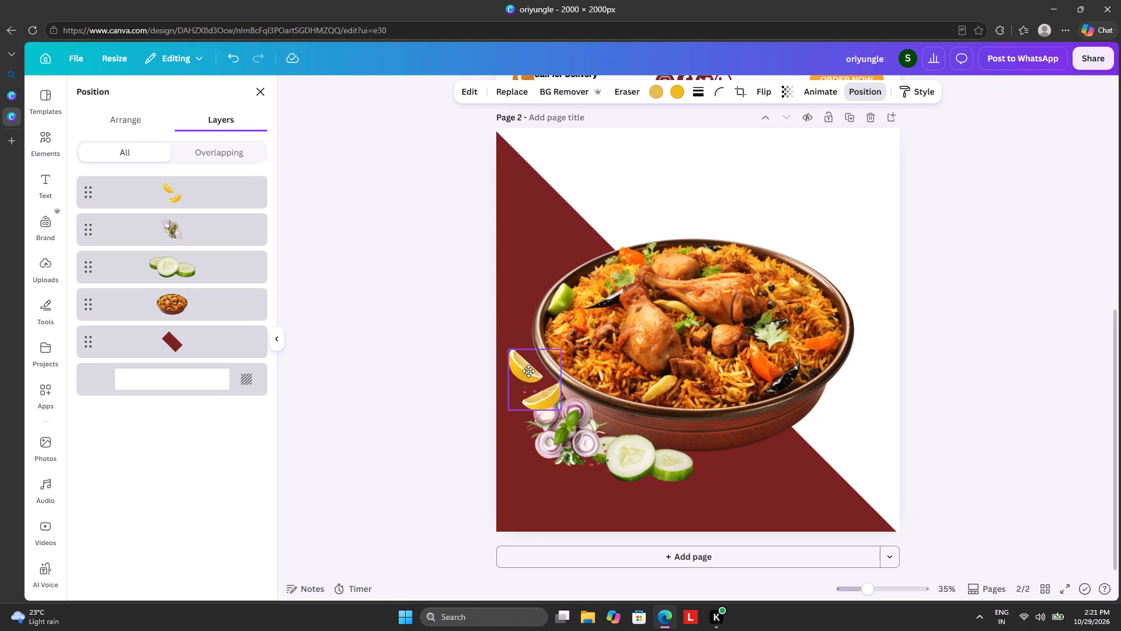
drag(528, 371, 517, 367)
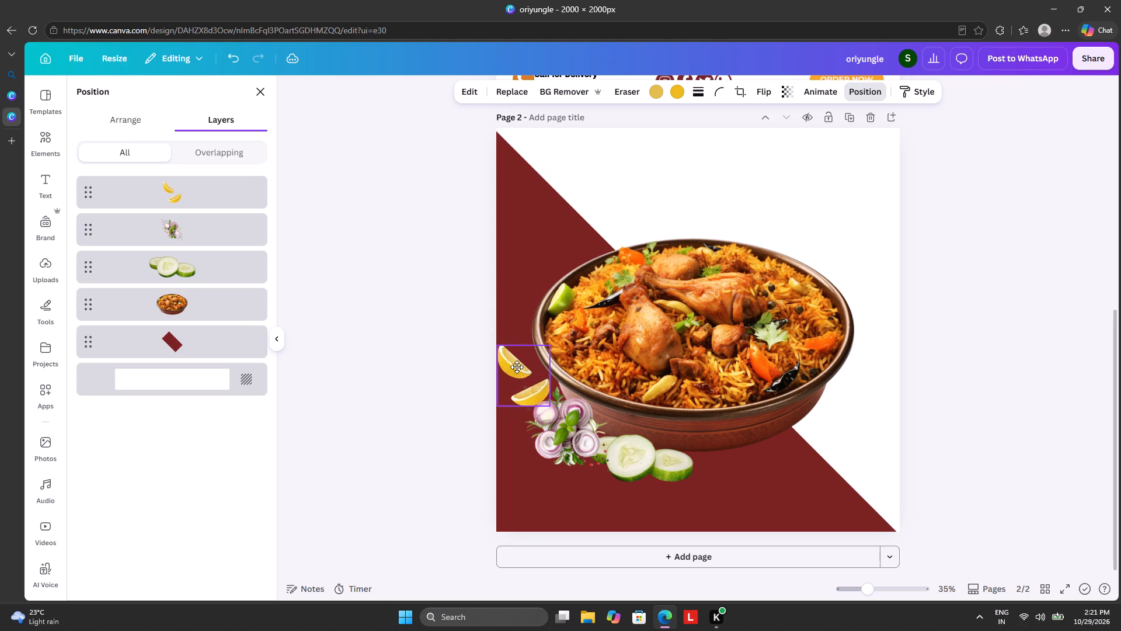
drag(517, 367, 517, 364)
drag(209, 187, 208, 237)
click(378, 290)
click(381, 287)
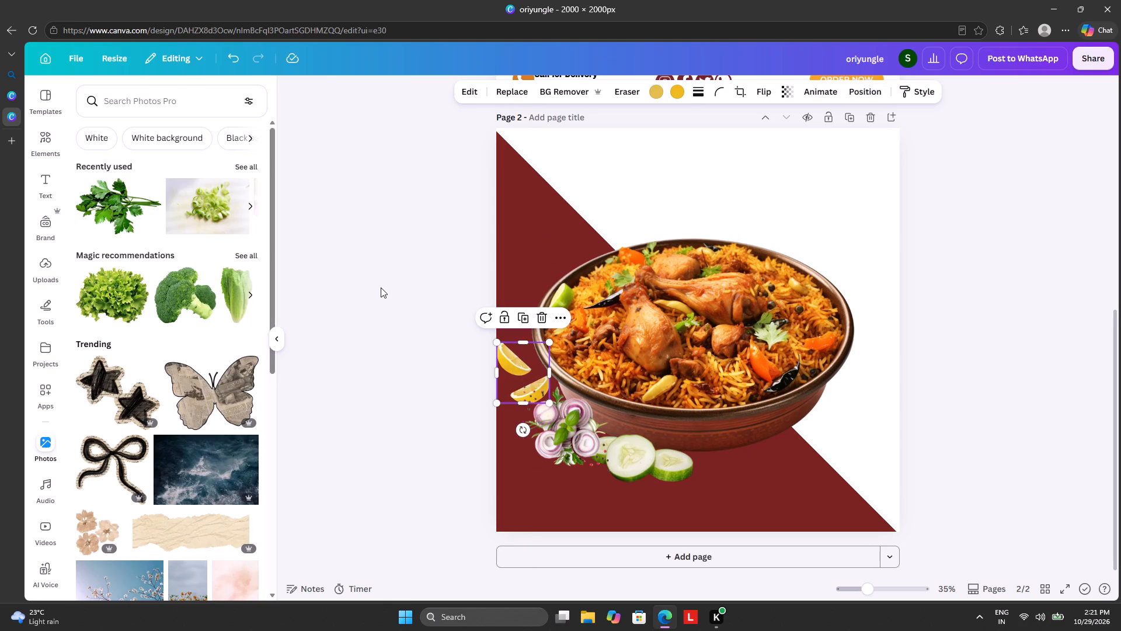
Try the lemon wedges below the bowl right of the cucumber, and place them in the upper dark red area just above the bowl.
drag(524, 379, 529, 379)
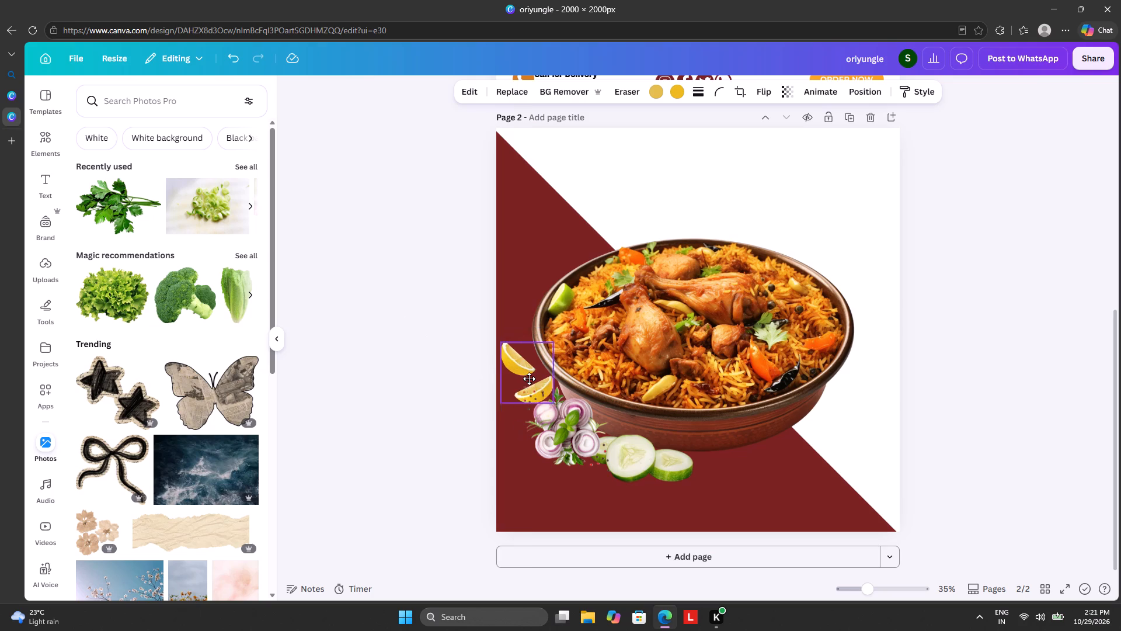
drag(529, 379, 552, 227)
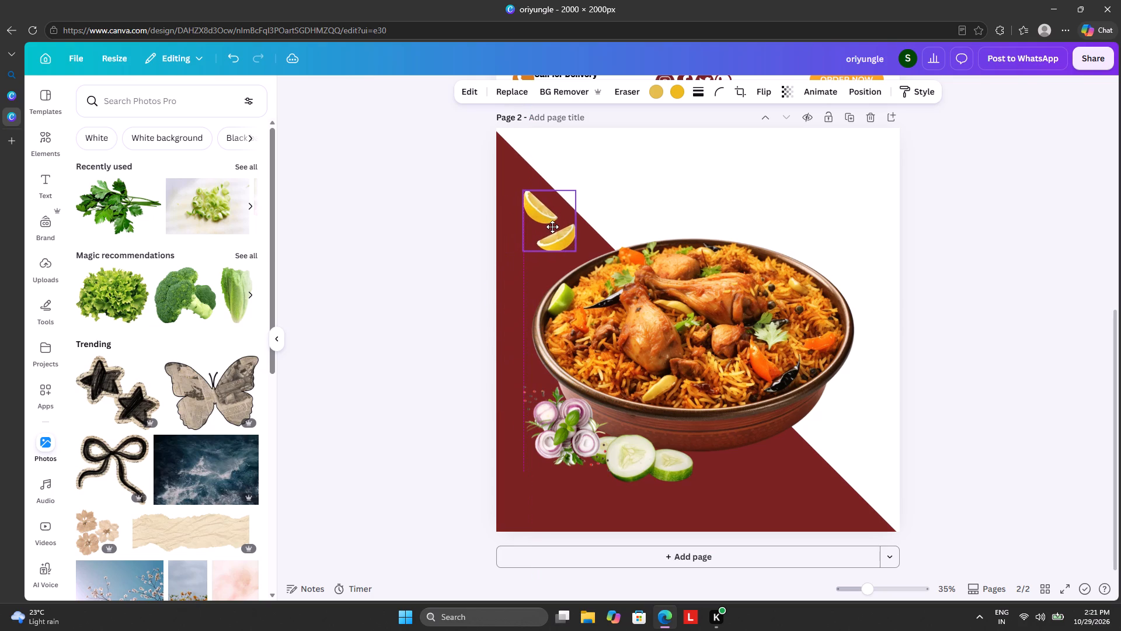
drag(552, 227, 751, 496)
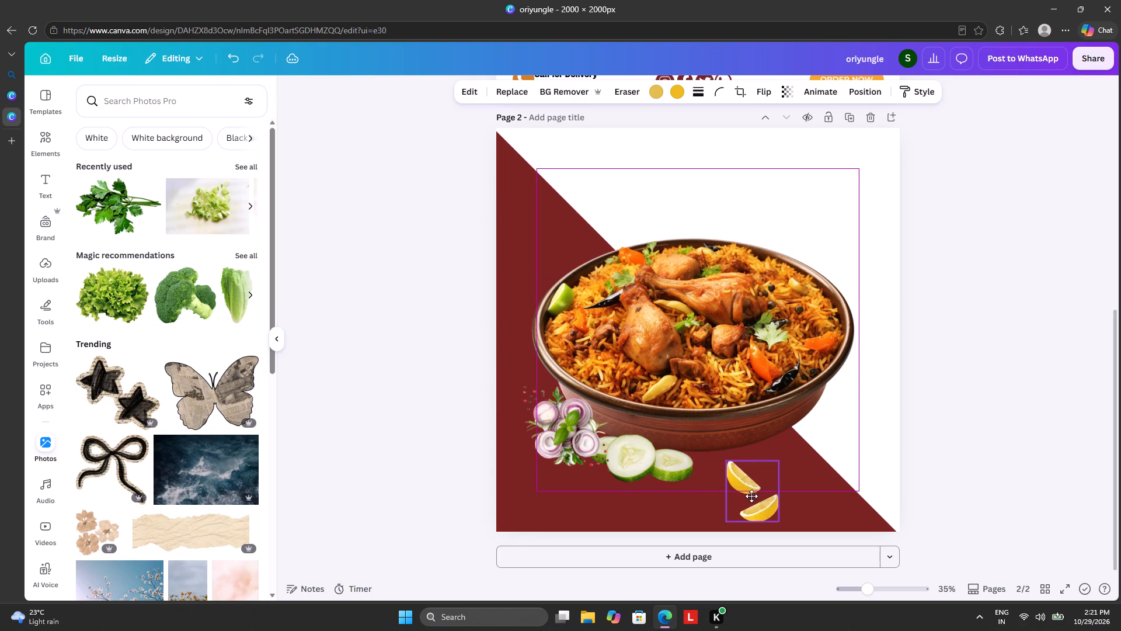
drag(751, 496, 554, 230)
click(454, 300)
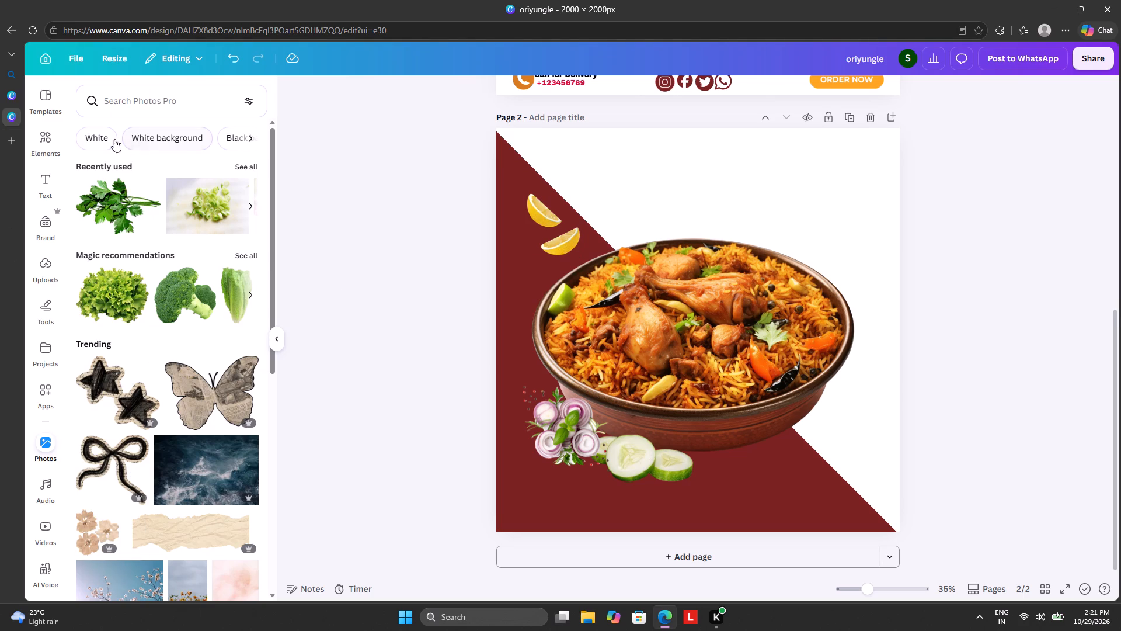
Search the elements library for "fire" in place of the earlier burger search.
click(45, 138)
scroll(117, 380, down, 2)
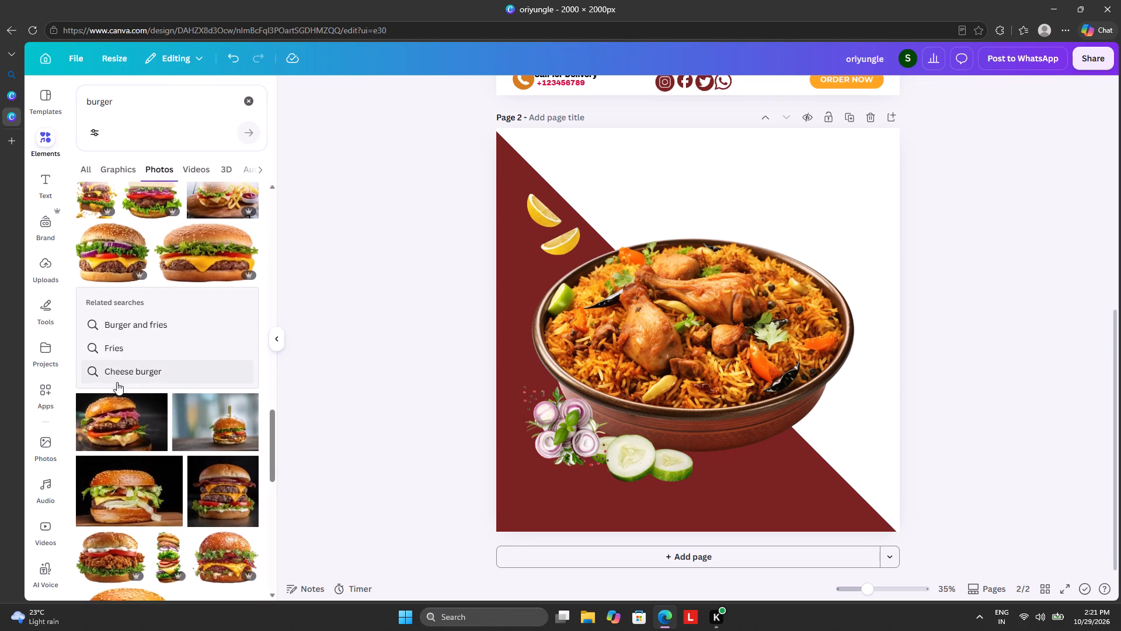
scroll(117, 382, down, 4)
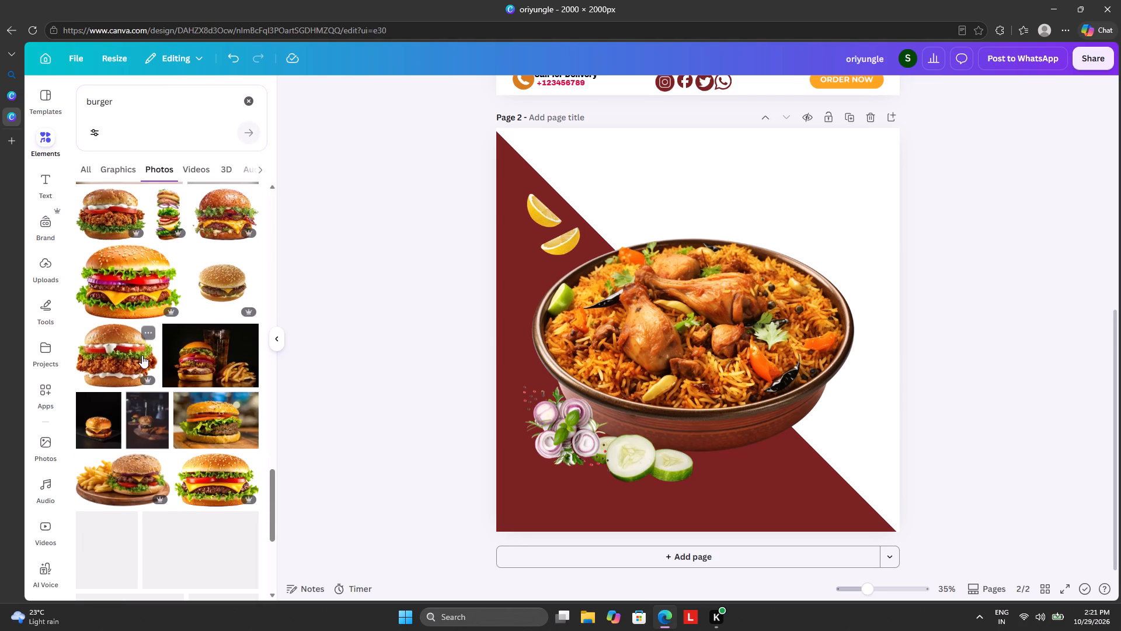
scroll(142, 356, down, 4)
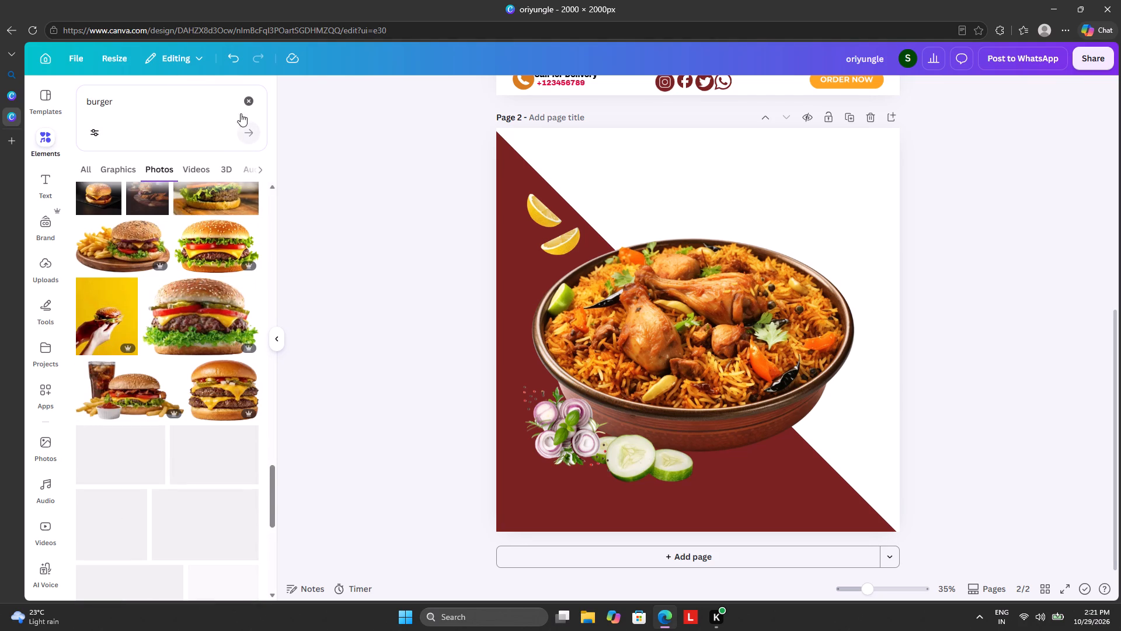
click(247, 106)
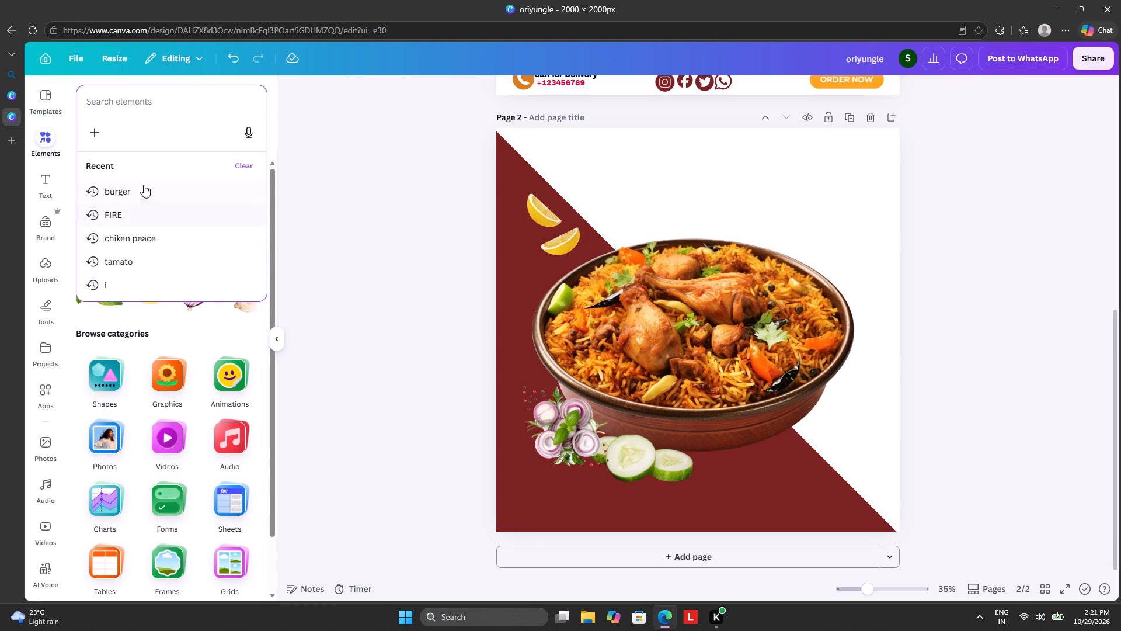
text(gf)
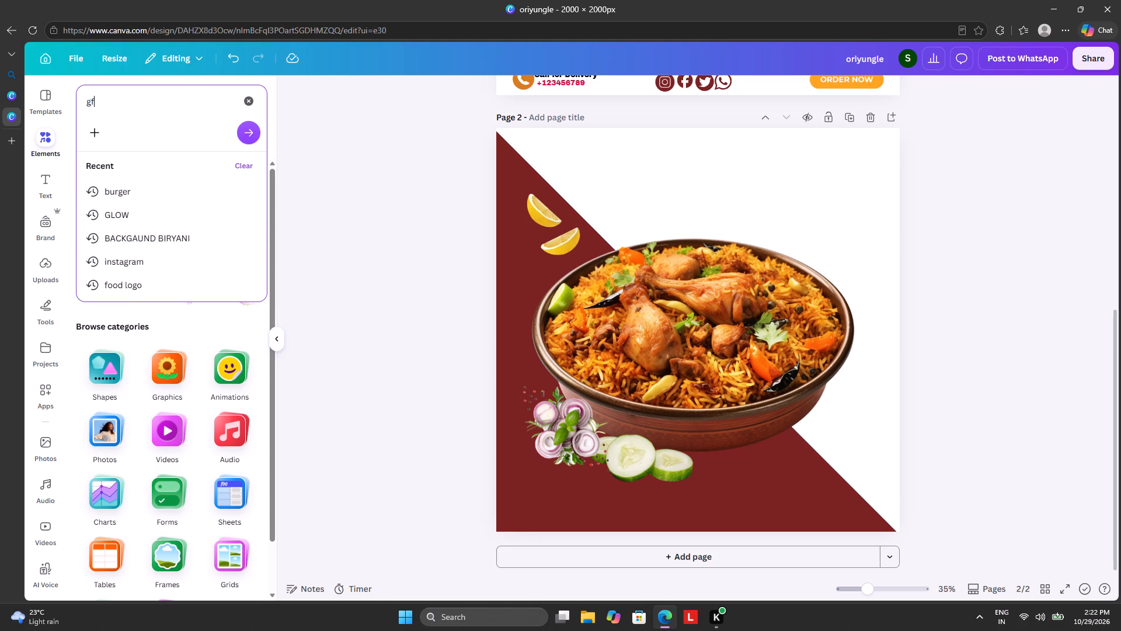
key(BackSpace)
key(BackSpace)
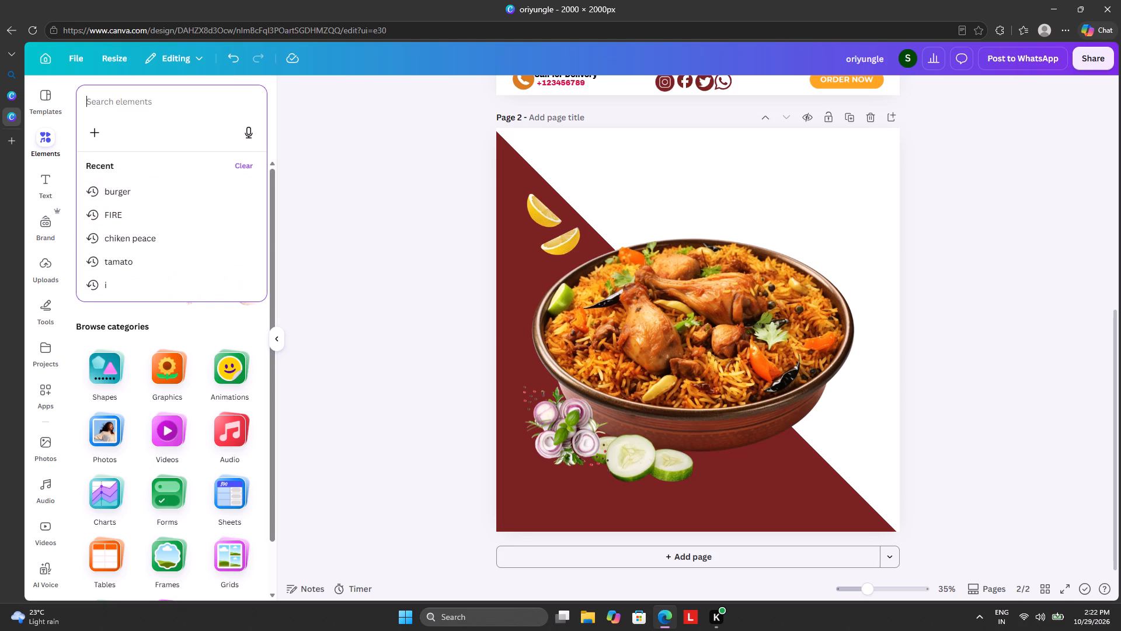
text(fire)
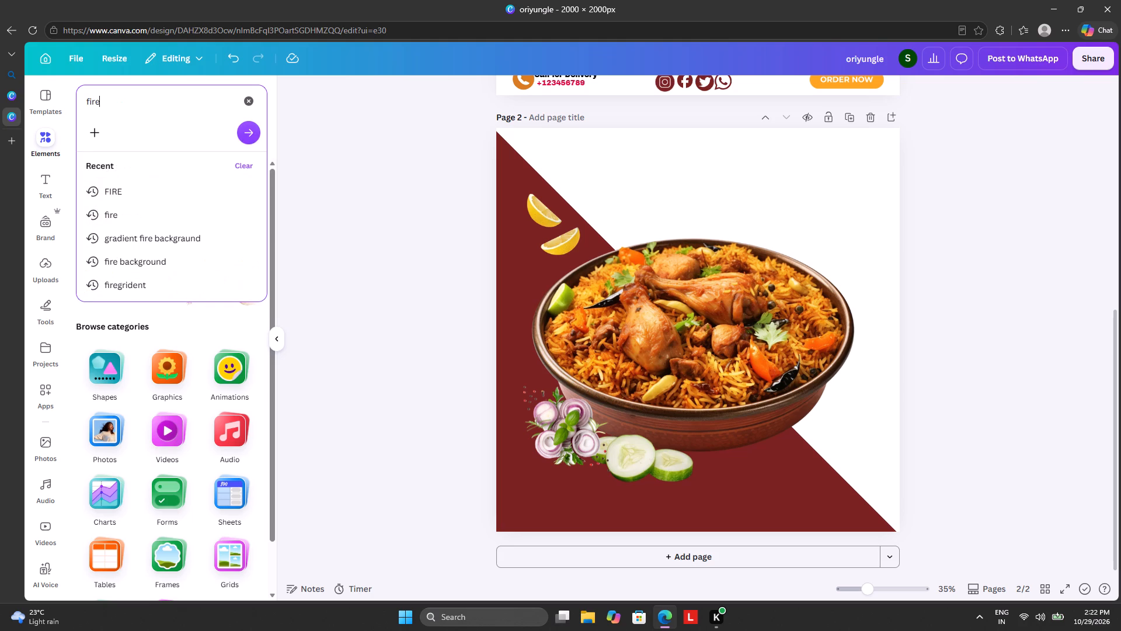
key(space)
key(Return)
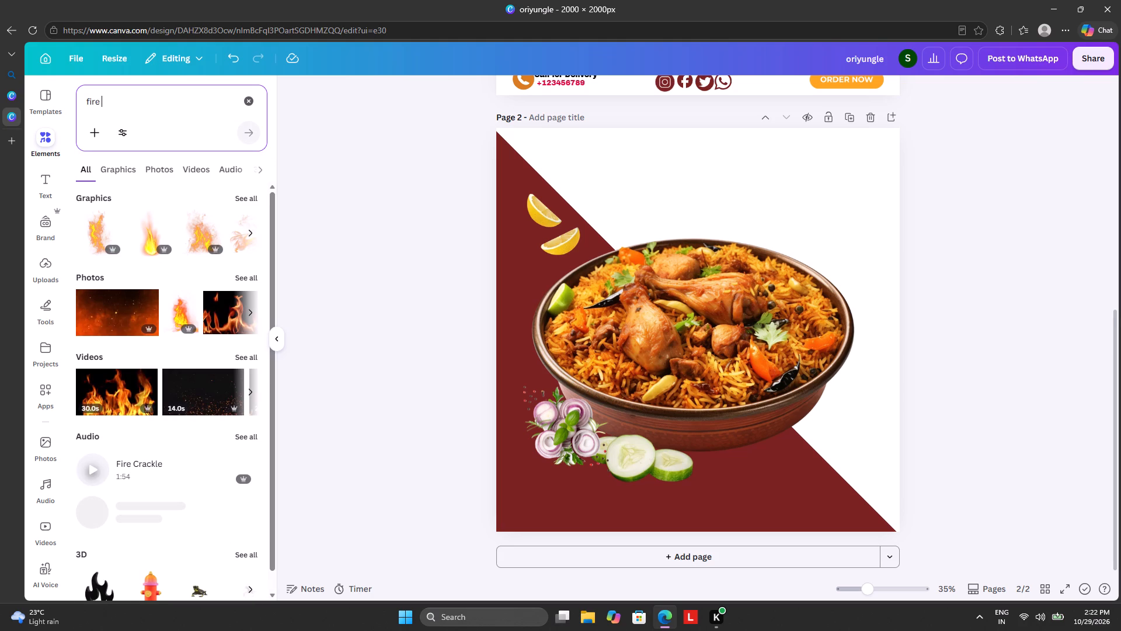
Insert the swirling orange flames photo from the fire results on page 2 and layer it directly behind the biryani bowl.
click(236, 193)
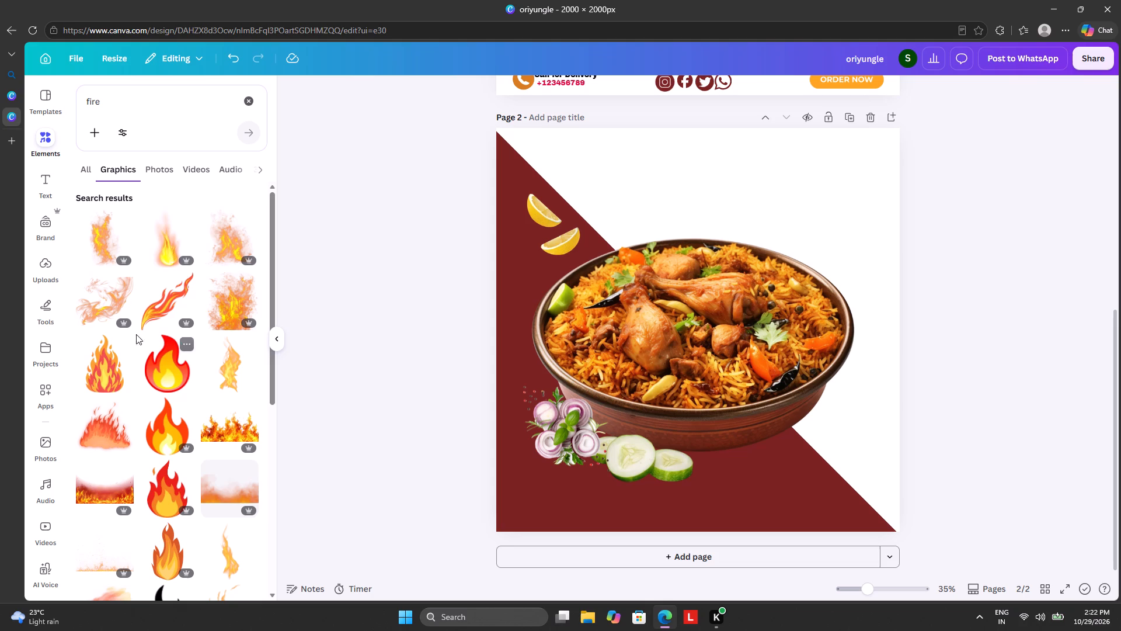
scroll(180, 450, down, 3)
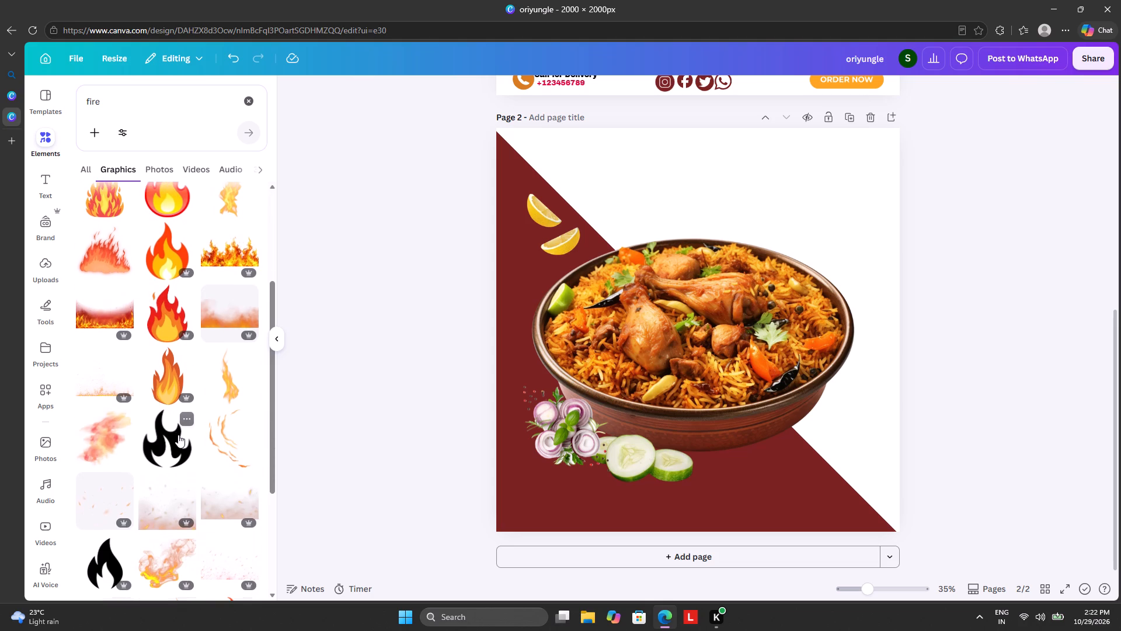
scroll(178, 431, down, 2)
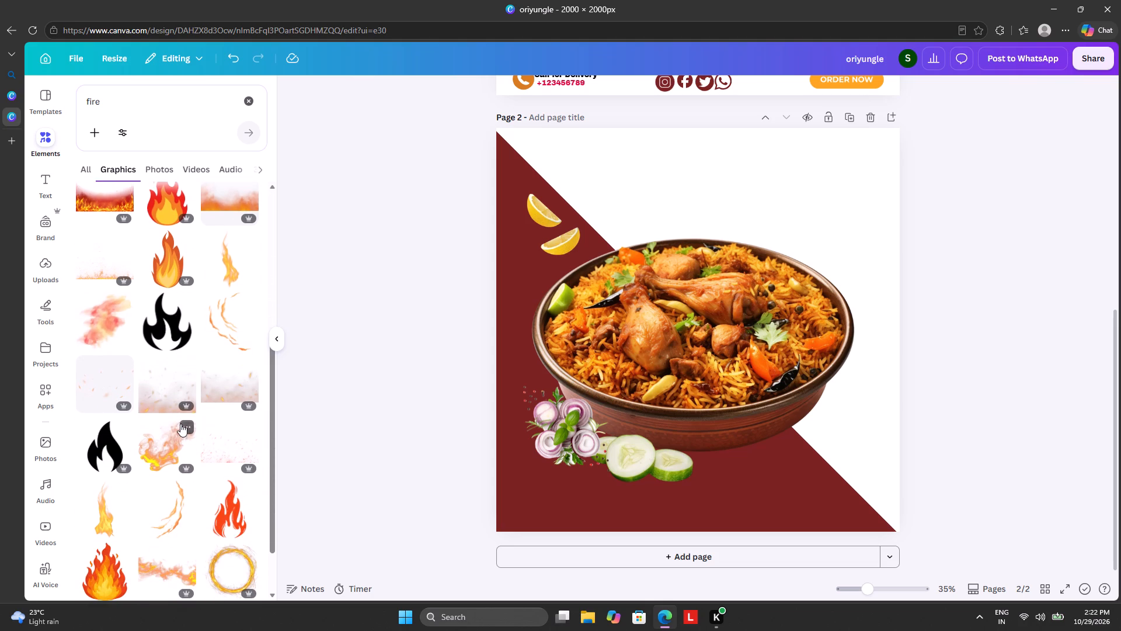
scroll(181, 418, up, 7)
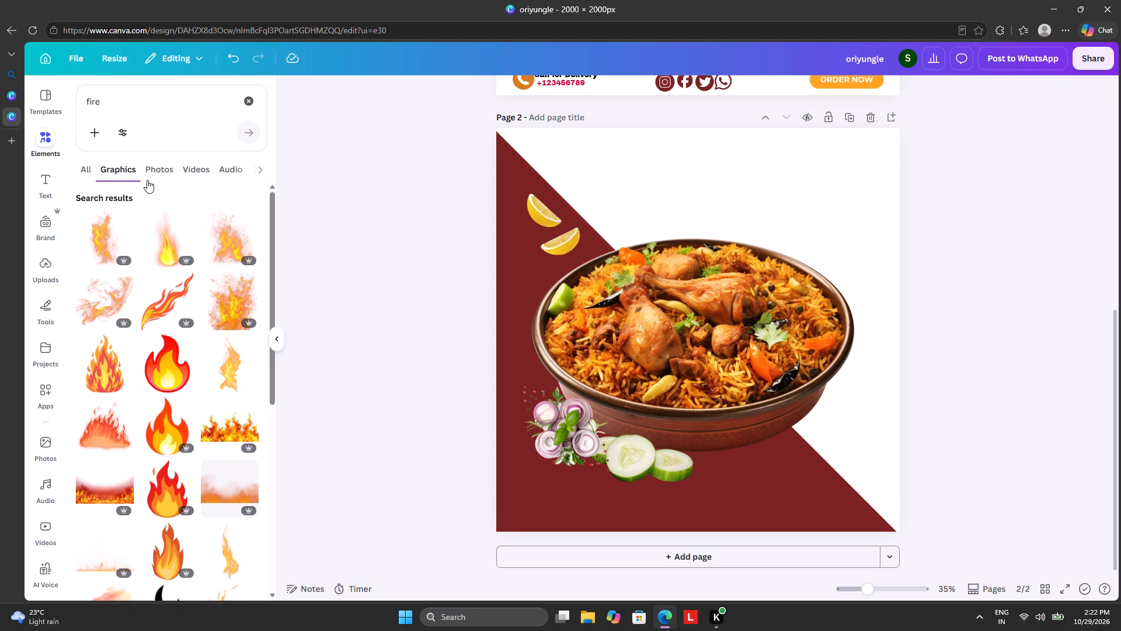
click(162, 165)
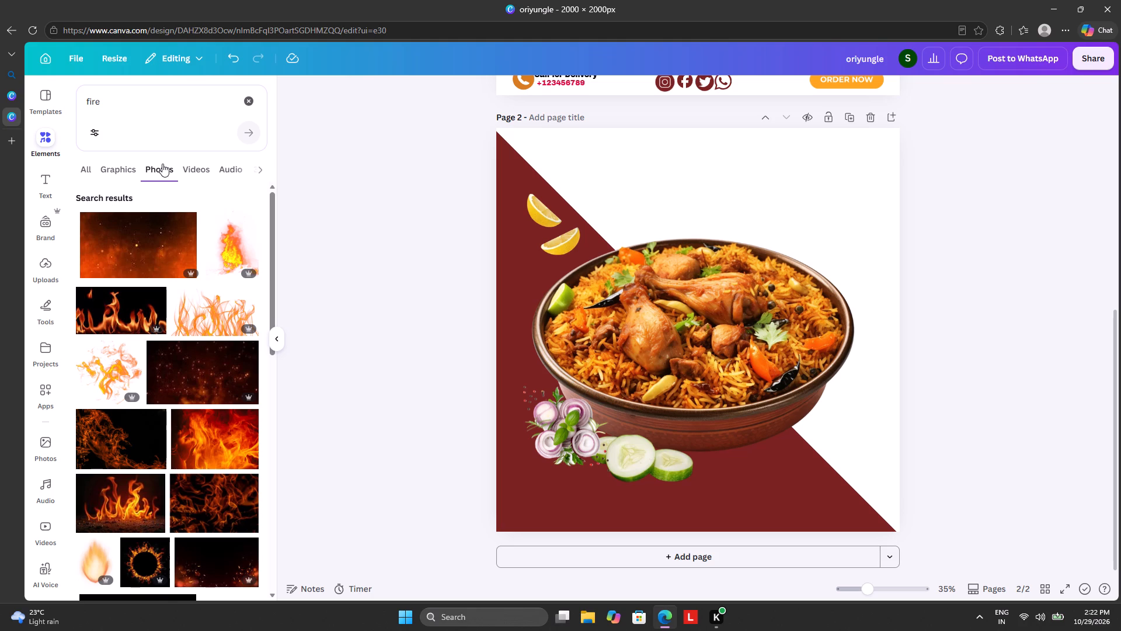
click(109, 367)
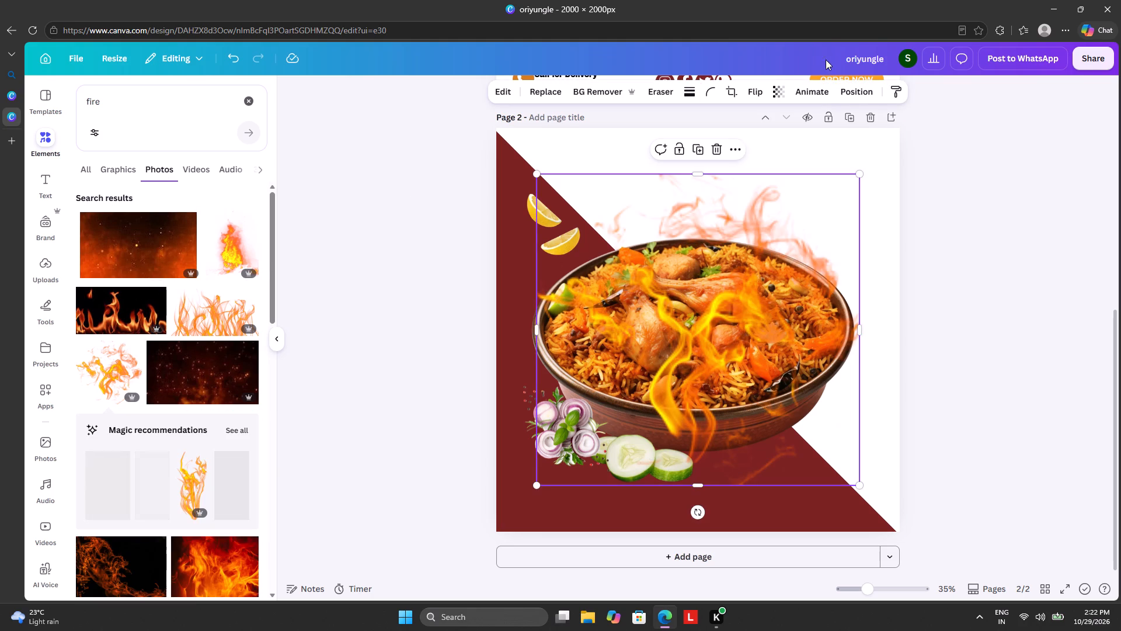
click(836, 88)
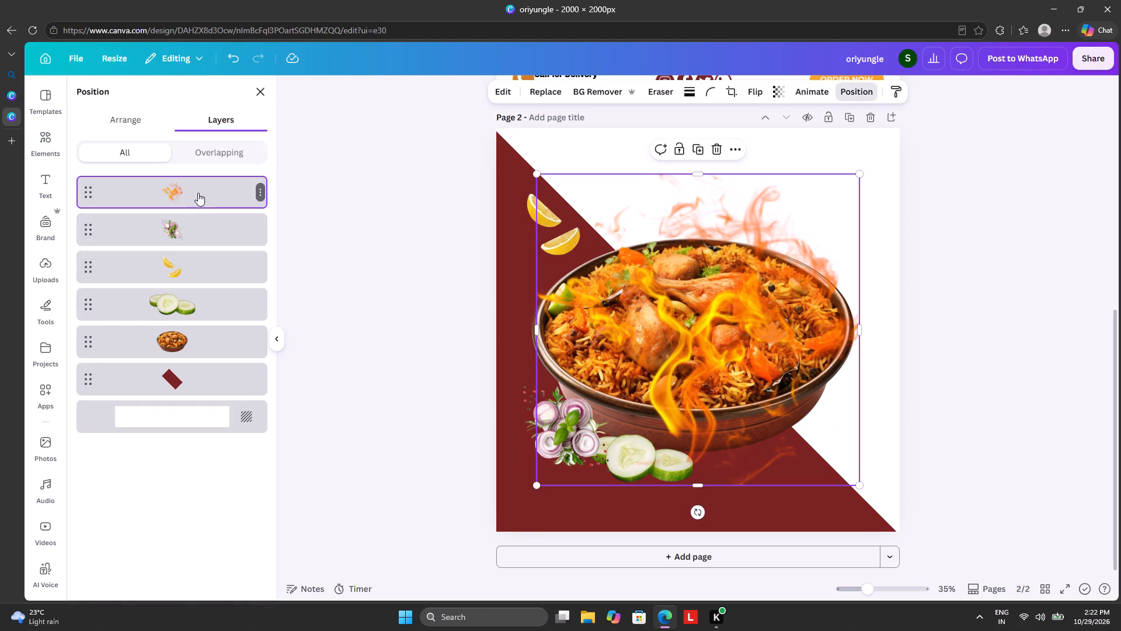
drag(198, 191, 201, 361)
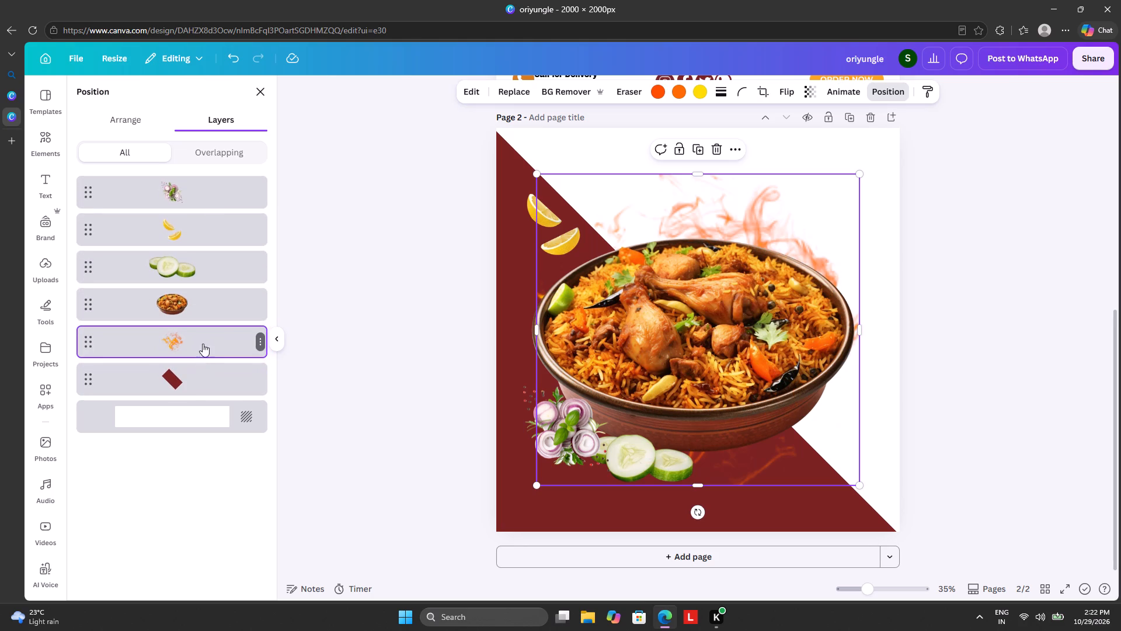
click(354, 275)
click(361, 256)
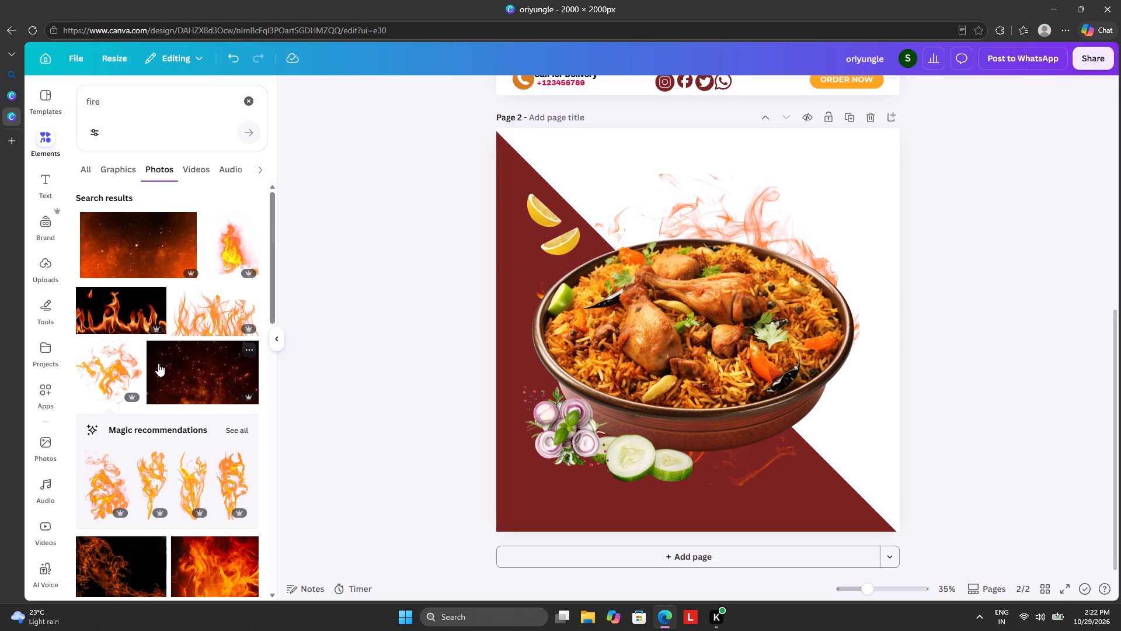
Search the elements library for "limon slice" and look through the photo results for a suitable lemon garnish.
scroll(158, 363, up, 3)
click(243, 98)
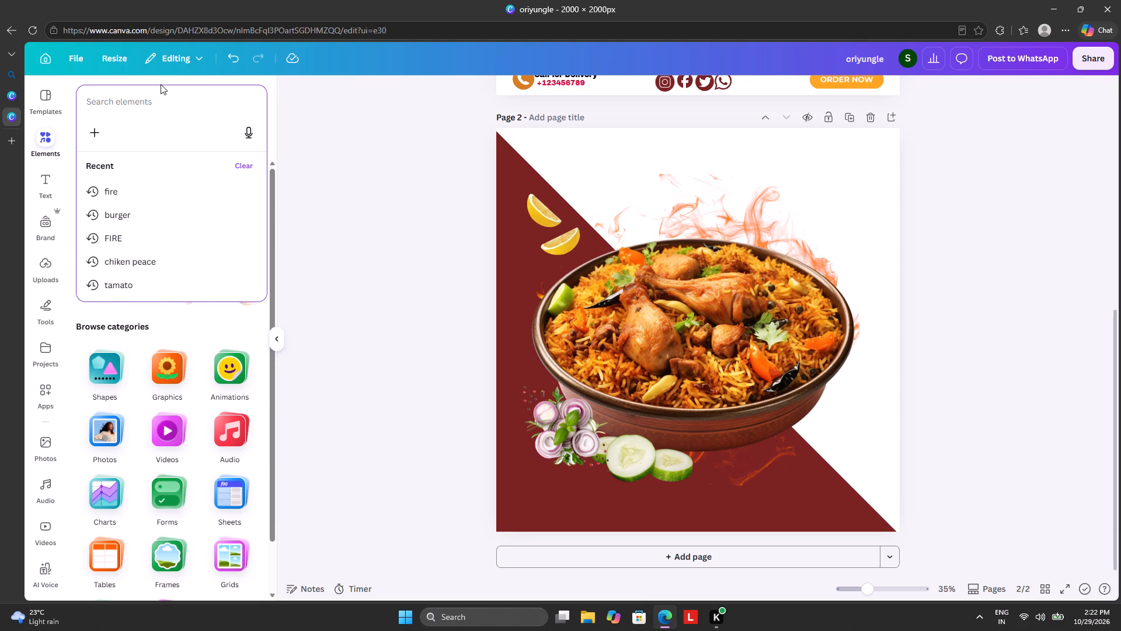
text(li)
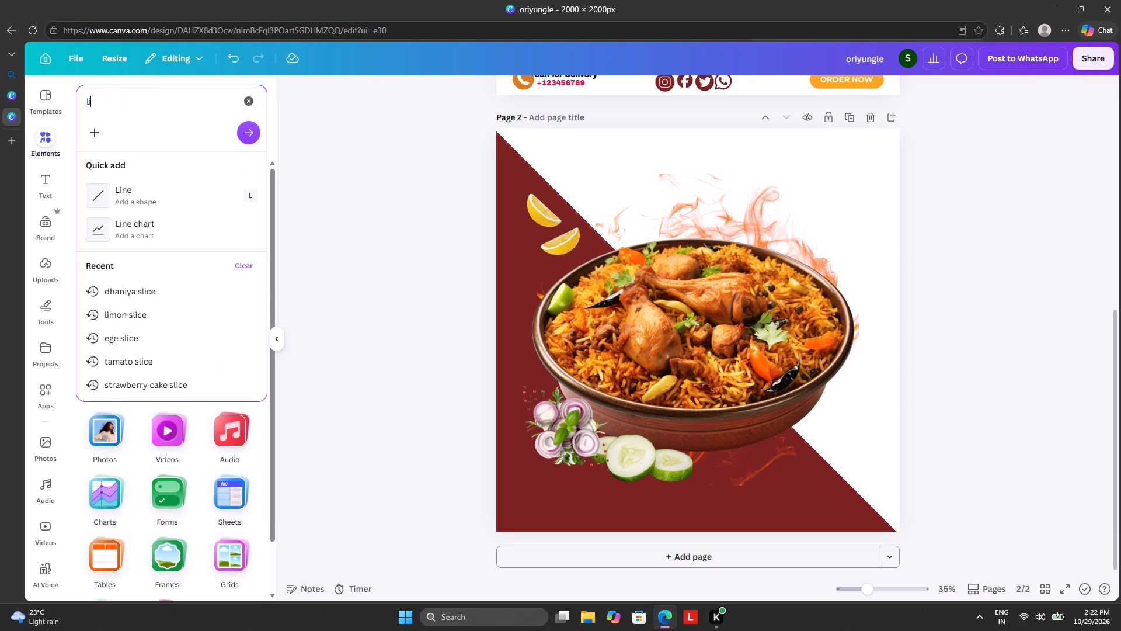
click(181, 312)
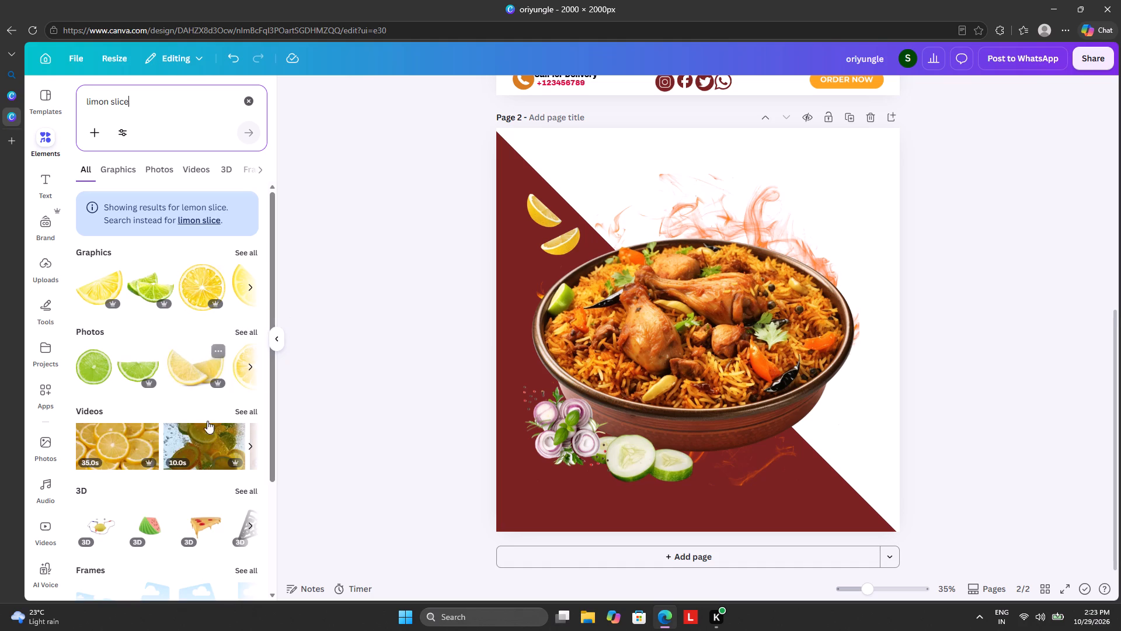
click(244, 252)
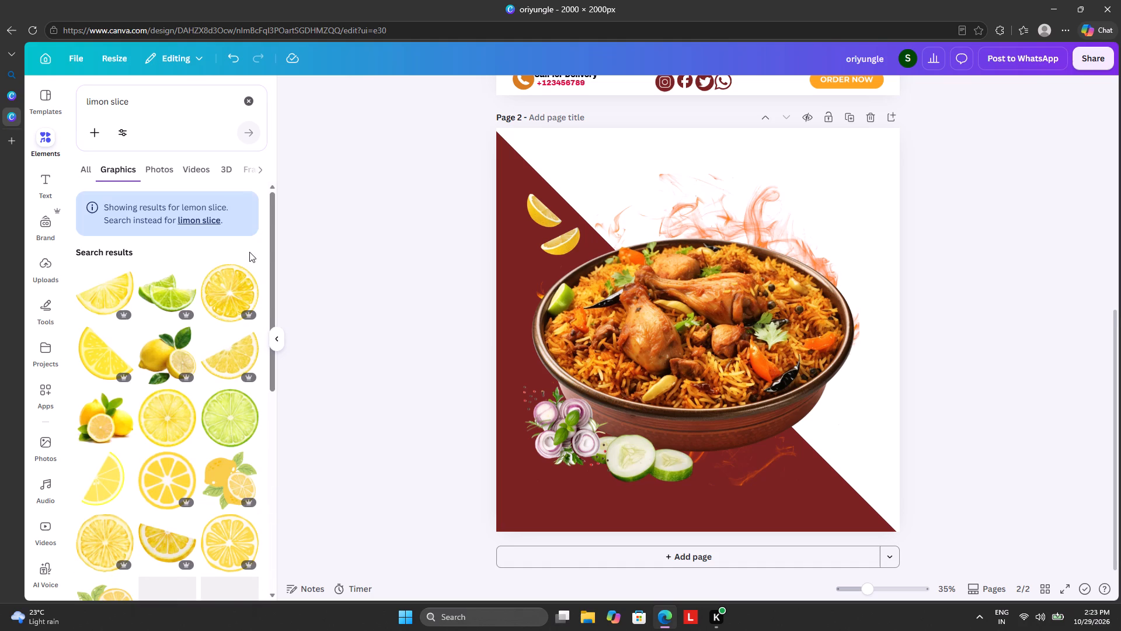
click(149, 162)
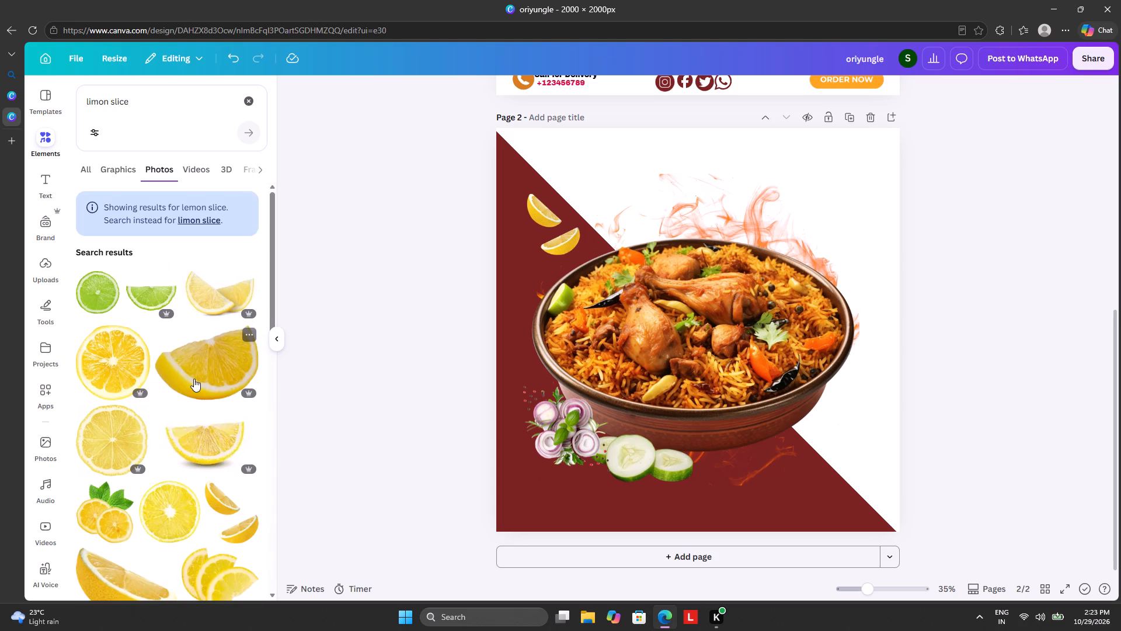
scroll(187, 382, down, 5)
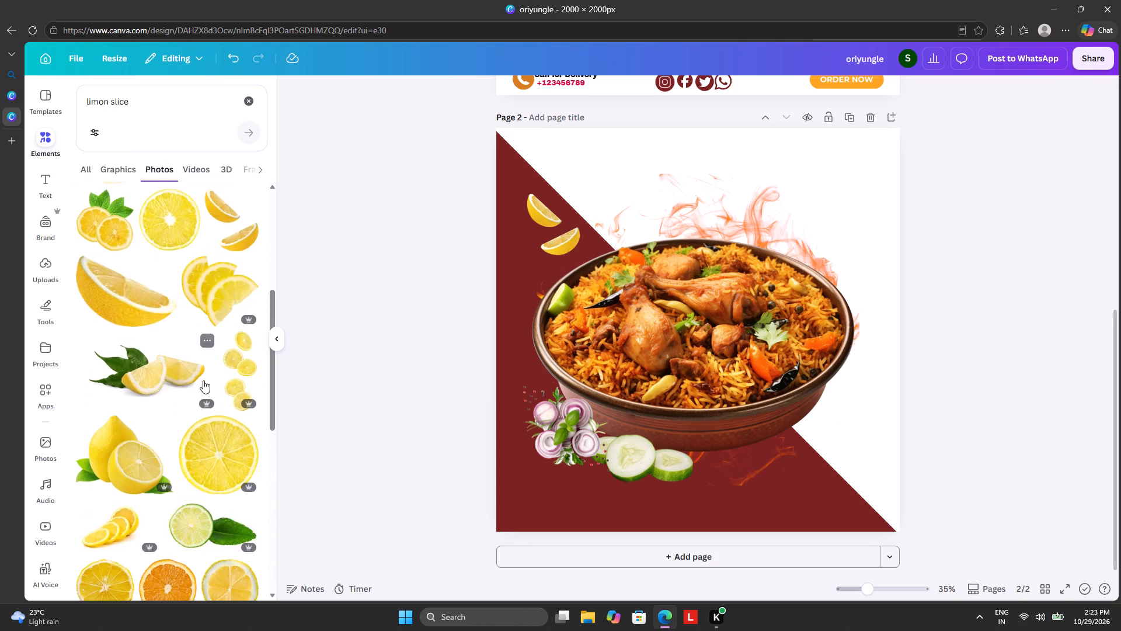
scroll(214, 383, down, 4)
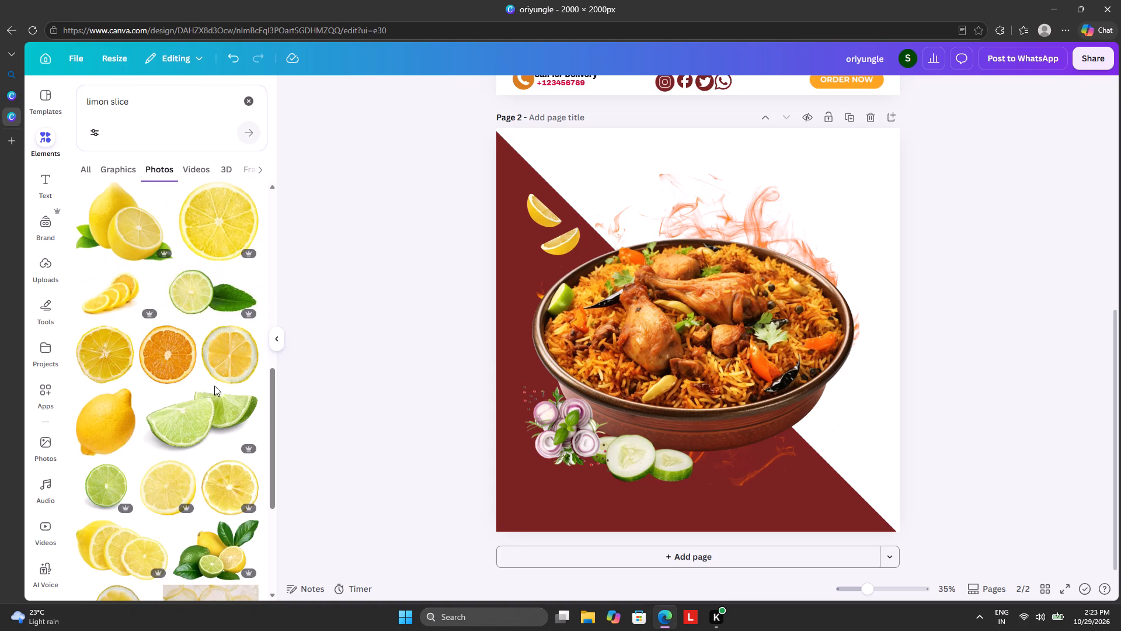
scroll(213, 386, down, 4)
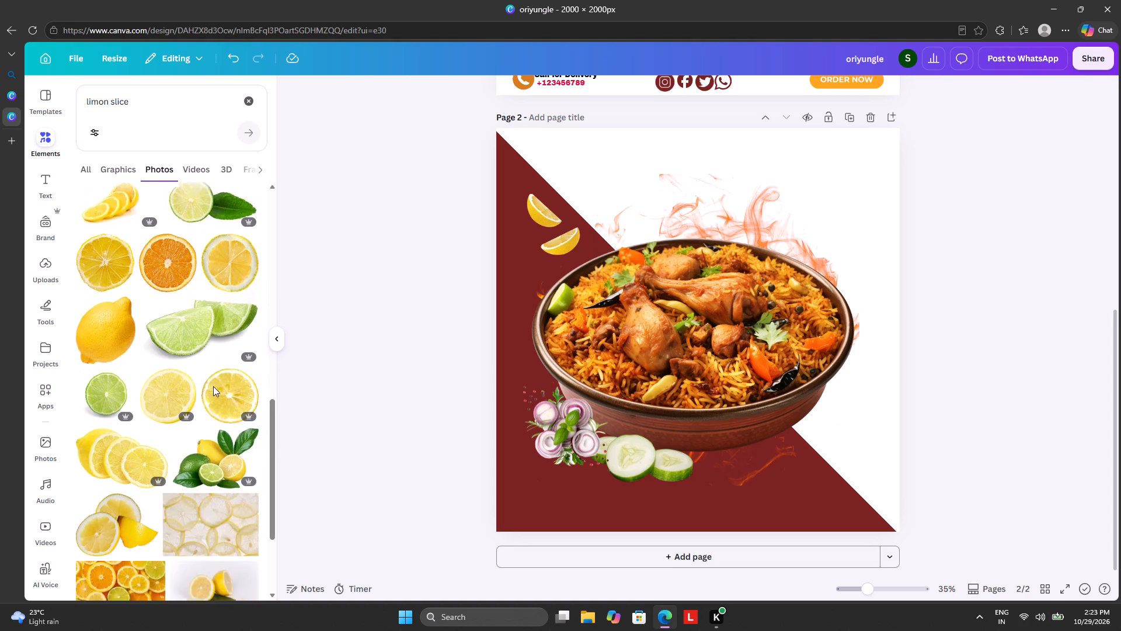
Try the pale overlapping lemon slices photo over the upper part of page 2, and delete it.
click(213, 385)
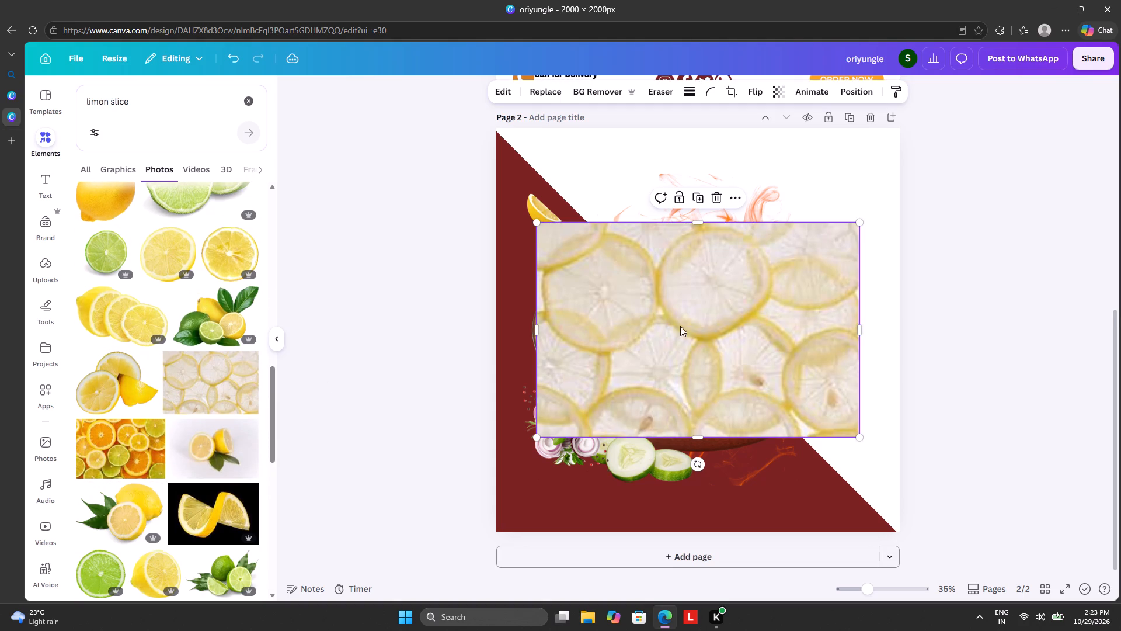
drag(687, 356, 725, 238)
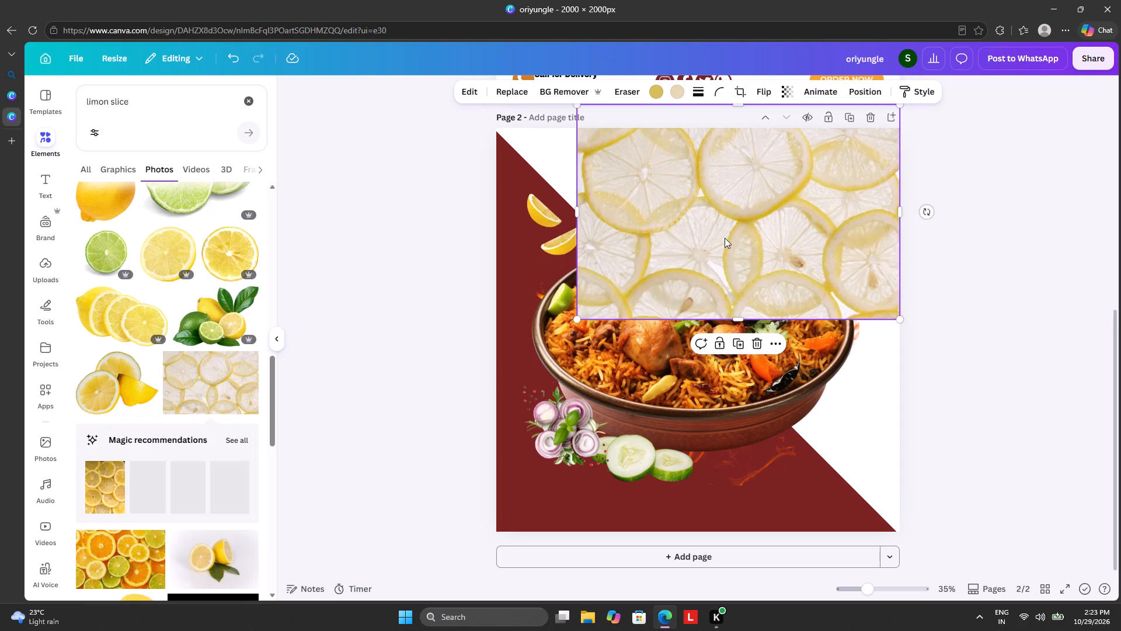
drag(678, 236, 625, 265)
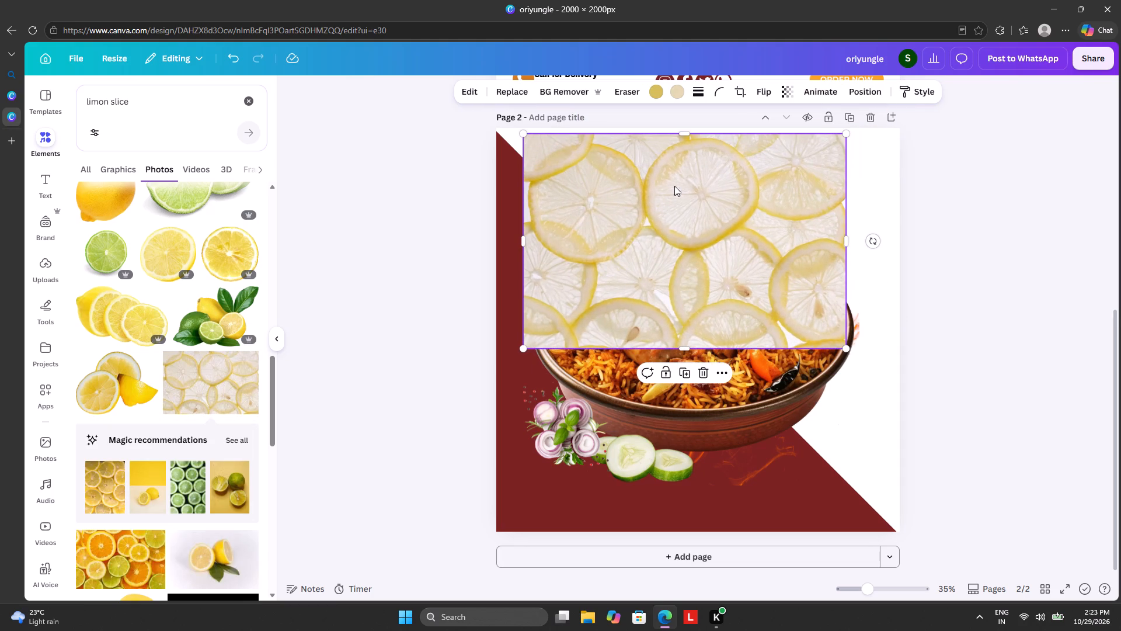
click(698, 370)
Examine more lemon slice photos for another garnish option, and clear the search.
scroll(144, 472, down, 2)
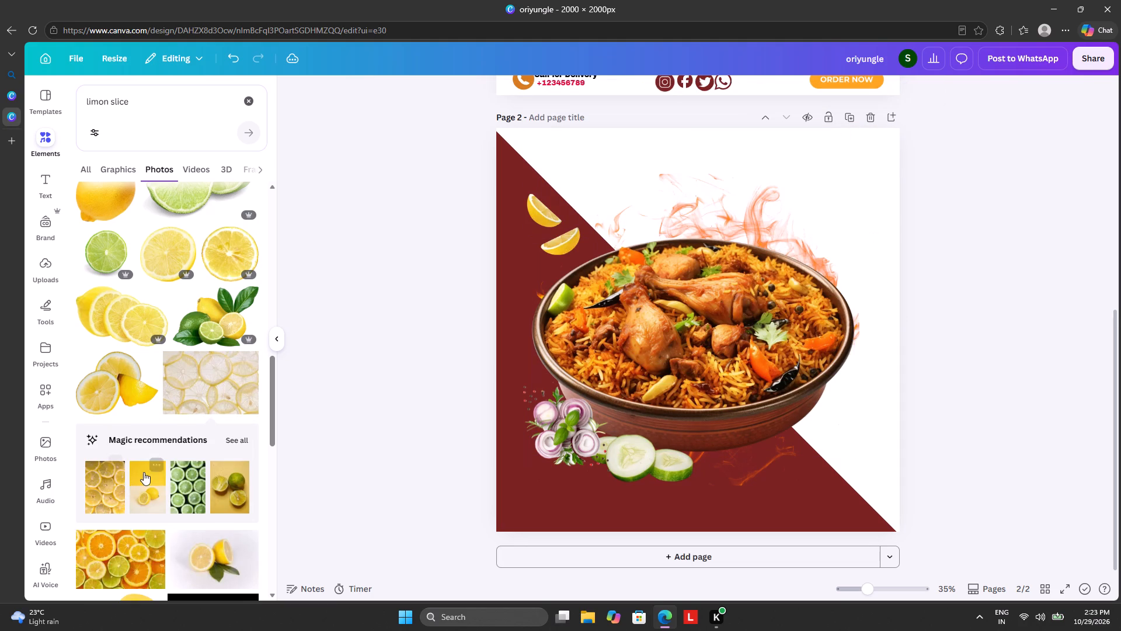
scroll(144, 472, down, 3)
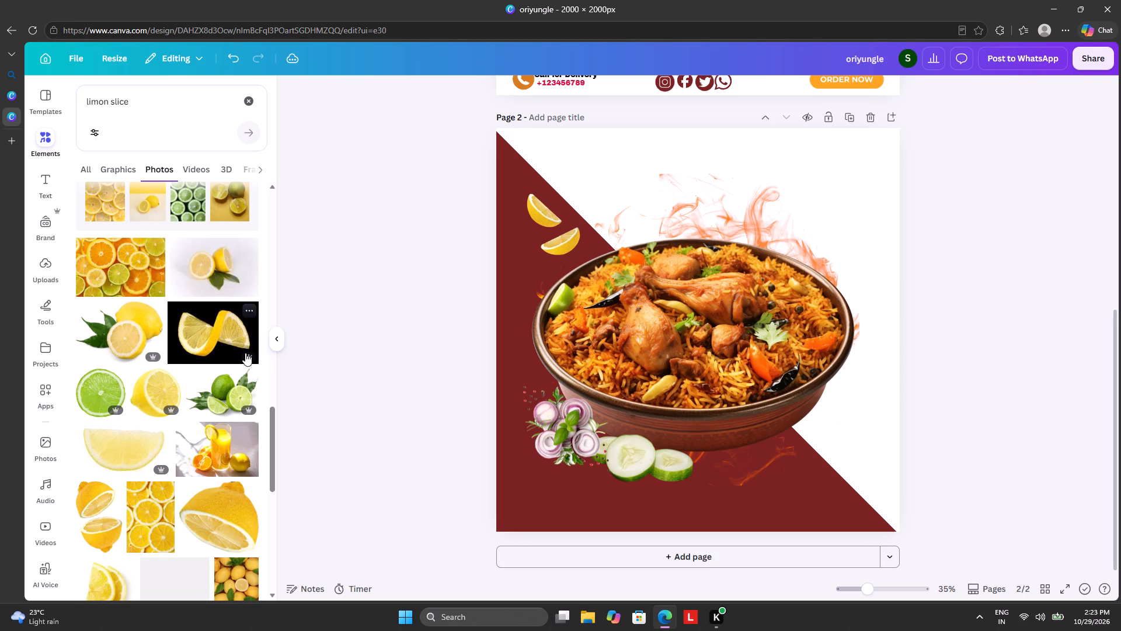
scroll(225, 312, down, 4)
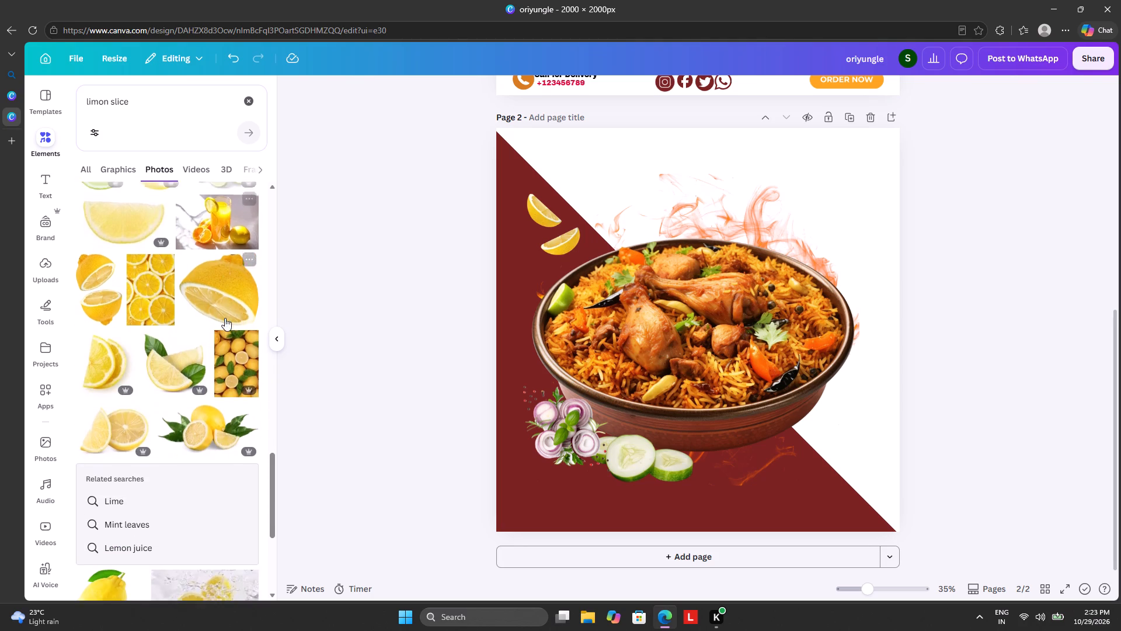
scroll(229, 324, down, 9)
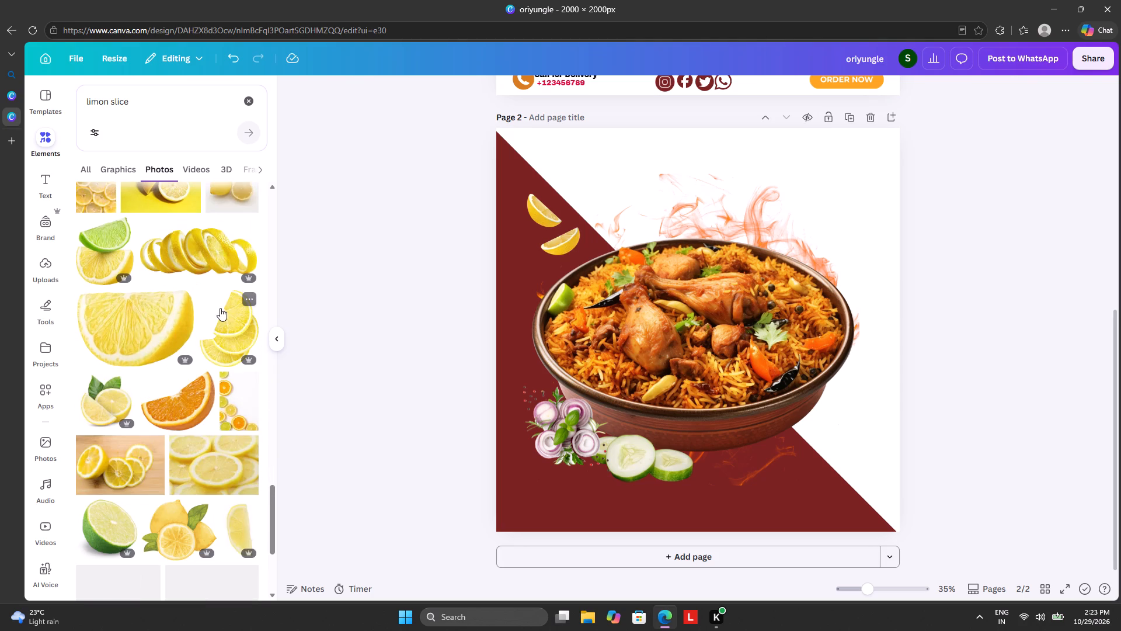
scroll(220, 308, down, 8)
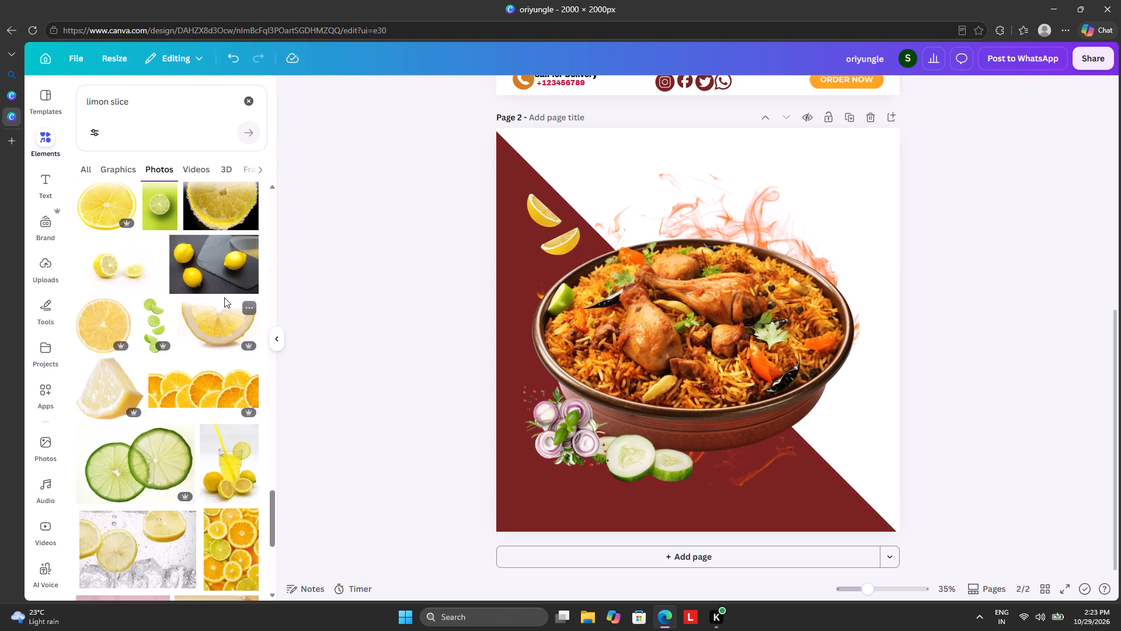
scroll(224, 297, down, 5)
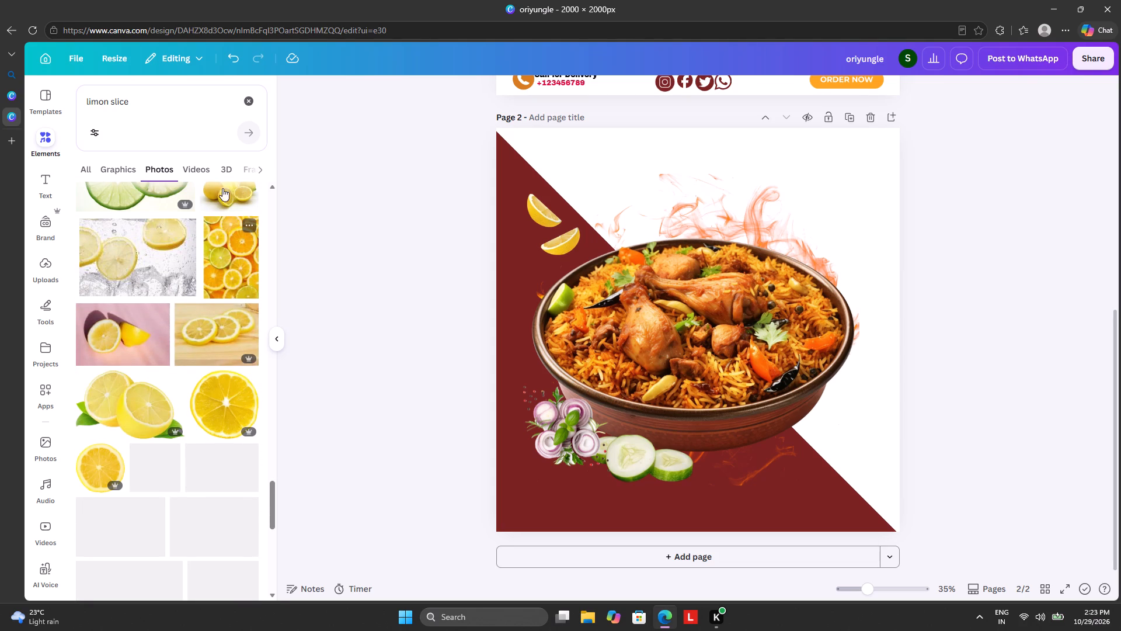
click(248, 106)
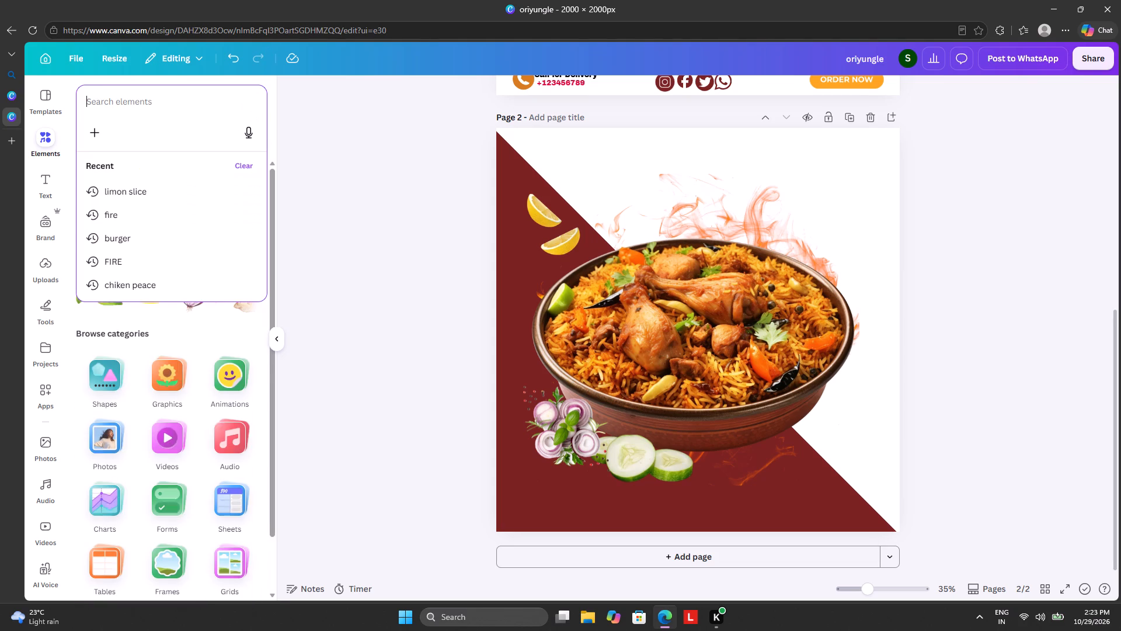
Search the elements library for "tamato slice" and look through the graphics results for a tomato garnish.
text(tamat)
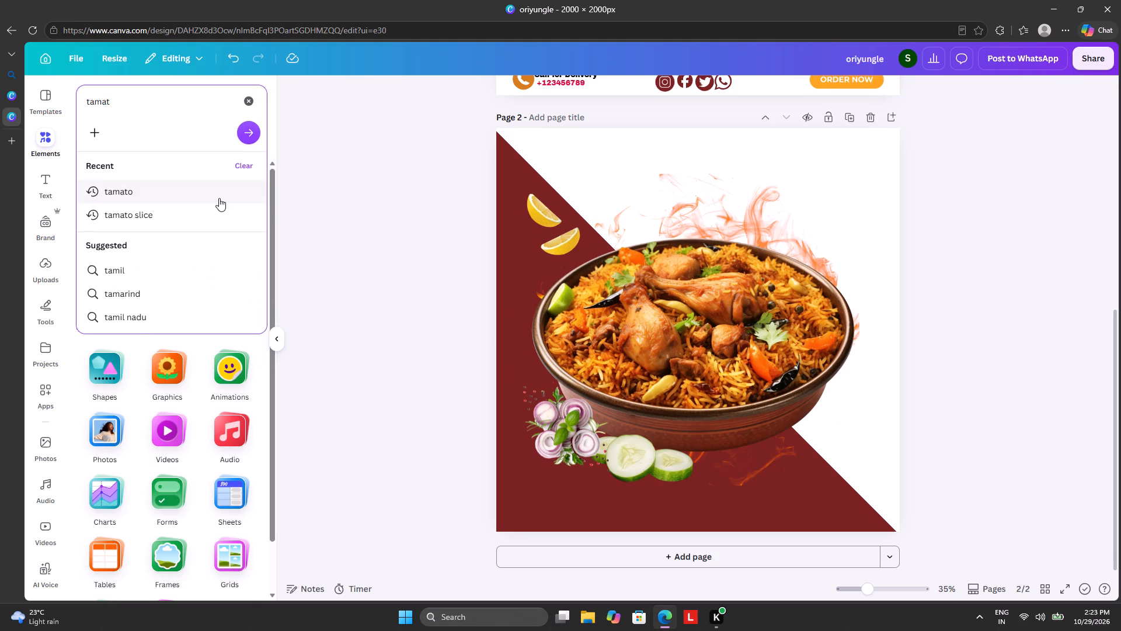
click(211, 221)
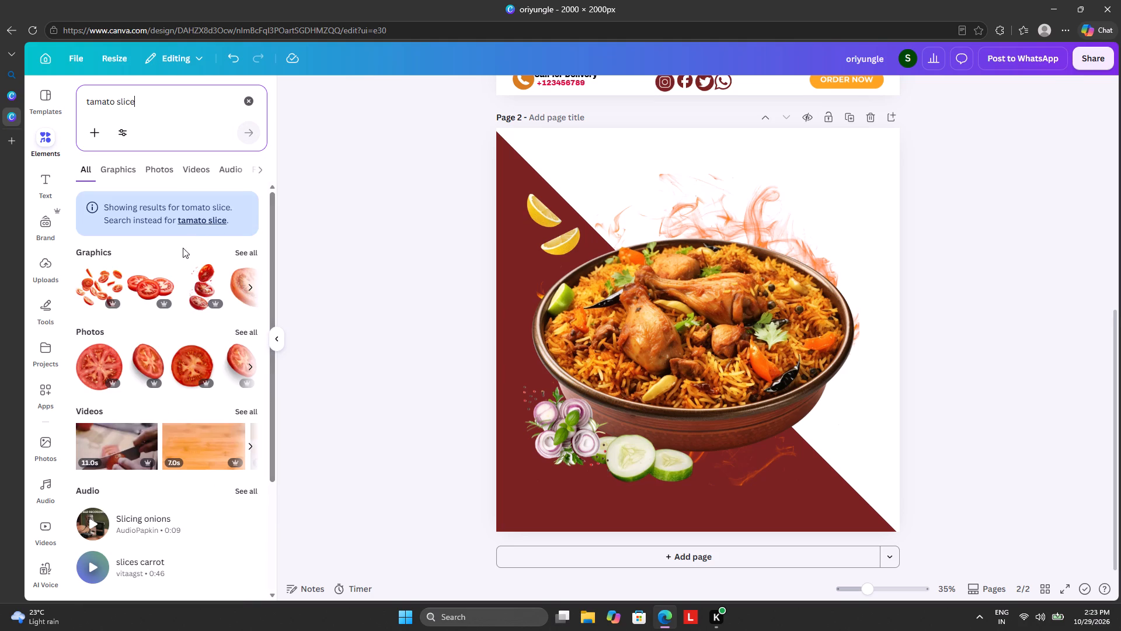
click(245, 257)
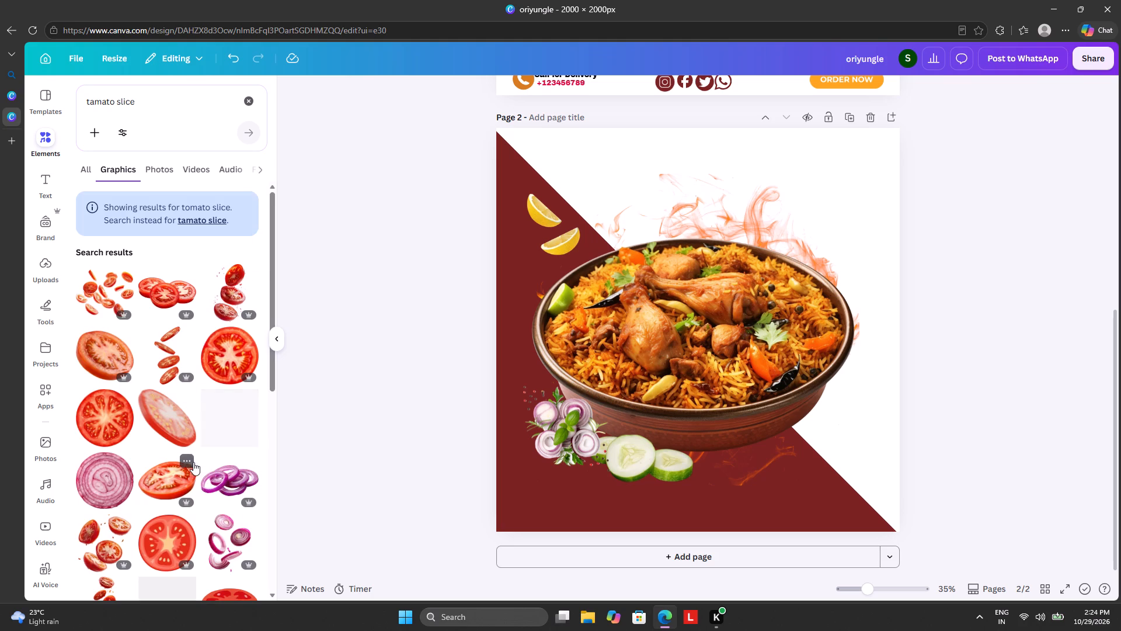
scroll(193, 463, down, 7)
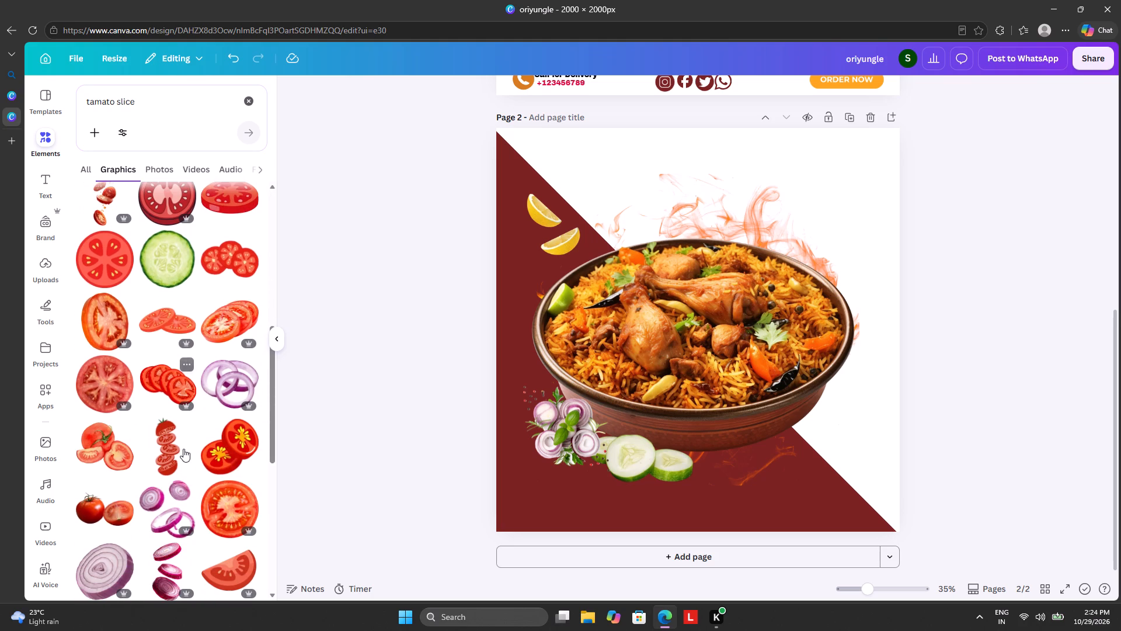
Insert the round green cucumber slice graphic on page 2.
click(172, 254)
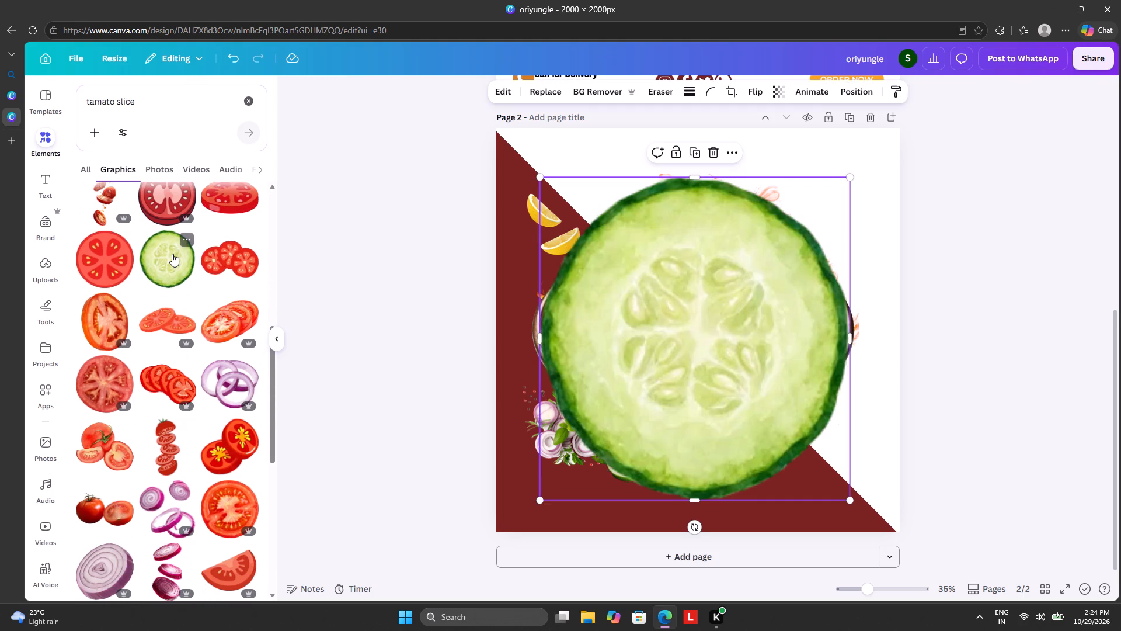
Look through the remaining tomato slice graphics, and switch the results to photos.
scroll(183, 327, down, 2)
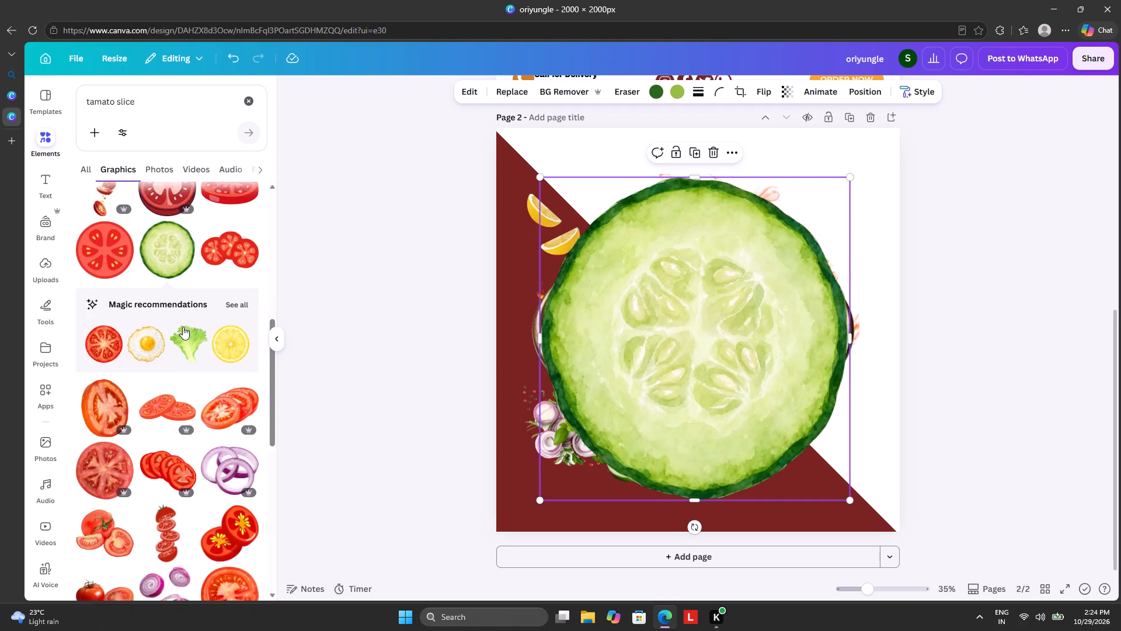
scroll(183, 327, down, 4)
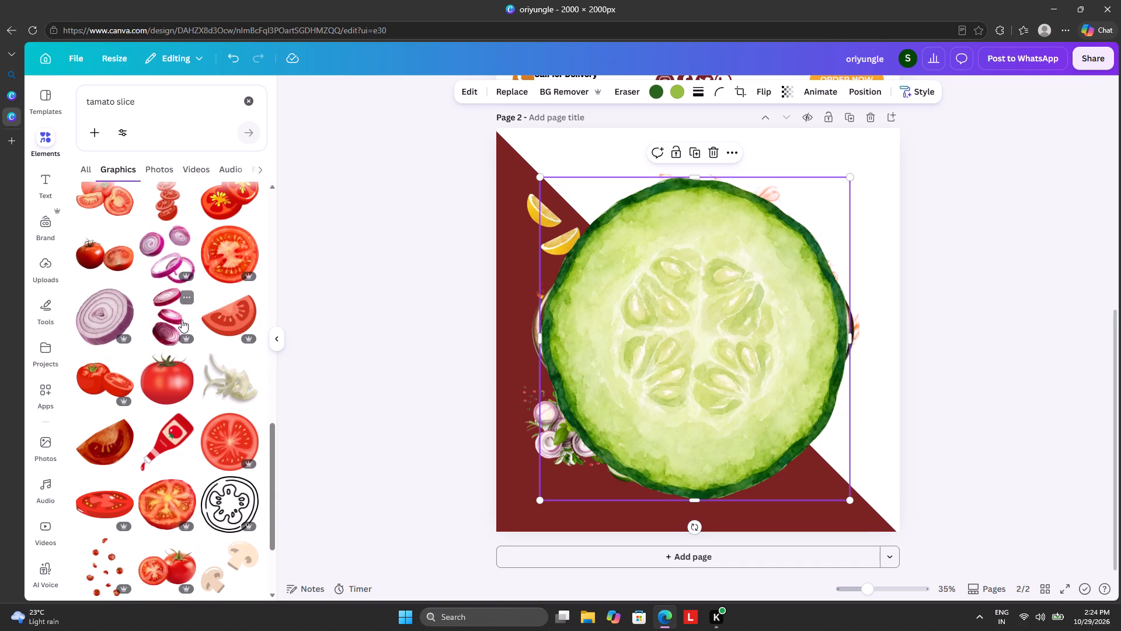
scroll(182, 320, down, 6)
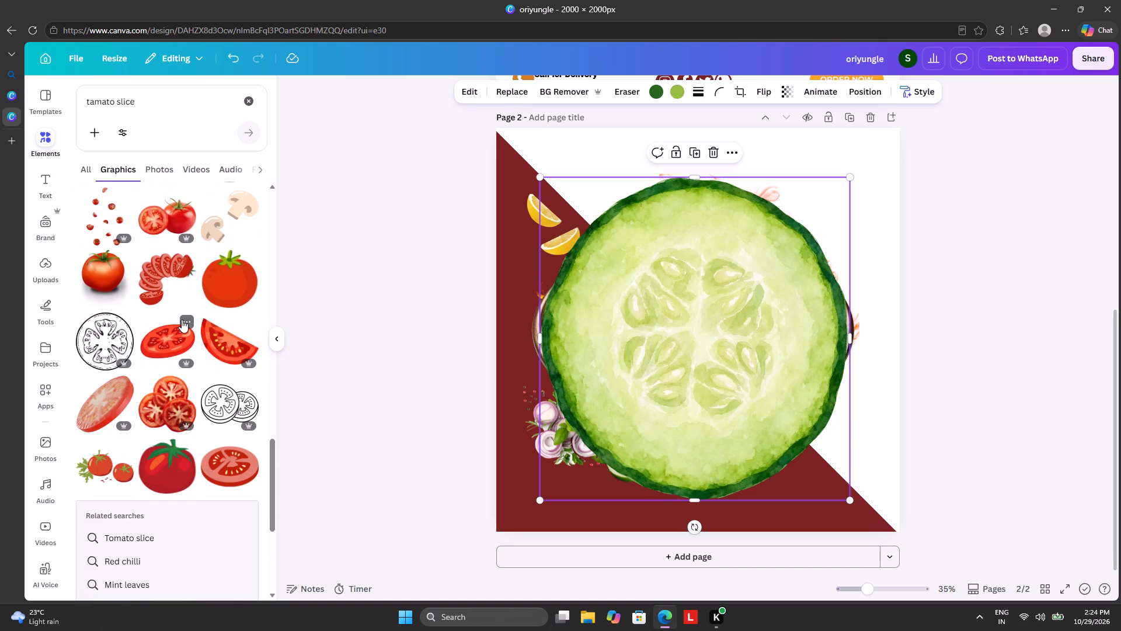
scroll(173, 372, down, 5)
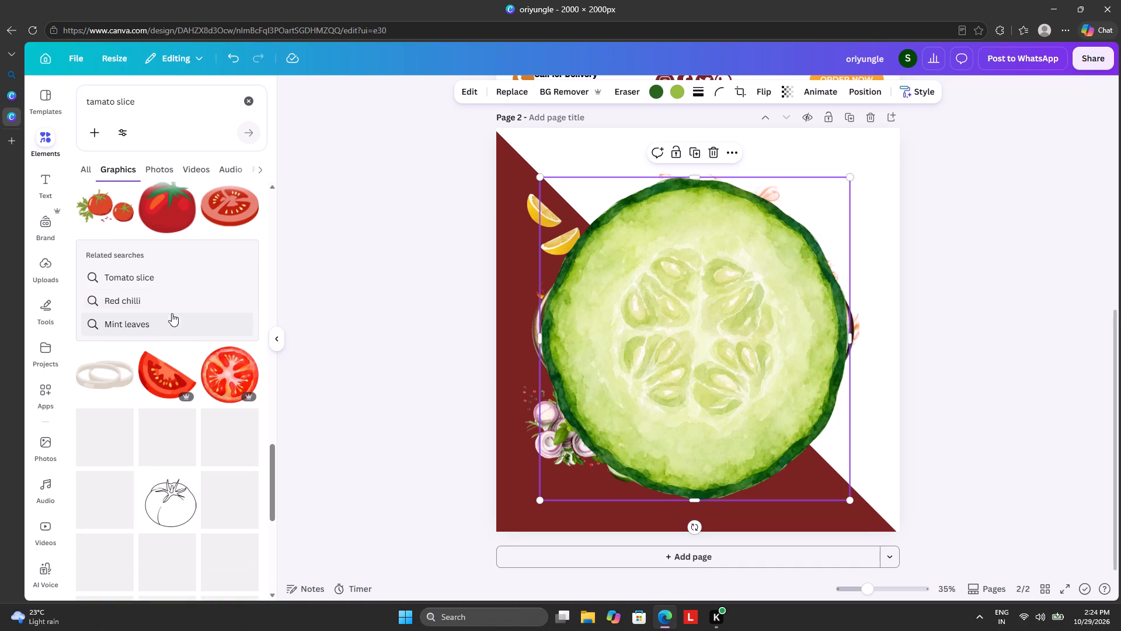
click(156, 164)
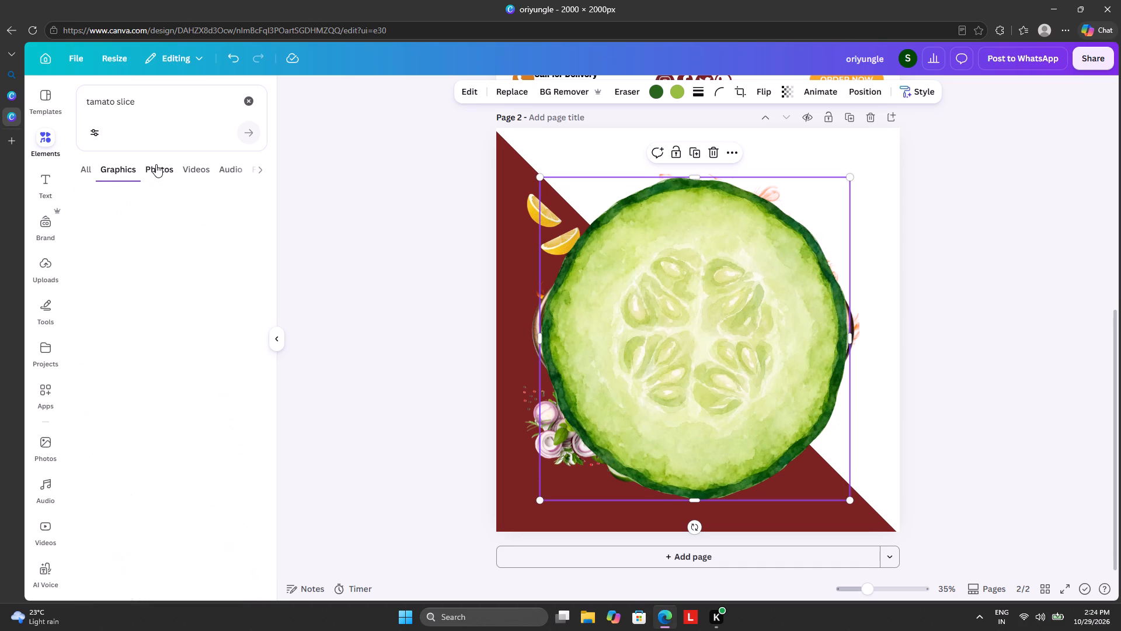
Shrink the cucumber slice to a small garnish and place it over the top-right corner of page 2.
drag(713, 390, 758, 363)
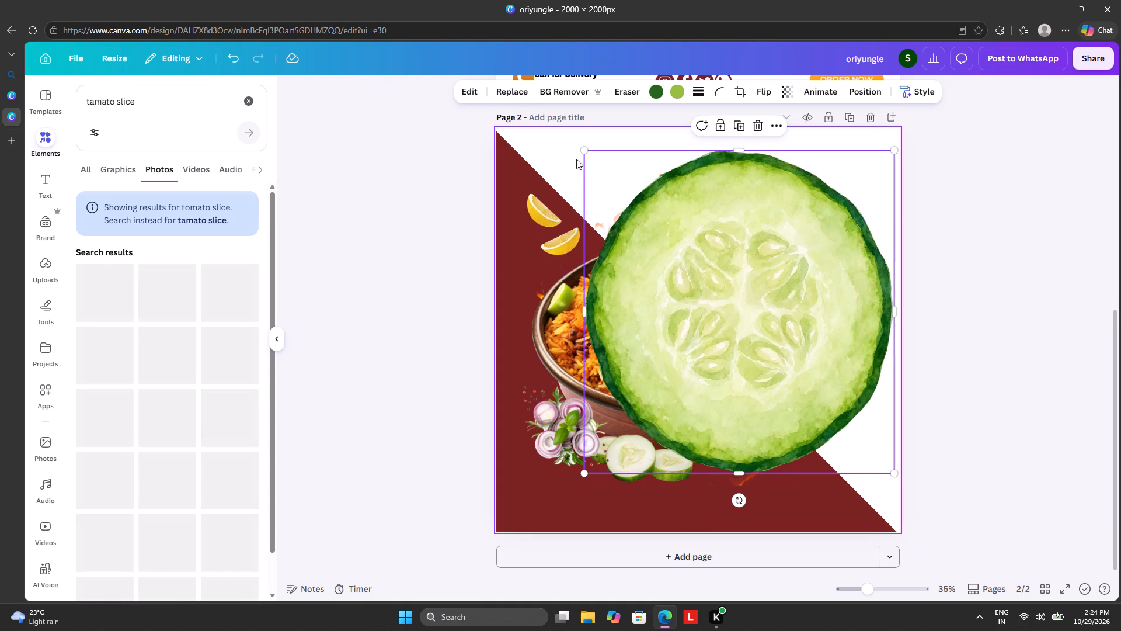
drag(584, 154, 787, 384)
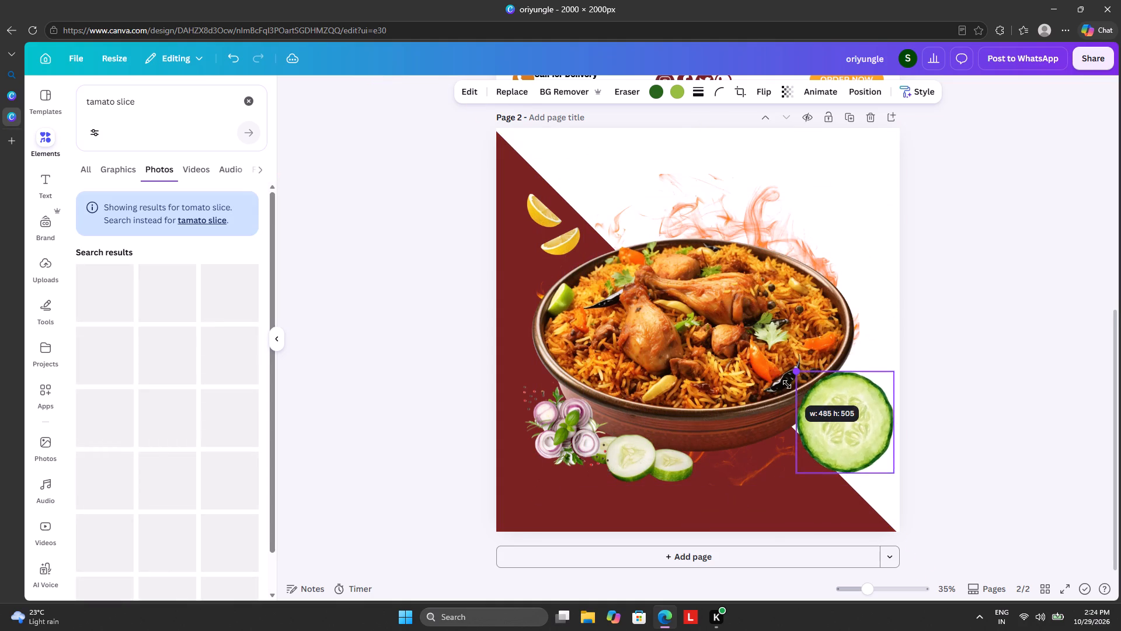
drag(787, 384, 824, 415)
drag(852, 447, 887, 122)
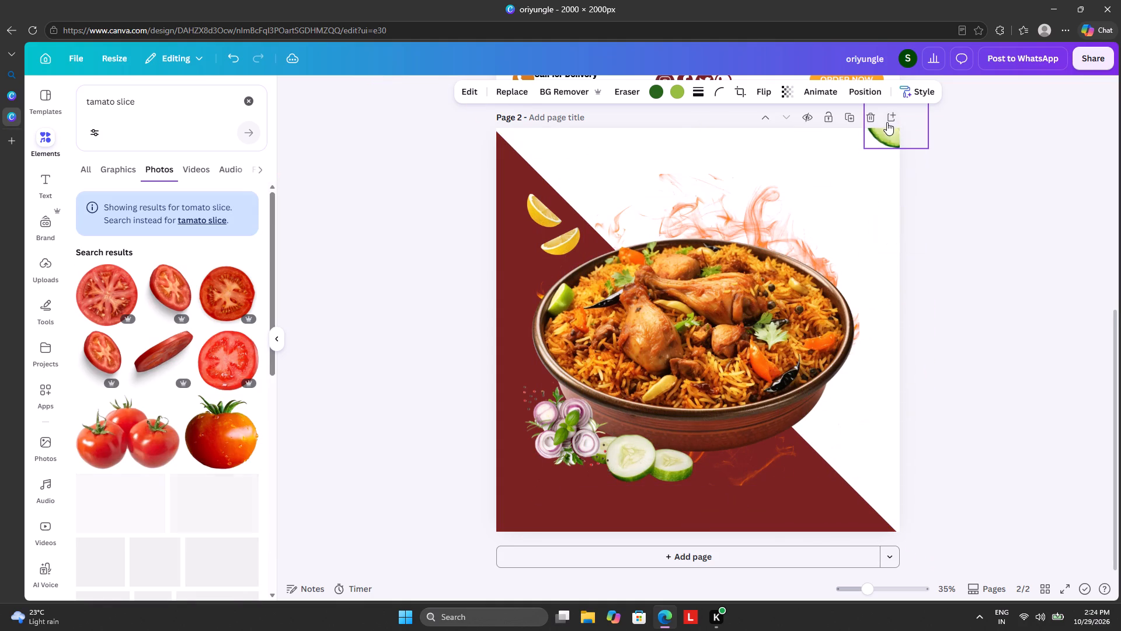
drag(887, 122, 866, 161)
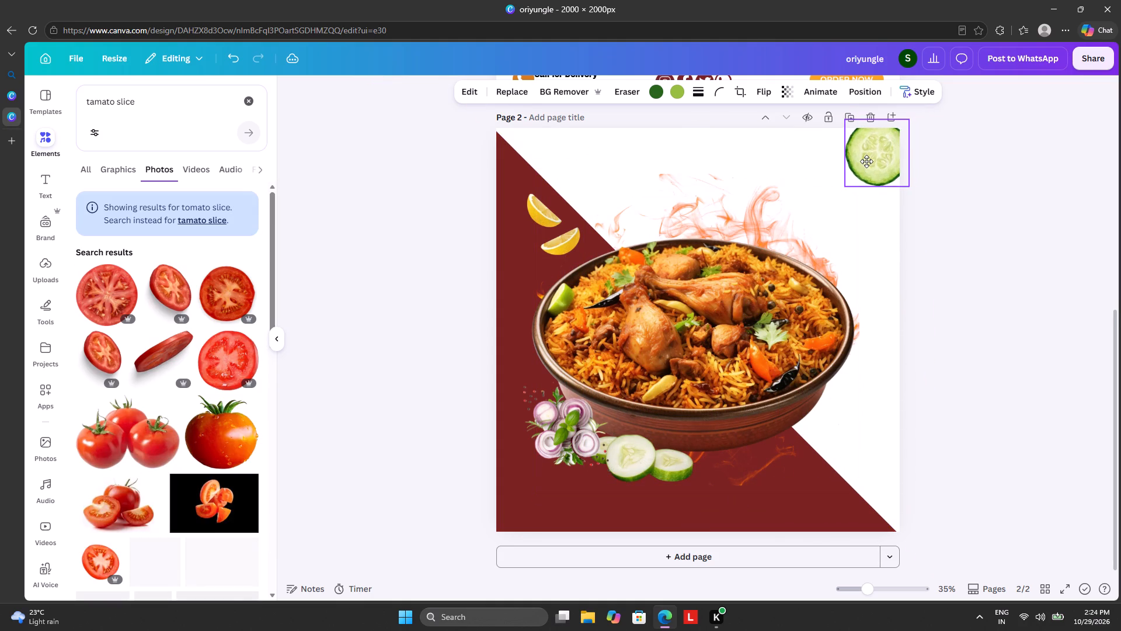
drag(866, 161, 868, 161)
Examine the tomato slice photo results for a suitable garnish cutout.
scroll(130, 341, down, 5)
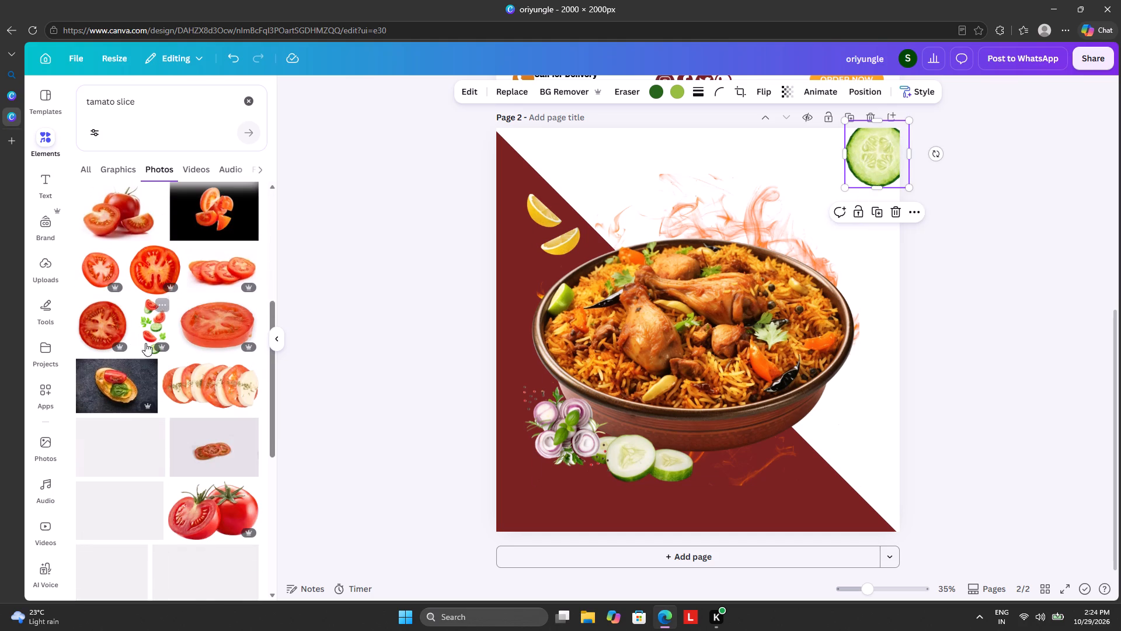
scroll(170, 394, down, 5)
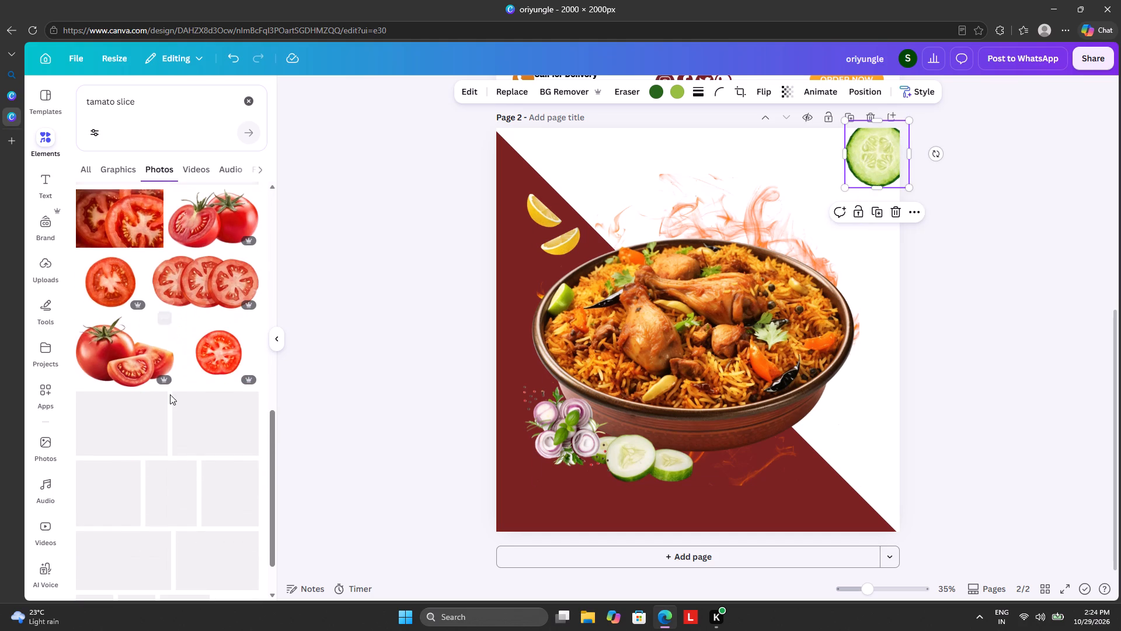
scroll(181, 412, down, 4)
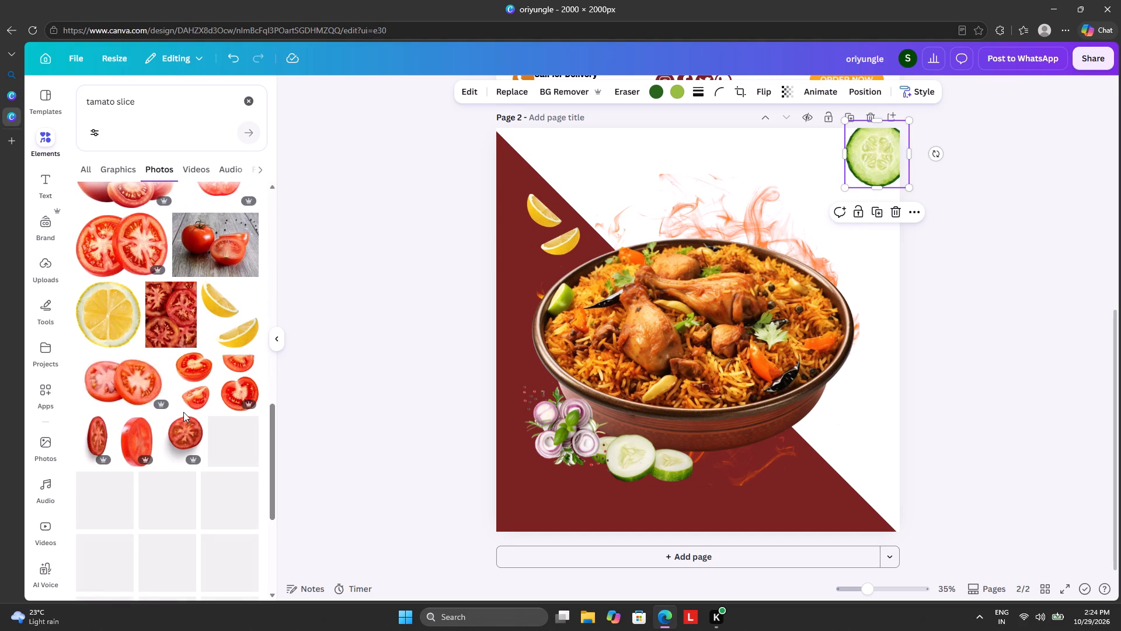
scroll(183, 412, down, 3)
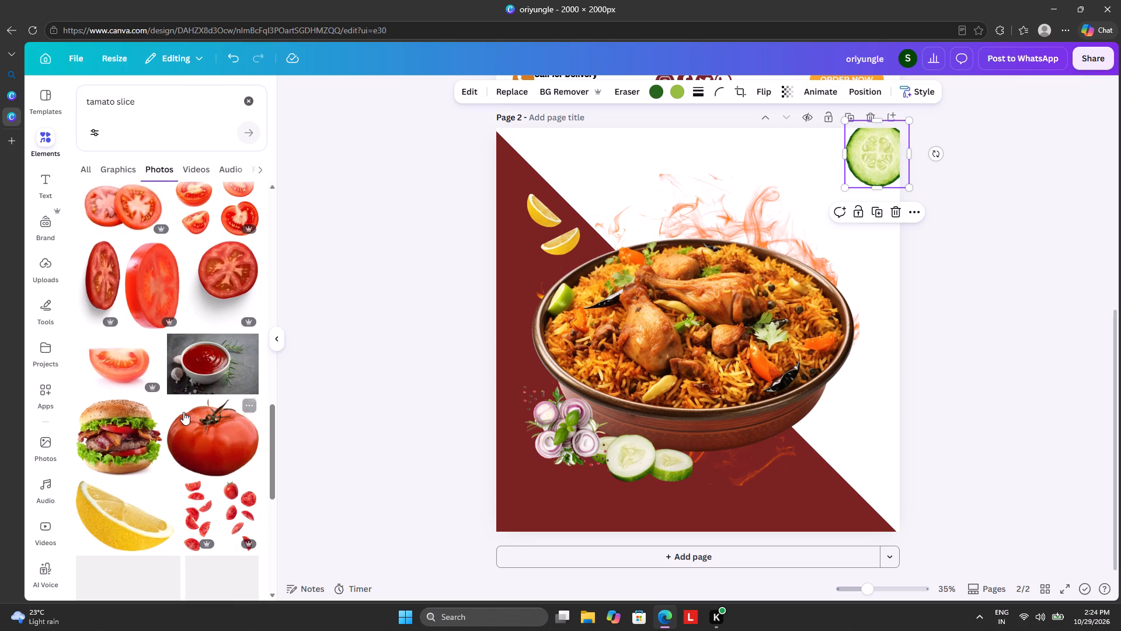
scroll(183, 412, down, 6)
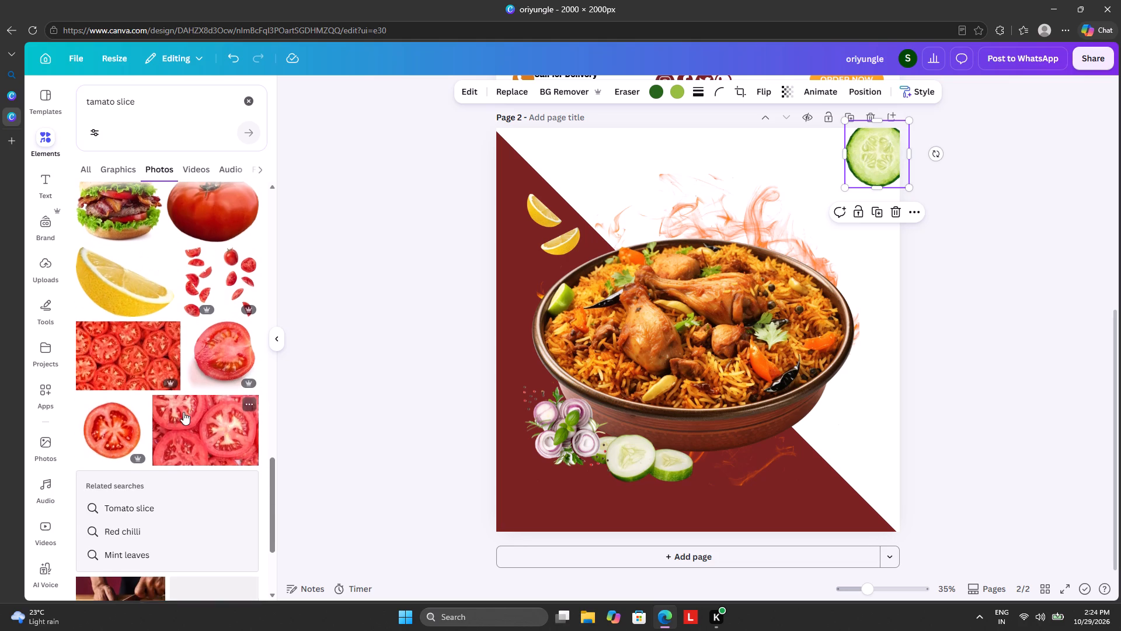
scroll(183, 412, down, 7)
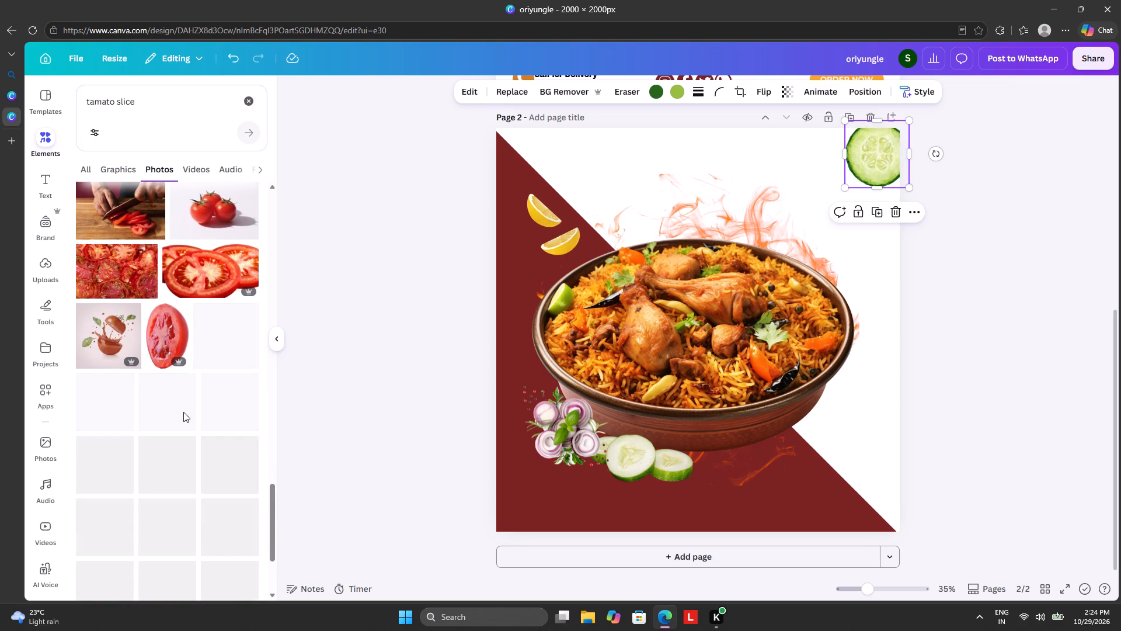
scroll(183, 412, down, 4)
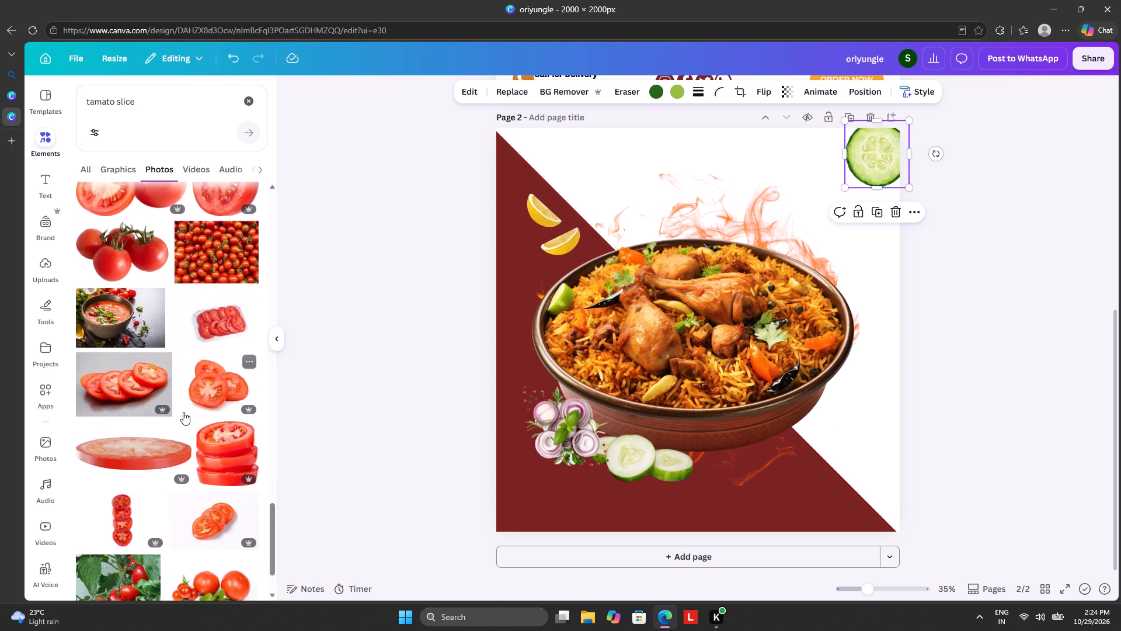
scroll(183, 412, down, 8)
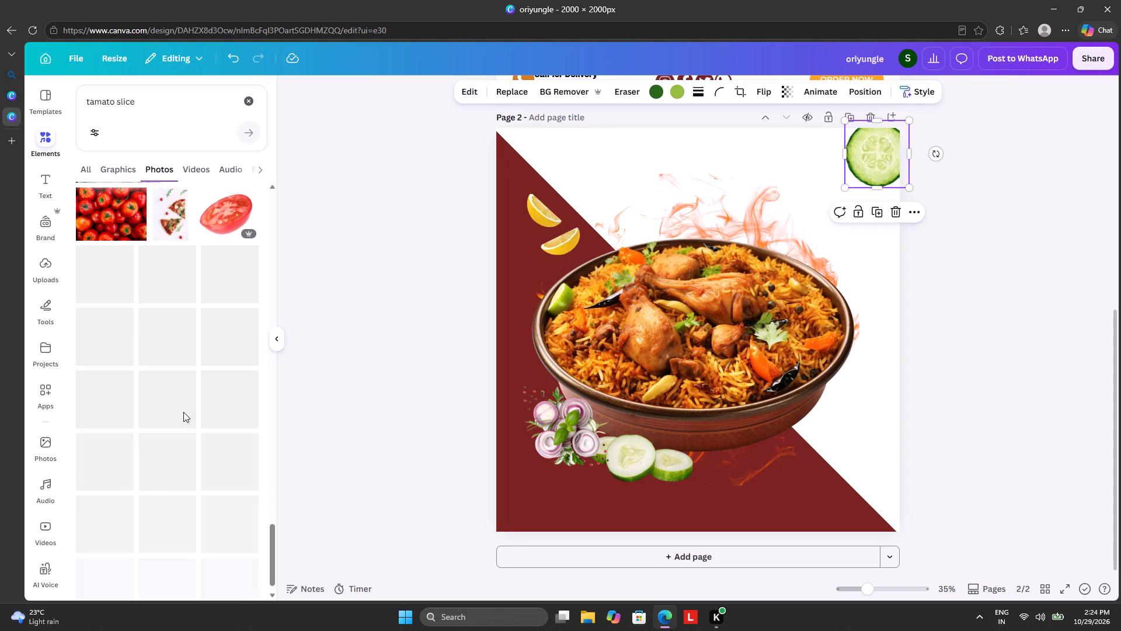
scroll(183, 412, down, 5)
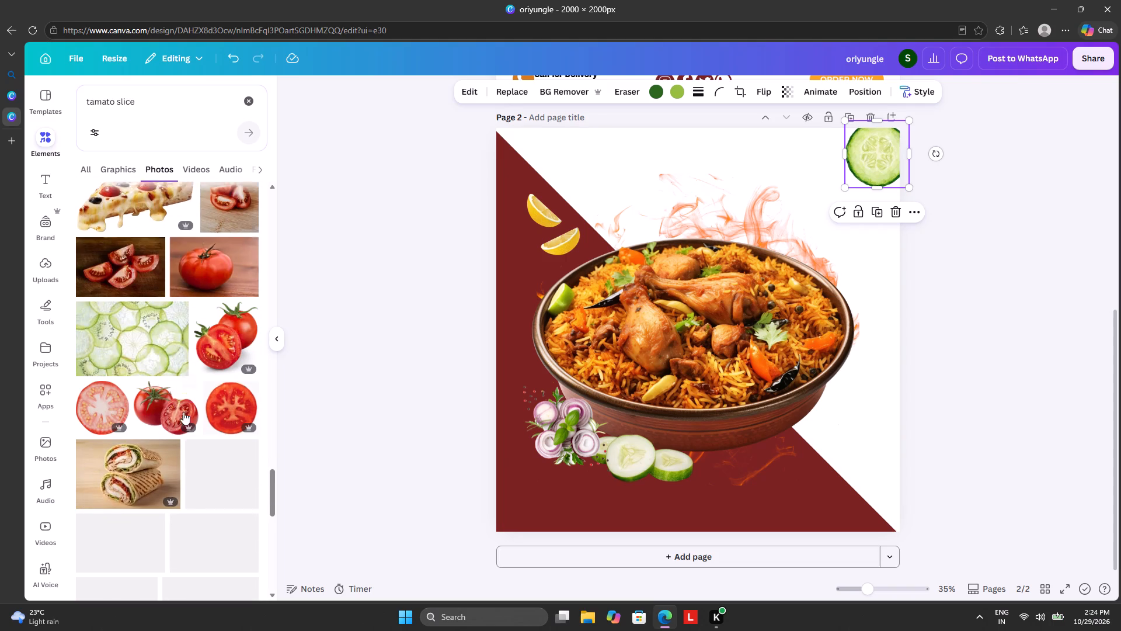
scroll(183, 412, down, 6)
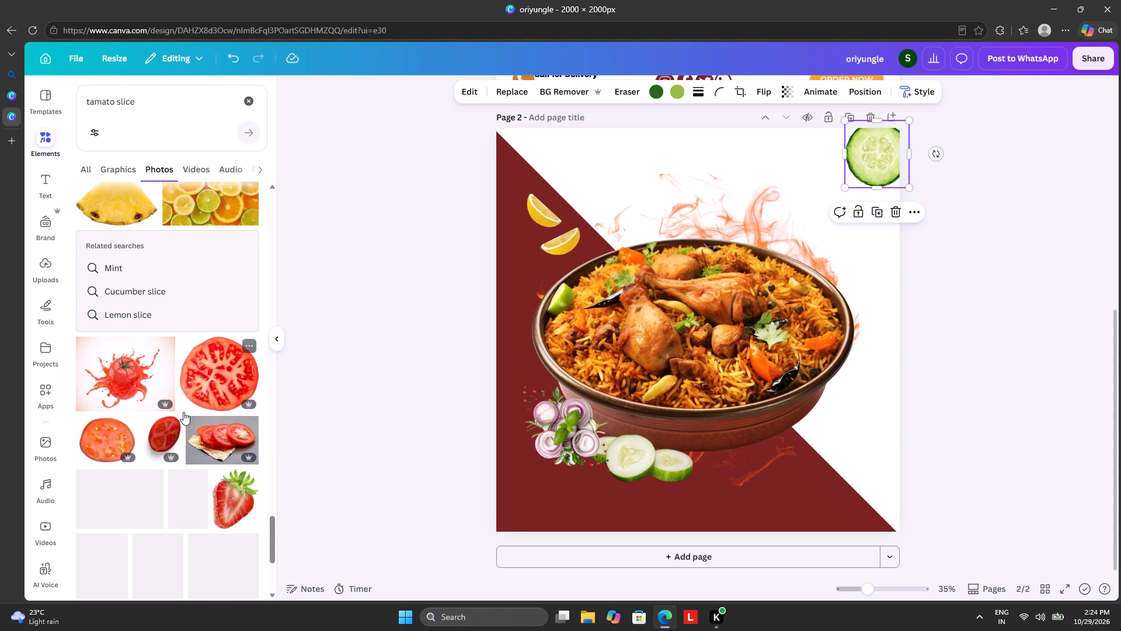
scroll(183, 412, down, 4)
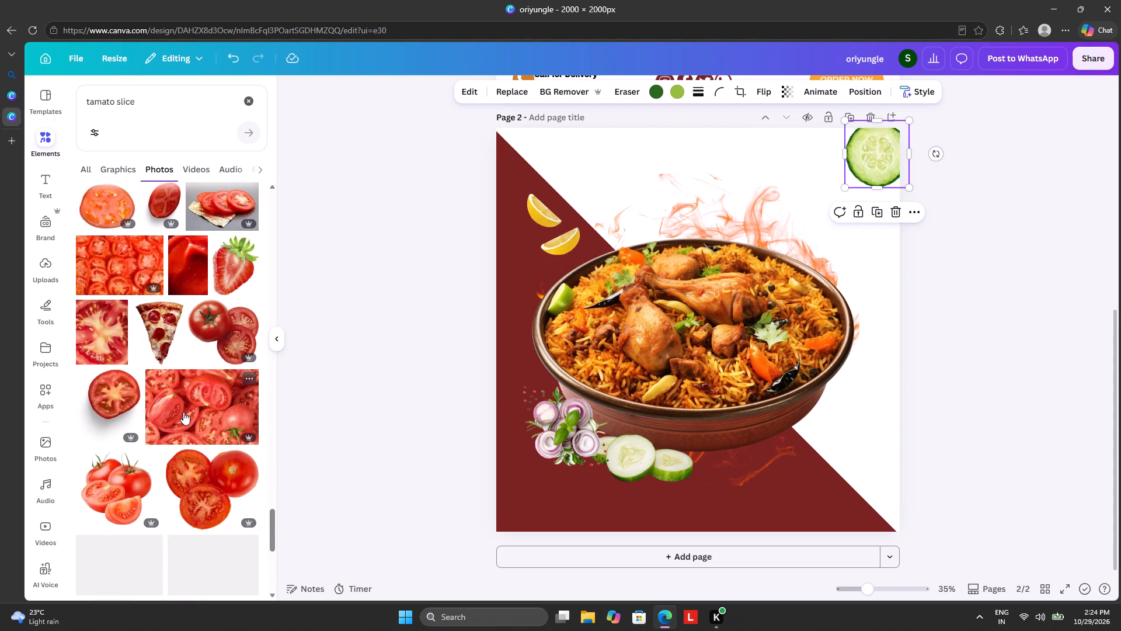
scroll(183, 412, down, 4)
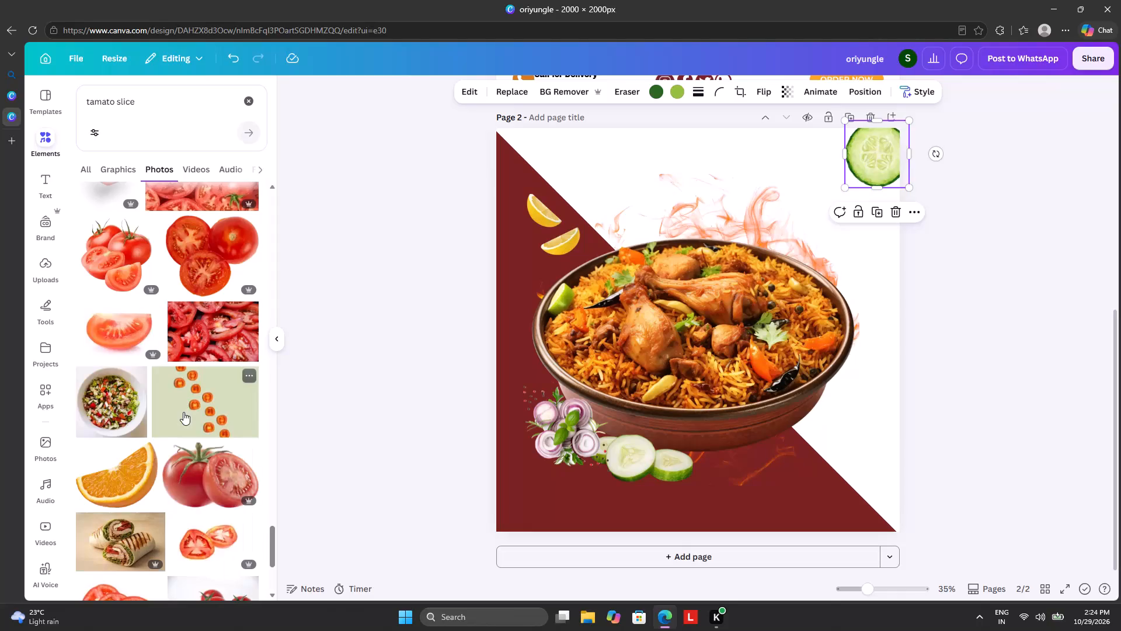
scroll(183, 412, down, 4)
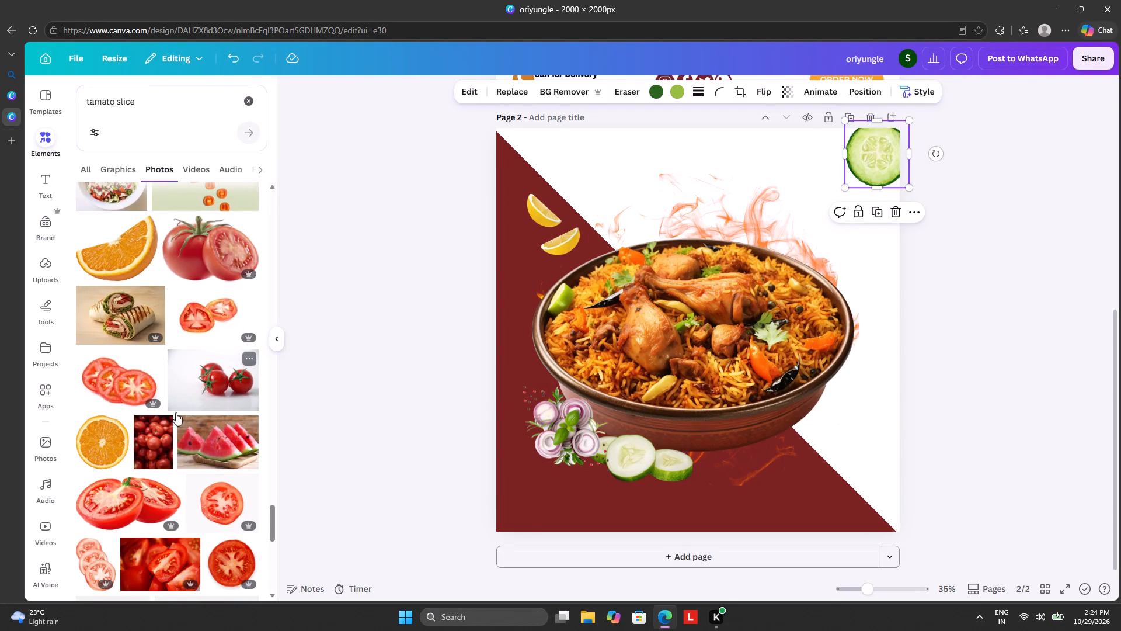
scroll(137, 452, down, 4)
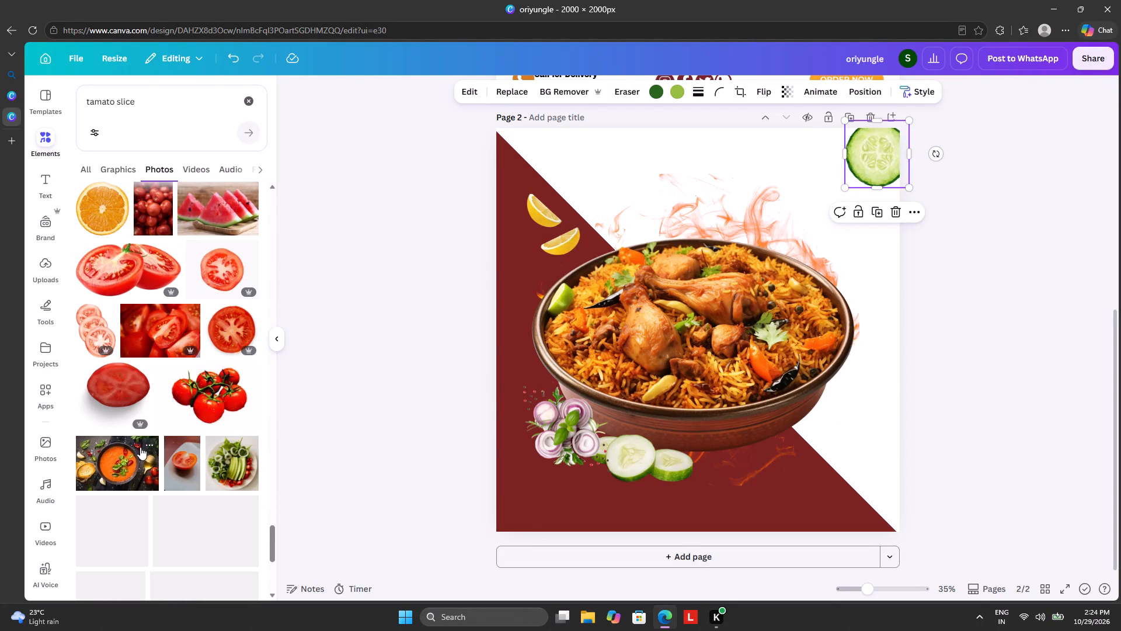
scroll(199, 474, down, 5)
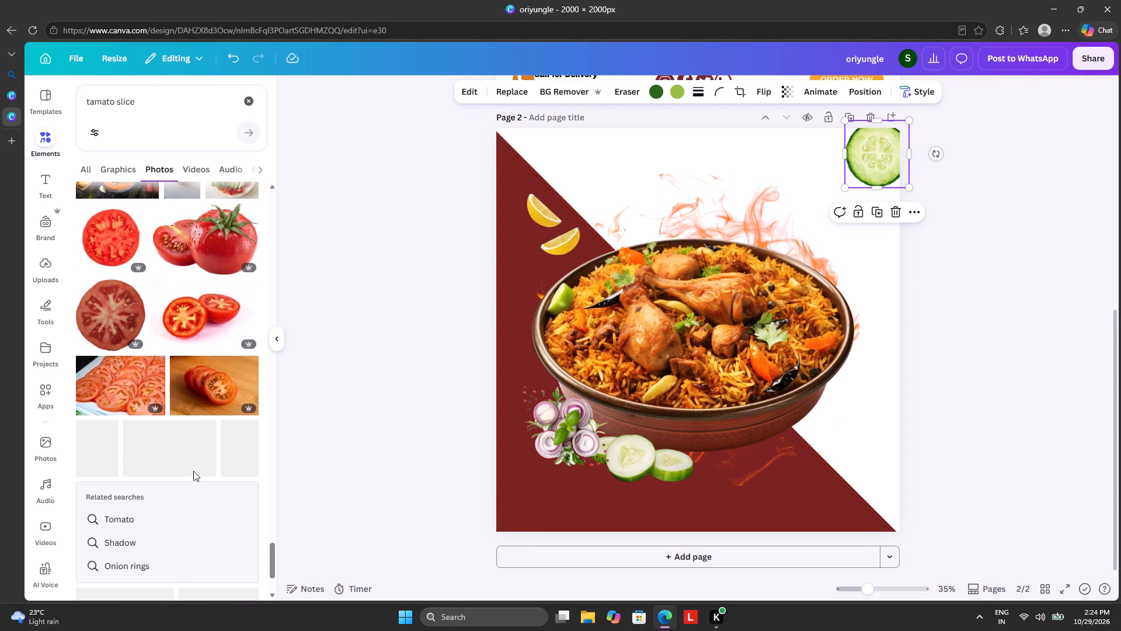
scroll(198, 455, down, 10)
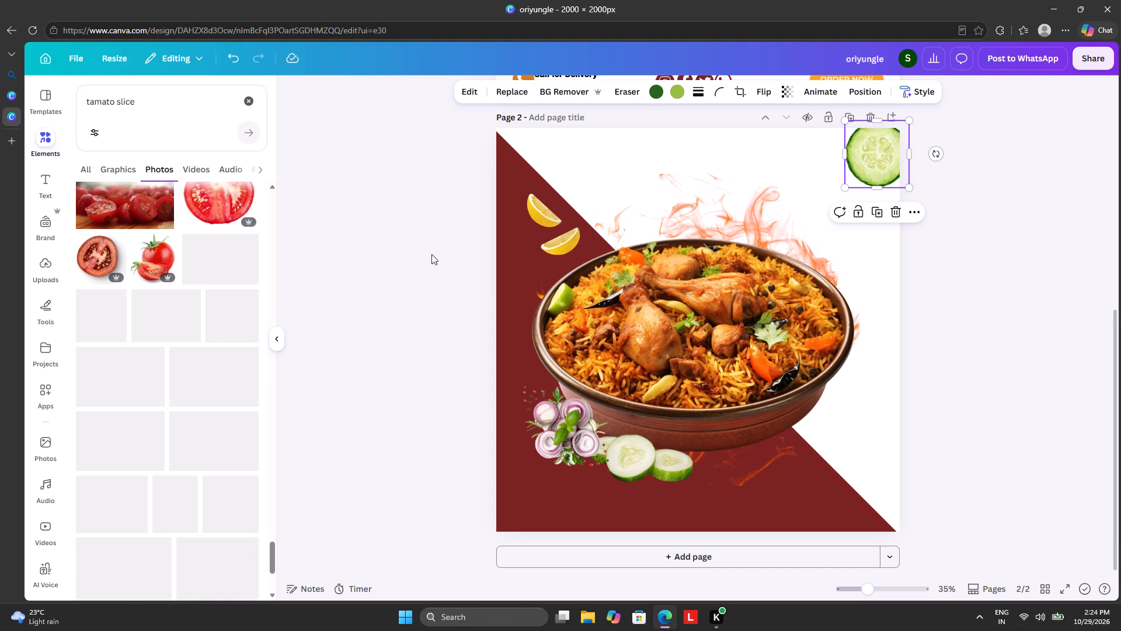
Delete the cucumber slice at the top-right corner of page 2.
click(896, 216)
Continue examining the tomato slice photos for a garnish.
scroll(179, 389, down, 6)
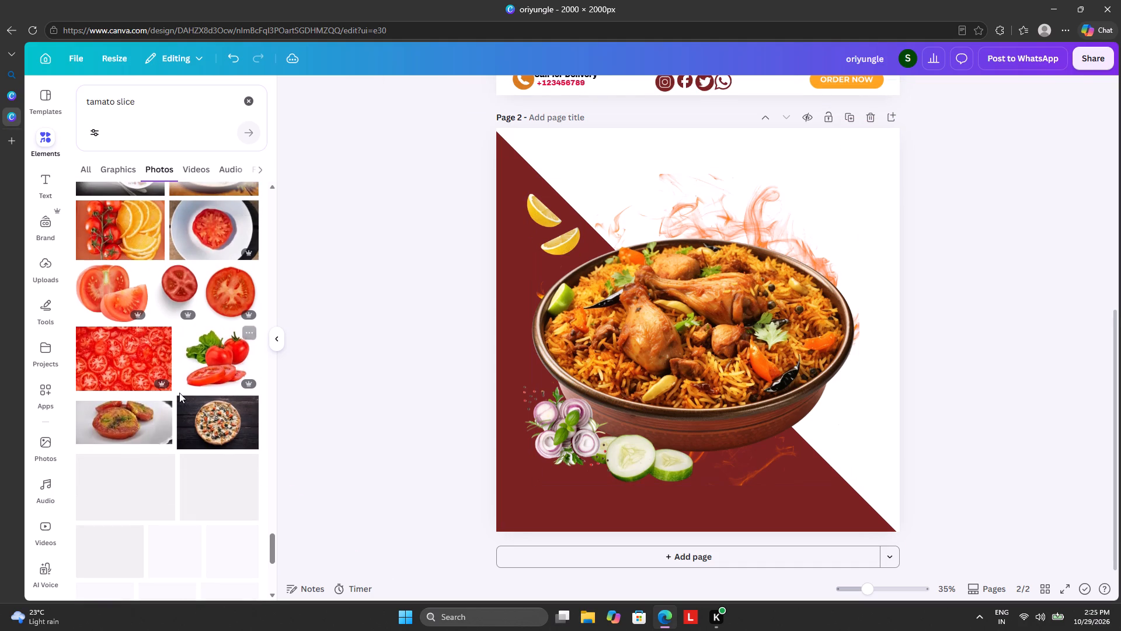
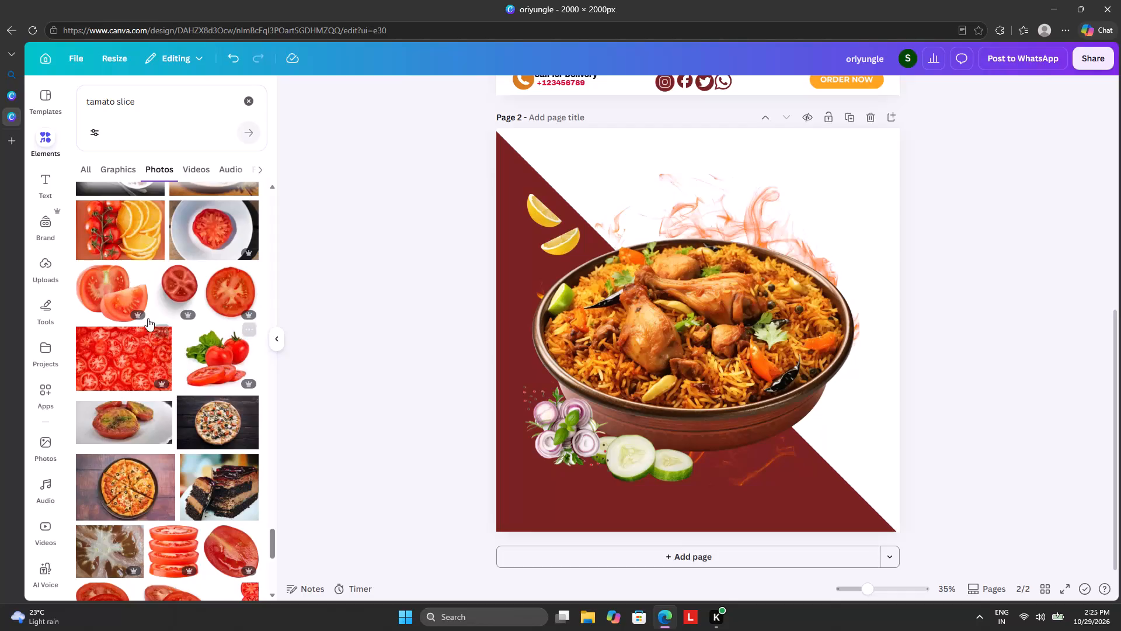
Search the elements library for "coriander leaves".
click(250, 99)
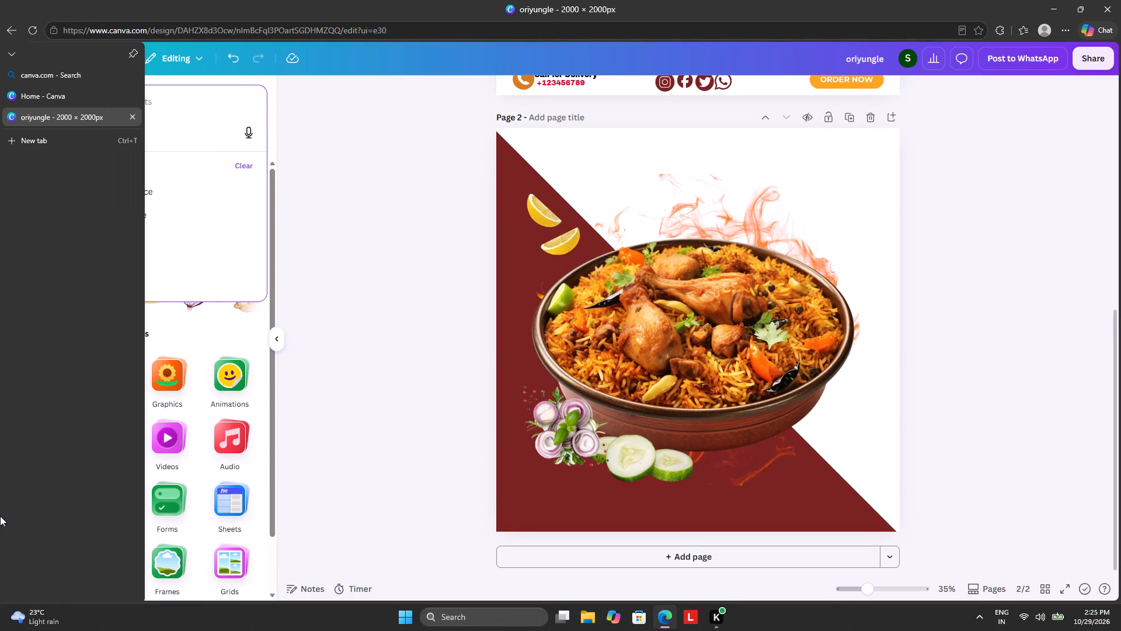
key(c)
key(o)
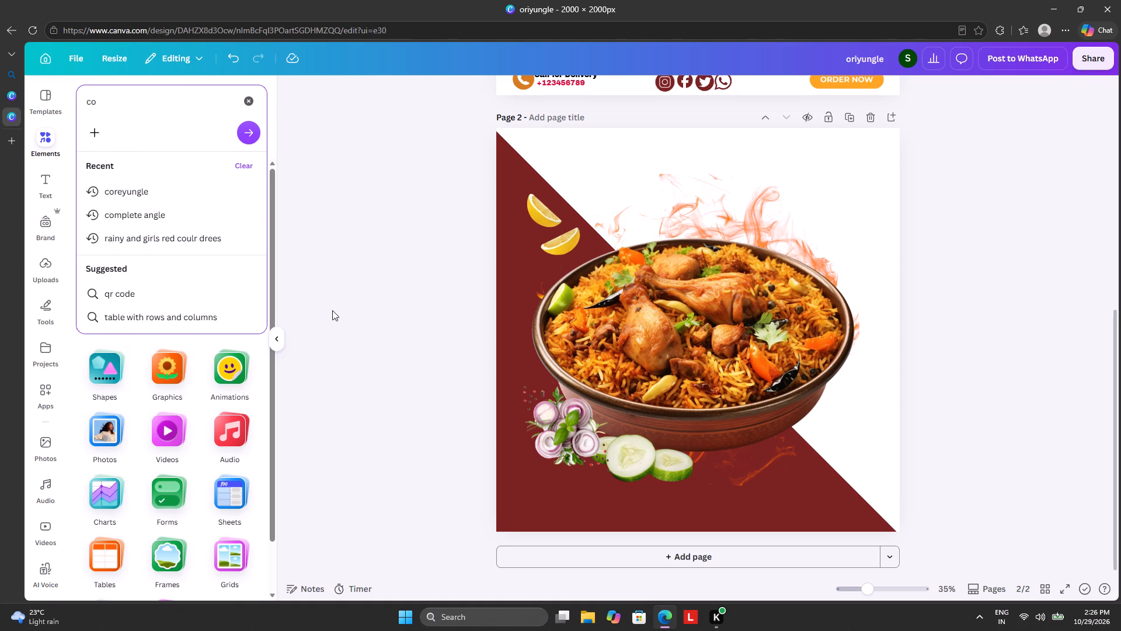
key(t)
key(i)
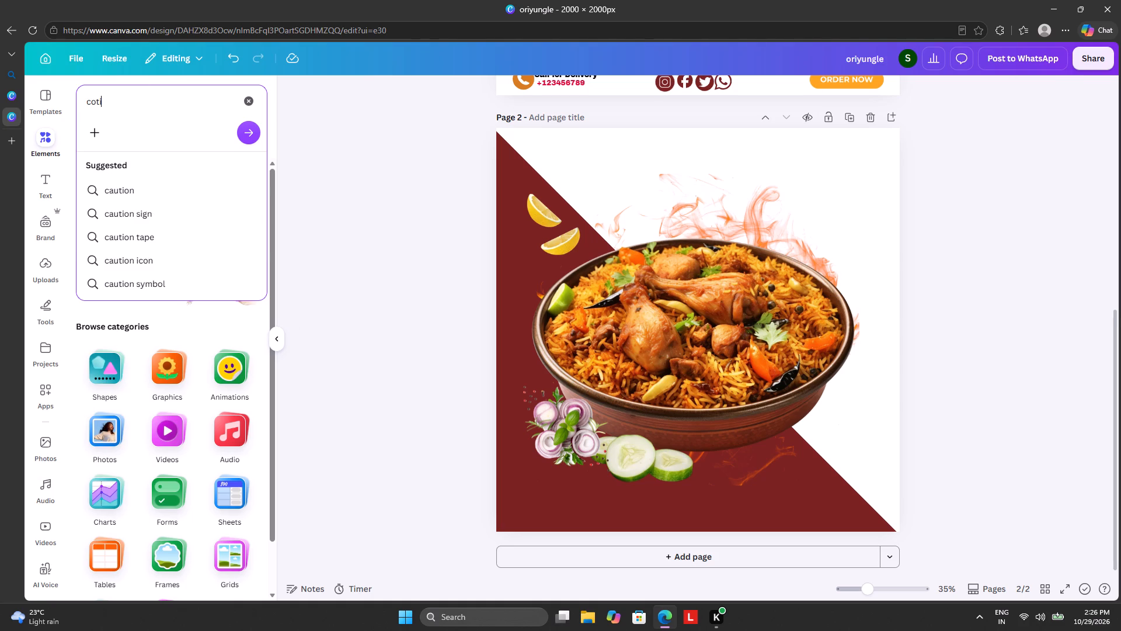
key(BackSpace)
key(BackSpace)
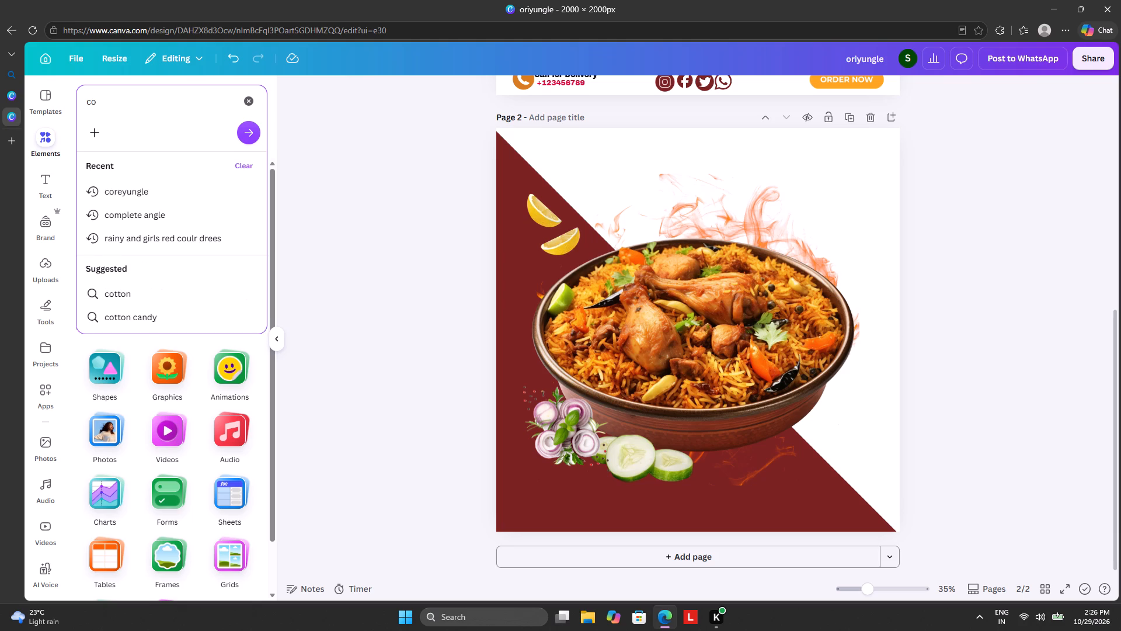
text(ri)
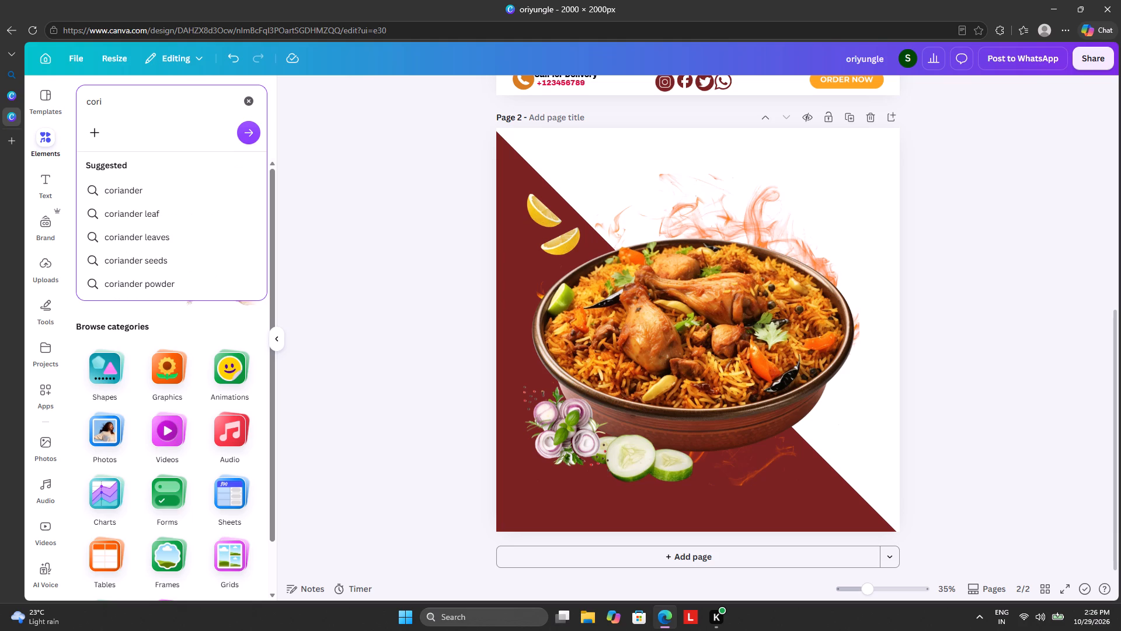
key(a)
key(n)
text(der)
key(space)
text(le)
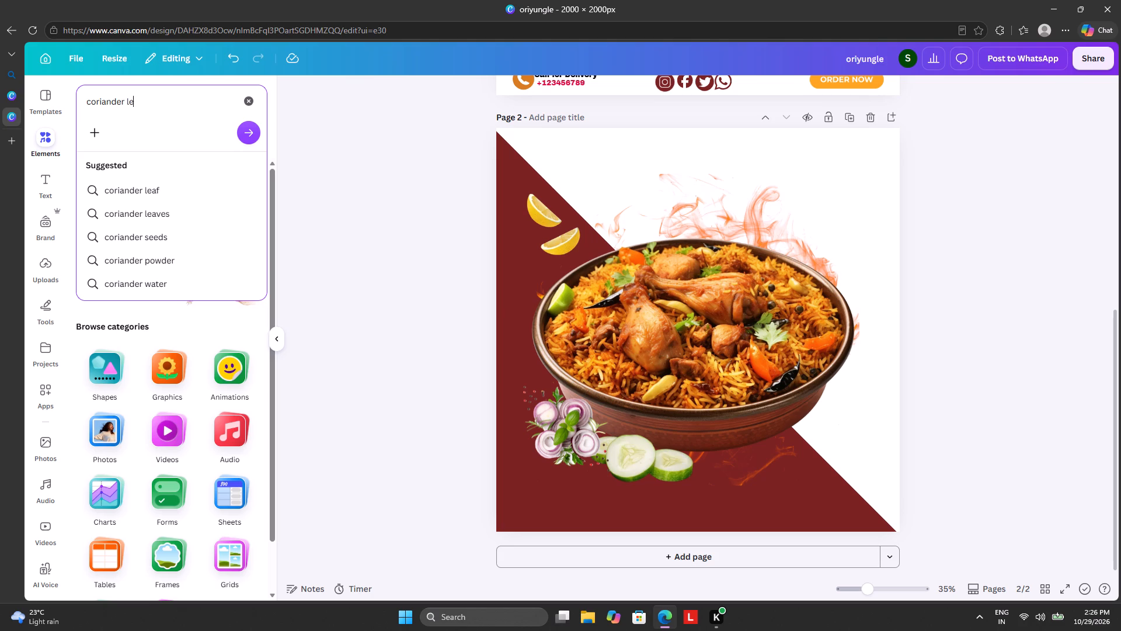
text(aver)
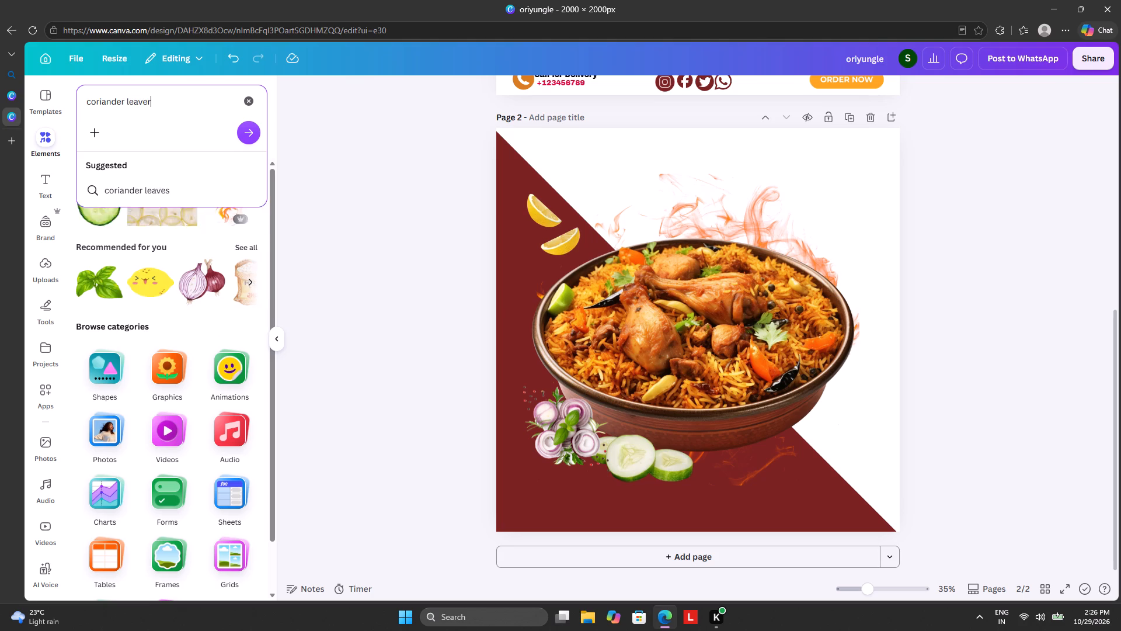
key(BackSpace)
key(s)
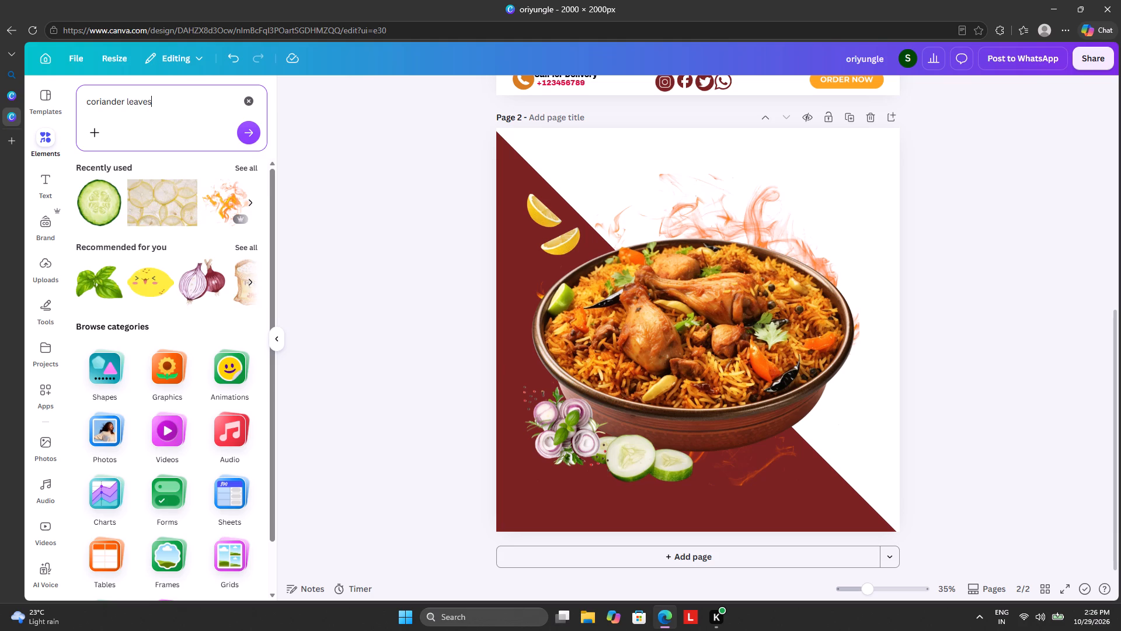
key(Return)
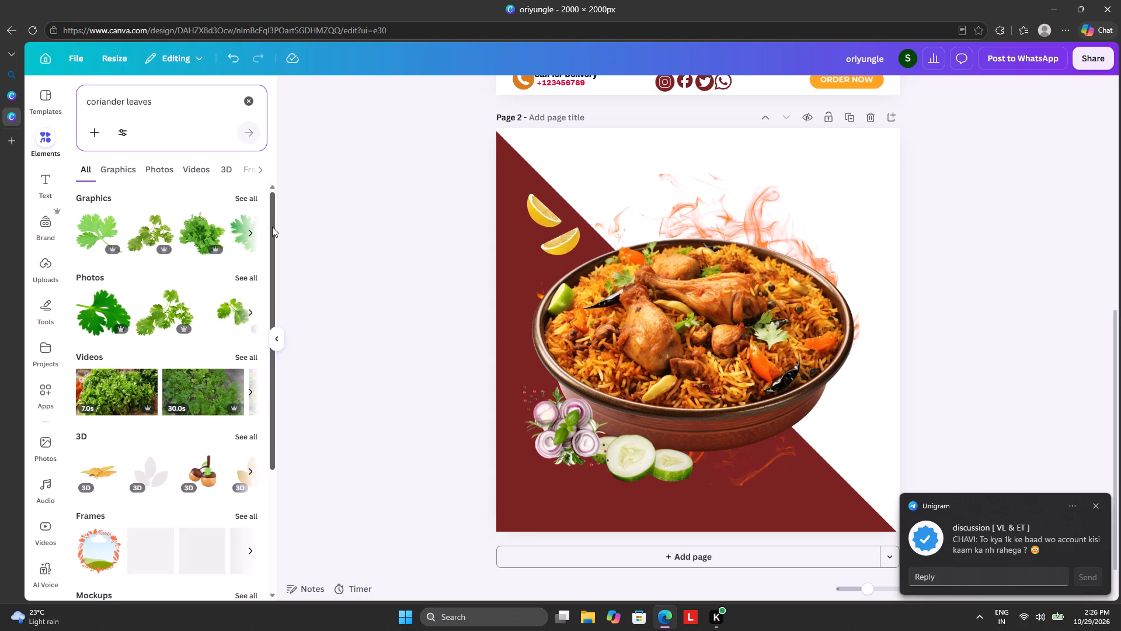
Add an upright green leaf and a matching horizontal green leaf from the coriander leaves photos to page 2.
click(246, 202)
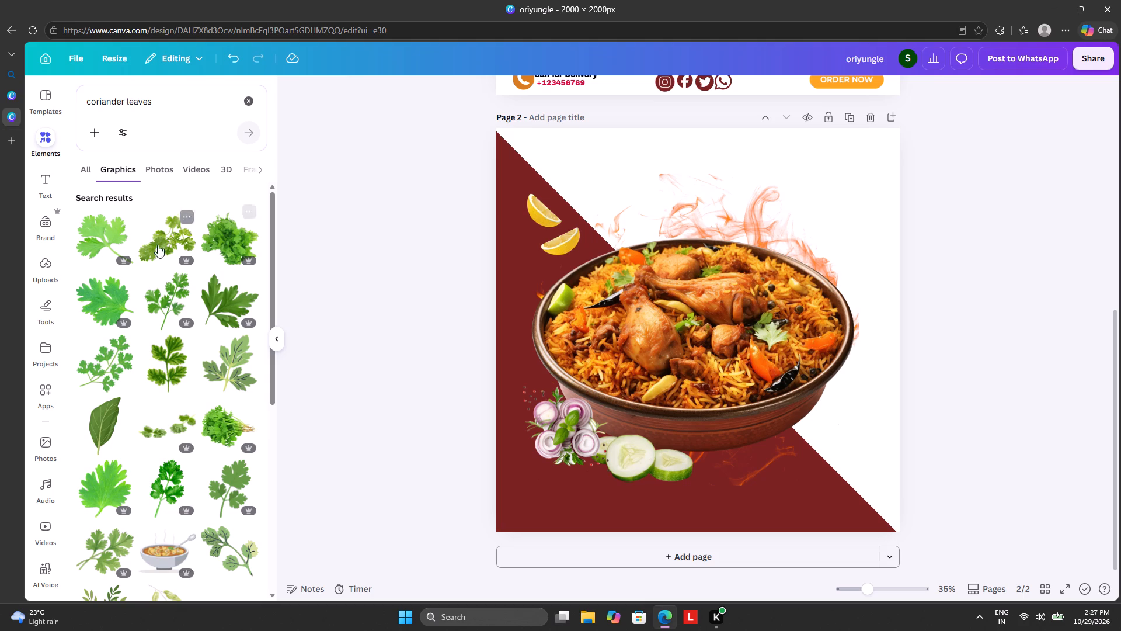
scroll(183, 435, down, 5)
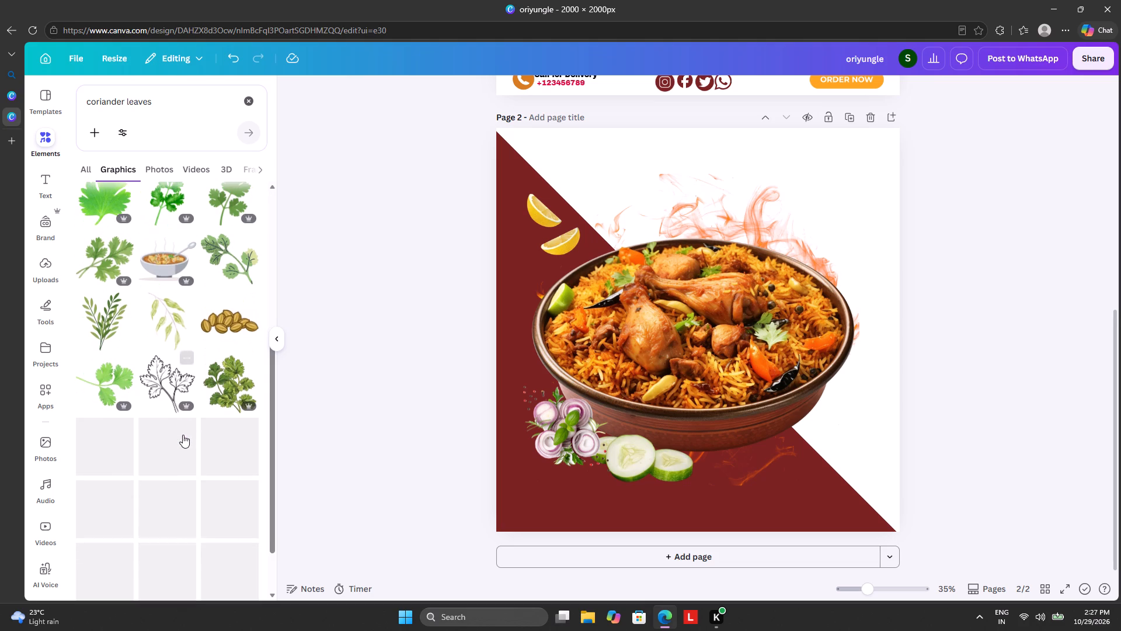
click(156, 173)
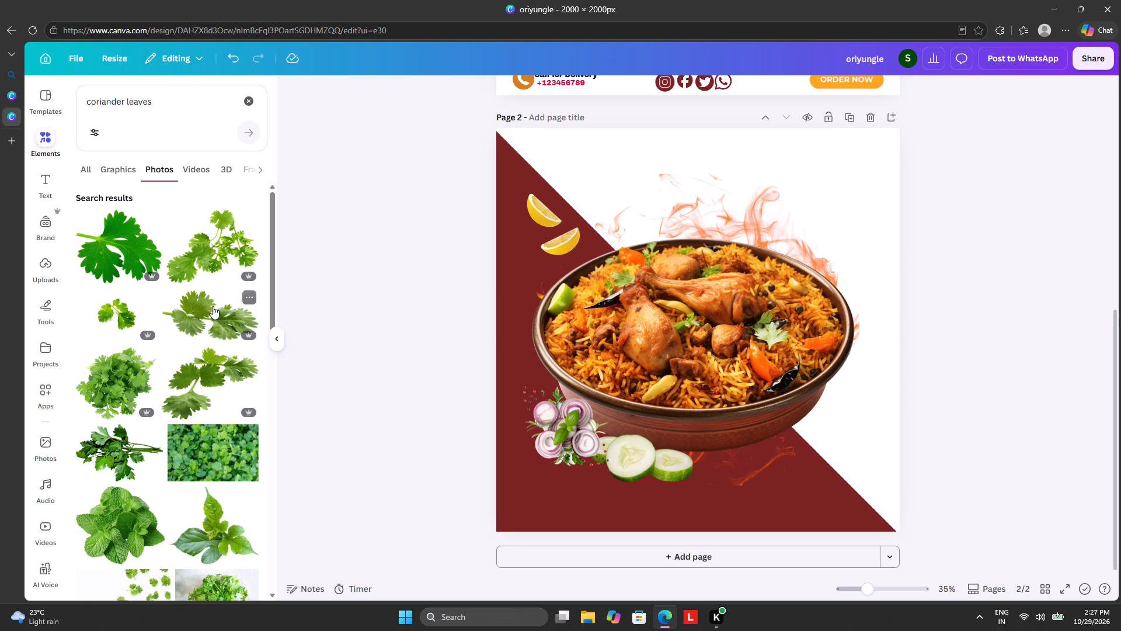
scroll(207, 279, up, 2)
scroll(207, 278, down, 4)
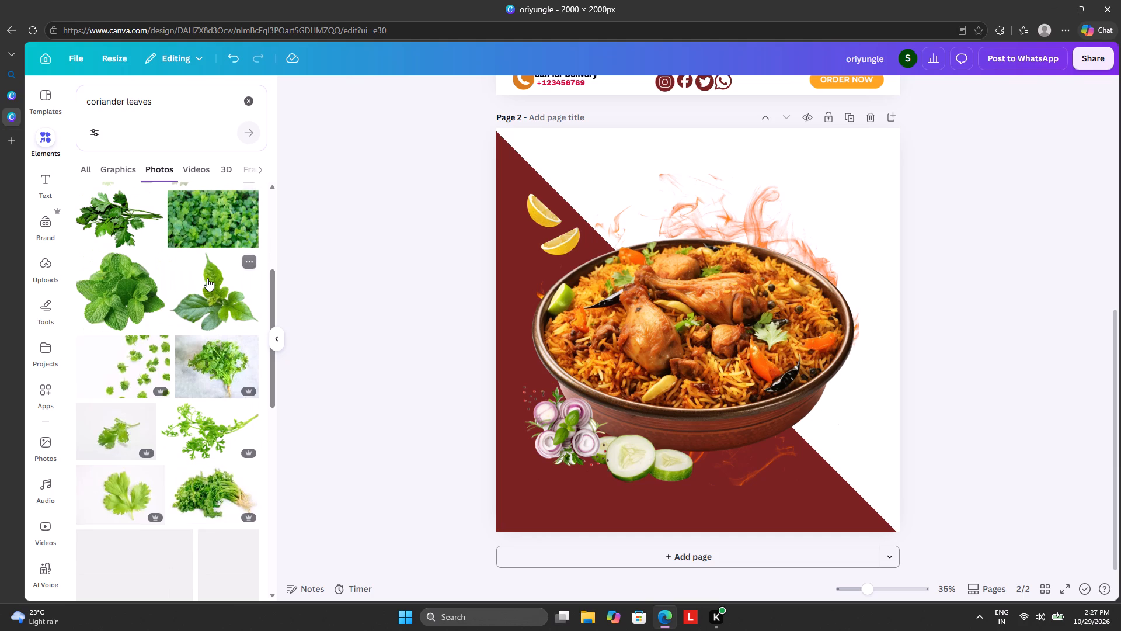
scroll(207, 278, down, 5)
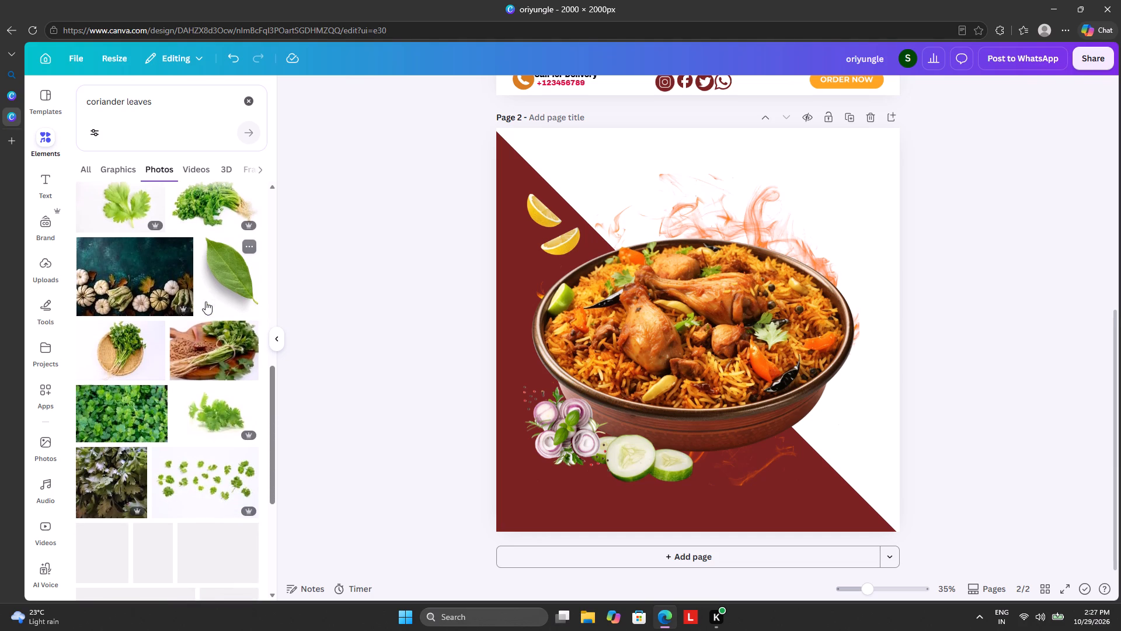
scroll(189, 449, down, 3)
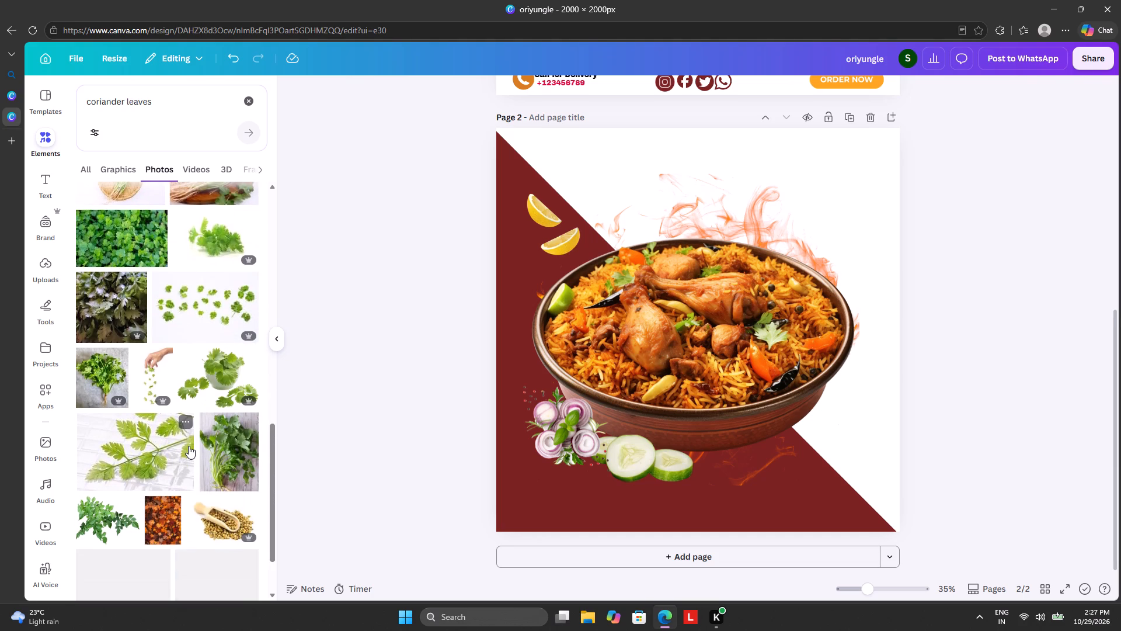
scroll(189, 446, down, 6)
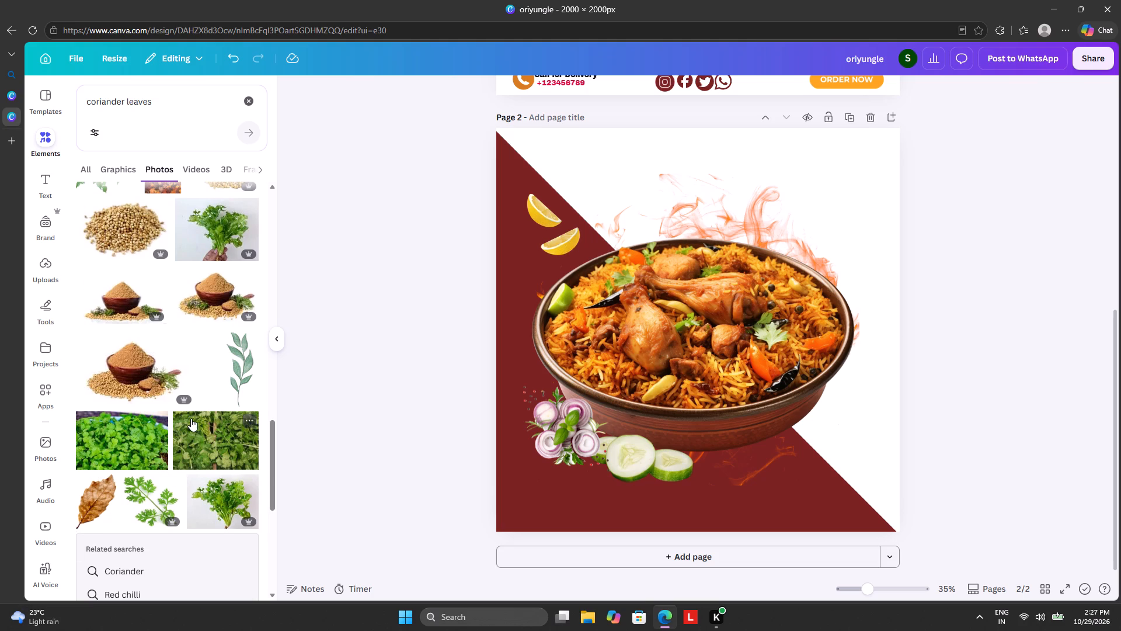
scroll(191, 418, down, 12)
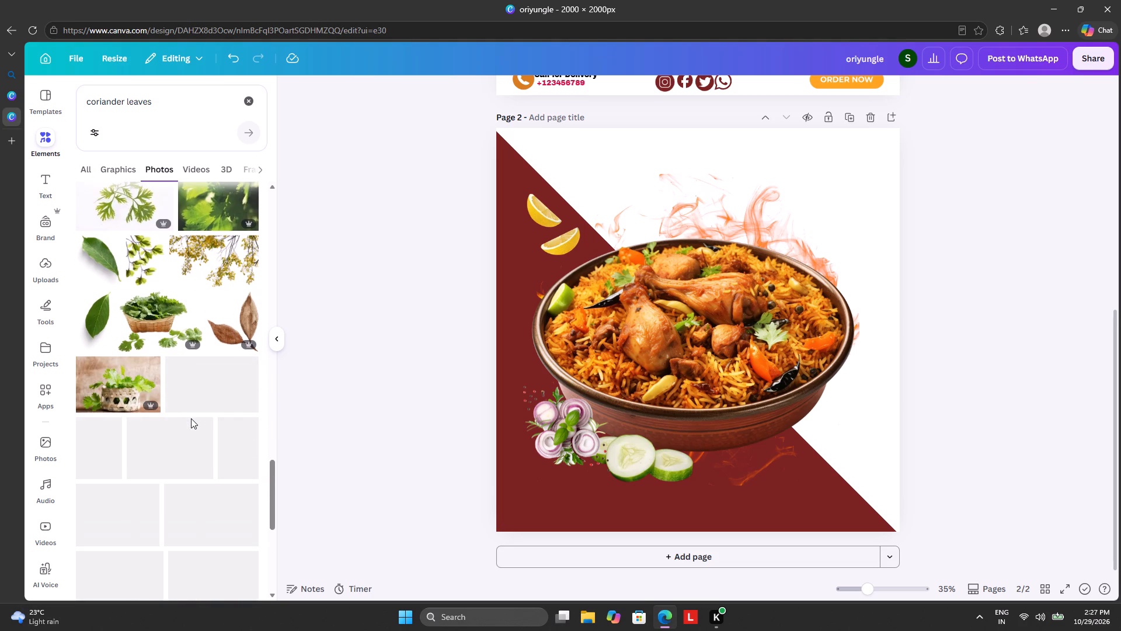
click(87, 328)
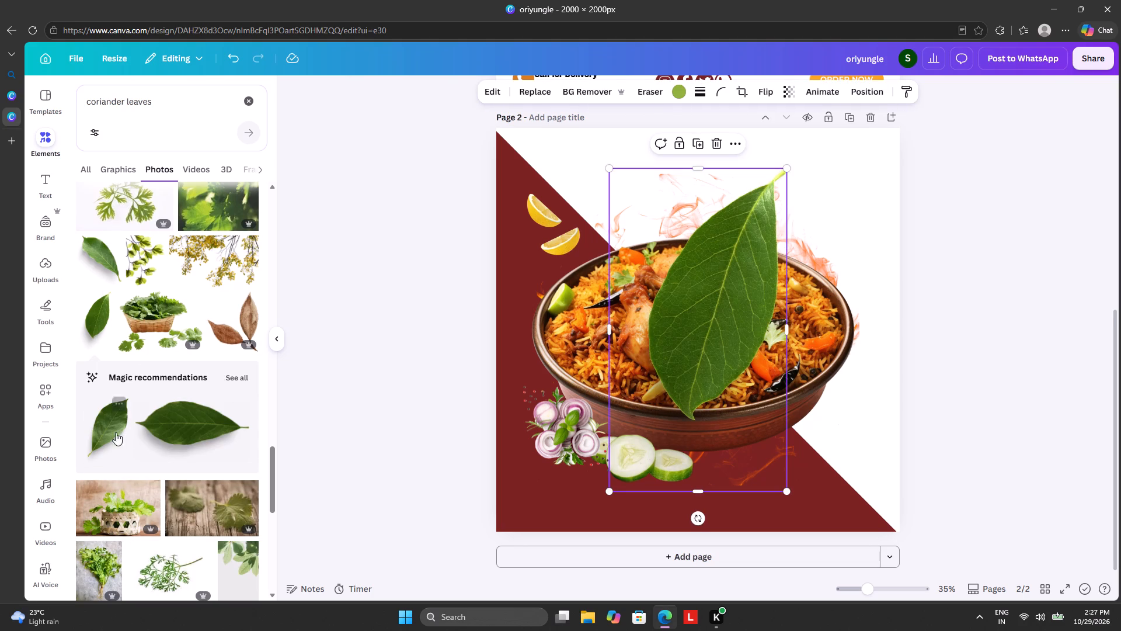
click(156, 433)
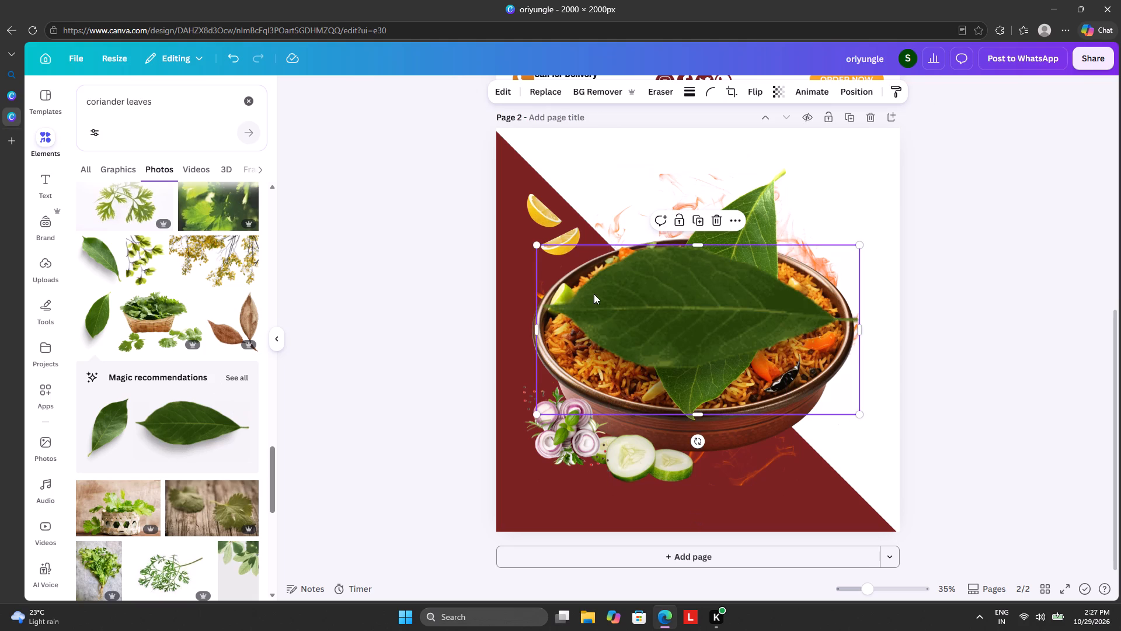
Move the horizontal leaf's layer directly beneath the biryani bowl.
click(852, 86)
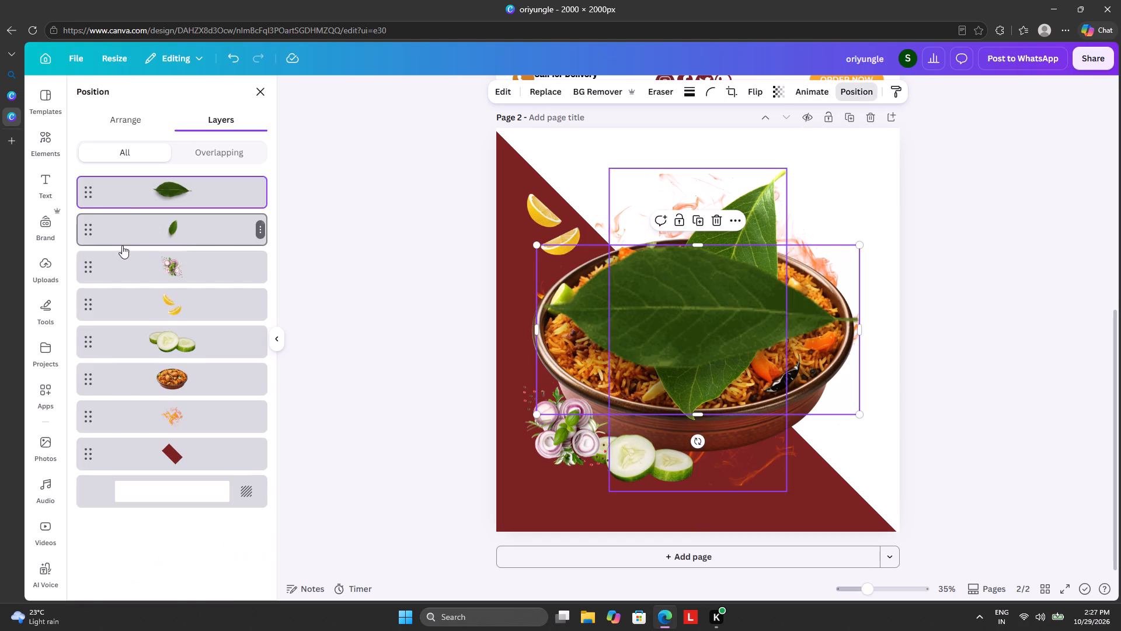
drag(127, 195, 137, 401)
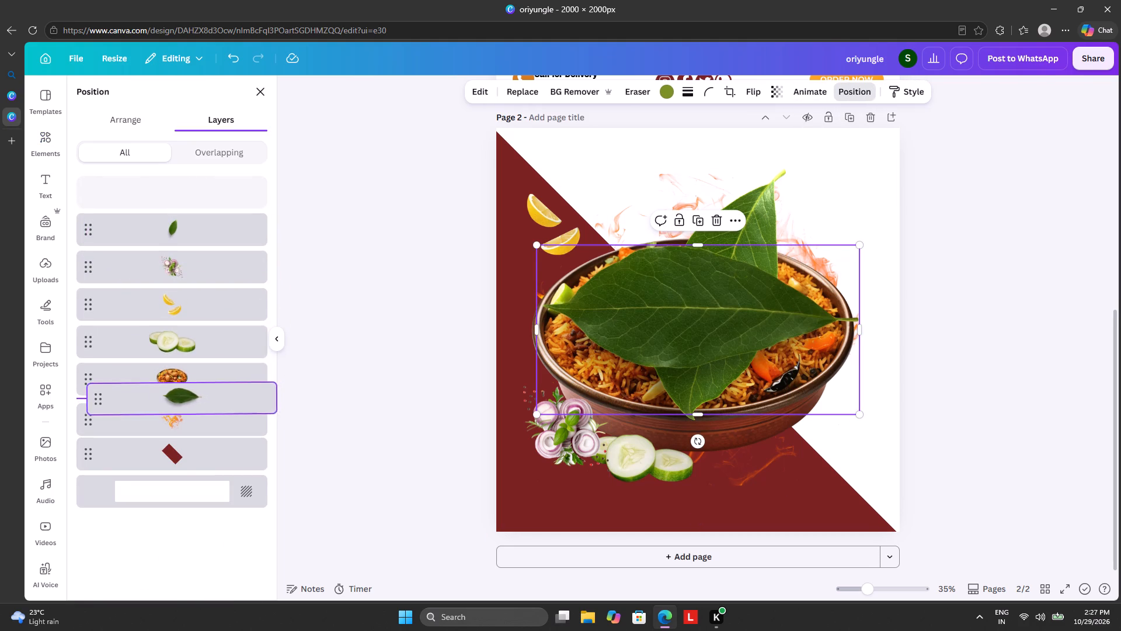
drag(137, 401, 137, 401)
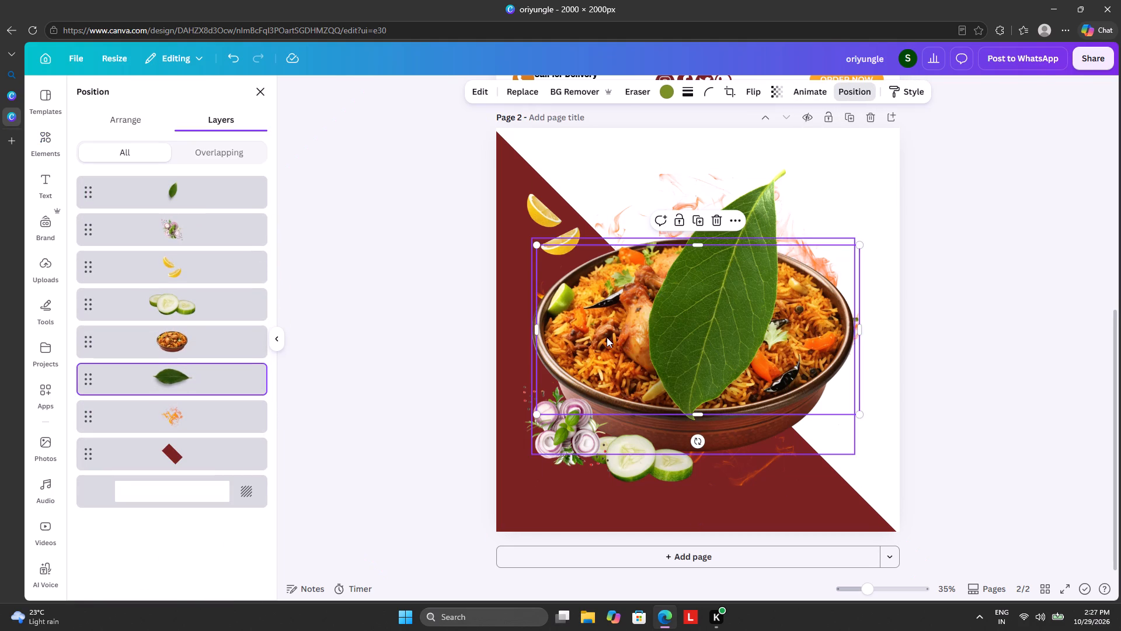
Shrink the horizontal leaf to about 756 × 397 and tuck it behind the bowl's left rim, below the lemon wedges.
drag(573, 321, 481, 313)
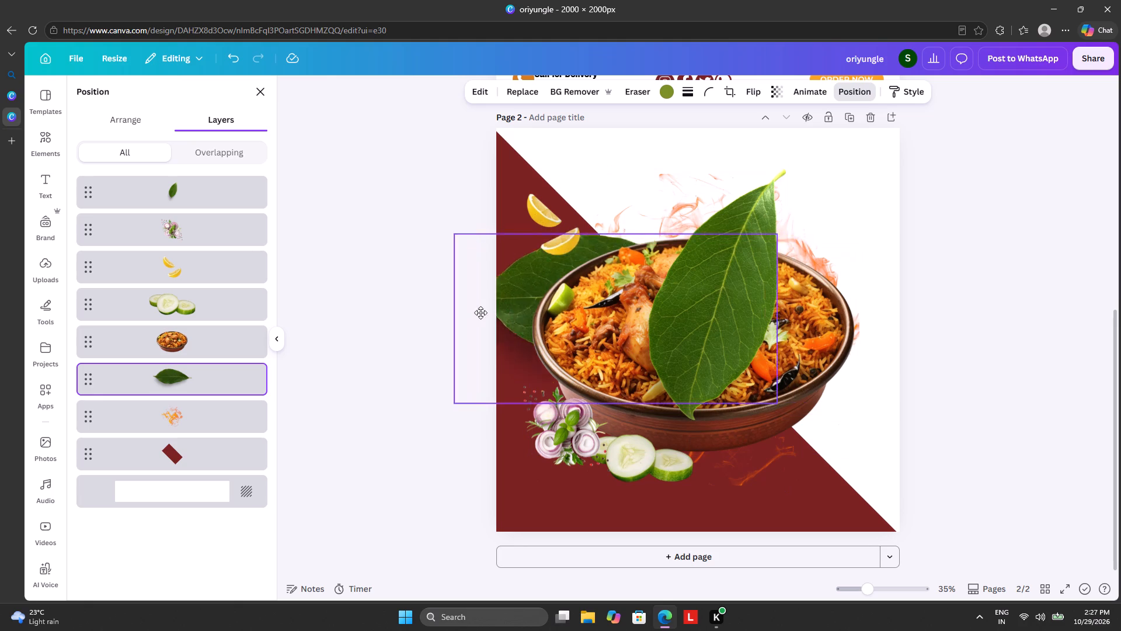
drag(481, 313, 405, 306)
drag(367, 230, 447, 283)
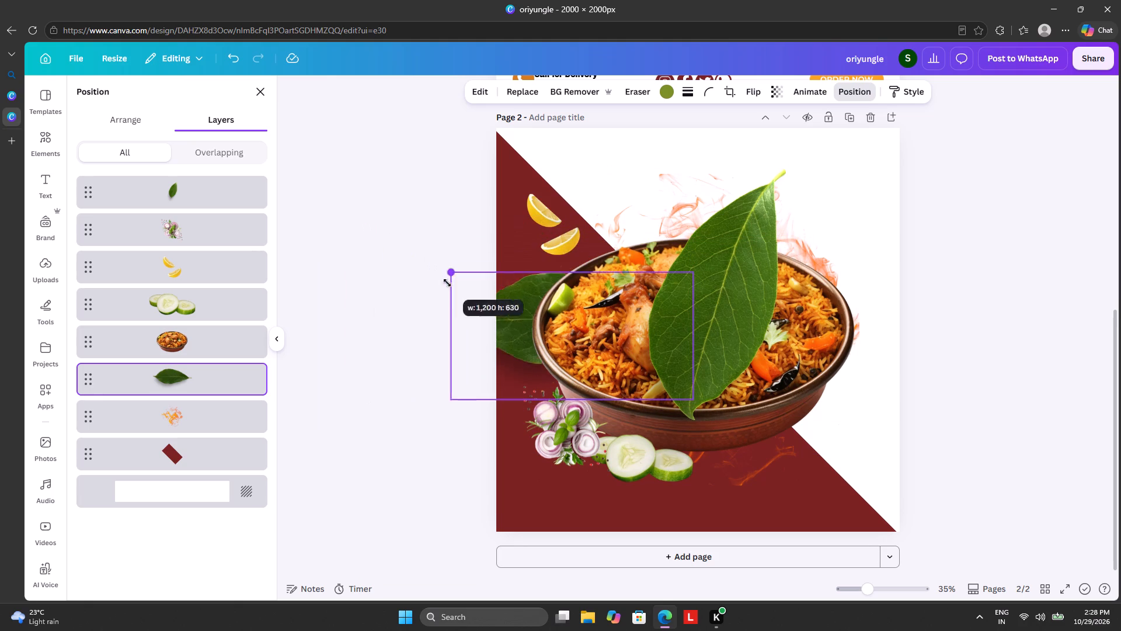
drag(447, 283, 529, 339)
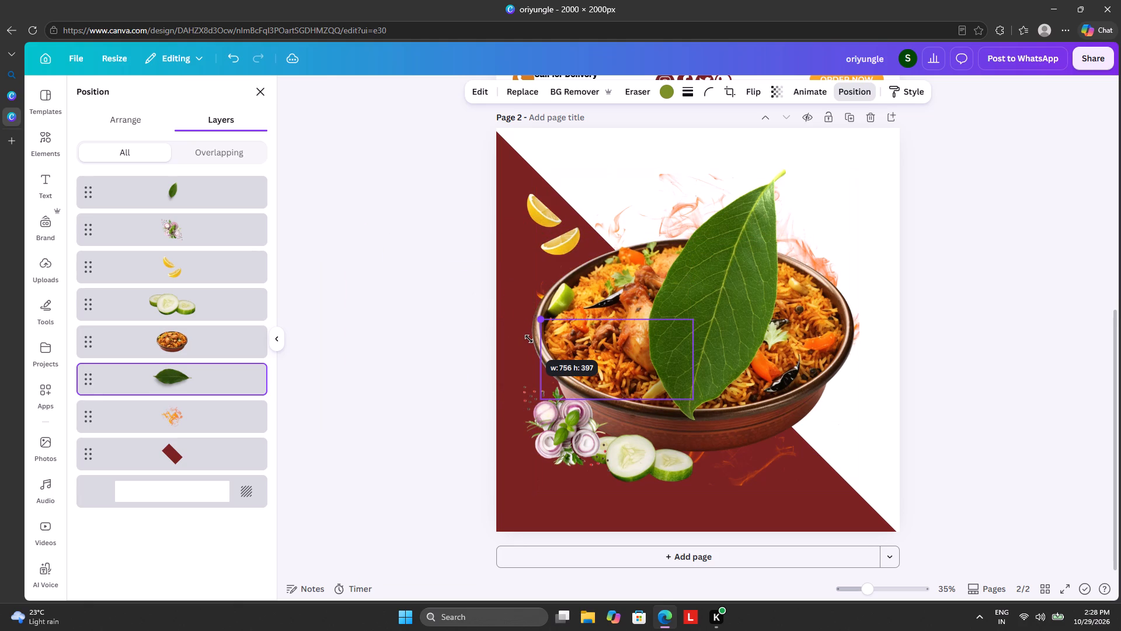
drag(529, 339, 528, 339)
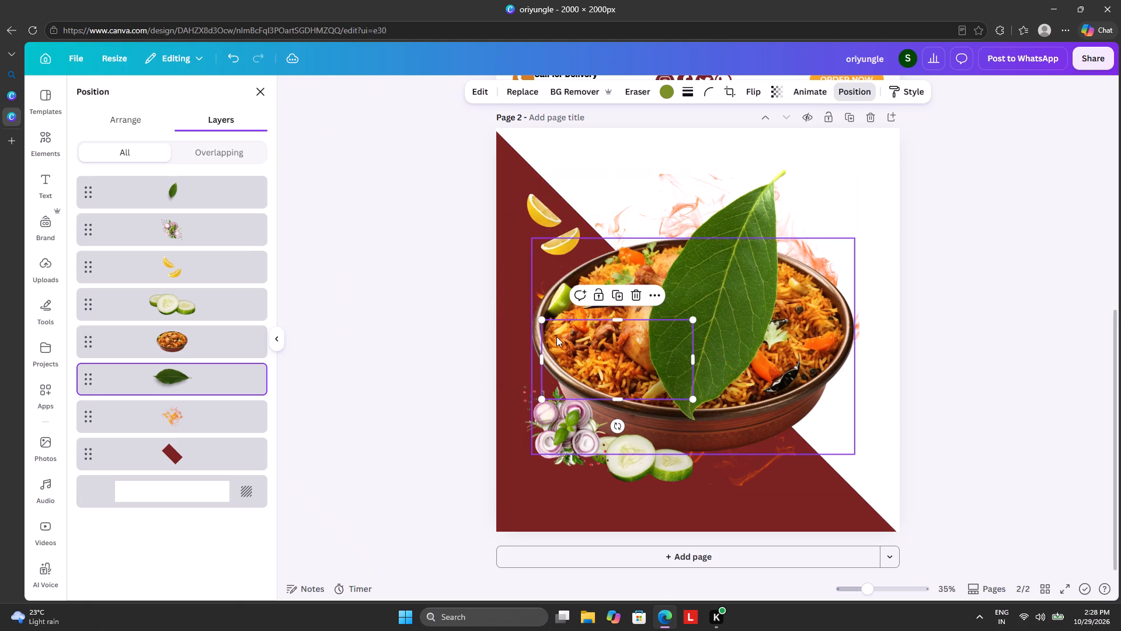
drag(617, 347, 518, 272)
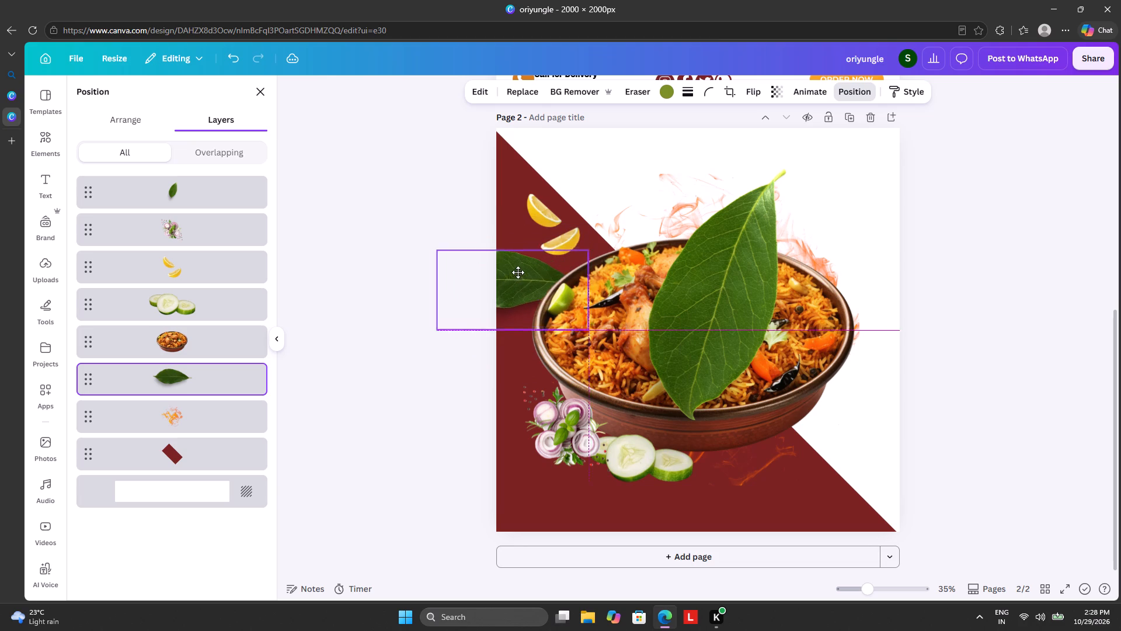
drag(518, 272, 568, 286)
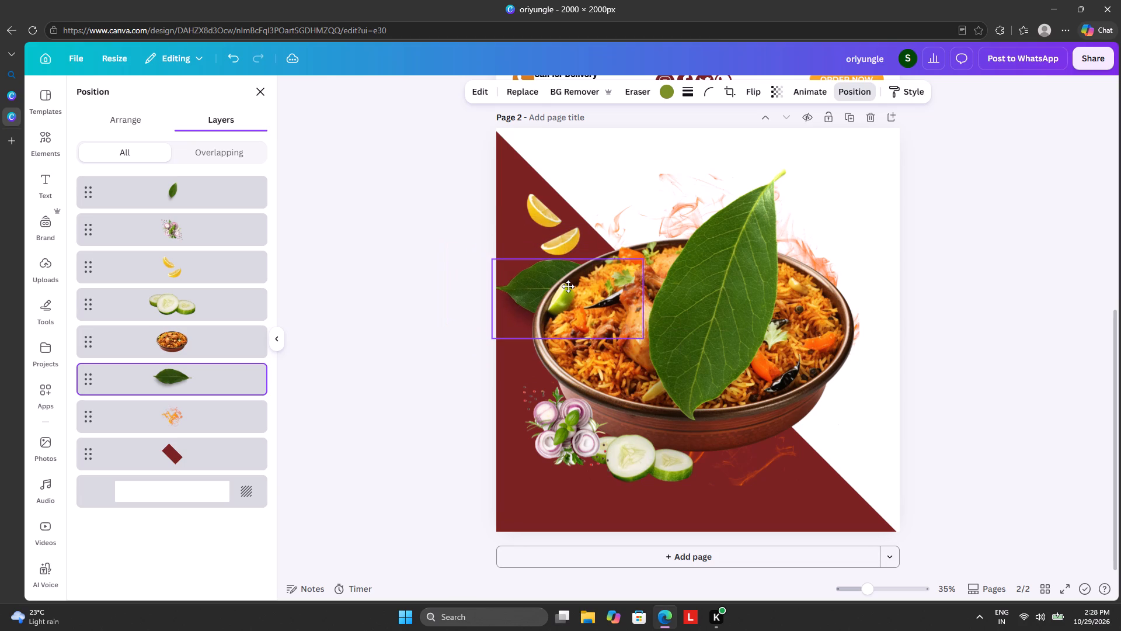
drag(568, 286, 568, 287)
Shrink the large upright leaf over the biryani bowl to about half its size and flip it vertically.
click(732, 271)
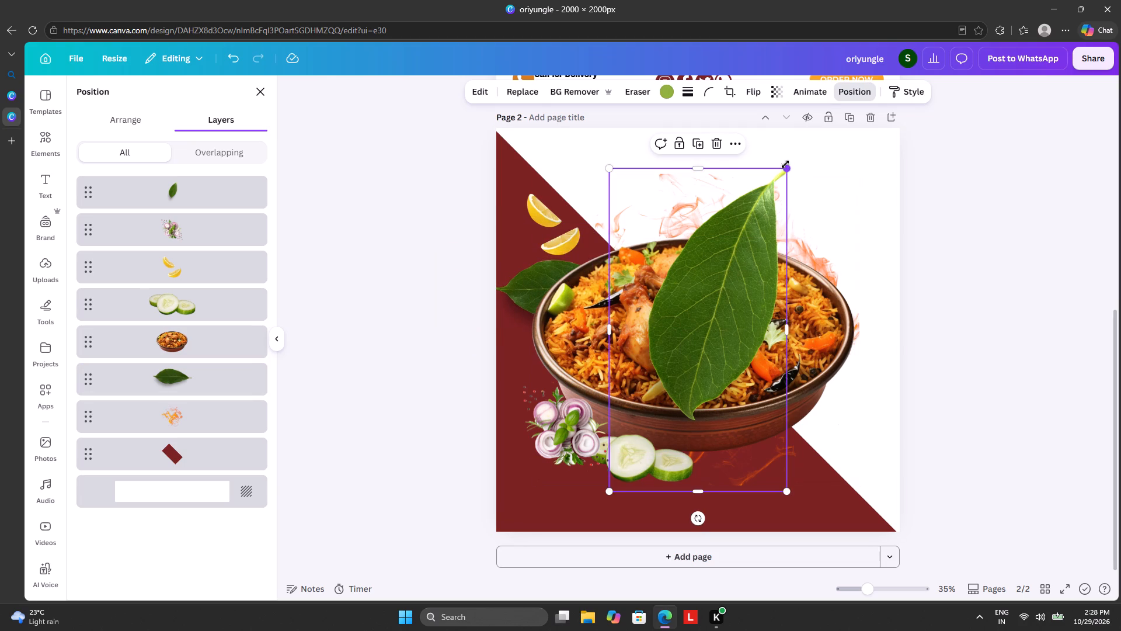
drag(785, 164, 695, 337)
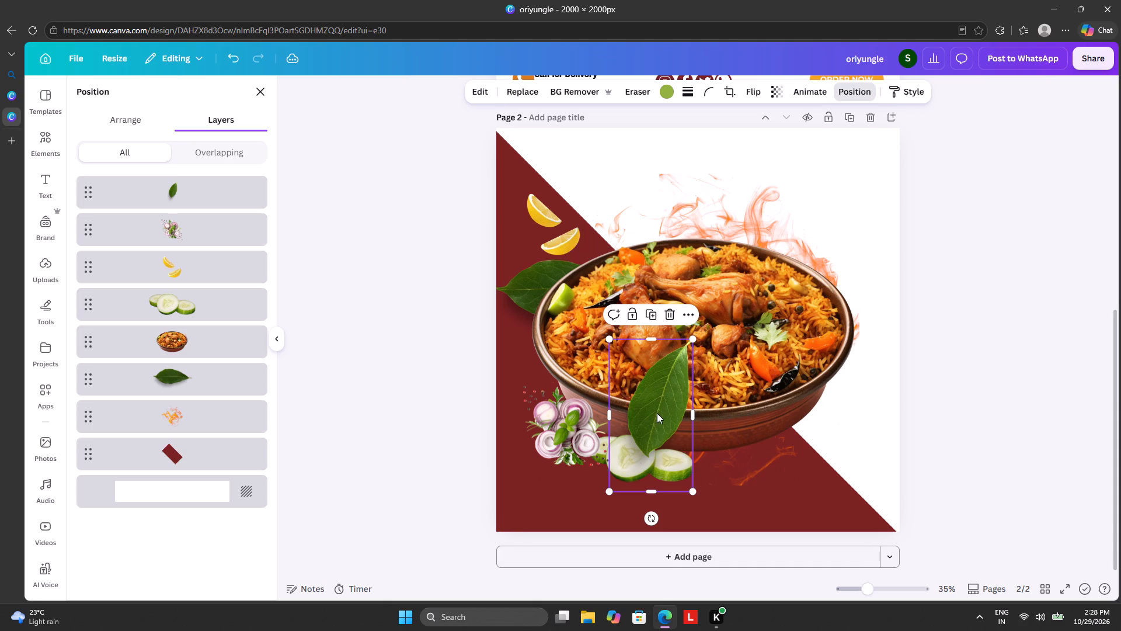
click(730, 92)
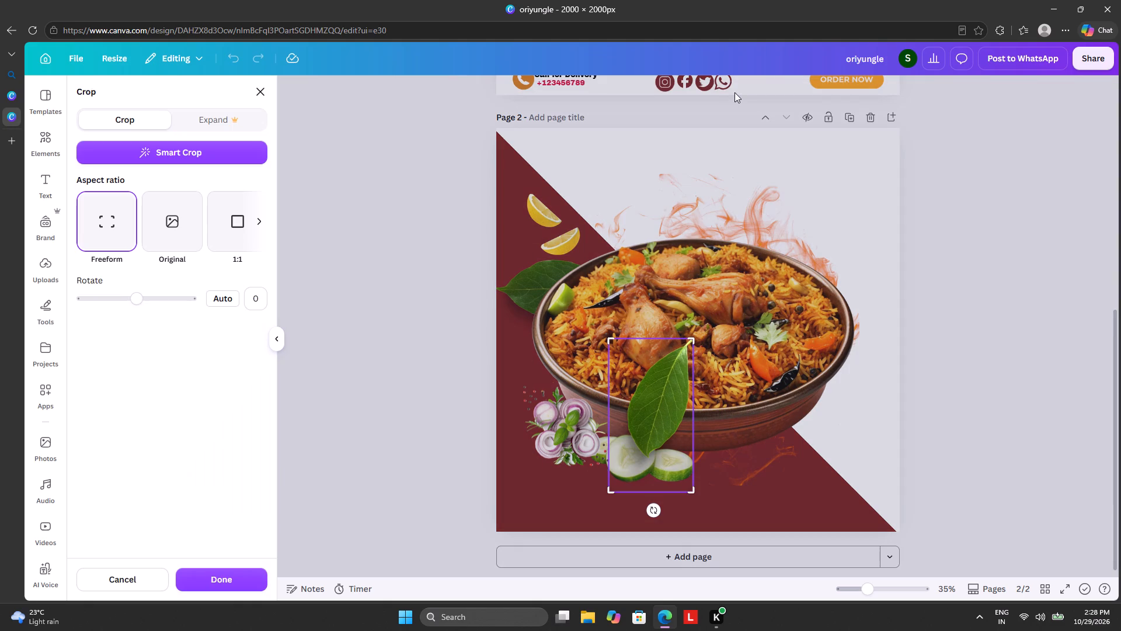
click(263, 88)
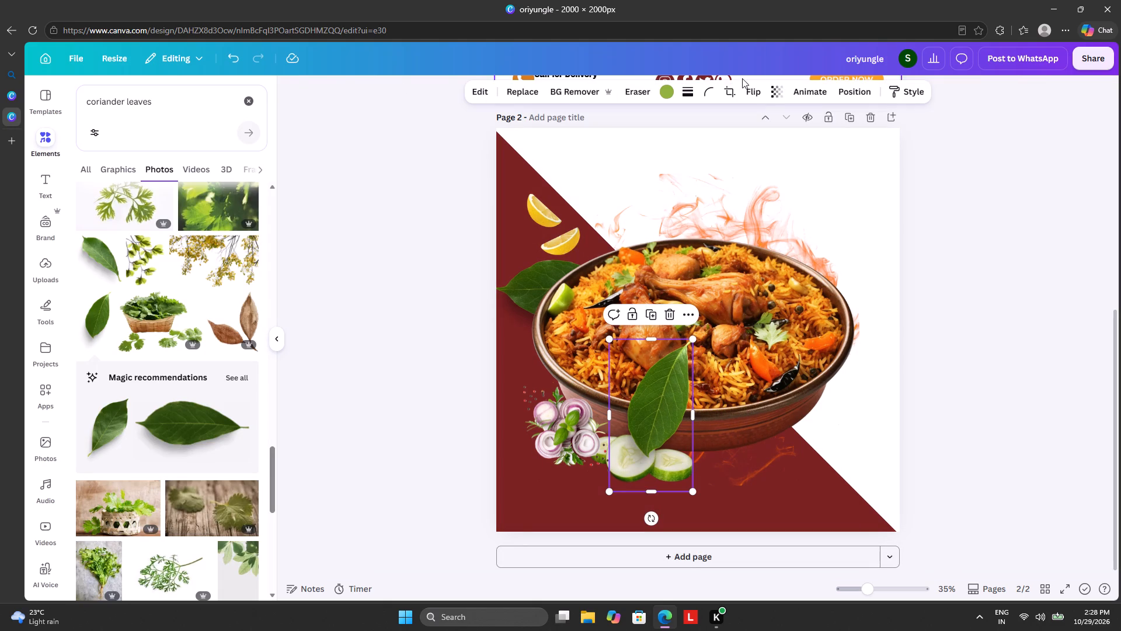
click(756, 95)
click(757, 115)
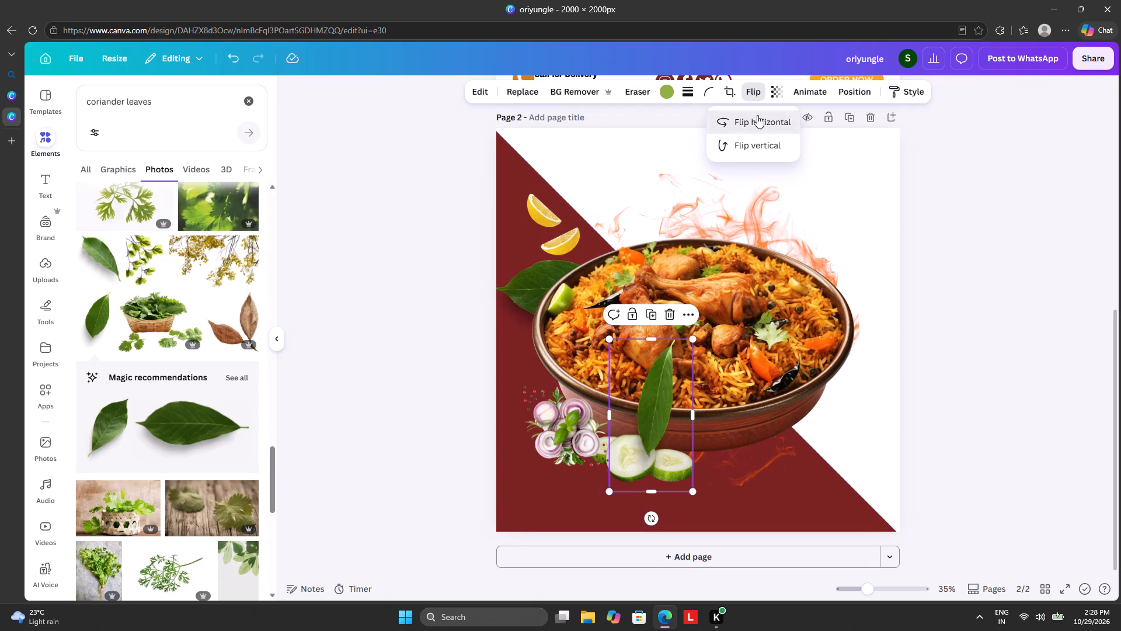
click(754, 141)
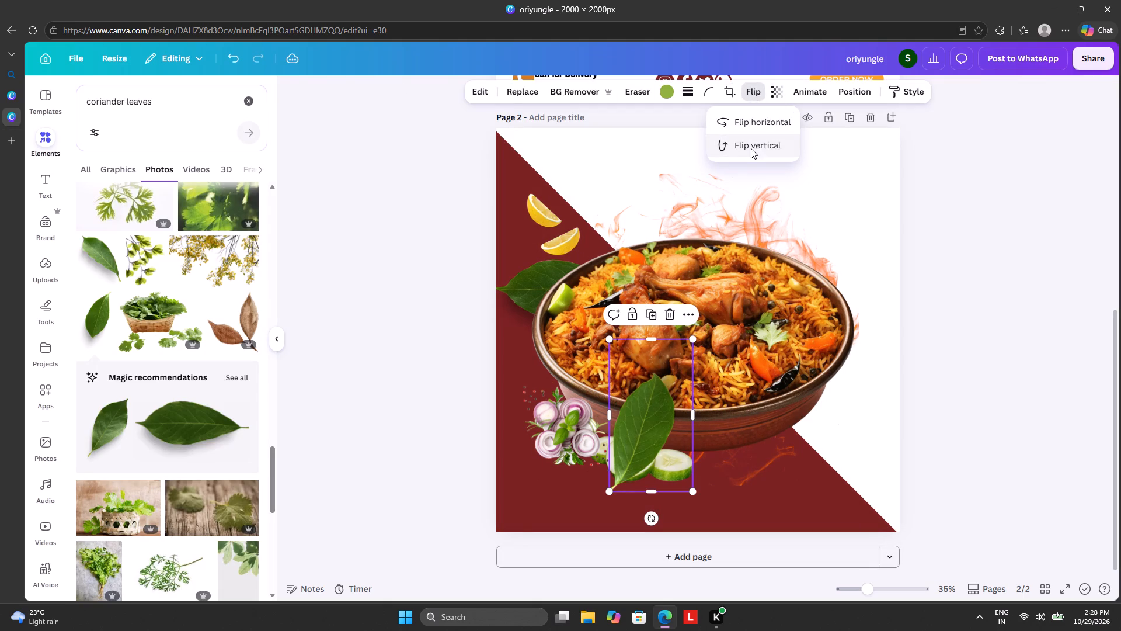
click(734, 126)
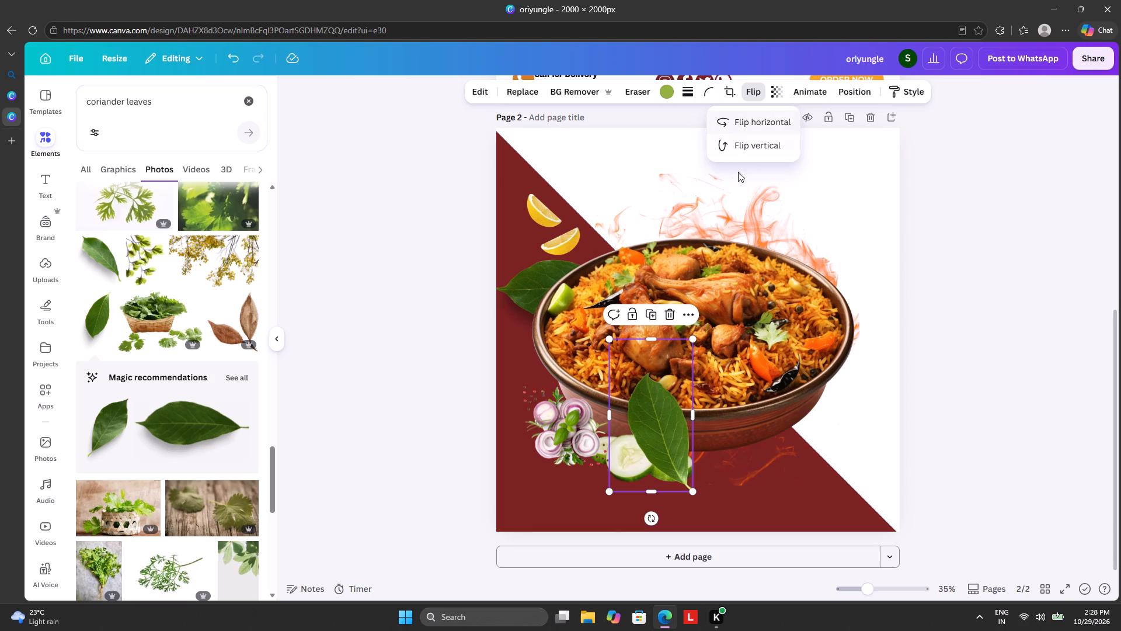
Move the upright leaf onto the bowl's upper-right rim and flip it horizontally.
drag(664, 425, 645, 235)
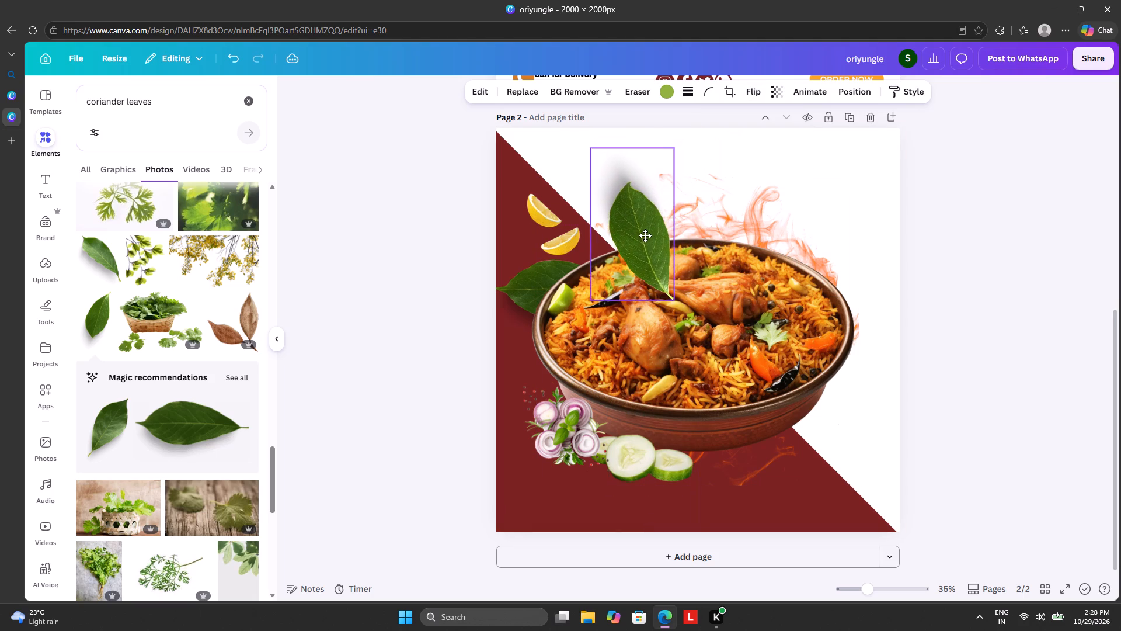
drag(645, 235, 816, 242)
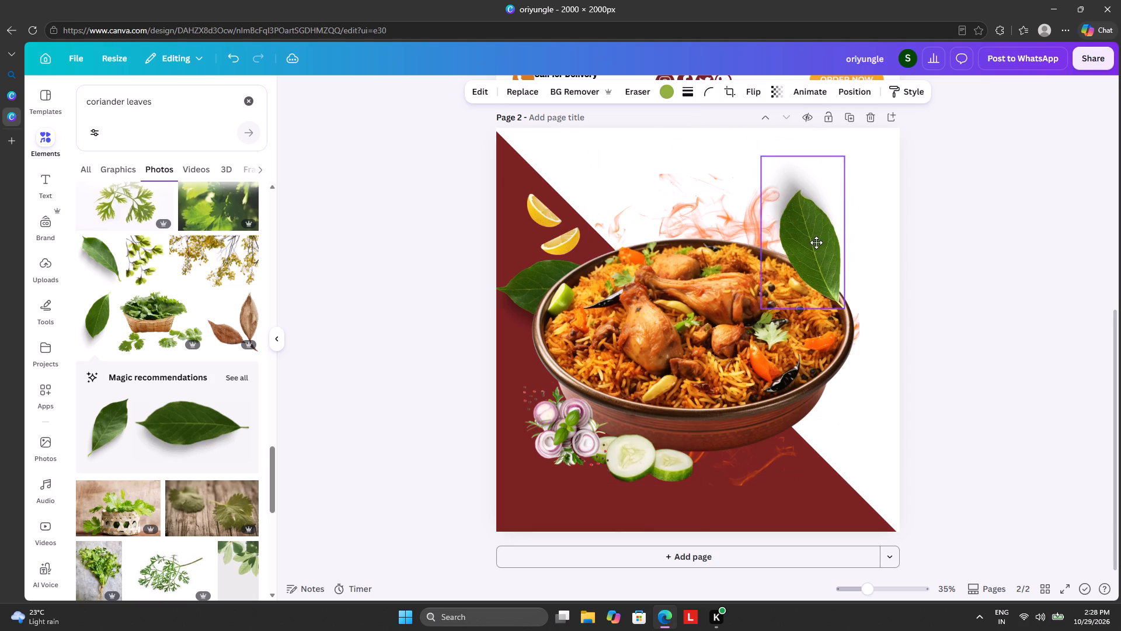
drag(816, 242, 794, 266)
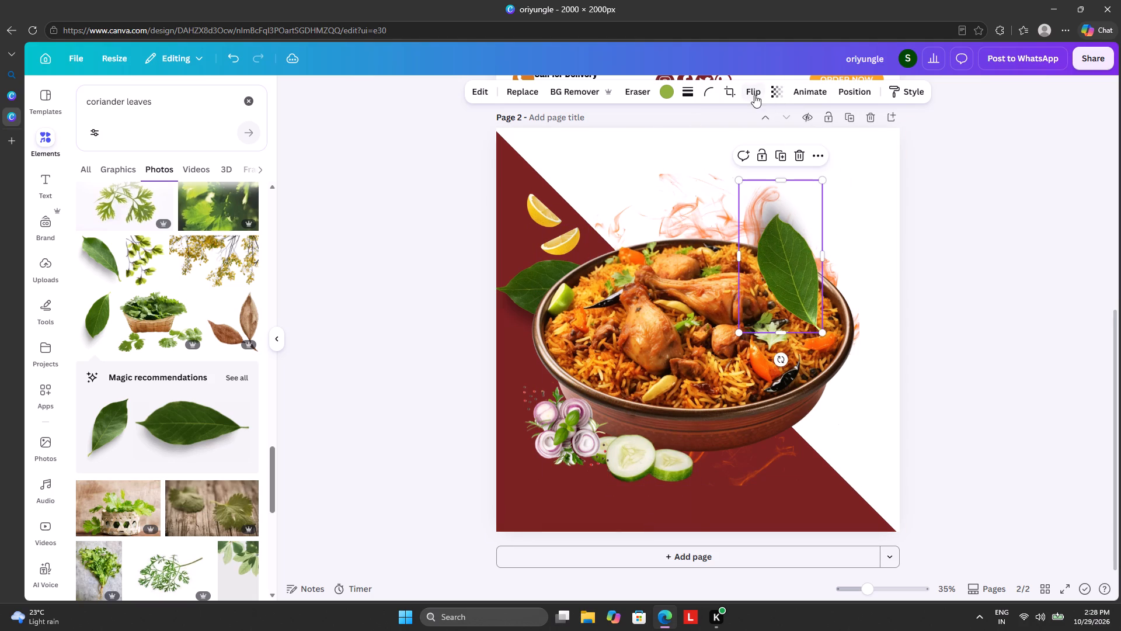
click(753, 93)
click(785, 120)
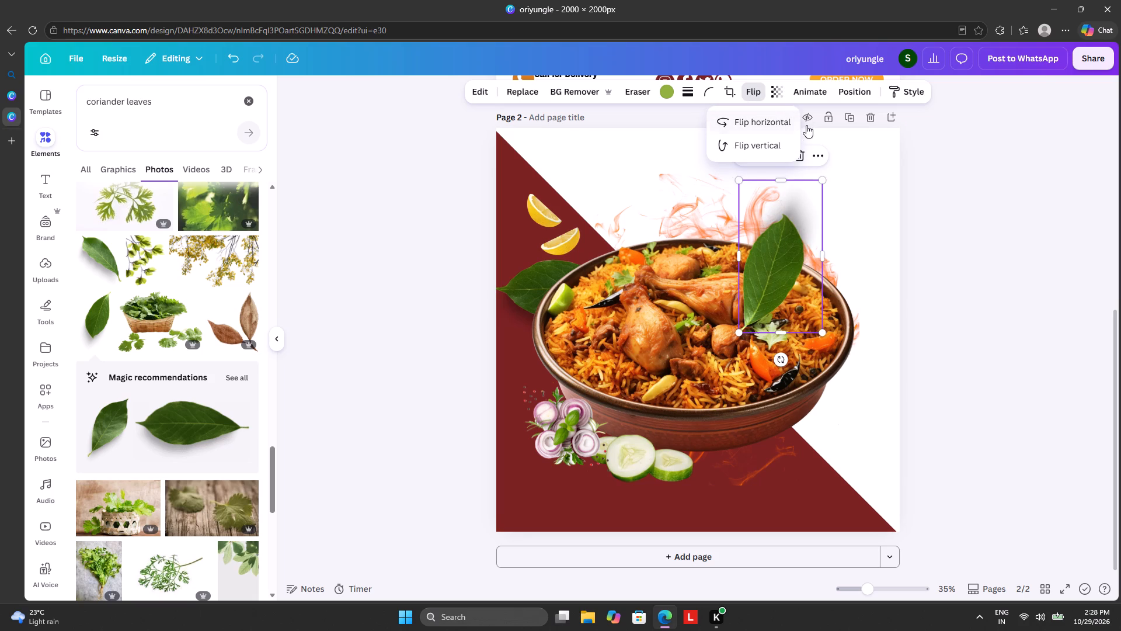
Move the upright leaf's layer directly beneath the horizontal leaf and tuck it behind the bowl's upper-right rim.
click(837, 92)
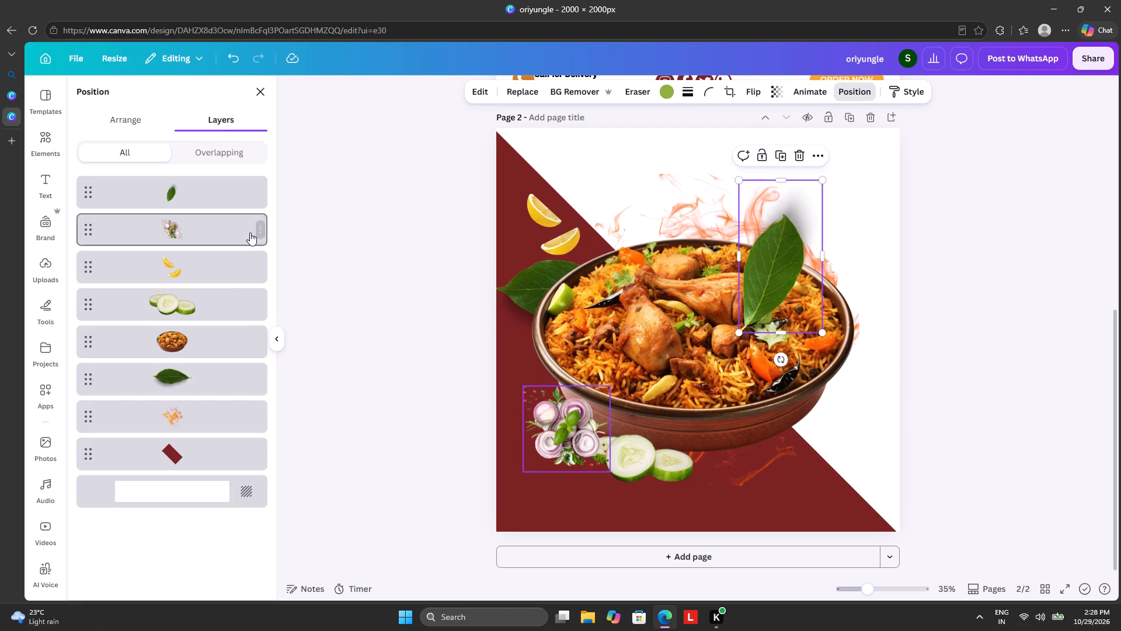
drag(203, 202, 226, 402)
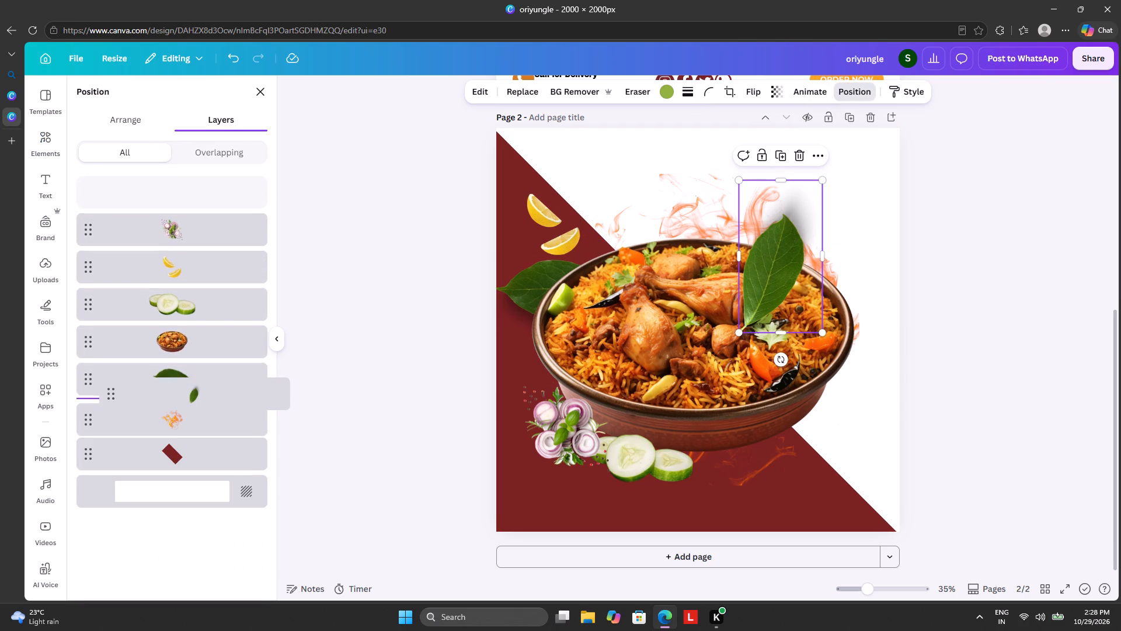
drag(226, 402, 213, 382)
drag(782, 220, 830, 210)
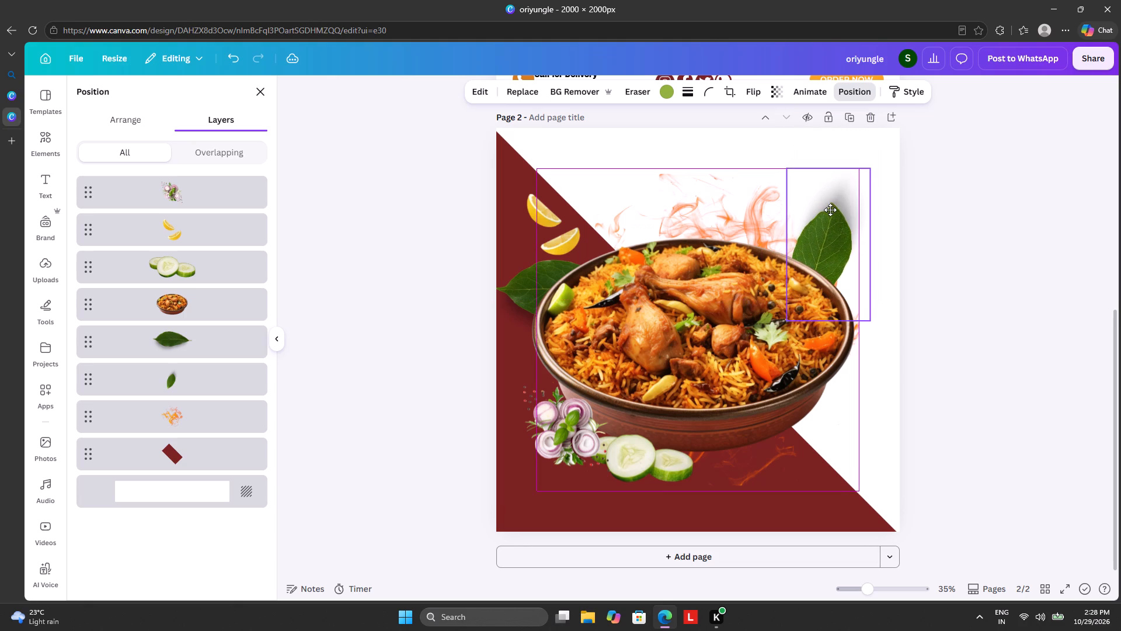
drag(830, 210, 805, 209)
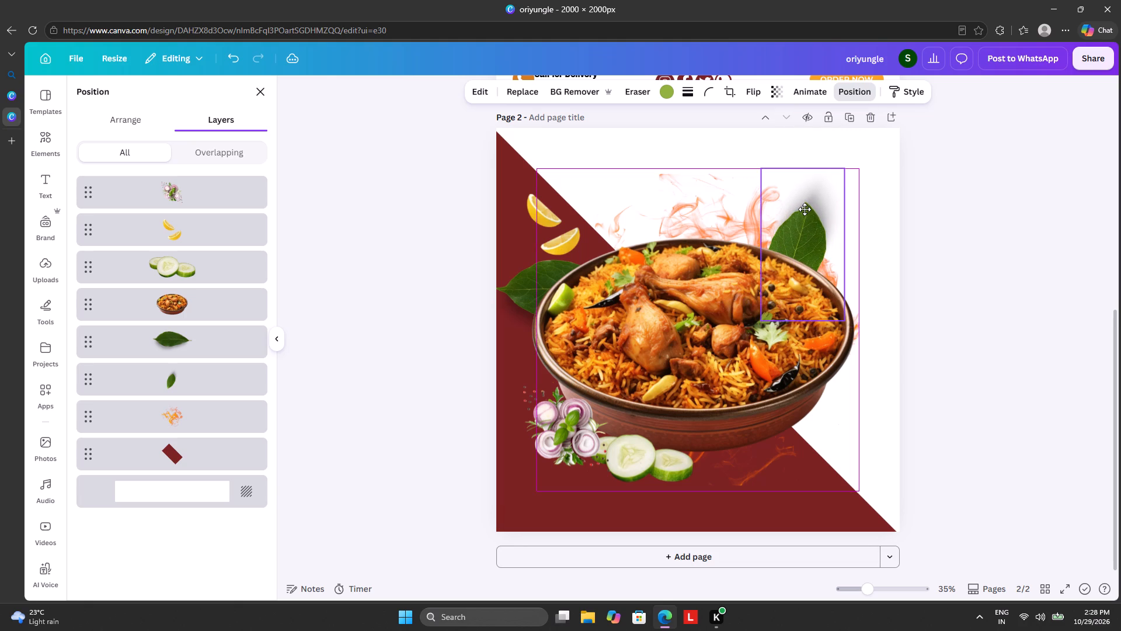
drag(805, 209, 805, 200)
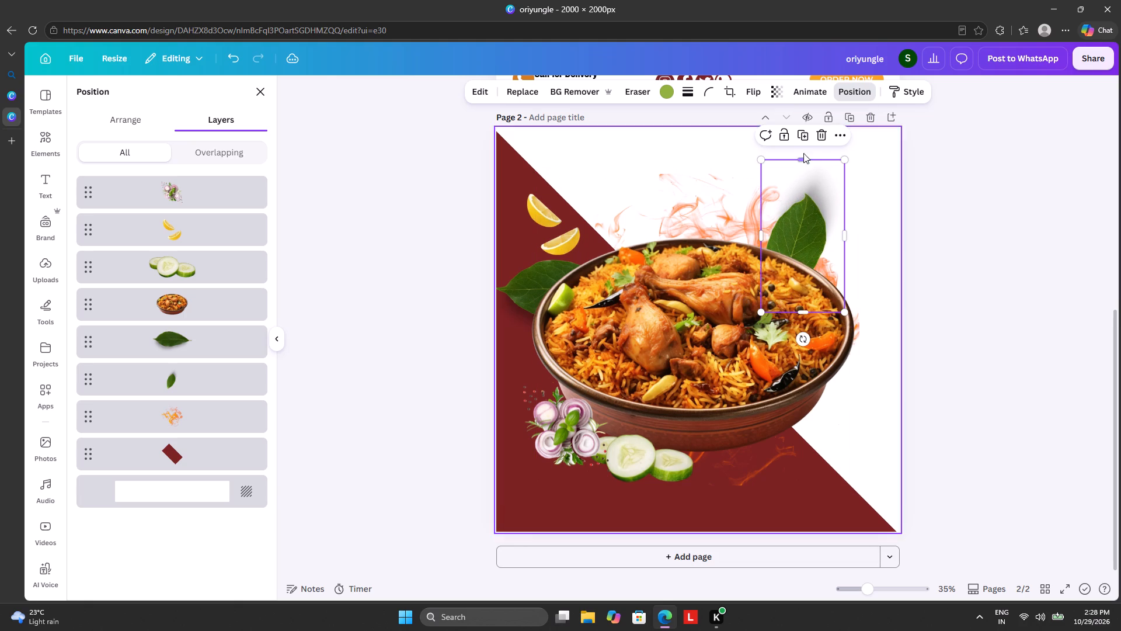
Duplicate the upright leaf, shrink the copy to under half size, and place it on the white area beside the bowl's lower-right side.
click(803, 143)
drag(807, 226, 875, 389)
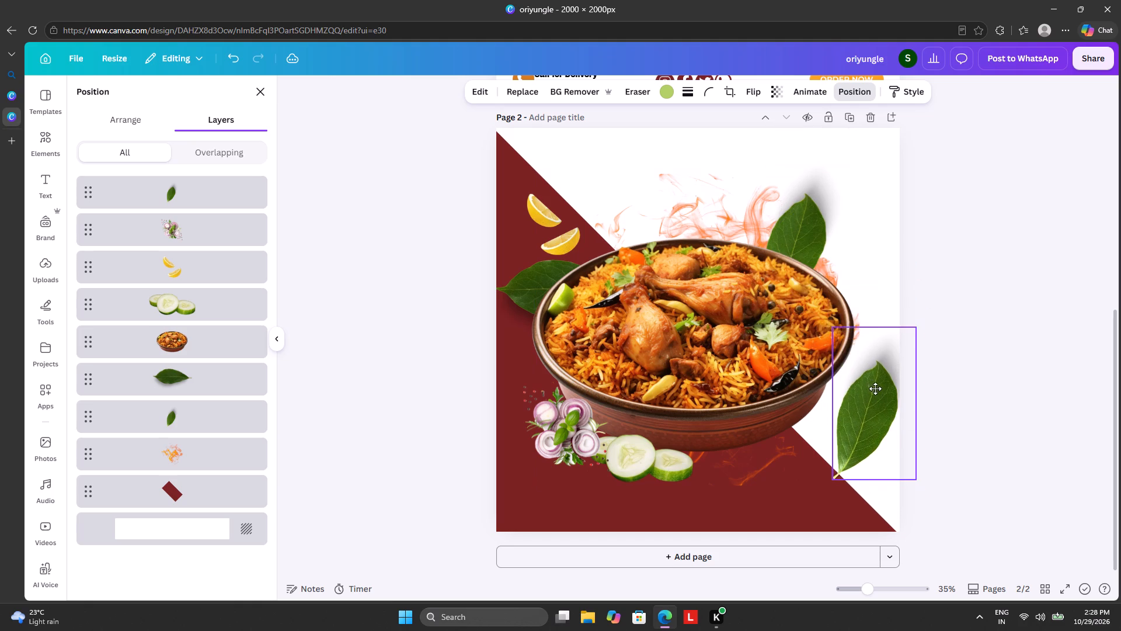
drag(875, 389, 875, 387)
drag(831, 327, 885, 414)
drag(903, 455, 861, 424)
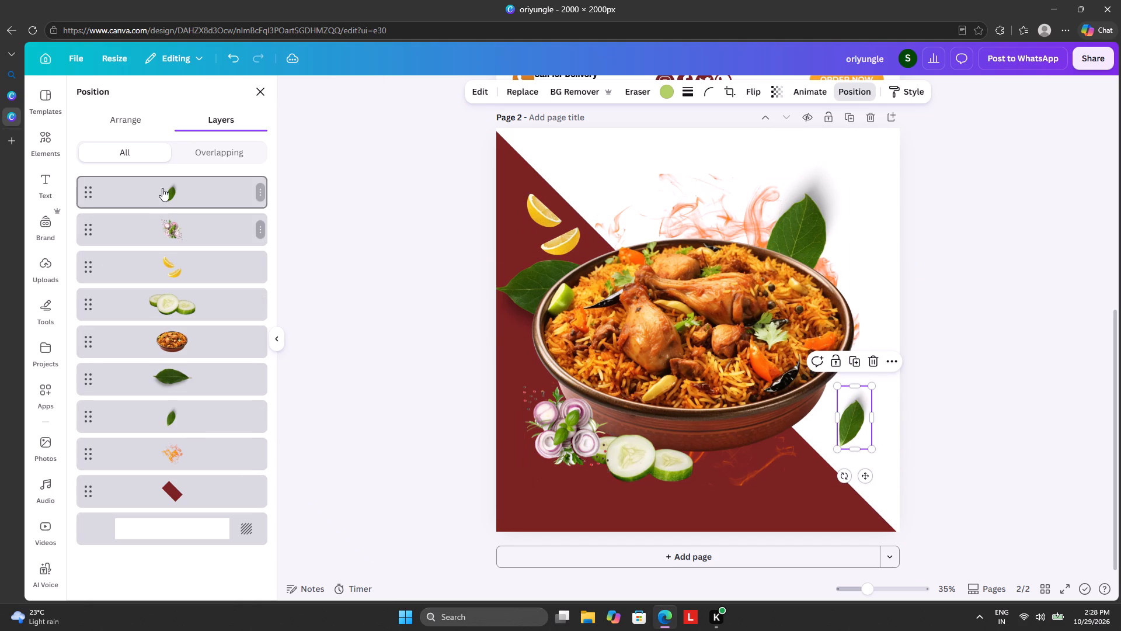
Browse the photo results for "coriander leaves" for another garnish and switch to the graphics results.
click(258, 93)
scroll(170, 267, down, 4)
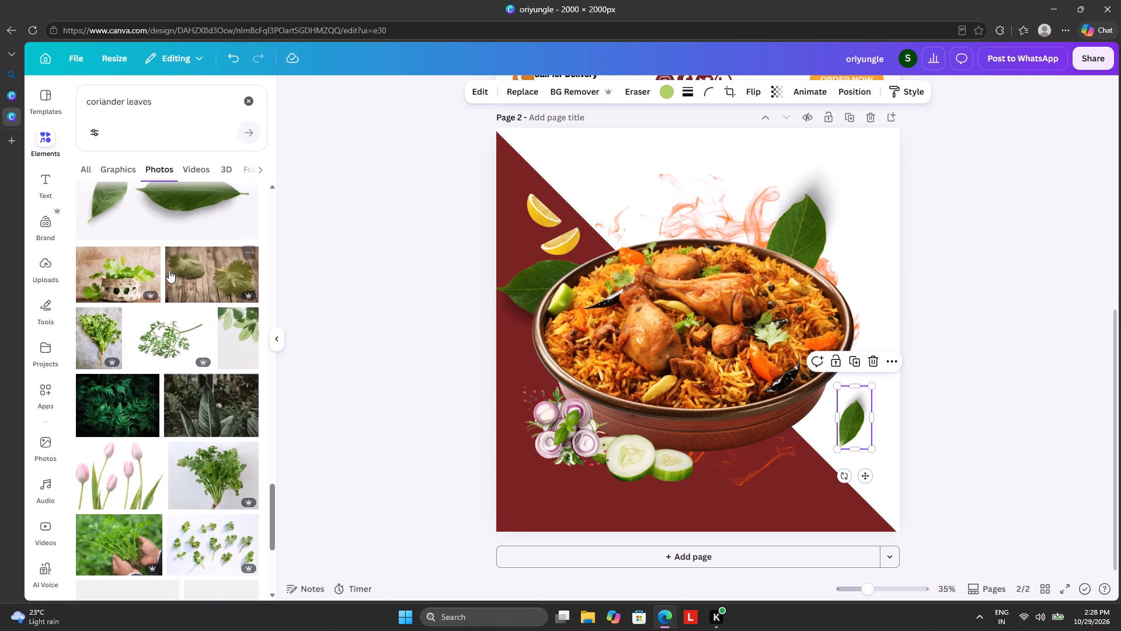
scroll(169, 270, down, 3)
scroll(169, 270, up, 10)
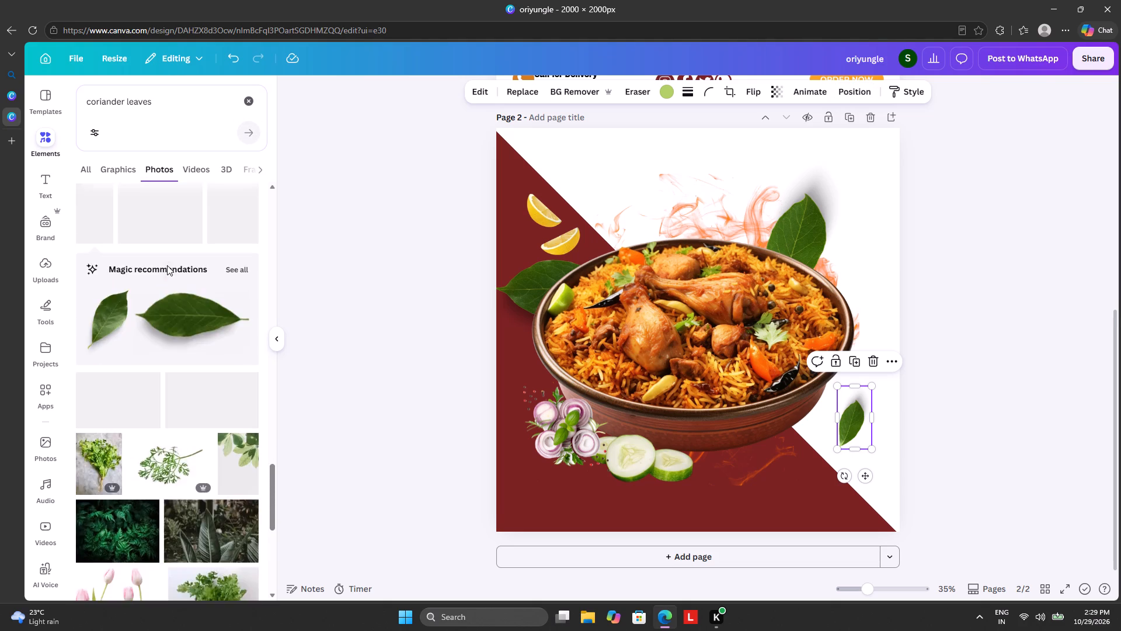
scroll(167, 262, up, 14)
scroll(165, 246, up, 7)
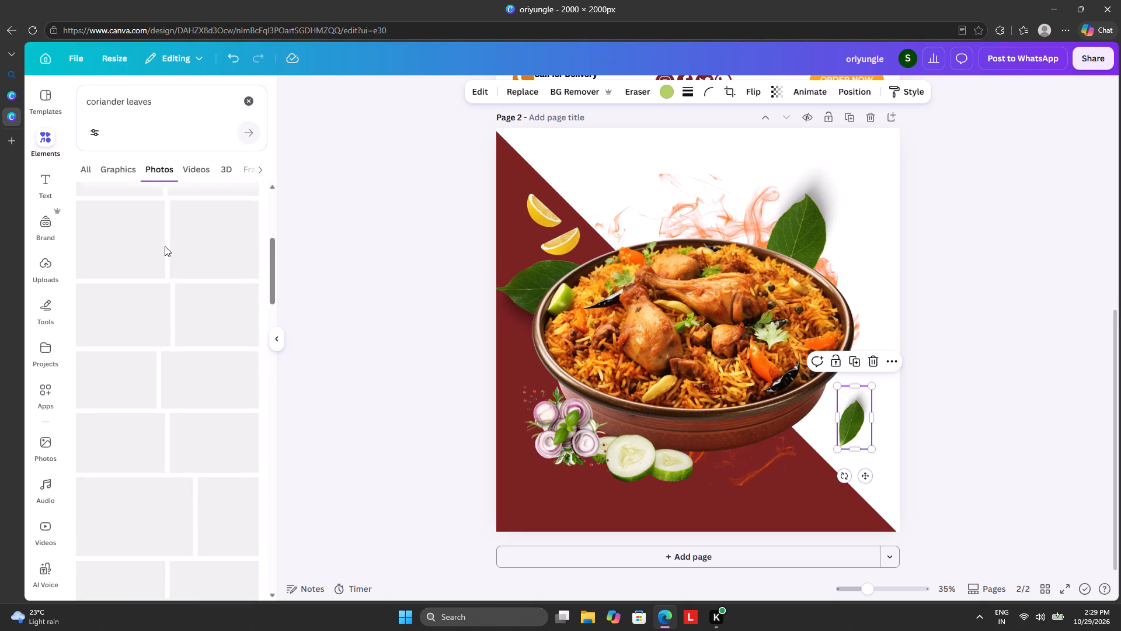
scroll(165, 246, up, 15)
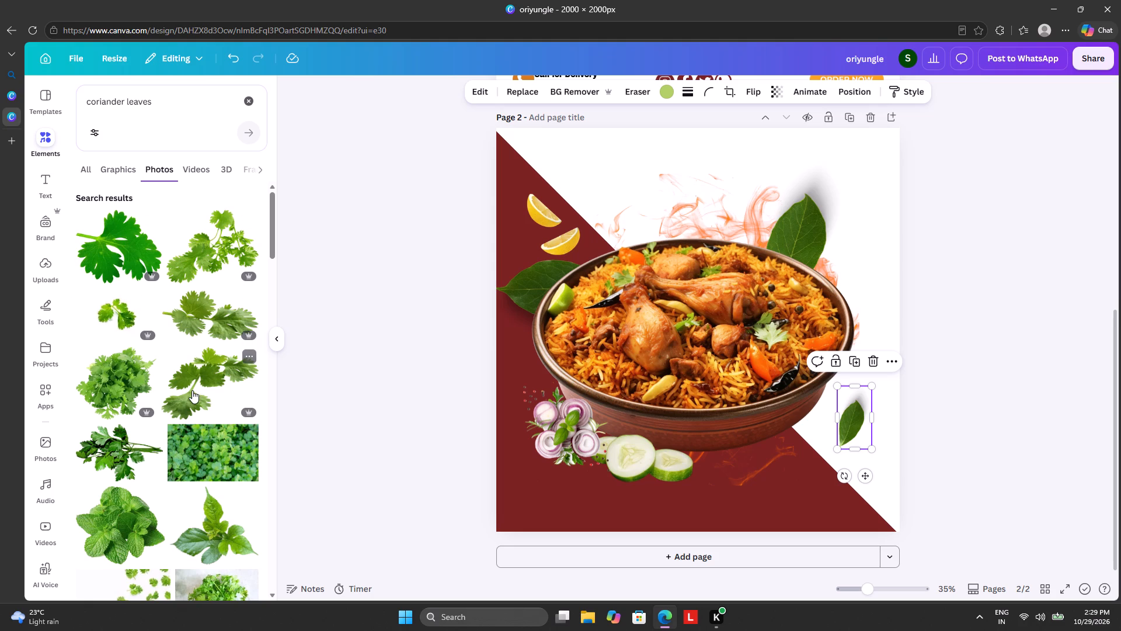
scroll(191, 390, down, 3)
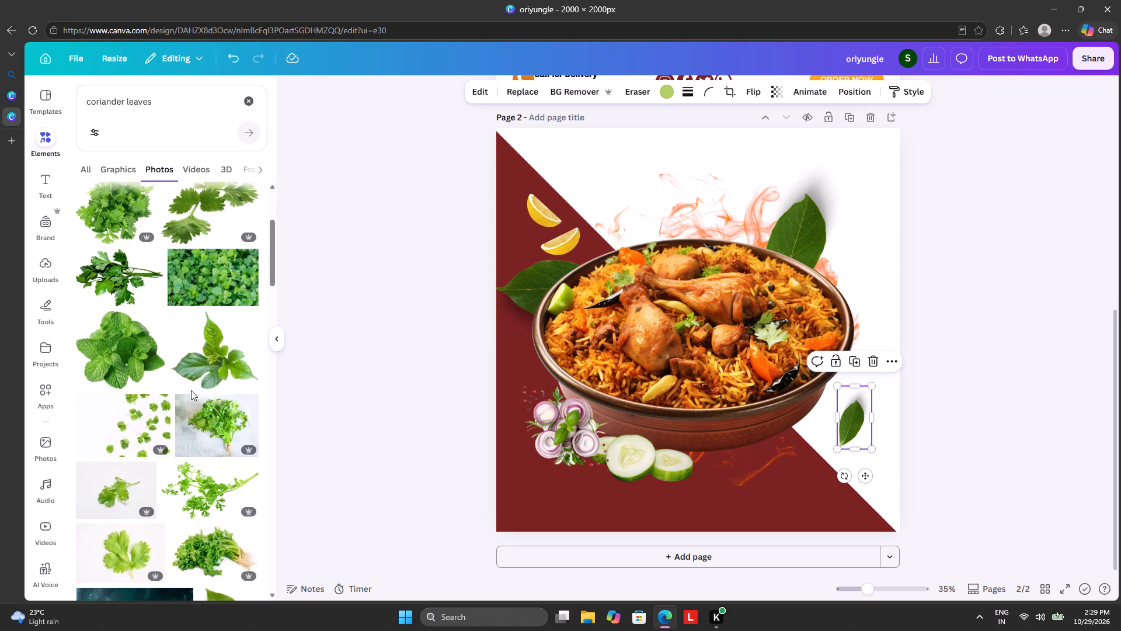
scroll(187, 386, up, 4)
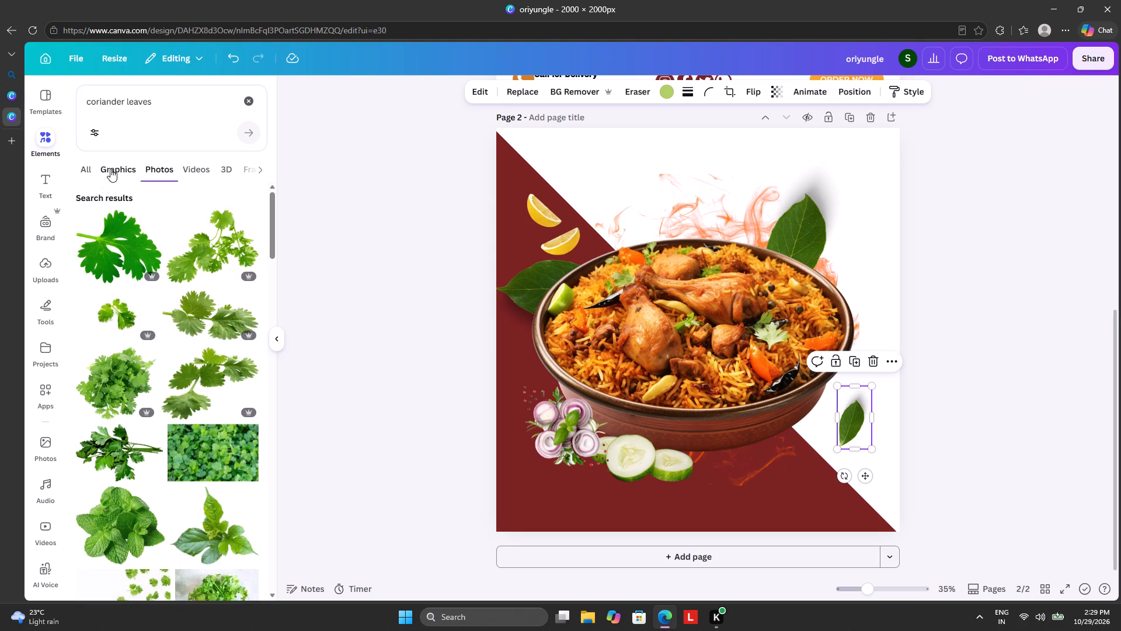
click(111, 169)
Rotate the horizontal leaf clockwise to a diagonal tilt and reposition it behind the bowl's left rim.
drag(522, 292, 493, 277)
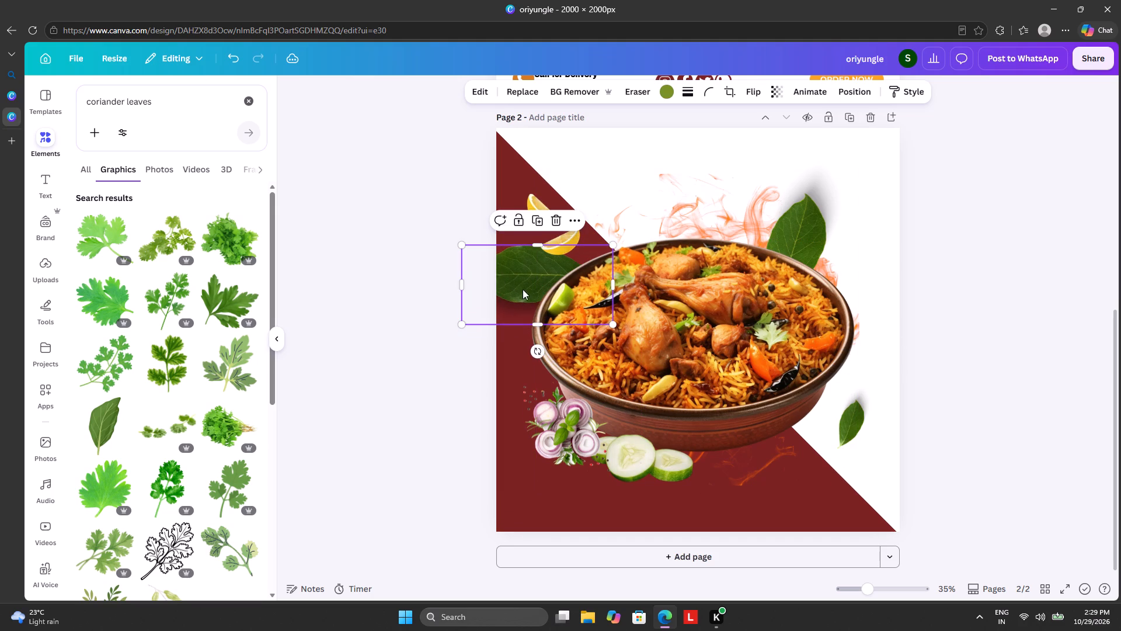
drag(535, 353, 481, 365)
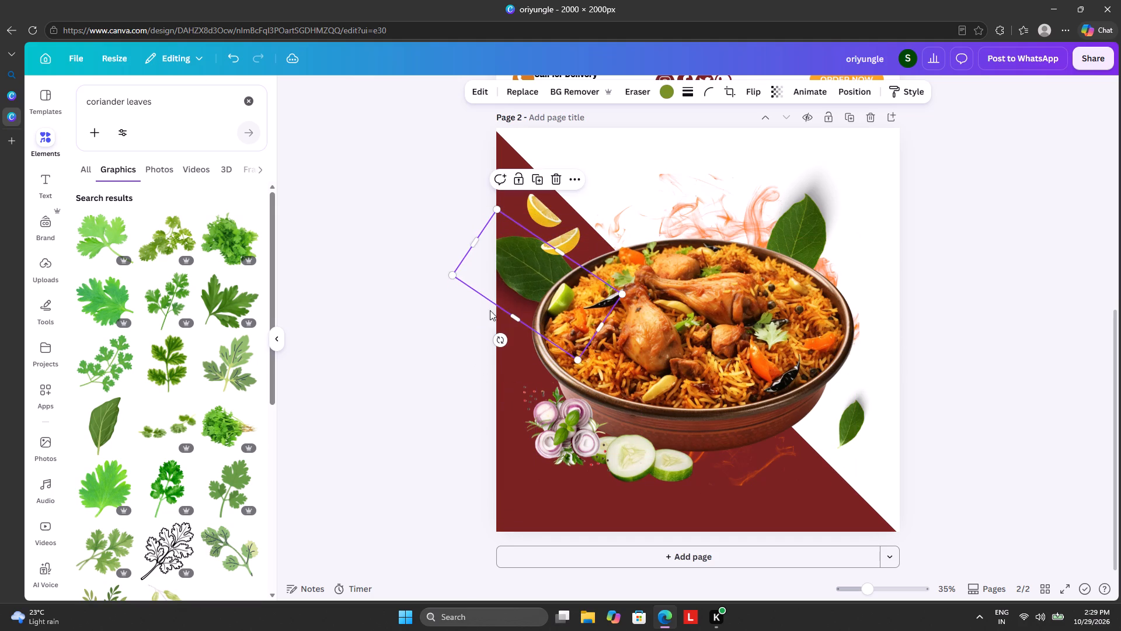
drag(499, 262, 521, 289)
Tilt the large leaf behind the bowl's upper-right rim clockwise and shift it down and outward along the rim.
click(807, 219)
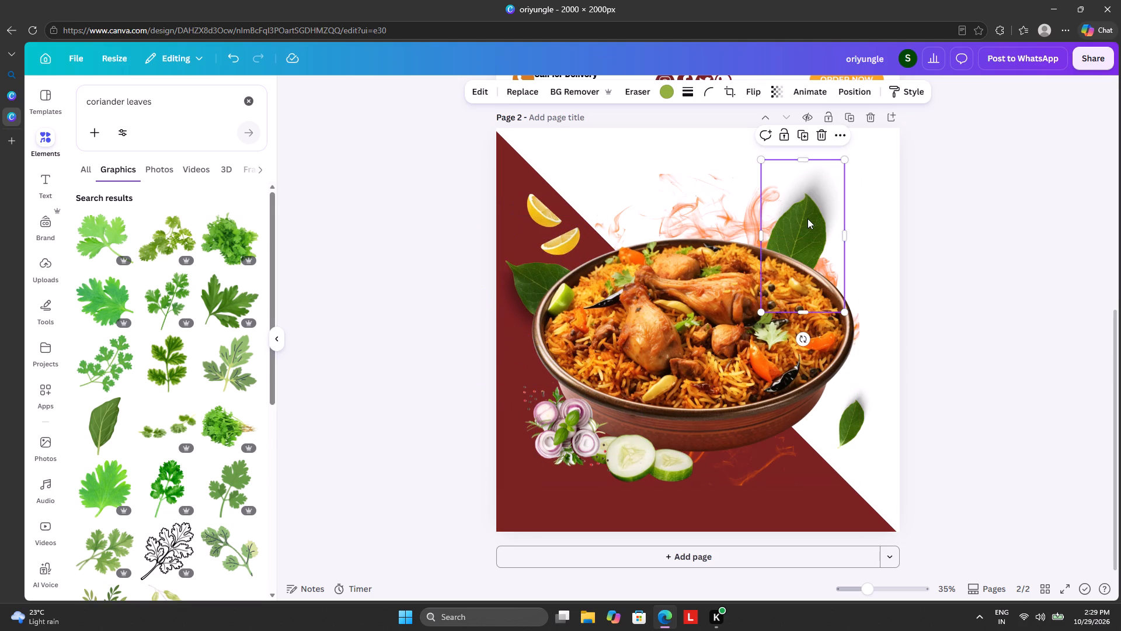
drag(802, 344, 754, 345)
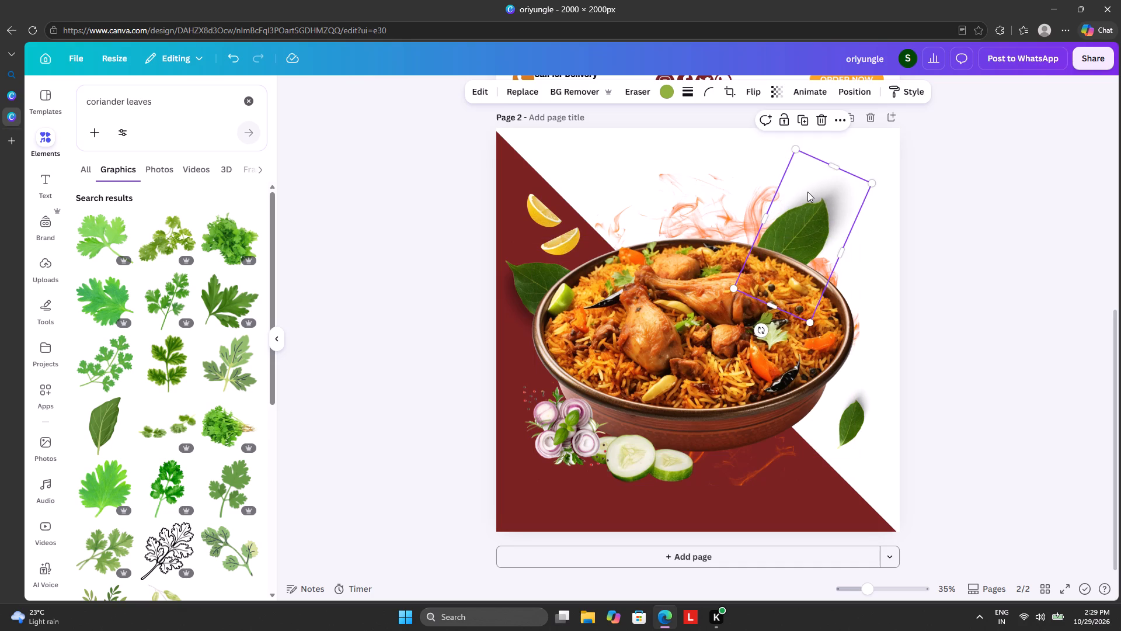
drag(807, 192, 831, 227)
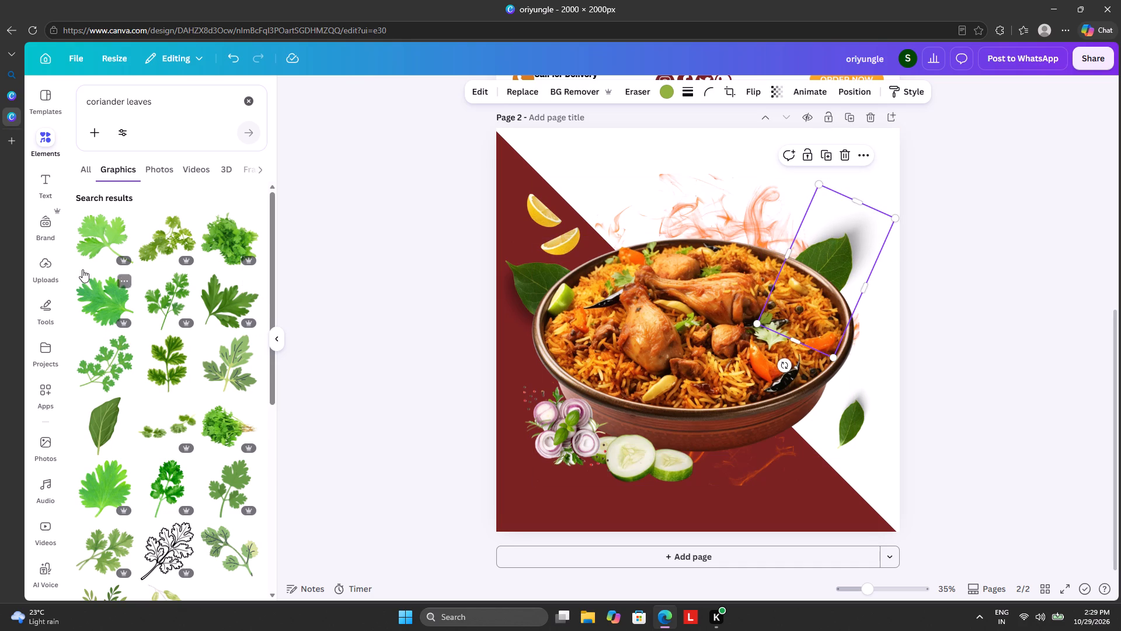
Add the upright coriander sprig graphic, shrink it to about a third, and place it at the page's right edge above the small leaf.
scroll(205, 427, down, 2)
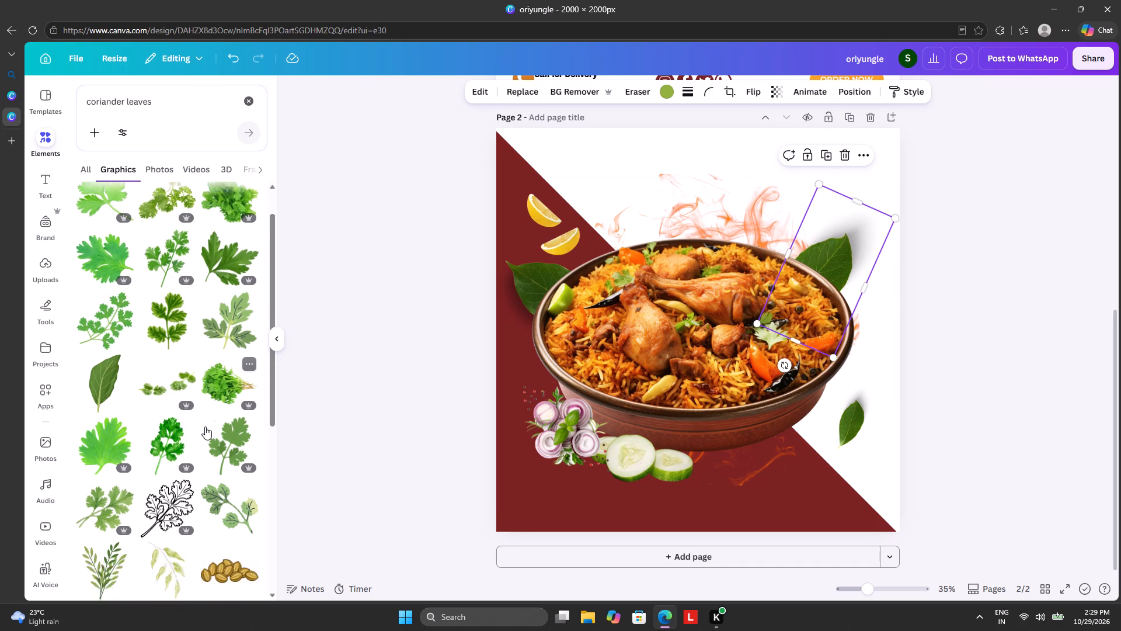
scroll(197, 447, down, 2)
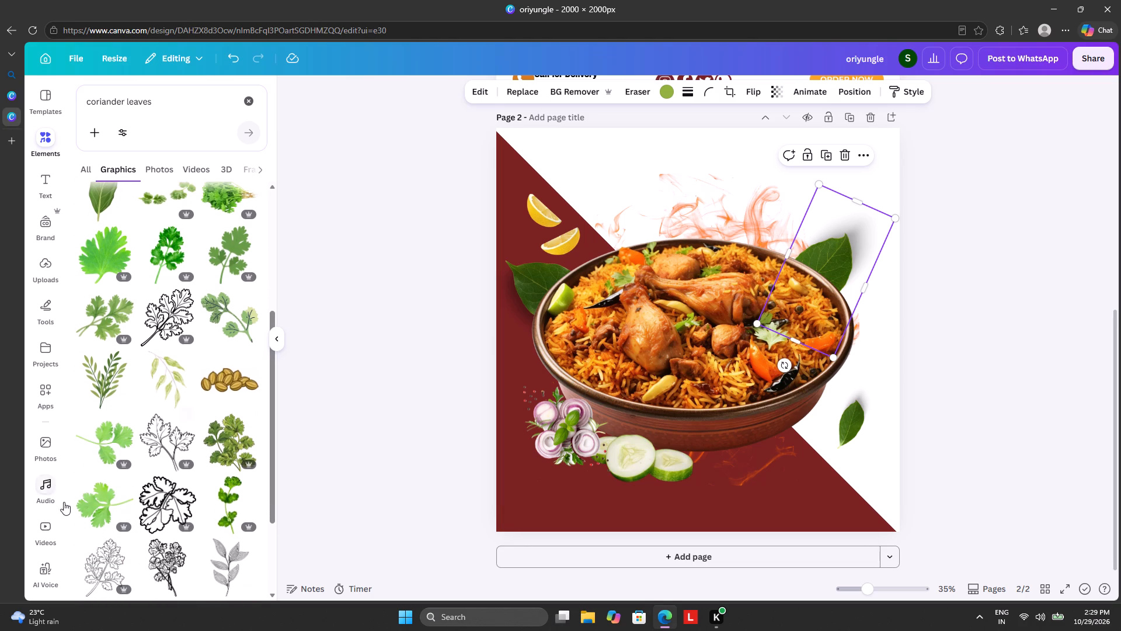
scroll(129, 418, up, 5)
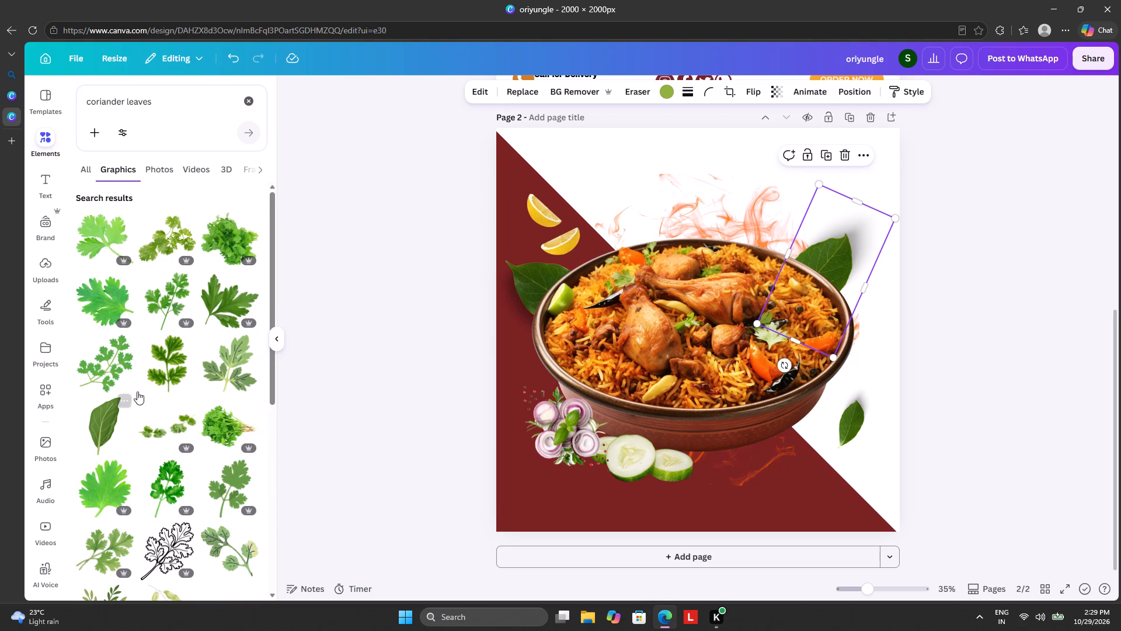
click(170, 367)
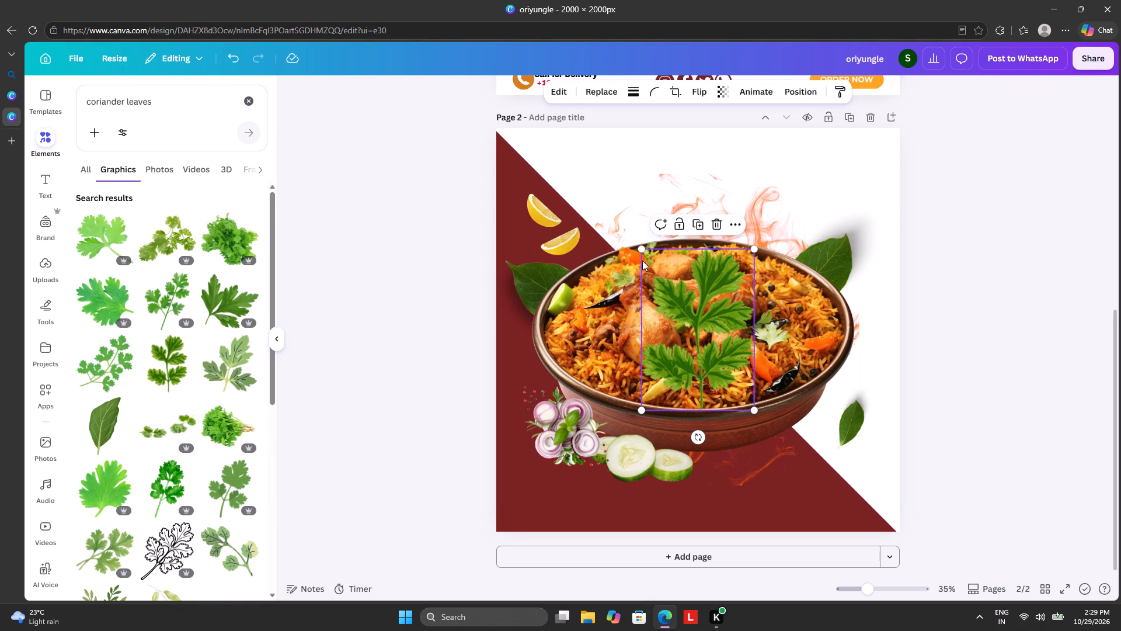
drag(643, 250, 722, 351)
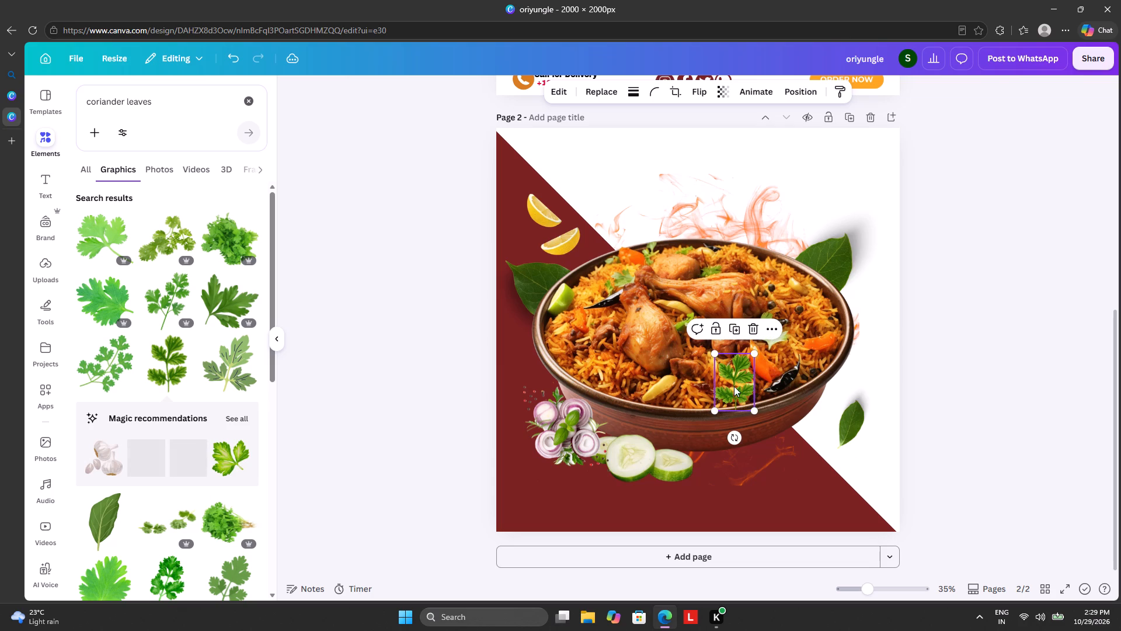
drag(734, 386, 880, 361)
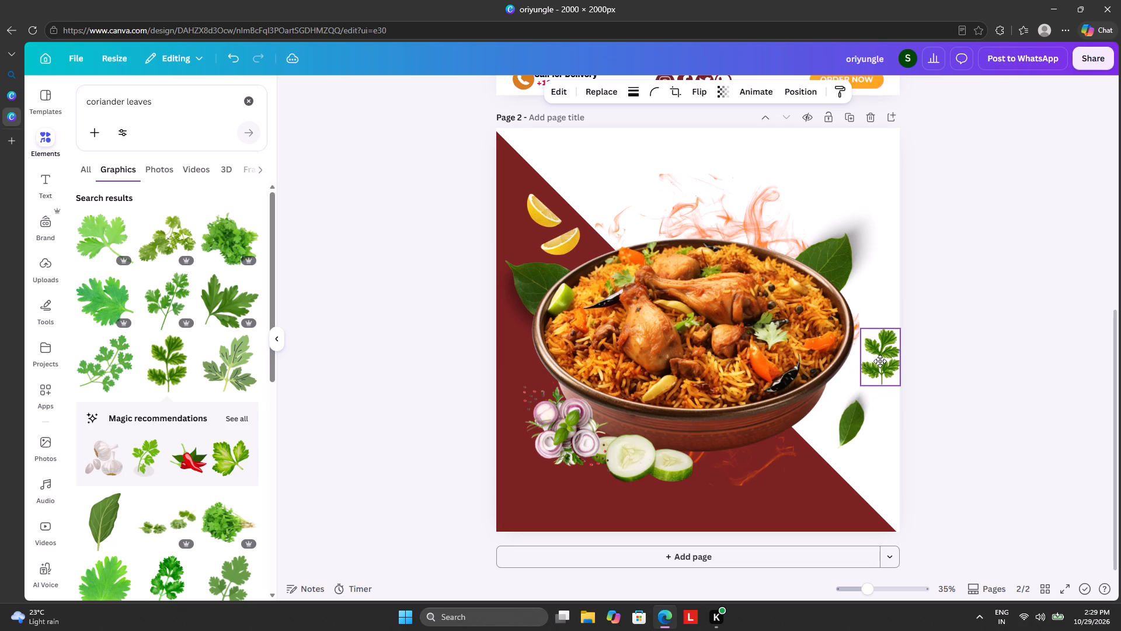
Shift the coriander sprig partly off the page's right edge, duplicate it, and place the copy partly off the left edge beside the lemon slices.
drag(880, 361, 890, 350)
click(895, 297)
drag(885, 349, 610, 186)
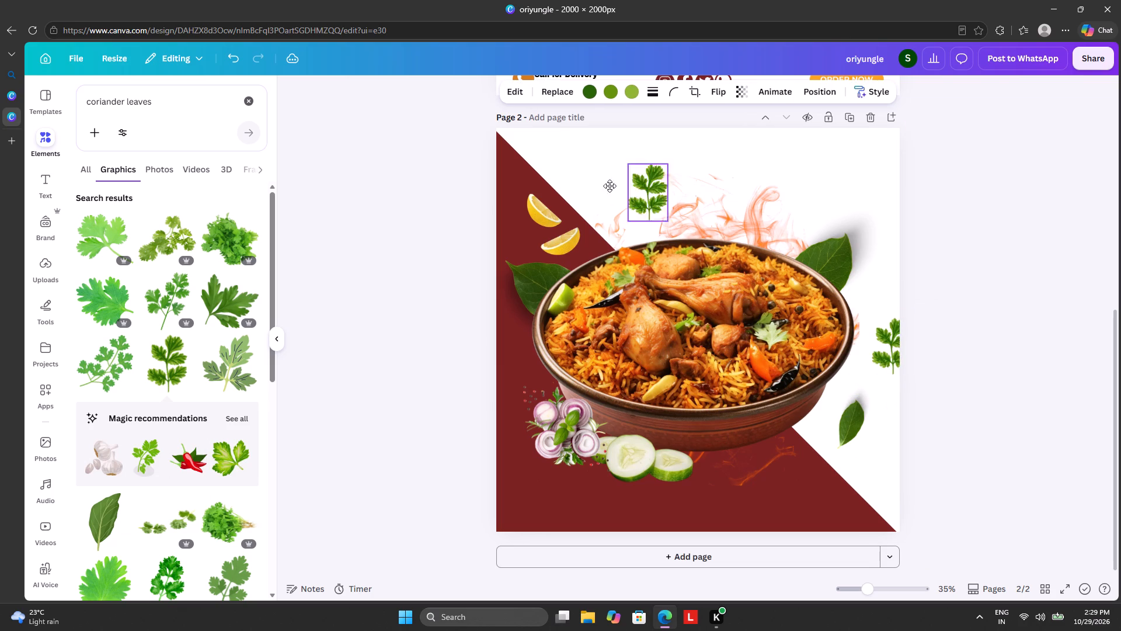
drag(610, 186, 490, 206)
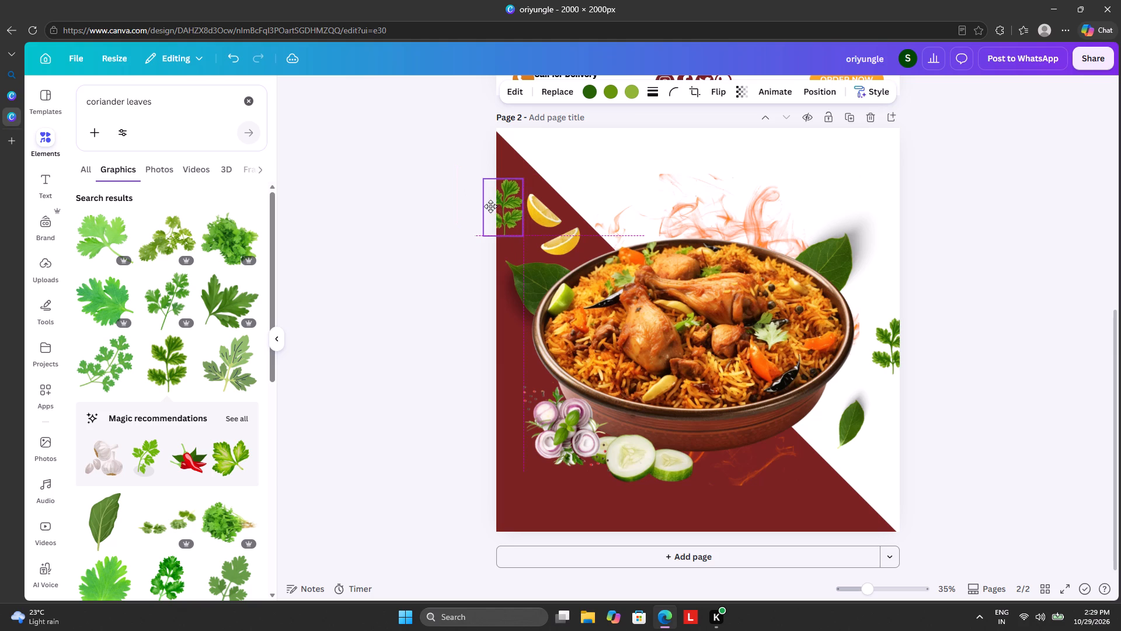
drag(490, 206, 484, 207)
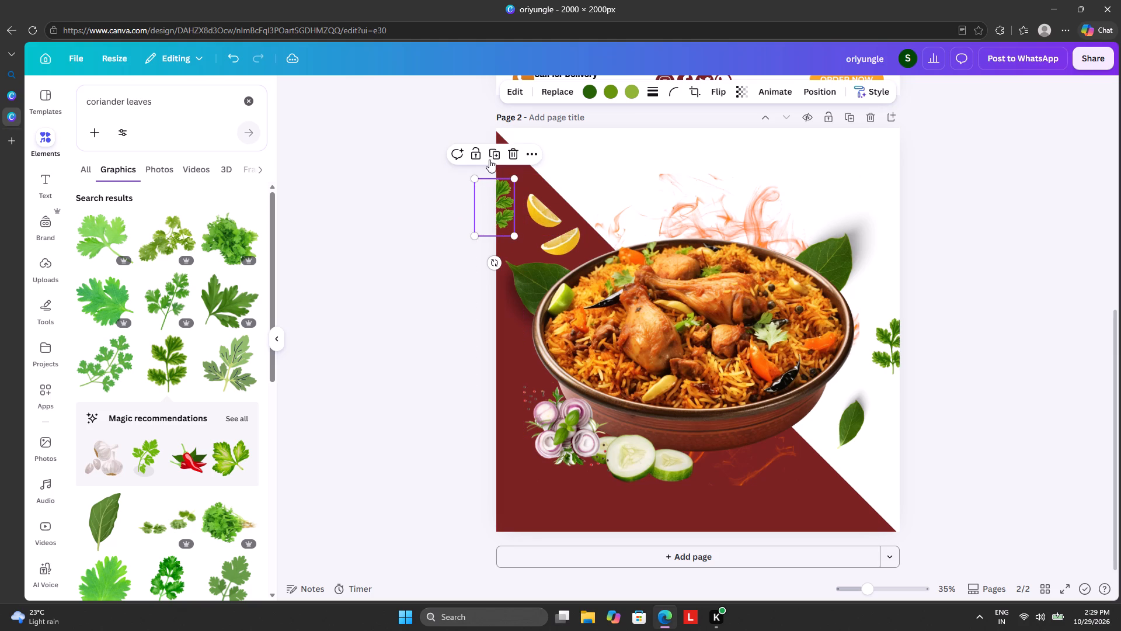
Duplicate the coriander sprig beside the lemon slices and place the copy partly off the page's bottom-left corner.
click(491, 152)
drag(500, 212, 504, 500)
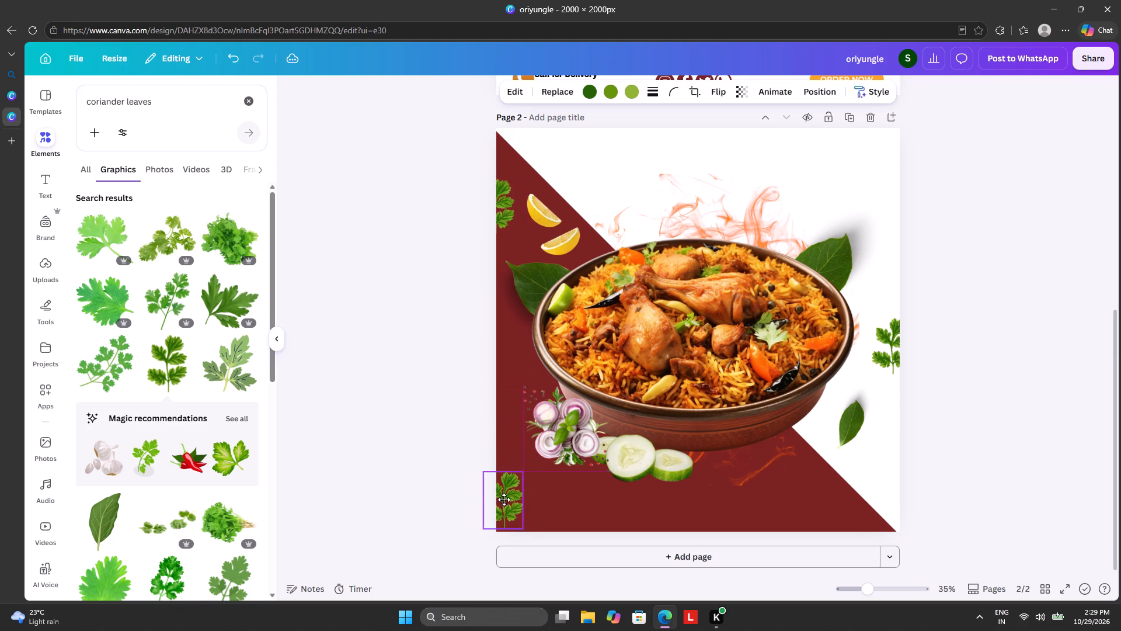
drag(504, 500, 504, 515)
click(417, 353)
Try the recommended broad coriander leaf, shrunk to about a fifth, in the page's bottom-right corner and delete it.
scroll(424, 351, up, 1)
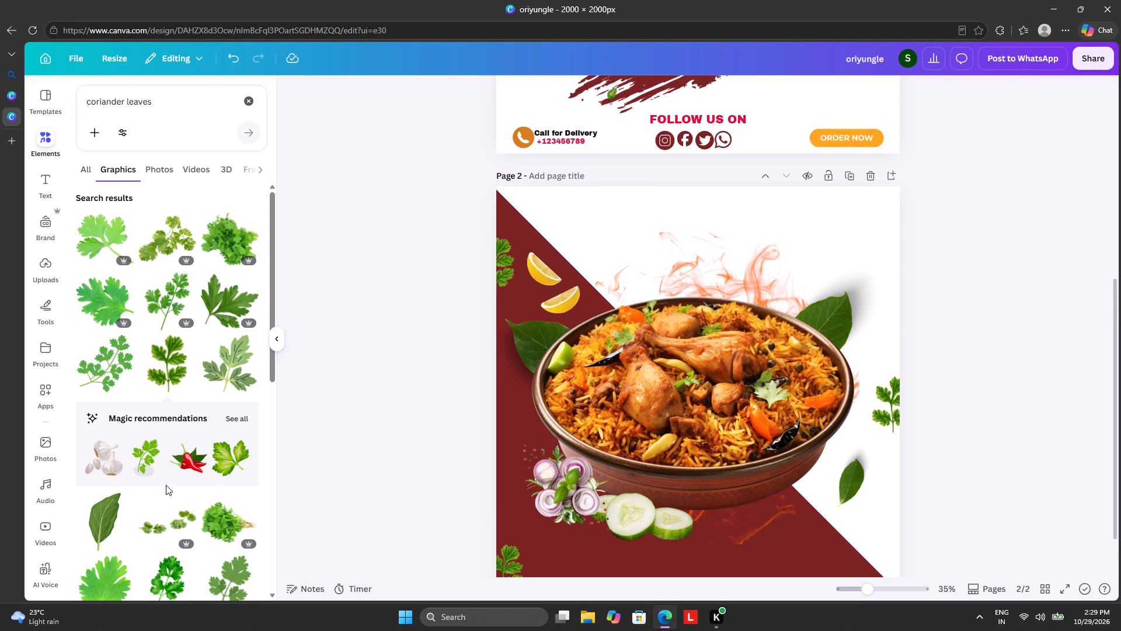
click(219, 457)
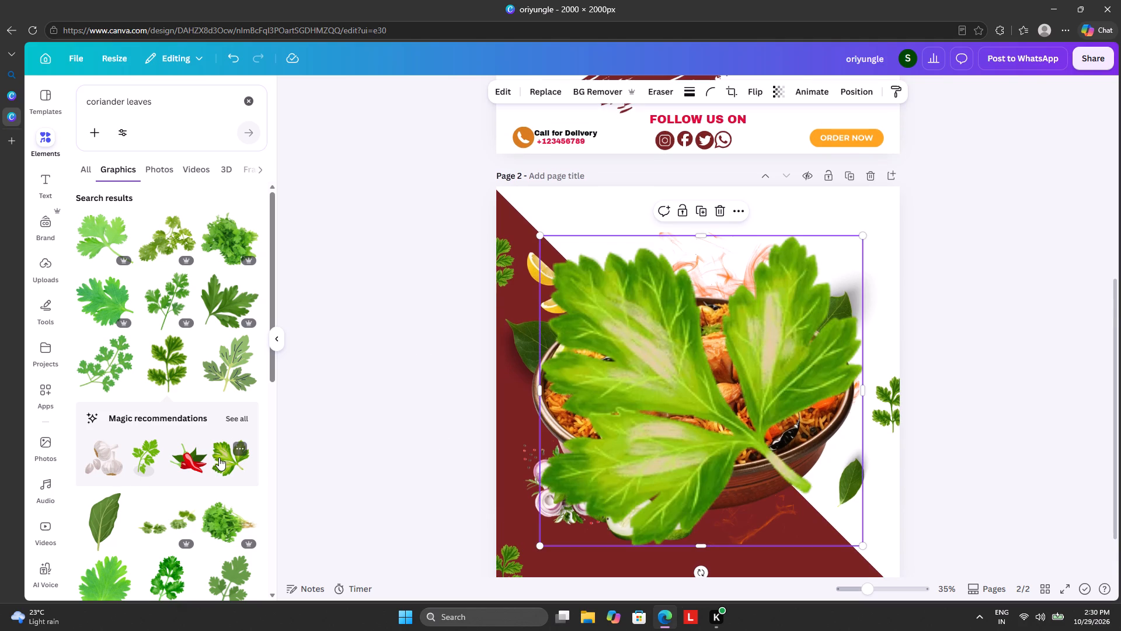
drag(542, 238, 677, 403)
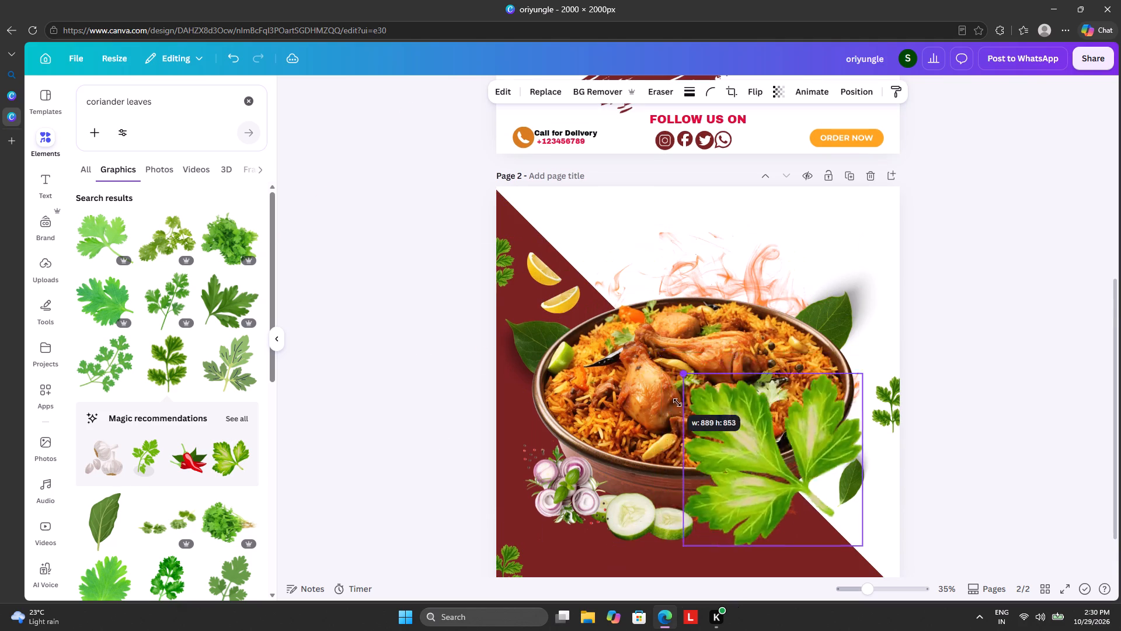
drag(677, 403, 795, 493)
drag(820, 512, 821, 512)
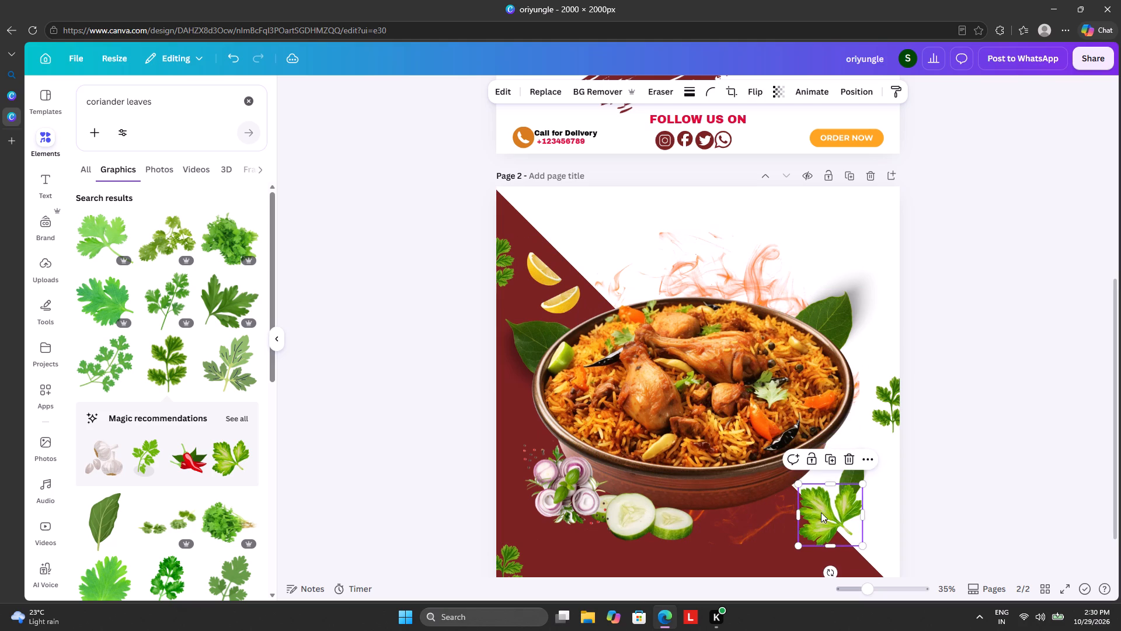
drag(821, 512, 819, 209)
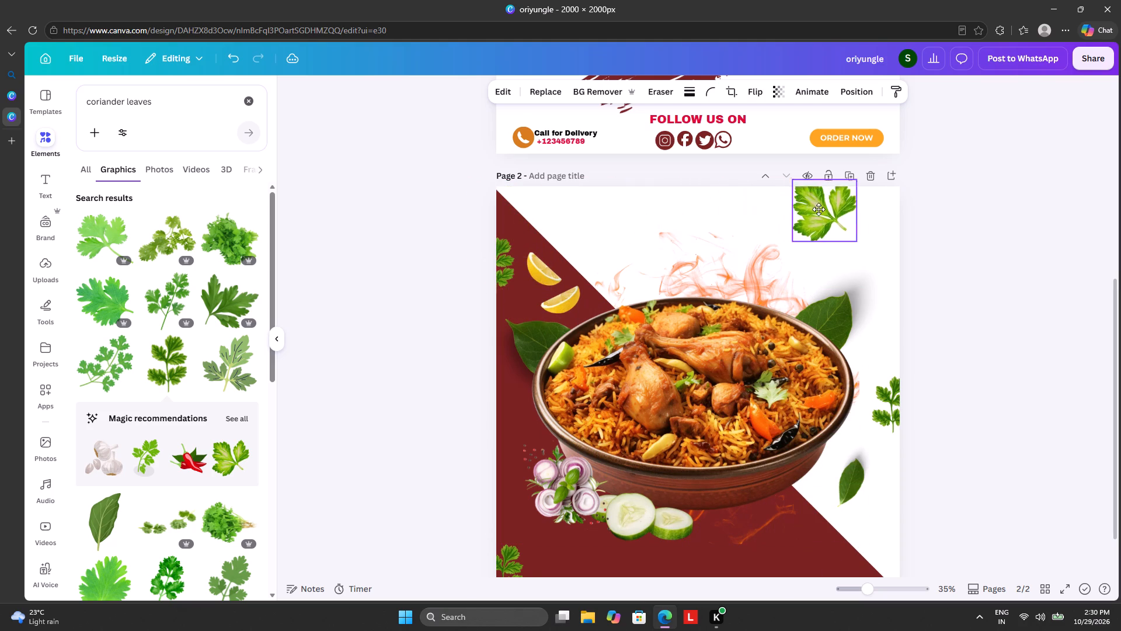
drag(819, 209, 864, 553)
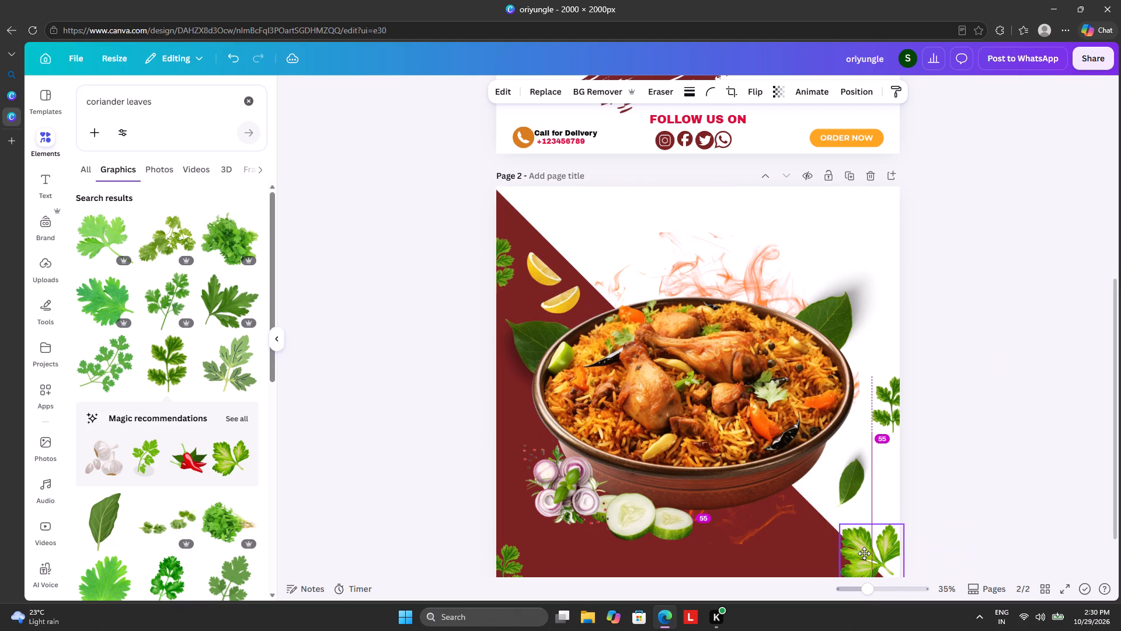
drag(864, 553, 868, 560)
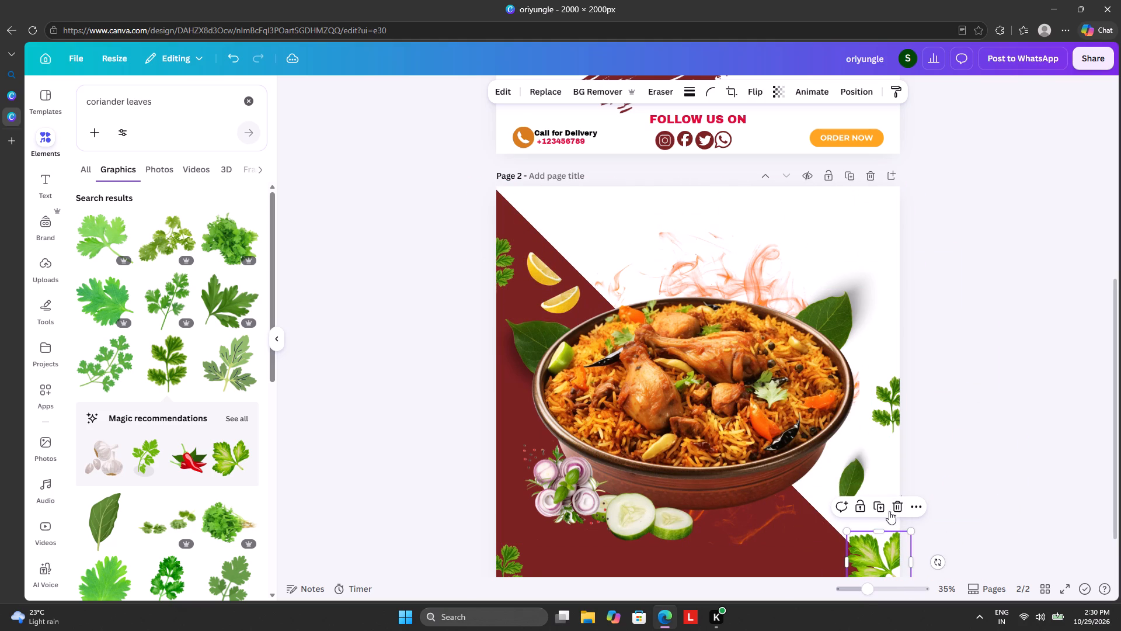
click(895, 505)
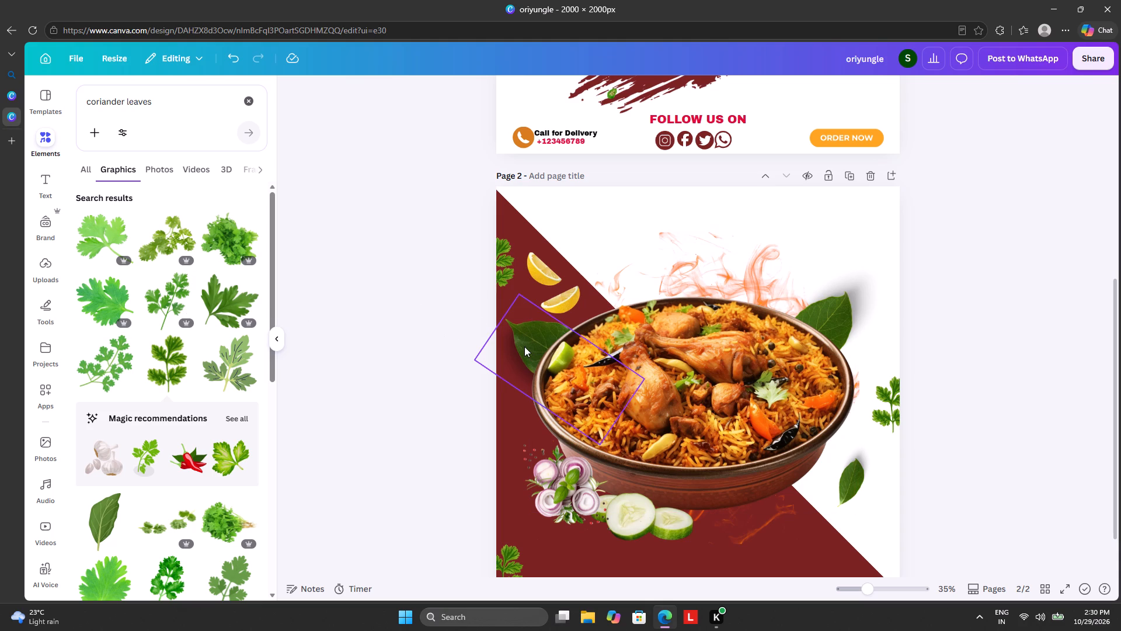
Shift the large leaves behind the bowl's left and upper-right rims slightly down and outward.
drag(525, 346, 520, 357)
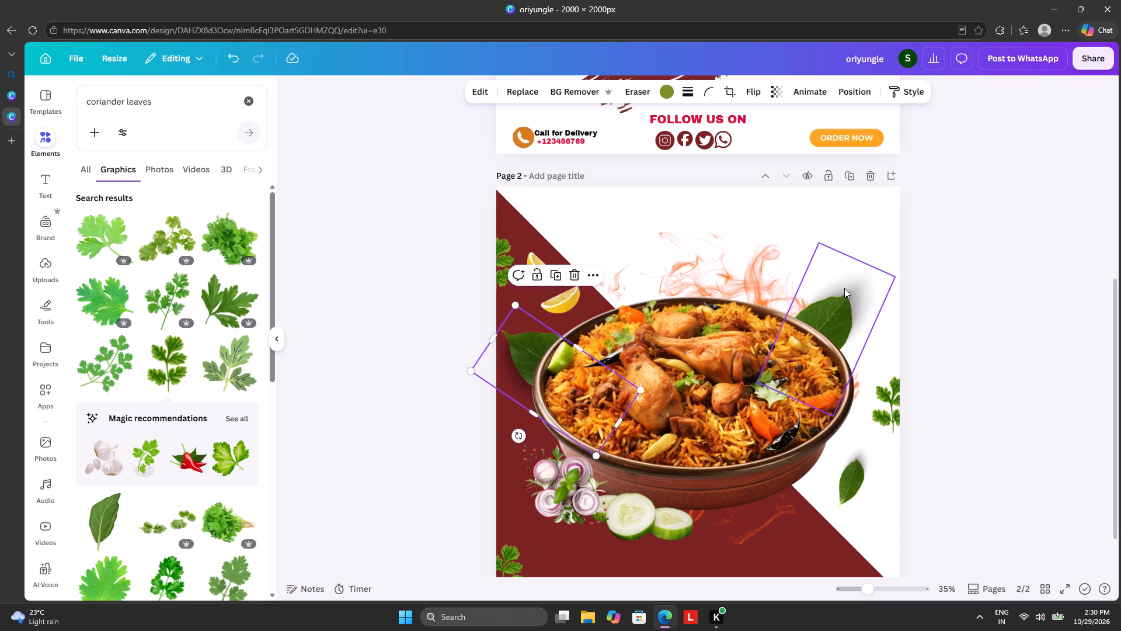
drag(844, 288, 865, 289)
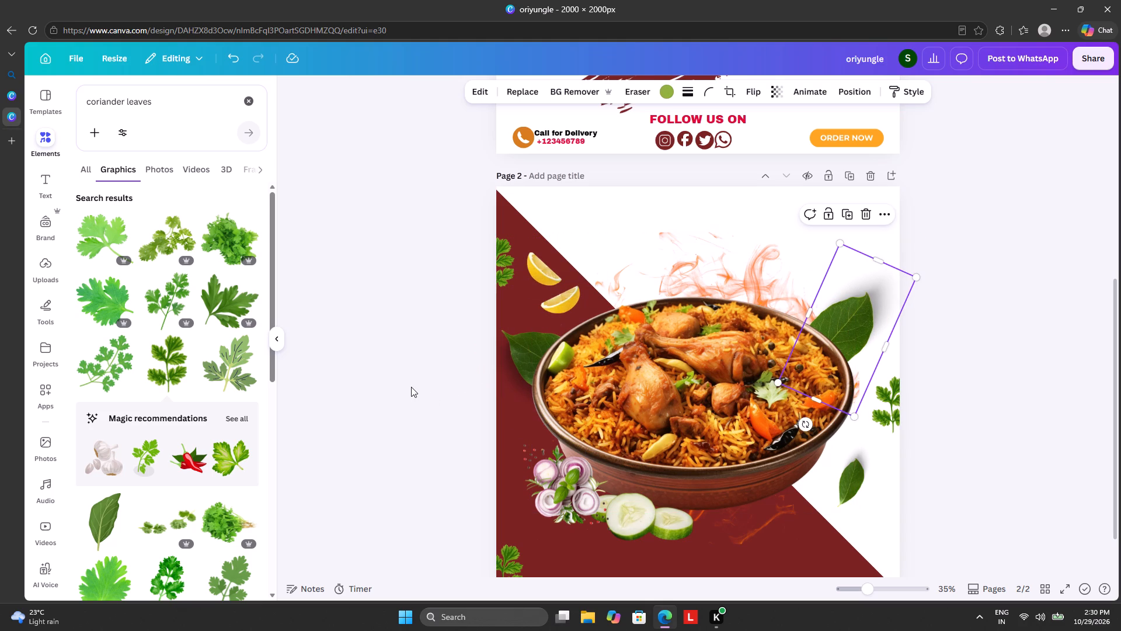
click(410, 387)
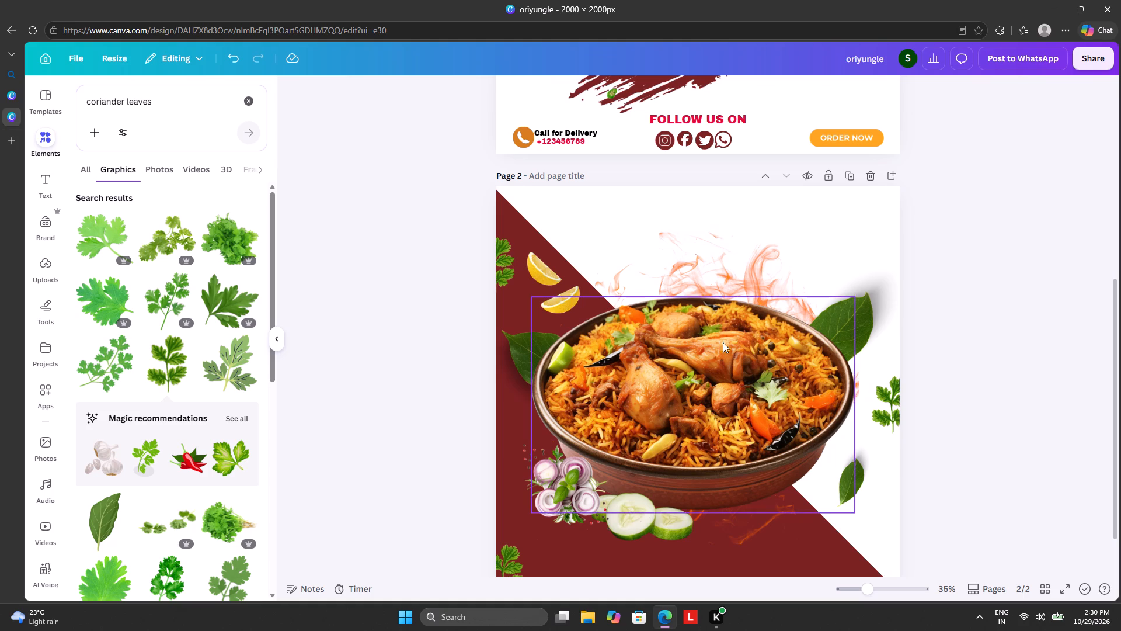
scroll(732, 220, up, 6)
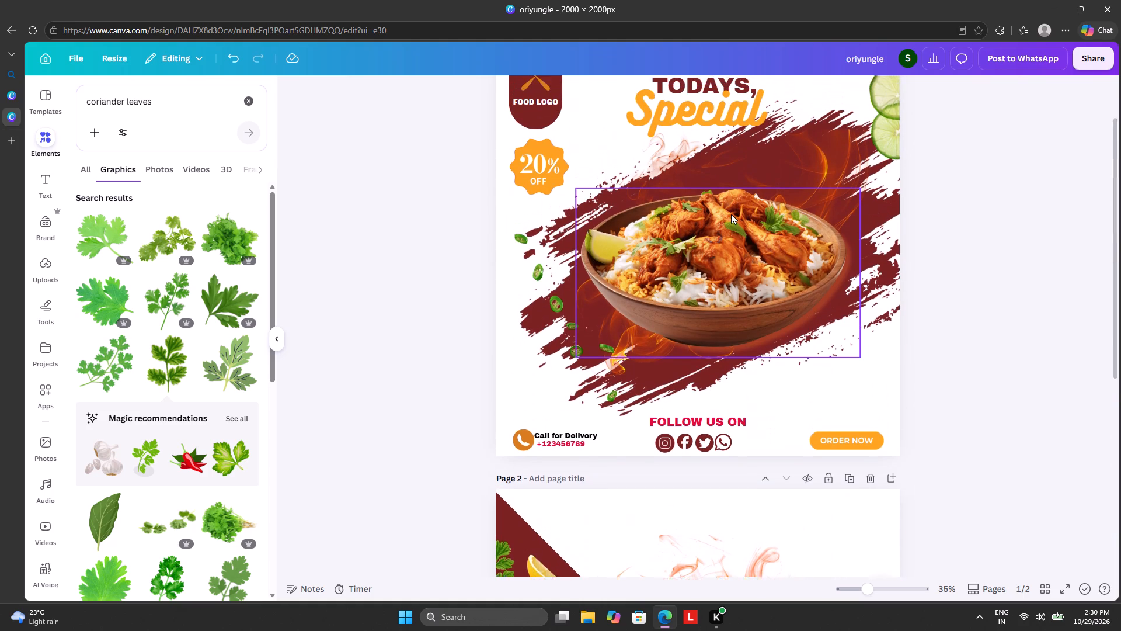
scroll(731, 214, up, 5)
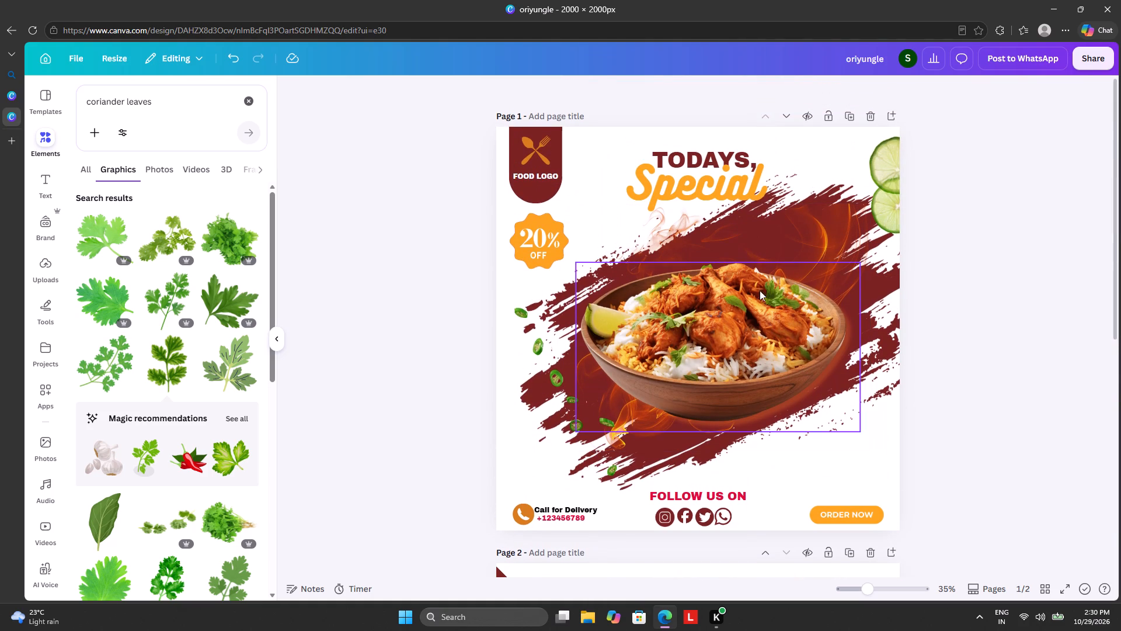
scroll(954, 362, down, 6)
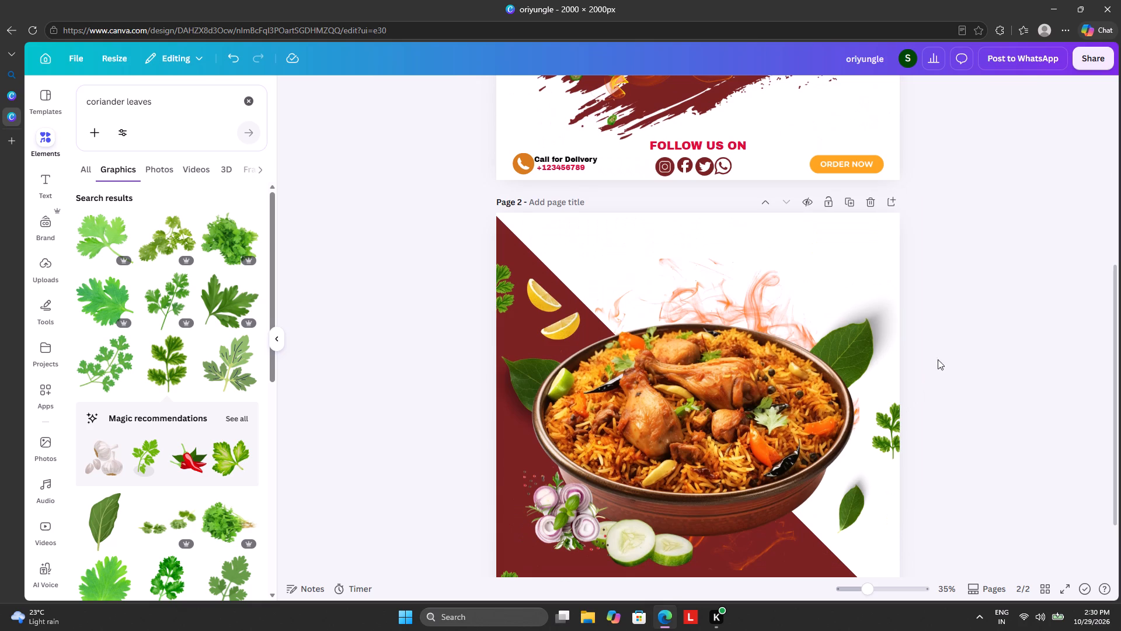
drag(864, 352, 861, 360)
click(440, 327)
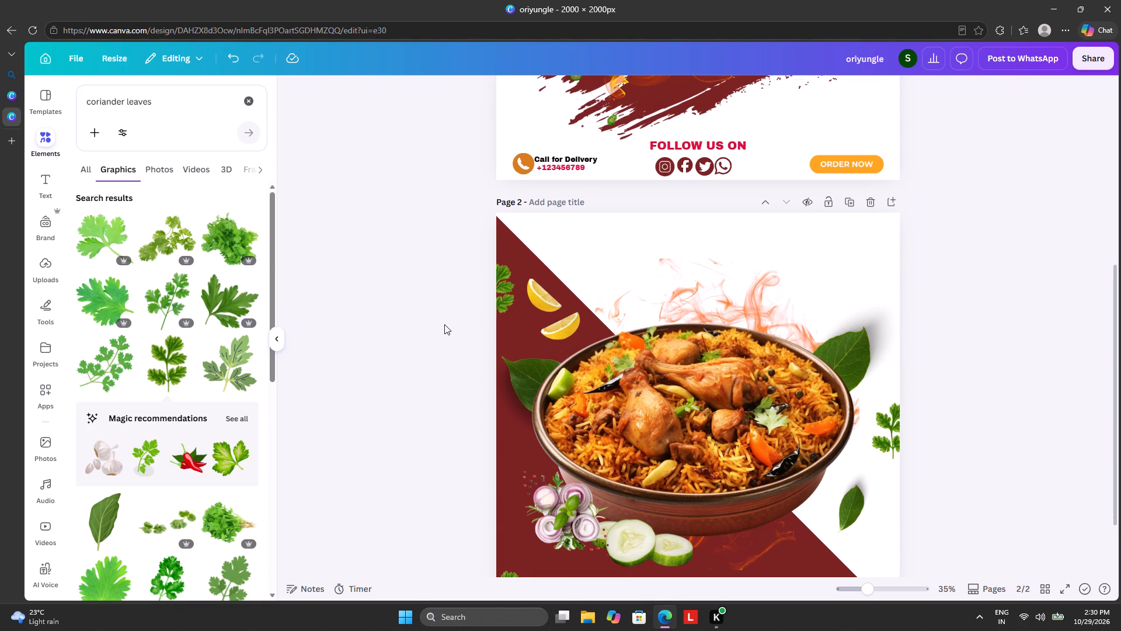
Search the elements for "chilli slice", browse the photo results and switch to the graphics results.
scroll(193, 440, down, 4)
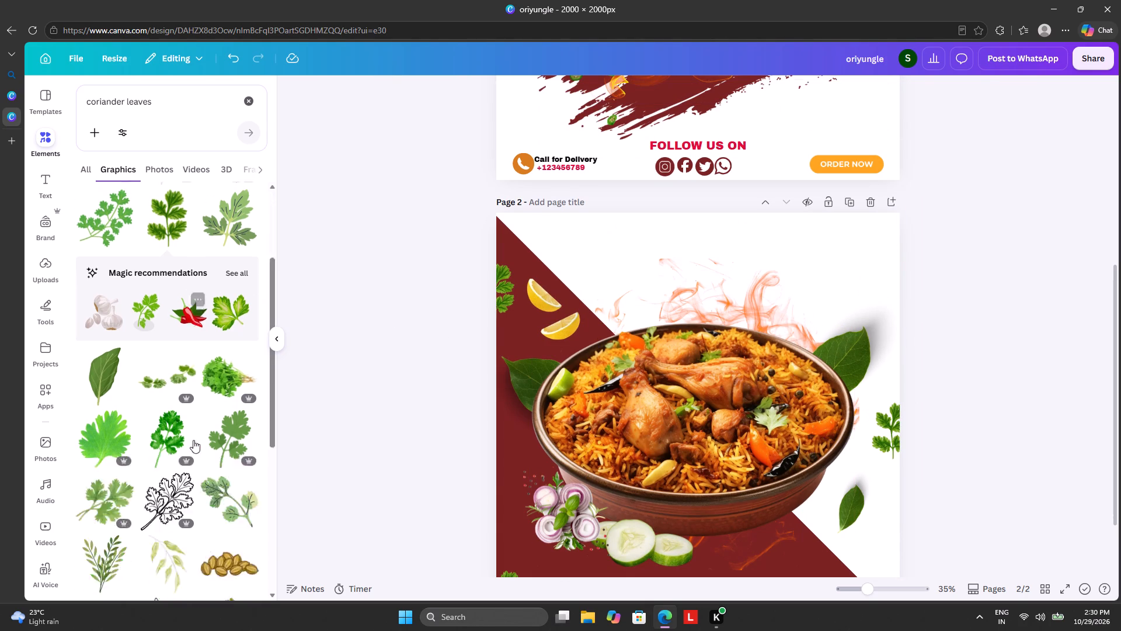
scroll(193, 440, down, 1)
scroll(193, 440, up, 4)
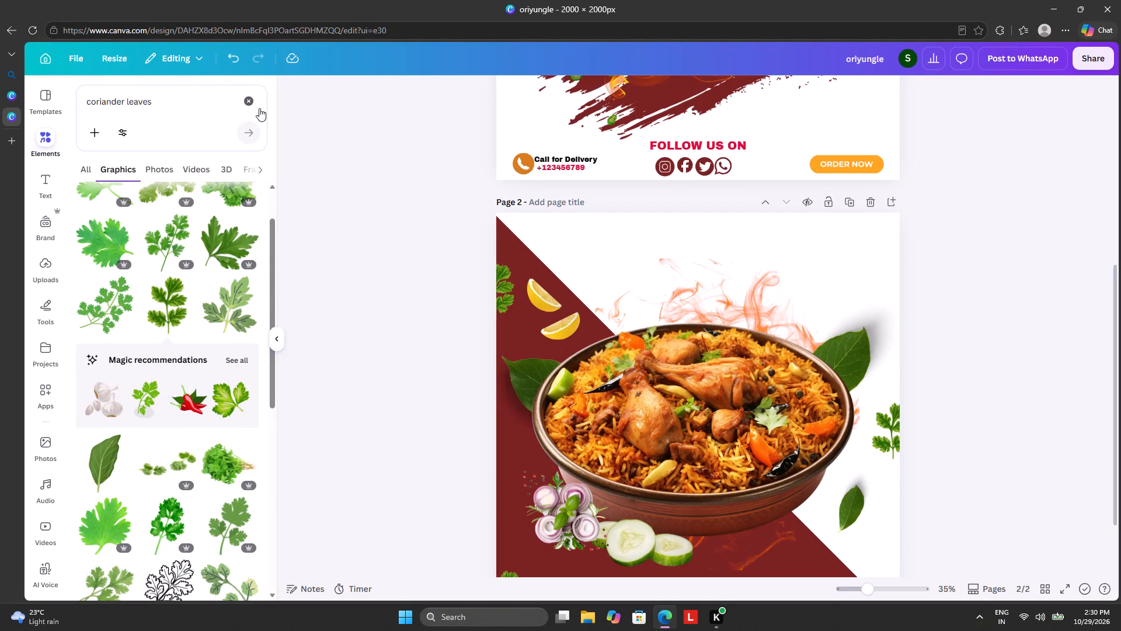
click(249, 95)
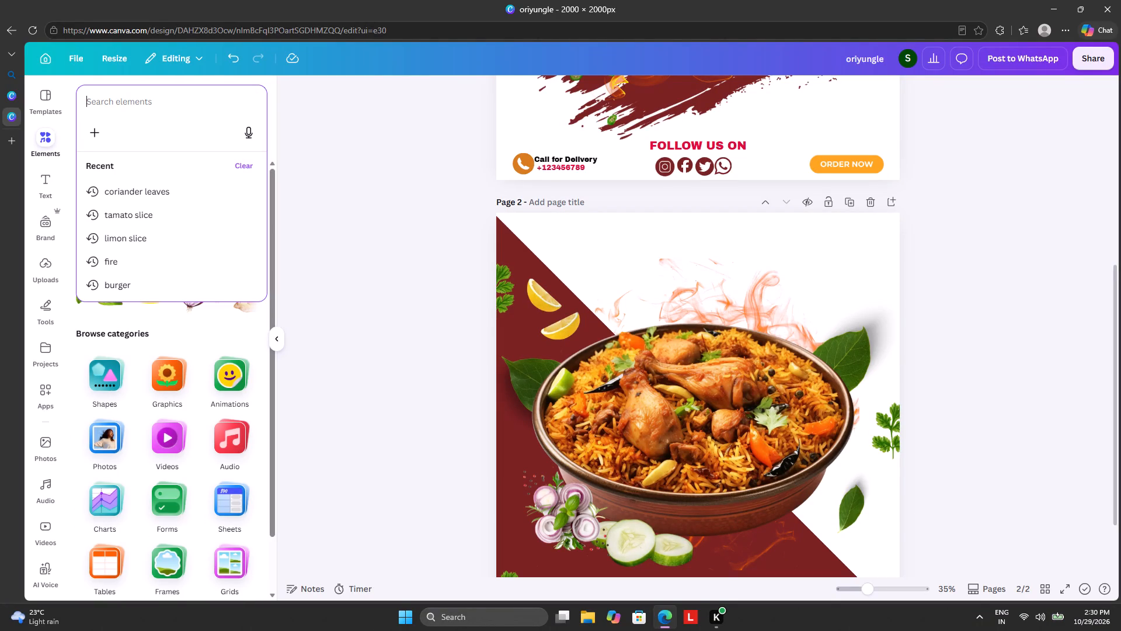
text(chilli)
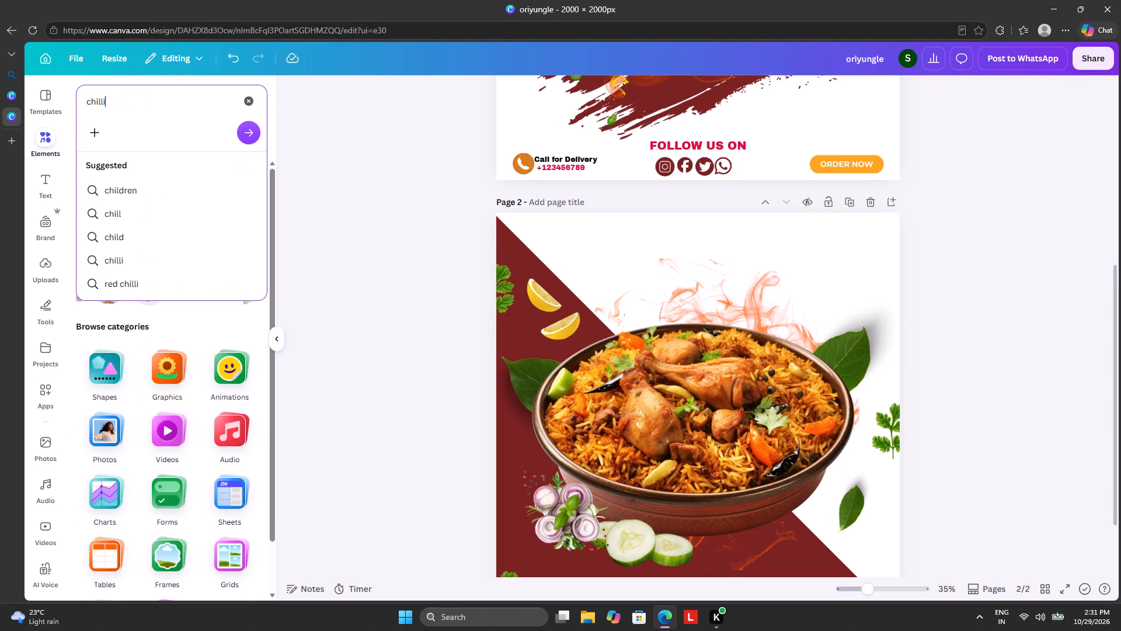
key(space)
text(slice)
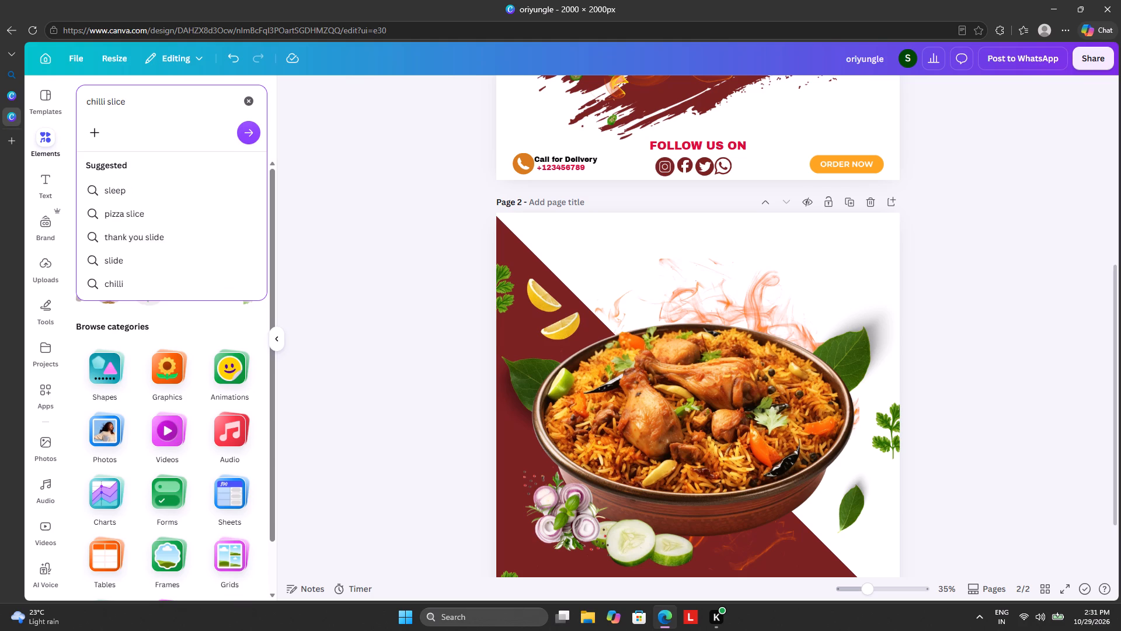
key(Return)
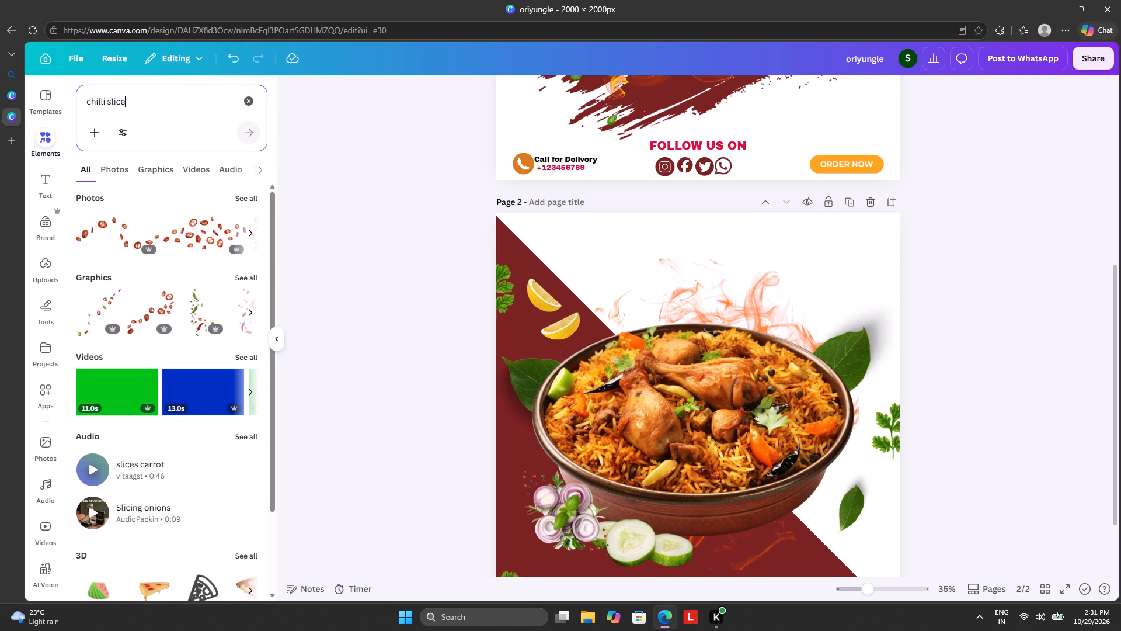
click(249, 196)
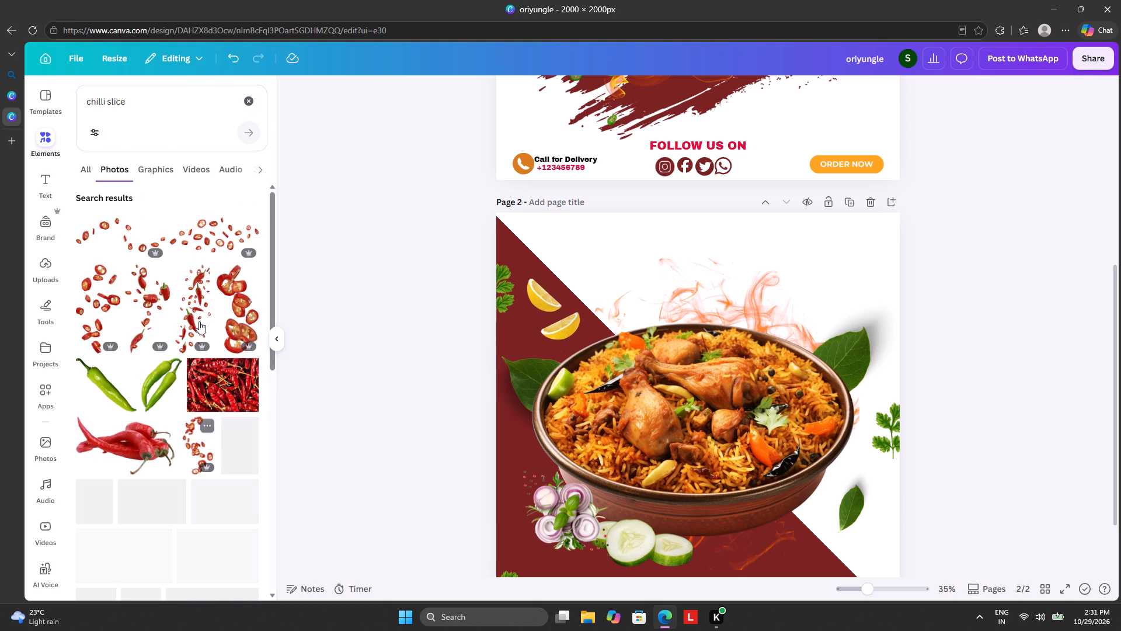
scroll(178, 348, down, 3)
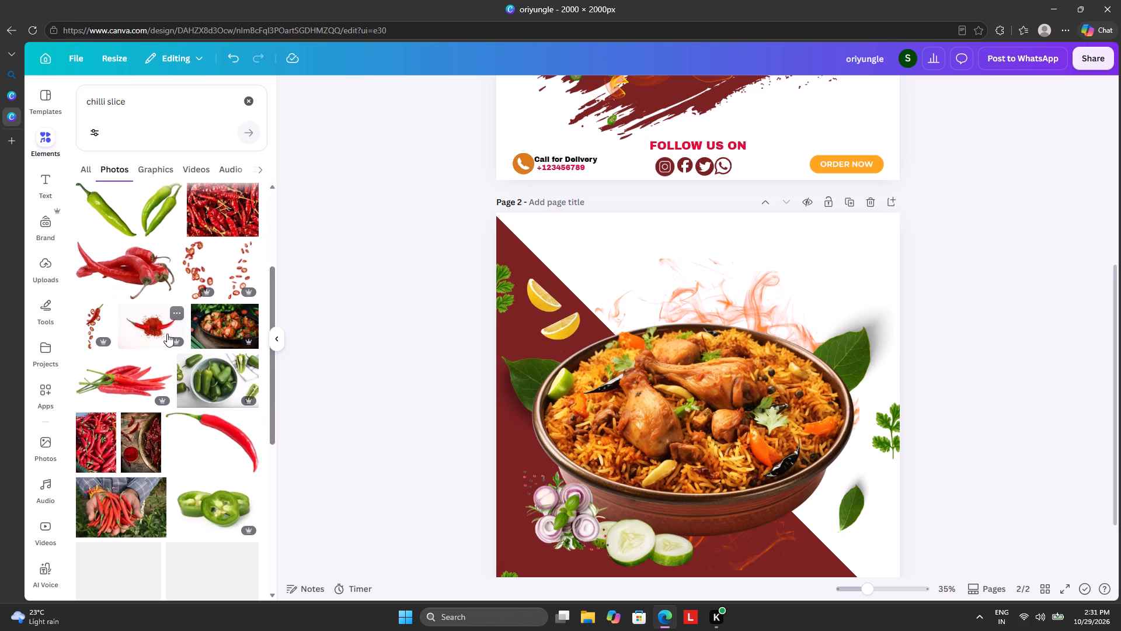
scroll(135, 406, down, 2)
scroll(135, 387, up, 2)
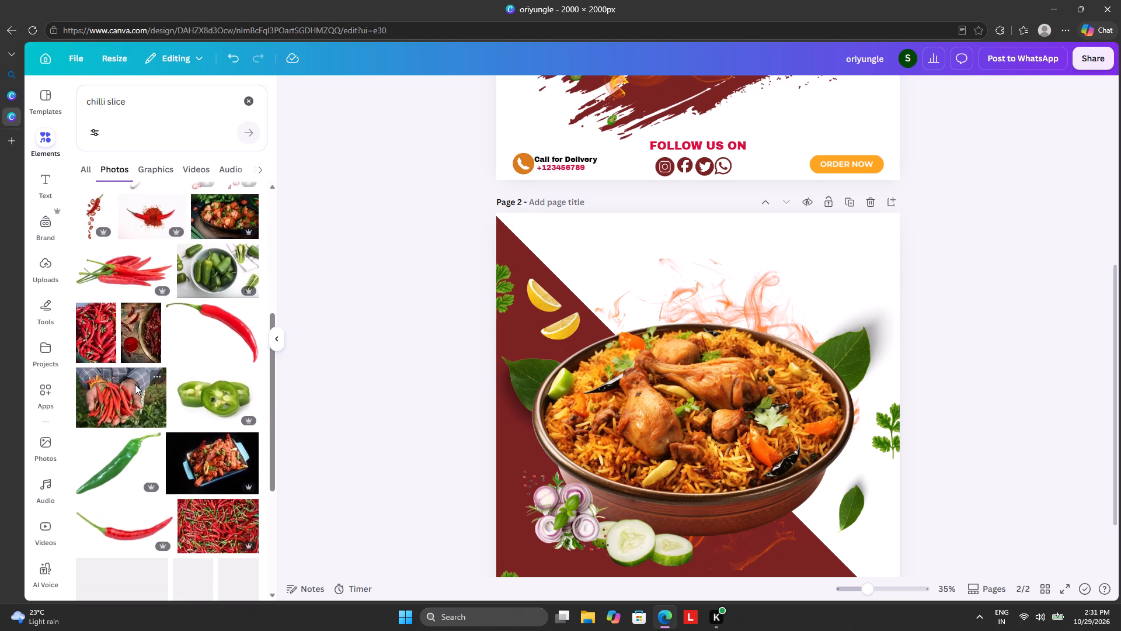
scroll(135, 384, up, 3)
click(153, 175)
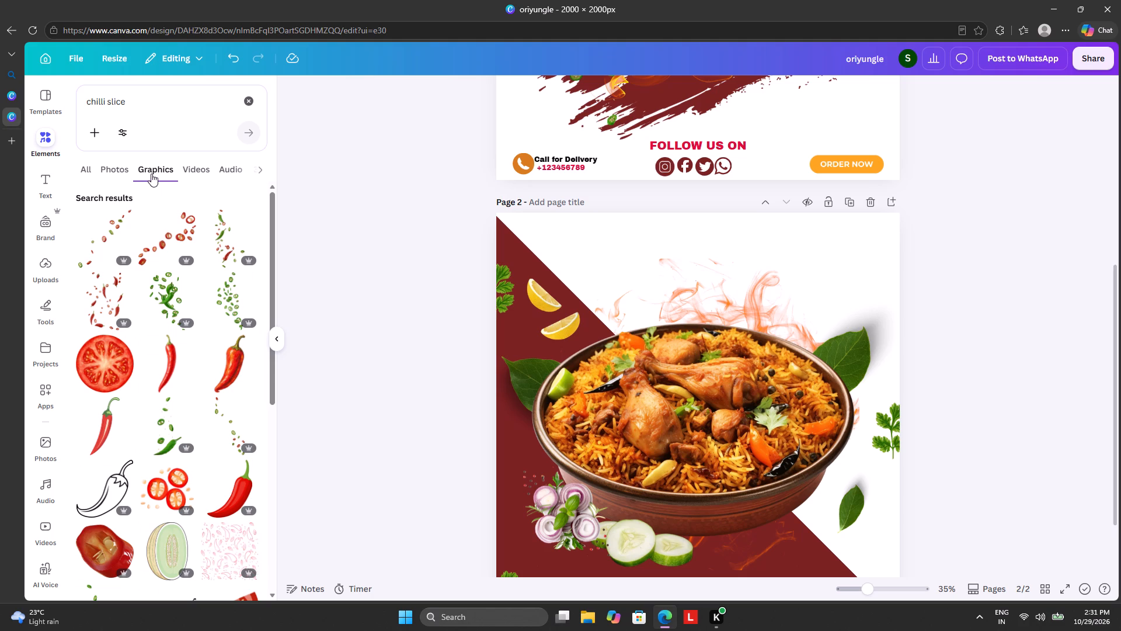
Add the scattered green chilli slices graphic and place it beside the bowl's upper-right rim, over the large leaf.
scroll(189, 375, down, 4)
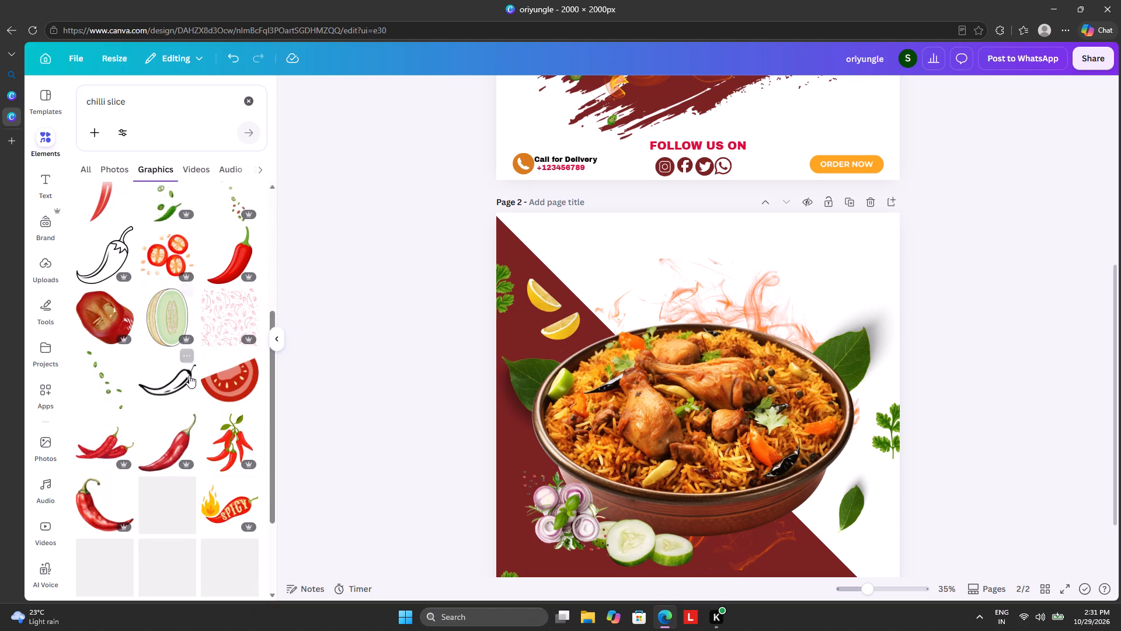
click(112, 391)
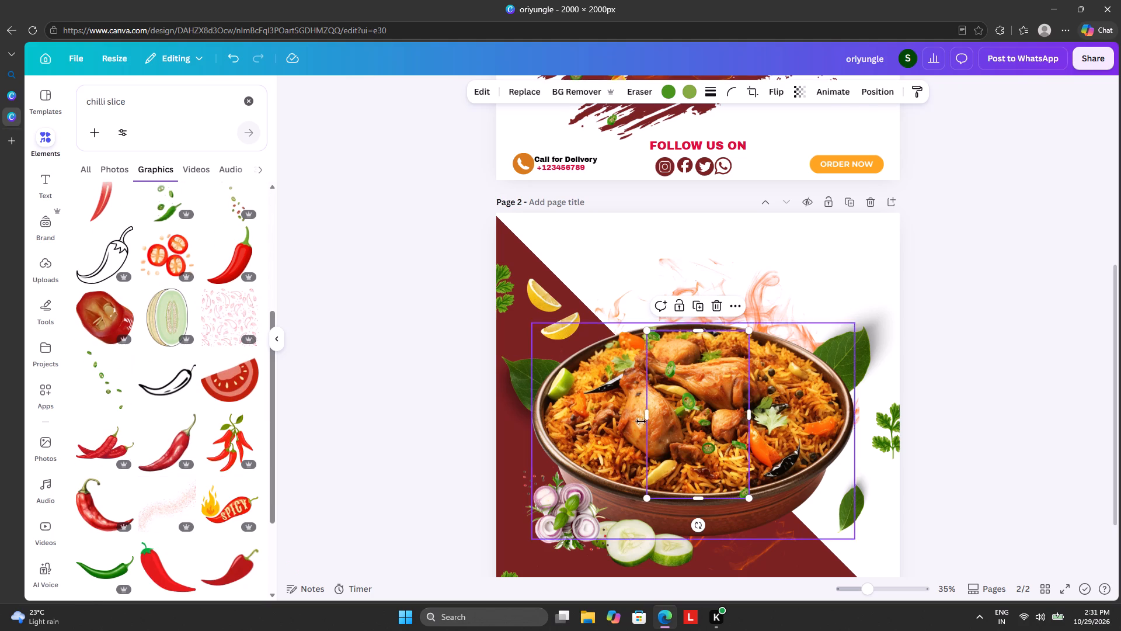
drag(704, 414, 890, 412)
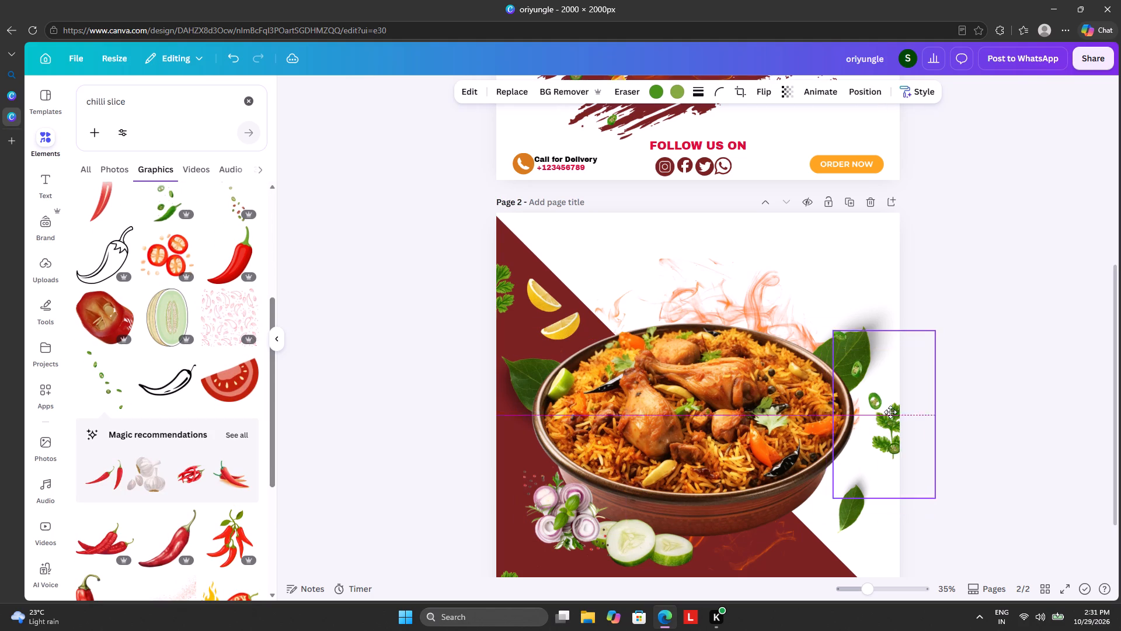
drag(890, 412, 768, 519)
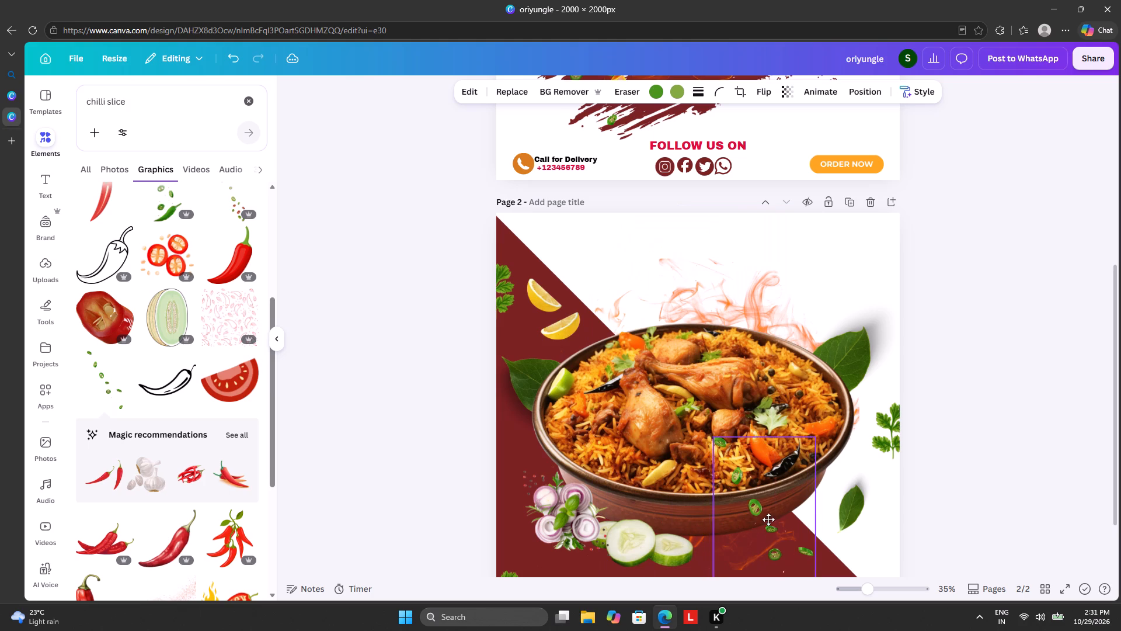
drag(768, 519, 879, 394)
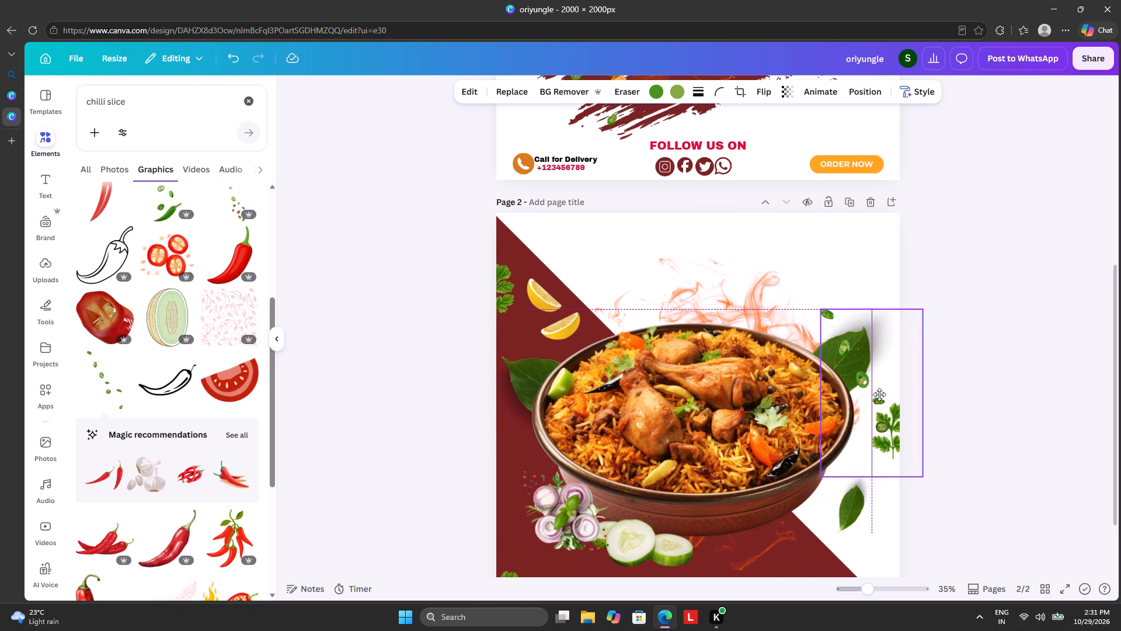
drag(879, 394, 871, 427)
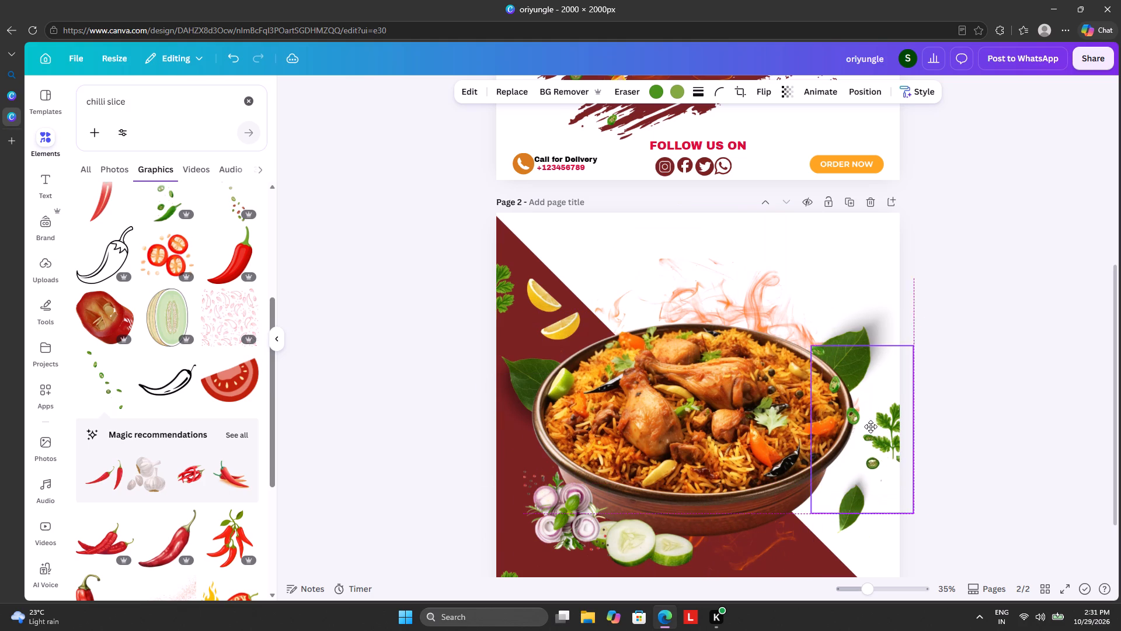
drag(871, 427, 872, 389)
click(965, 332)
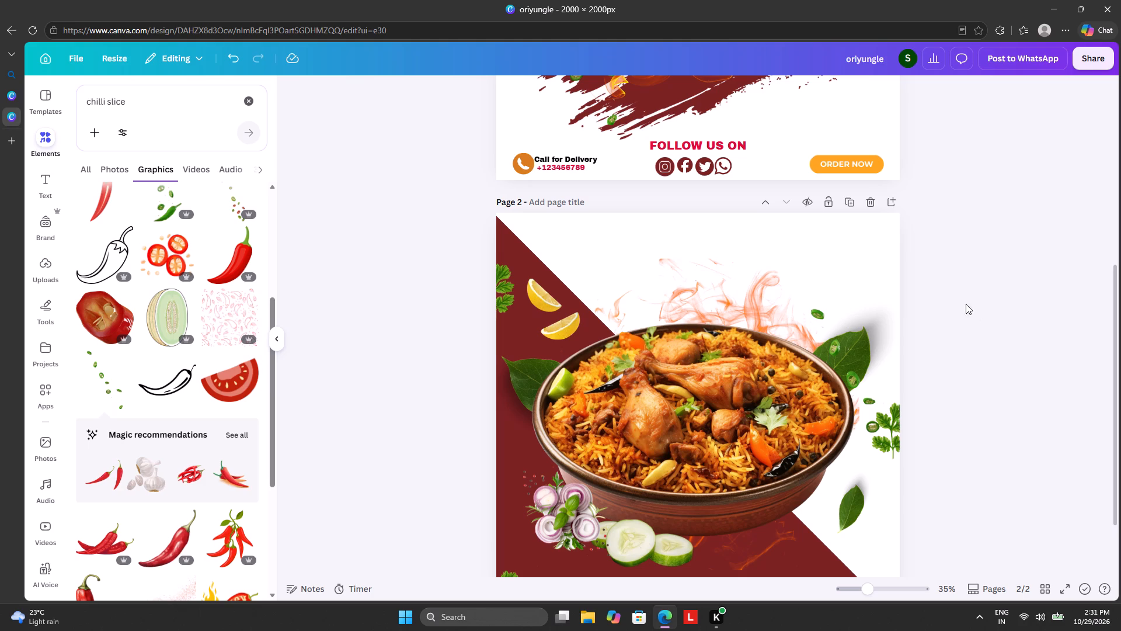
Take the large leaf behind the bowl's upper-right rim off the page and put the green chilli slices in its place.
drag(861, 339, 877, 242)
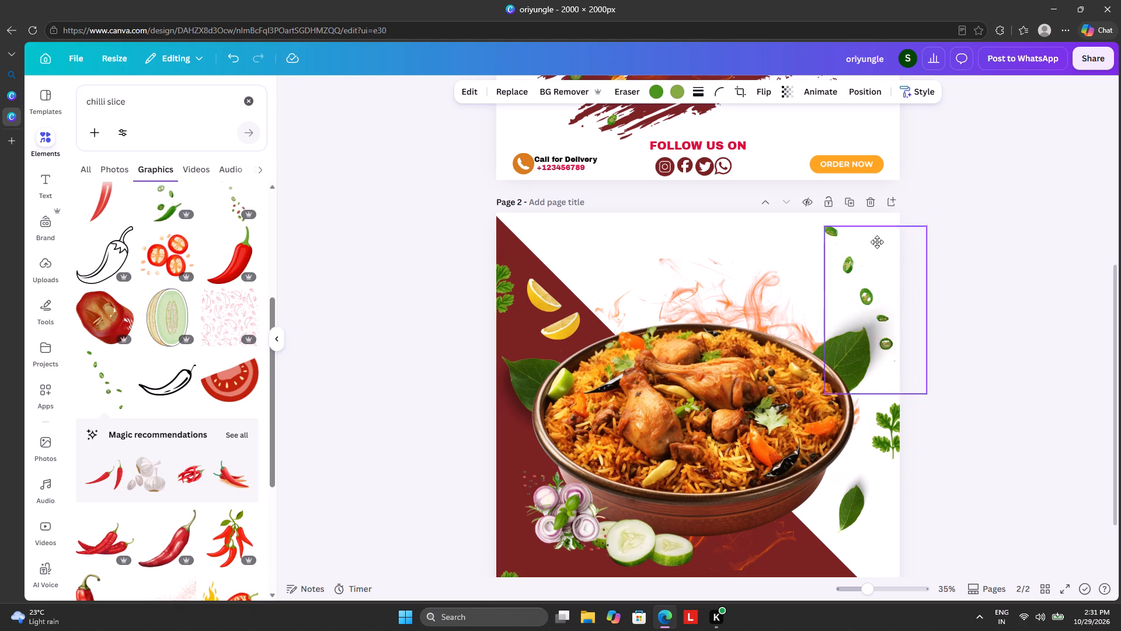
drag(877, 242, 660, 242)
drag(863, 352, 1036, 169)
drag(635, 272, 826, 333)
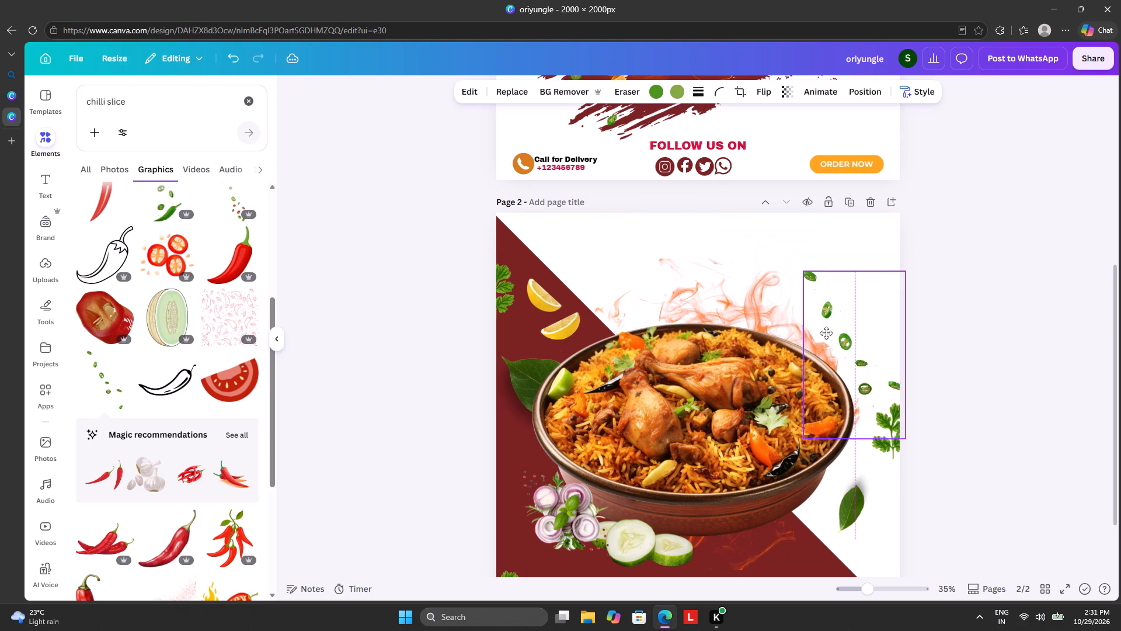
drag(826, 333, 834, 339)
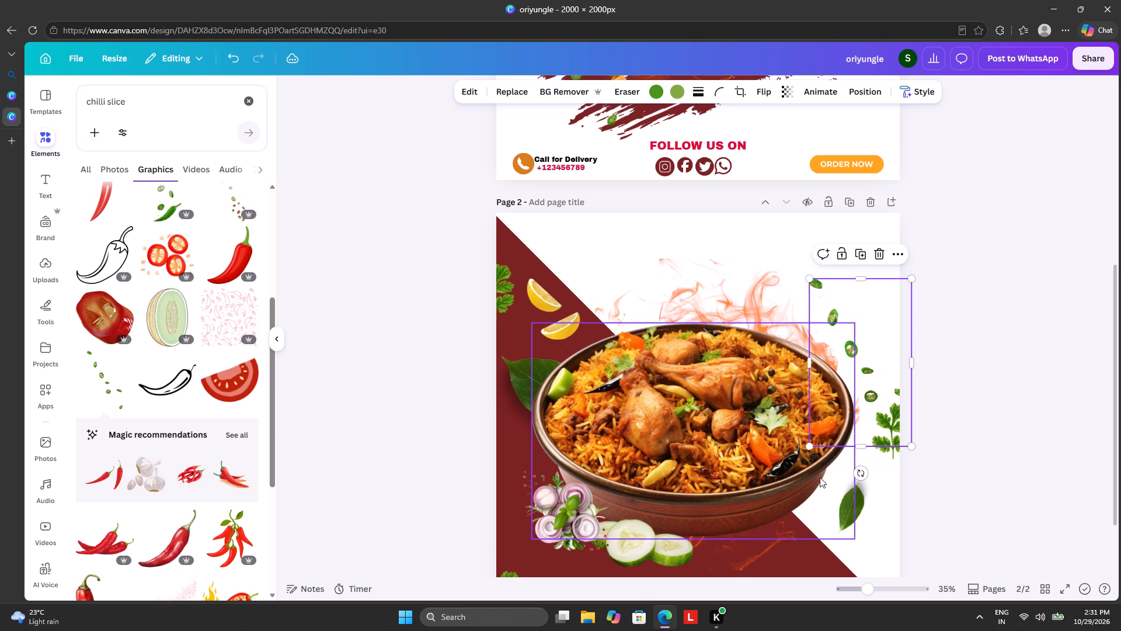
Lower the coriander sprig on the page's right edge beside the small leaf, and shift the chilli slices slightly down and outward.
drag(879, 453, 879, 504)
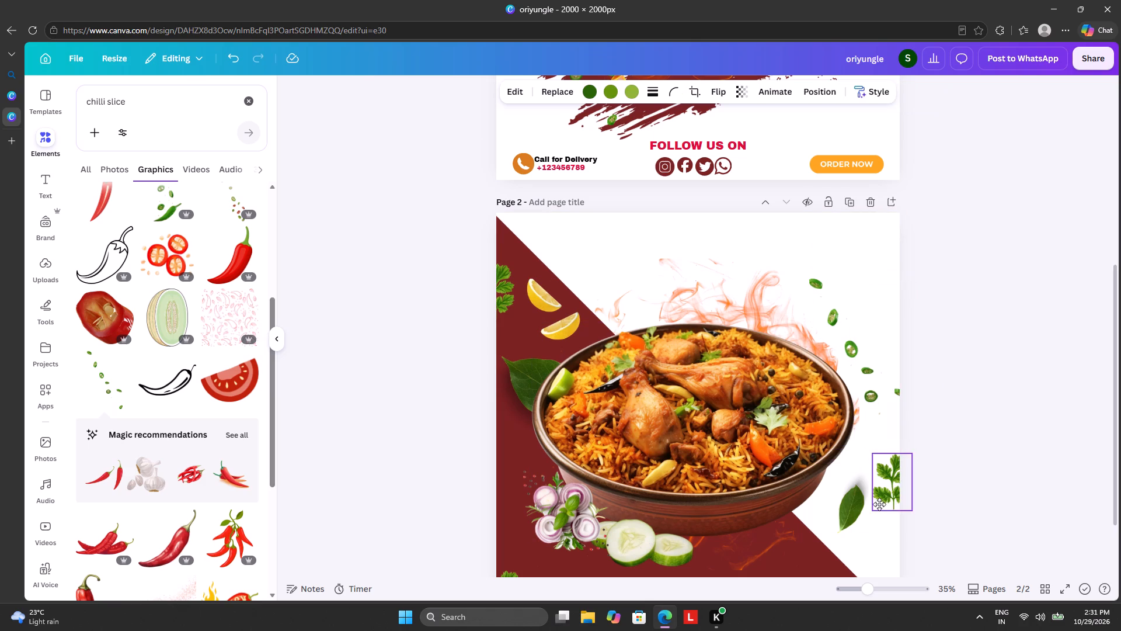
drag(879, 504, 879, 544)
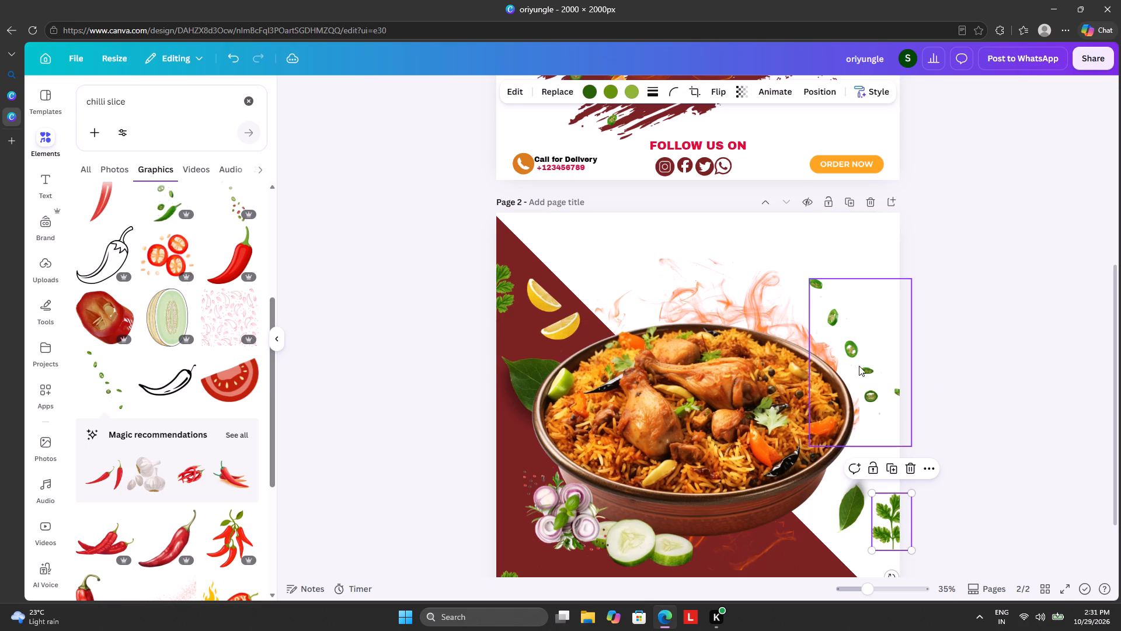
drag(859, 373, 874, 406)
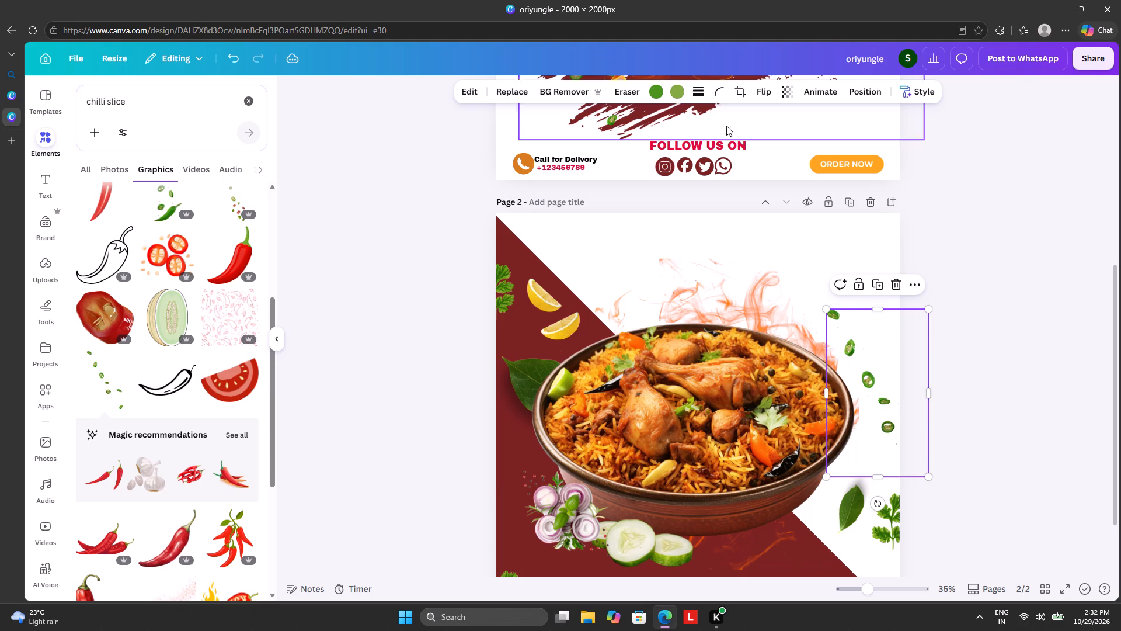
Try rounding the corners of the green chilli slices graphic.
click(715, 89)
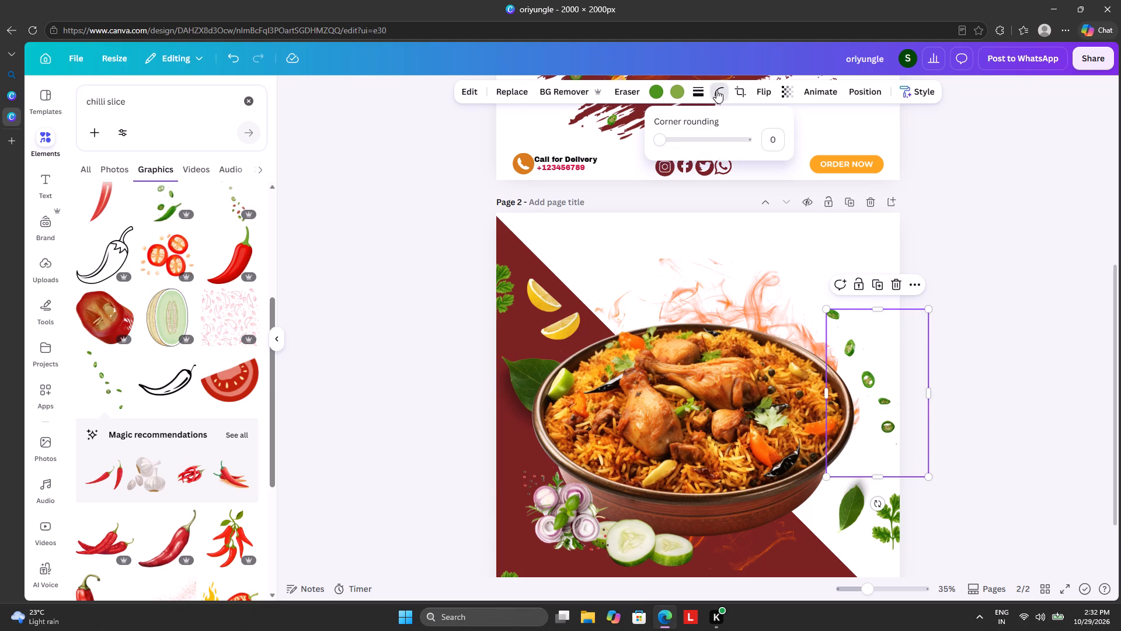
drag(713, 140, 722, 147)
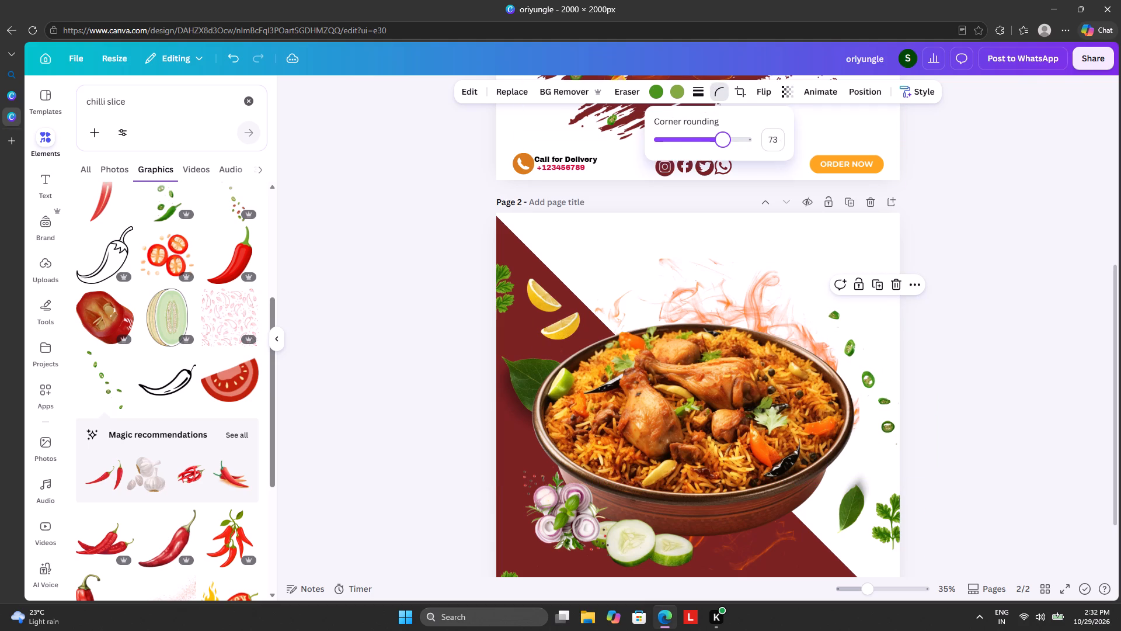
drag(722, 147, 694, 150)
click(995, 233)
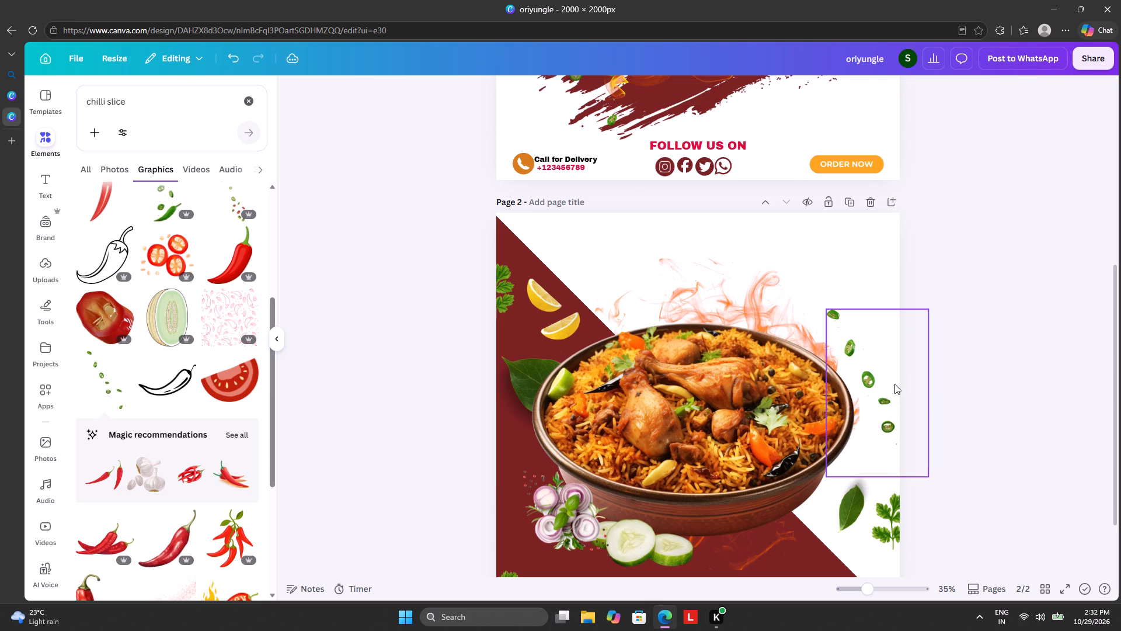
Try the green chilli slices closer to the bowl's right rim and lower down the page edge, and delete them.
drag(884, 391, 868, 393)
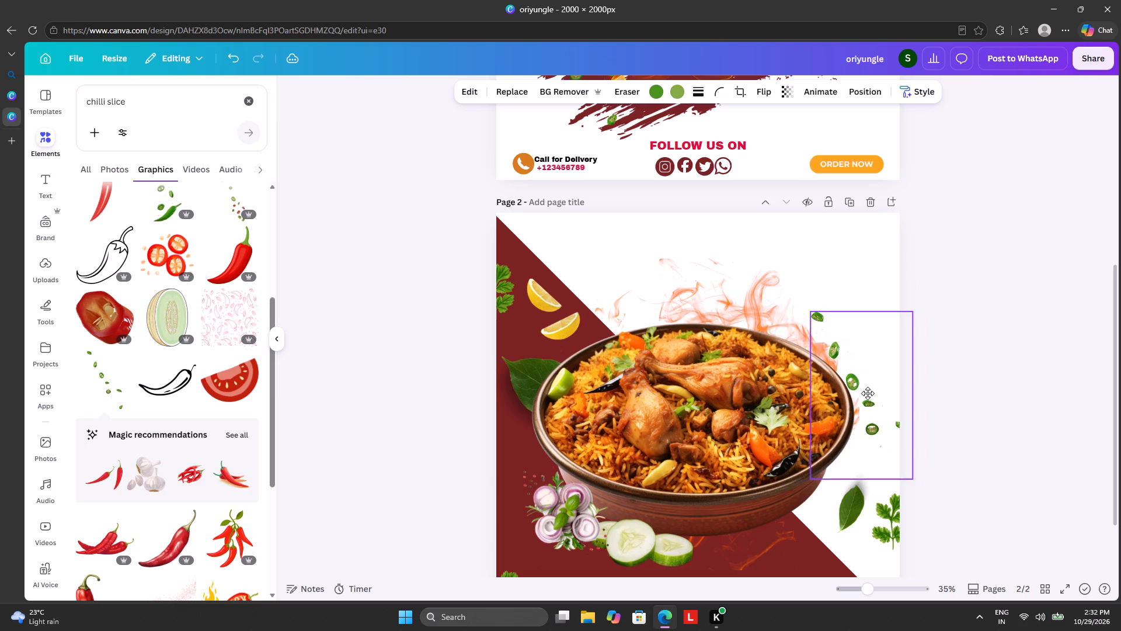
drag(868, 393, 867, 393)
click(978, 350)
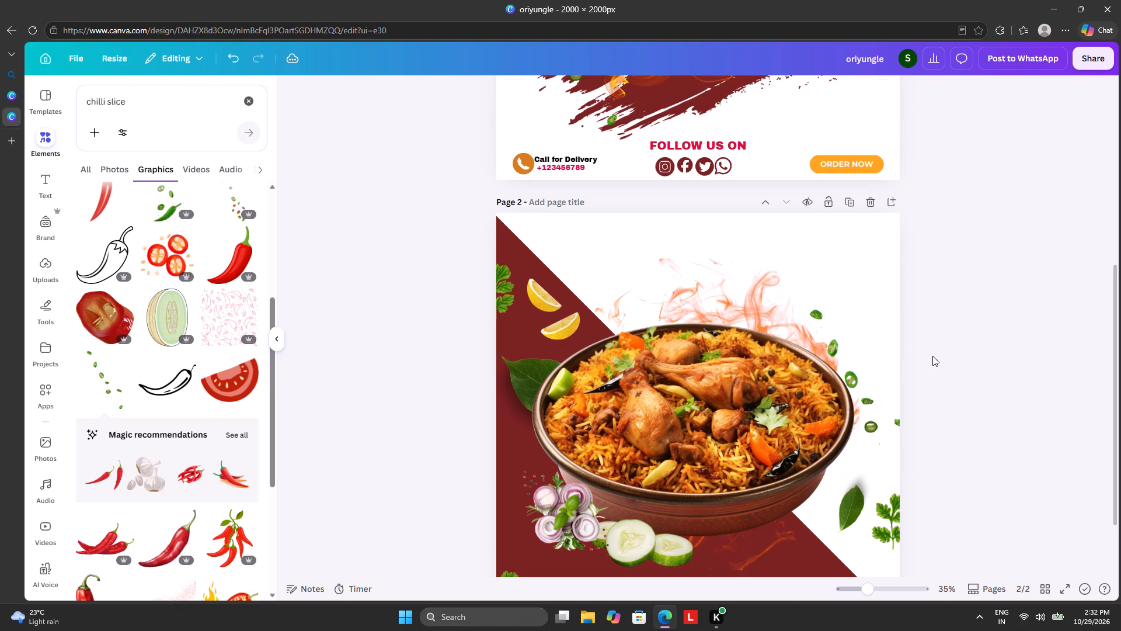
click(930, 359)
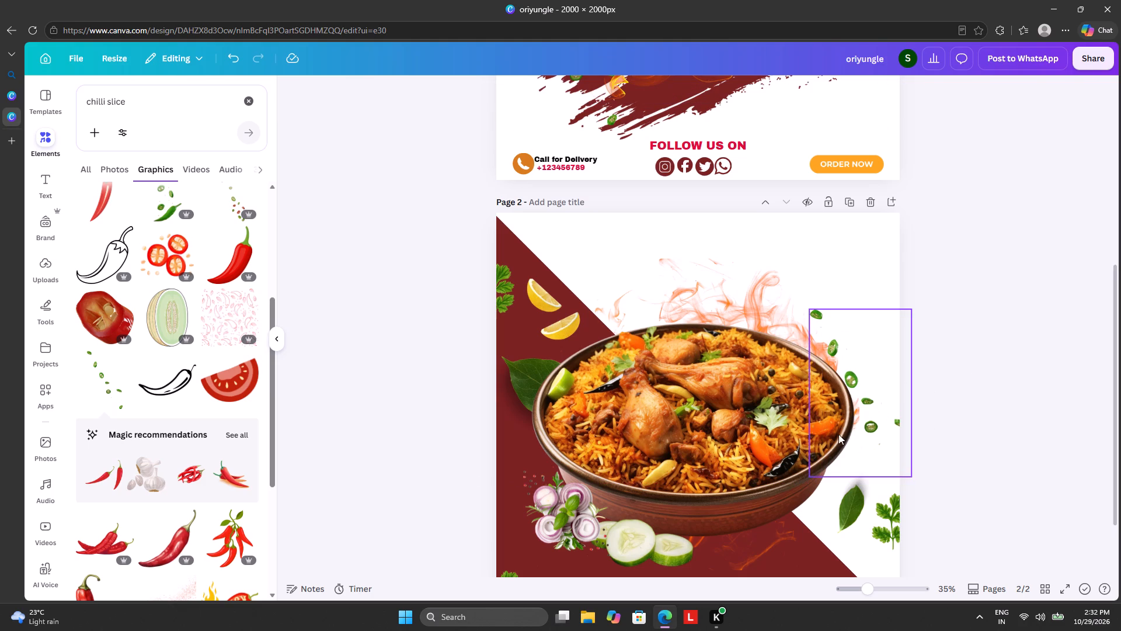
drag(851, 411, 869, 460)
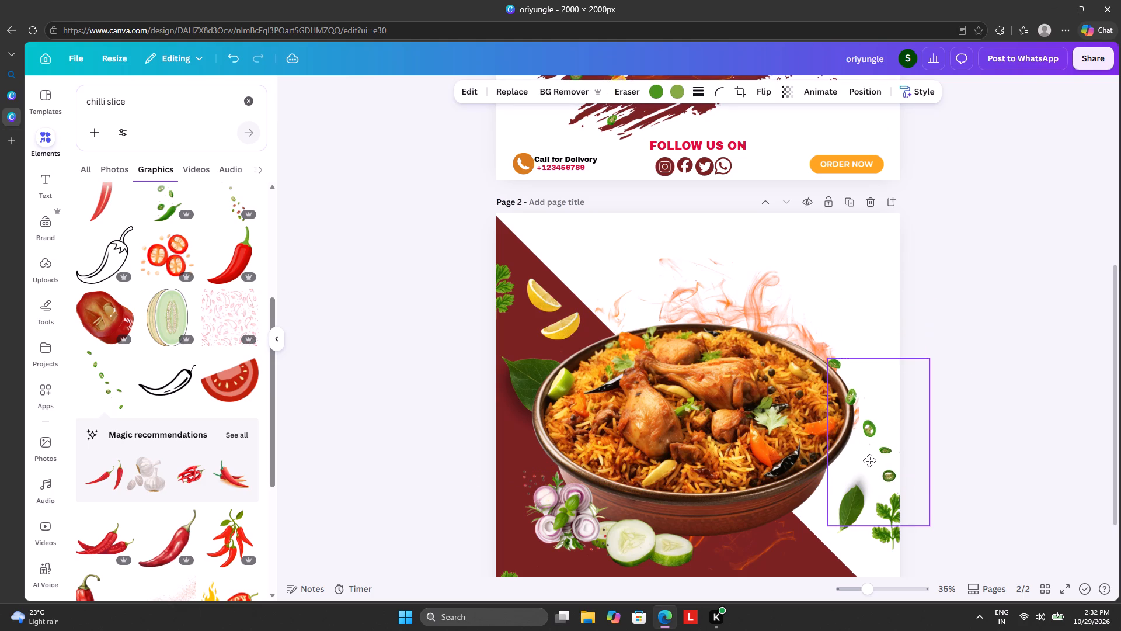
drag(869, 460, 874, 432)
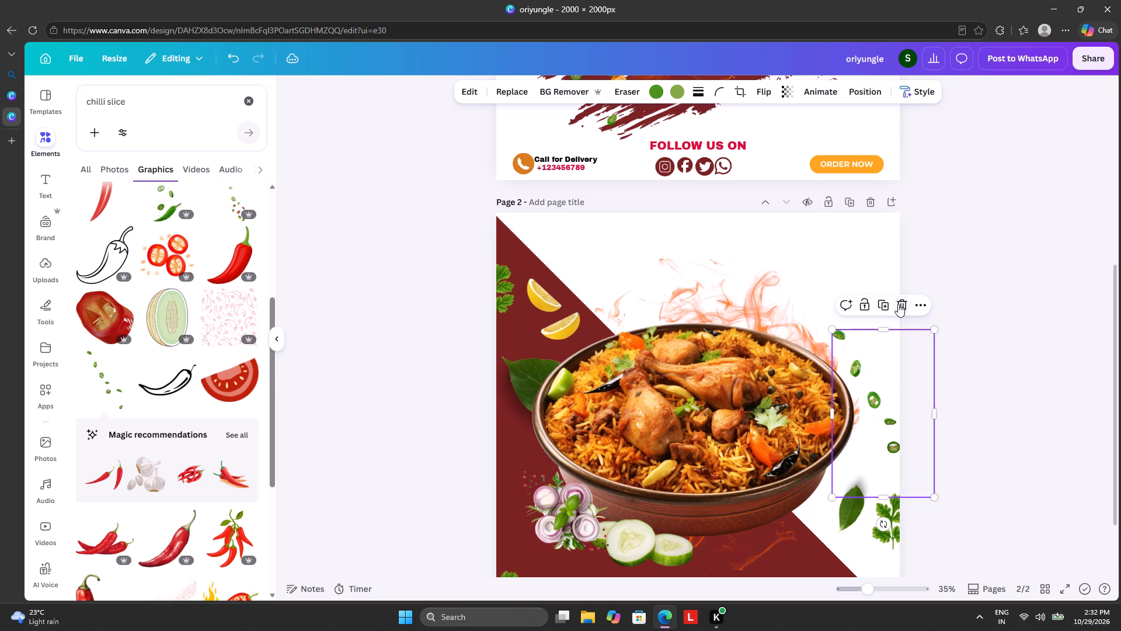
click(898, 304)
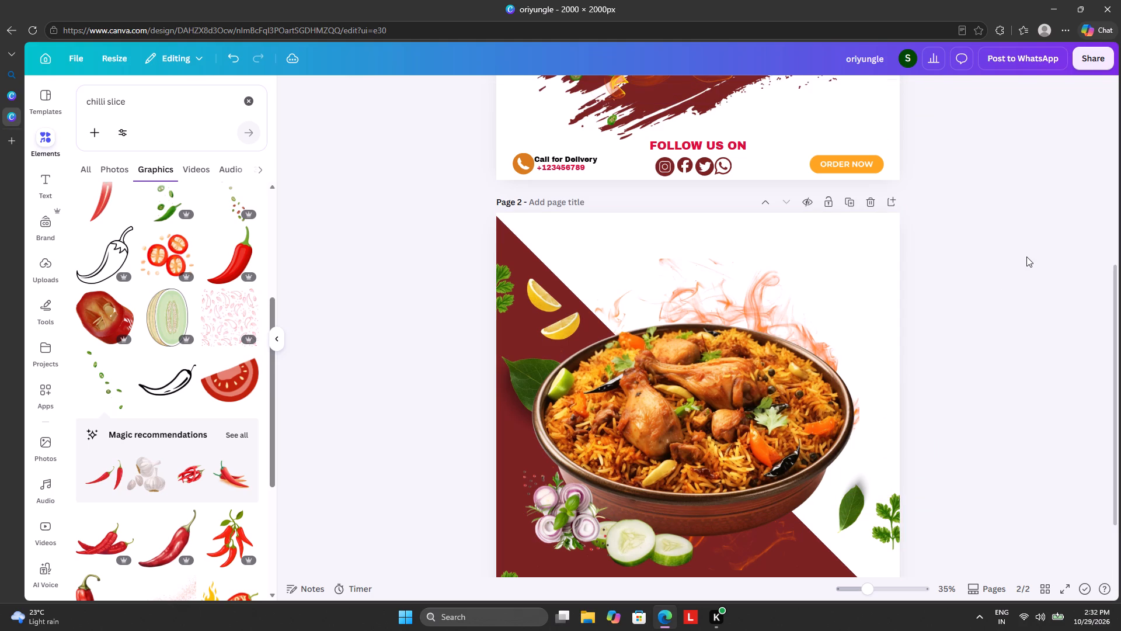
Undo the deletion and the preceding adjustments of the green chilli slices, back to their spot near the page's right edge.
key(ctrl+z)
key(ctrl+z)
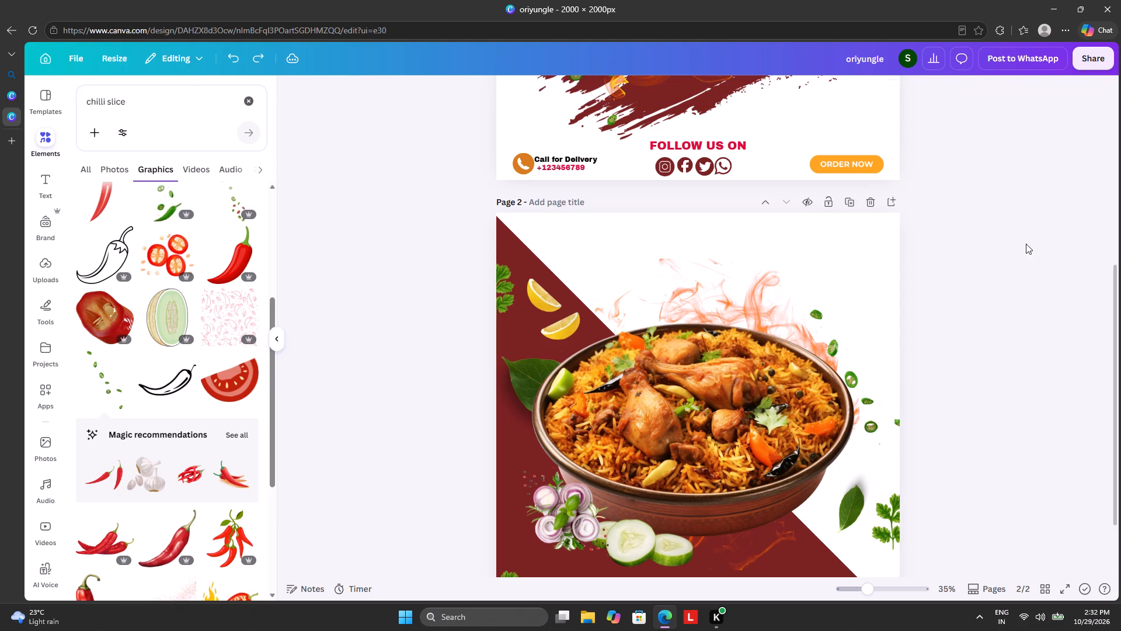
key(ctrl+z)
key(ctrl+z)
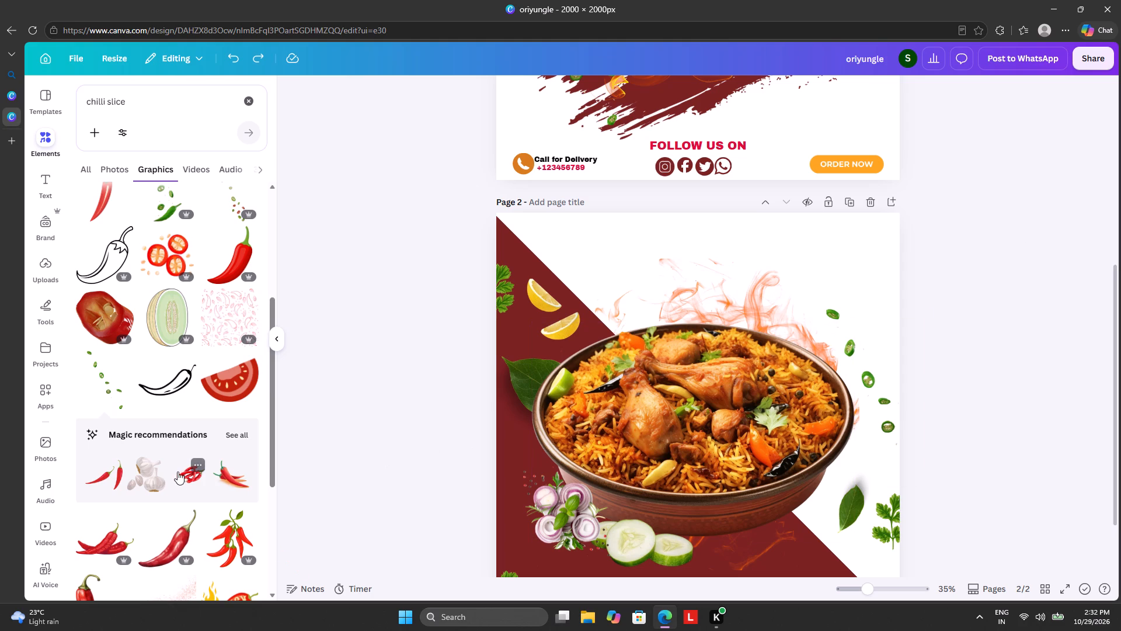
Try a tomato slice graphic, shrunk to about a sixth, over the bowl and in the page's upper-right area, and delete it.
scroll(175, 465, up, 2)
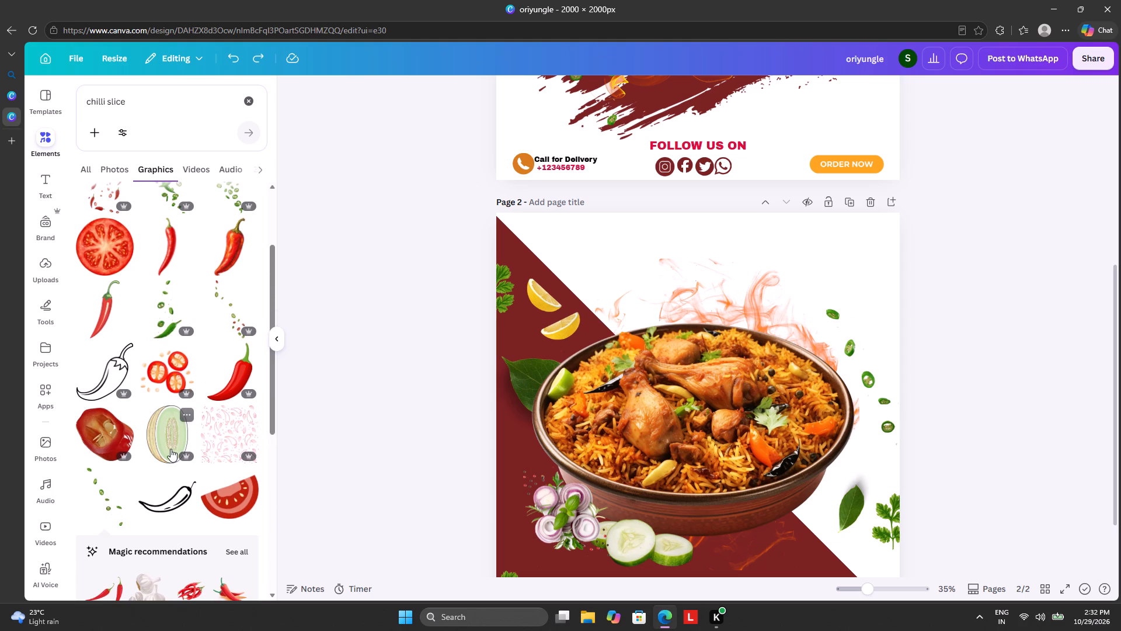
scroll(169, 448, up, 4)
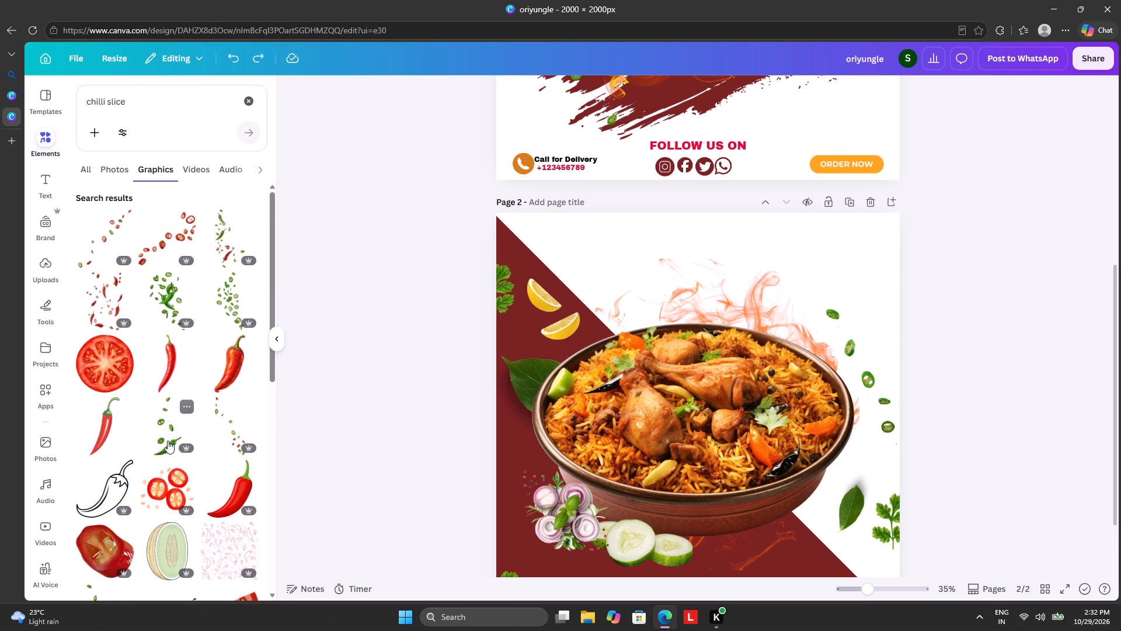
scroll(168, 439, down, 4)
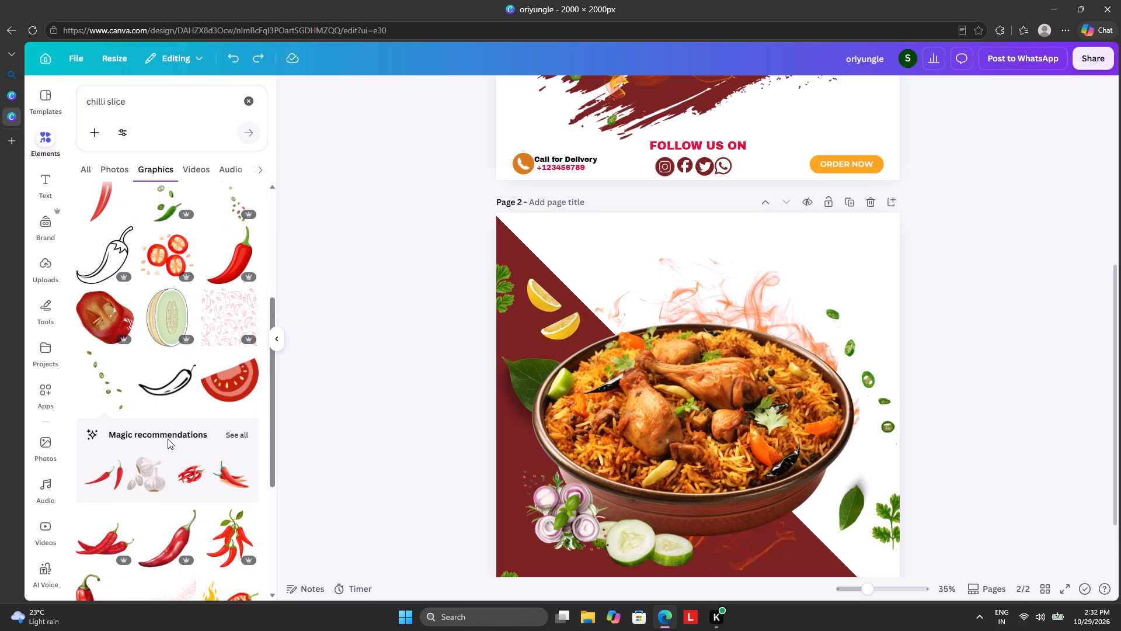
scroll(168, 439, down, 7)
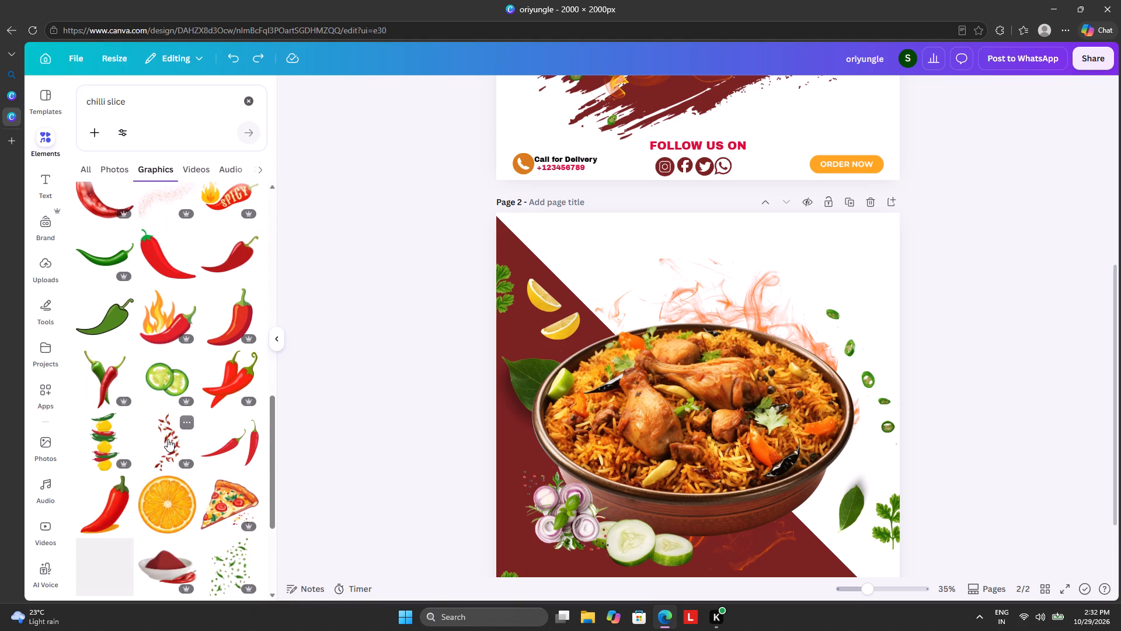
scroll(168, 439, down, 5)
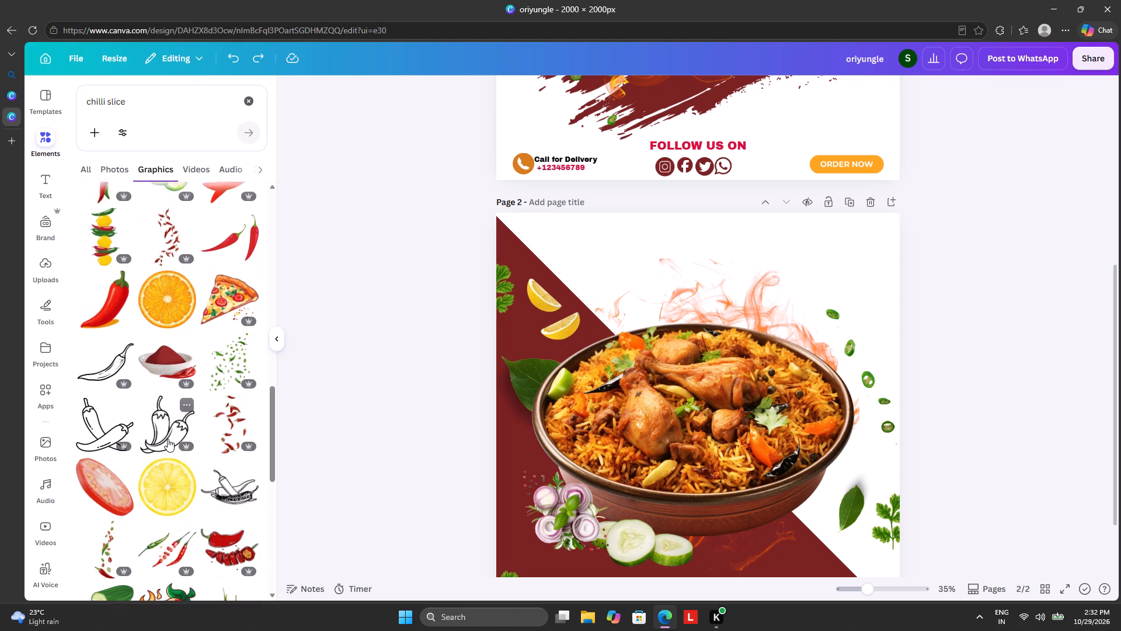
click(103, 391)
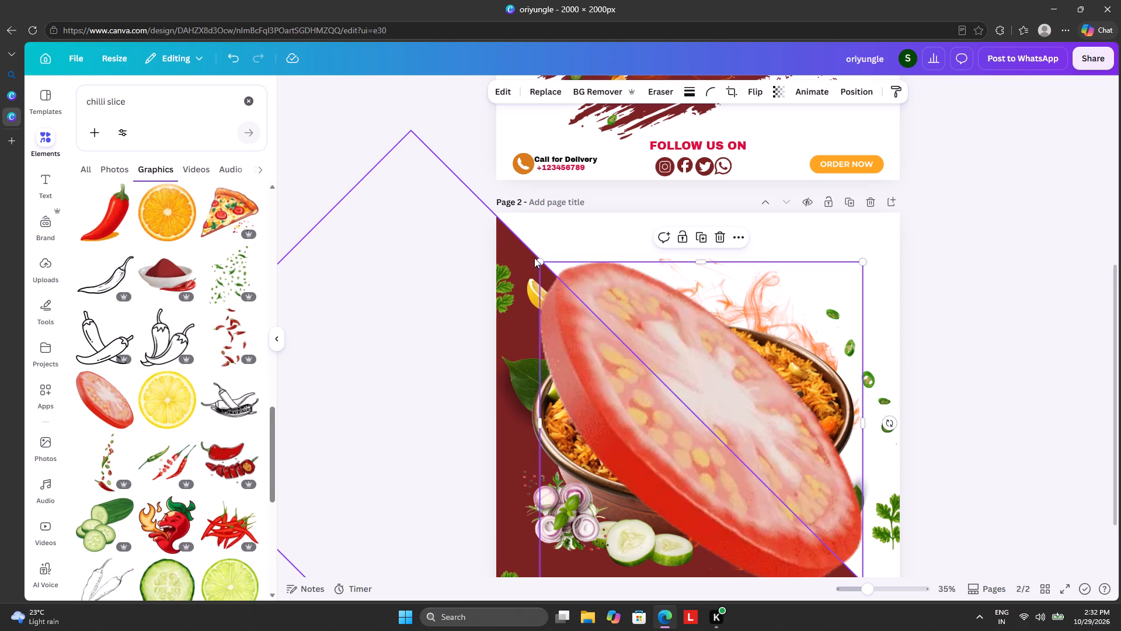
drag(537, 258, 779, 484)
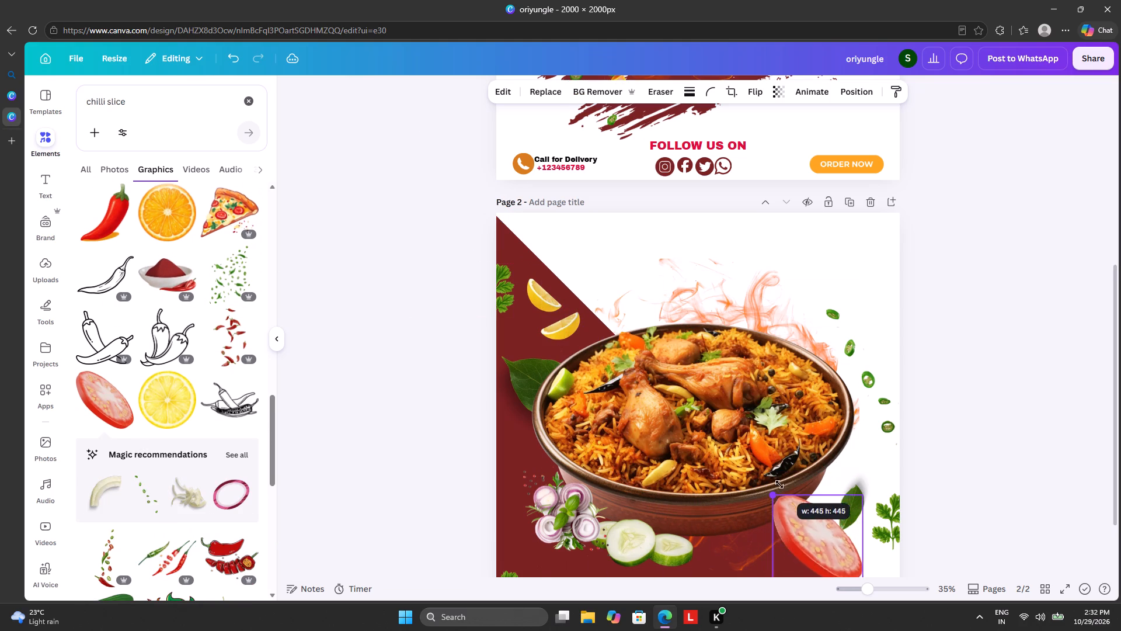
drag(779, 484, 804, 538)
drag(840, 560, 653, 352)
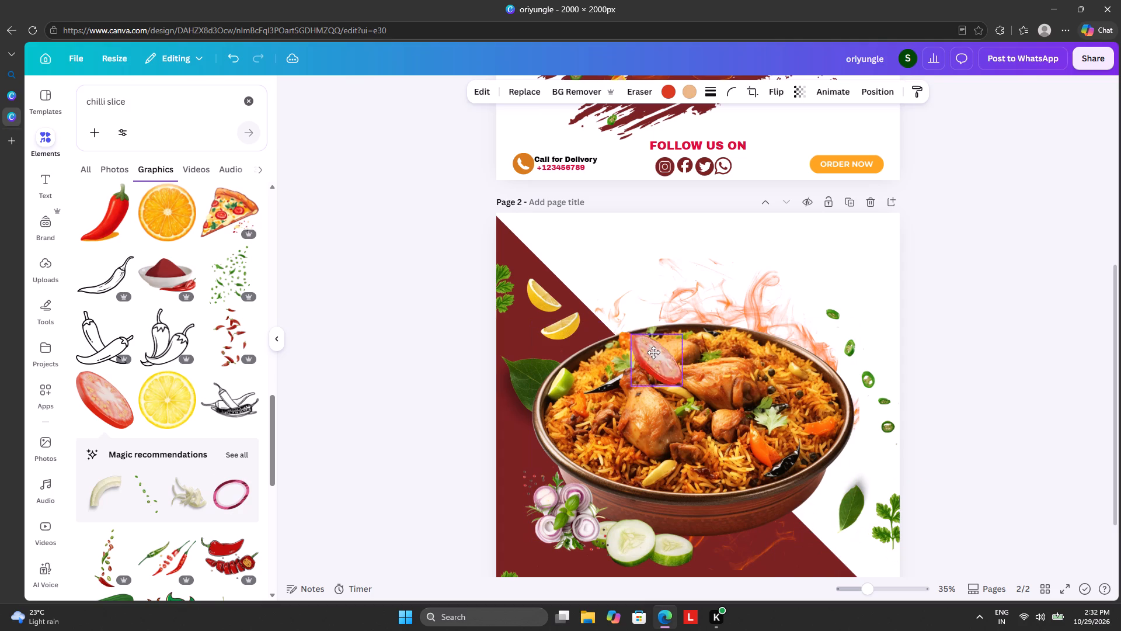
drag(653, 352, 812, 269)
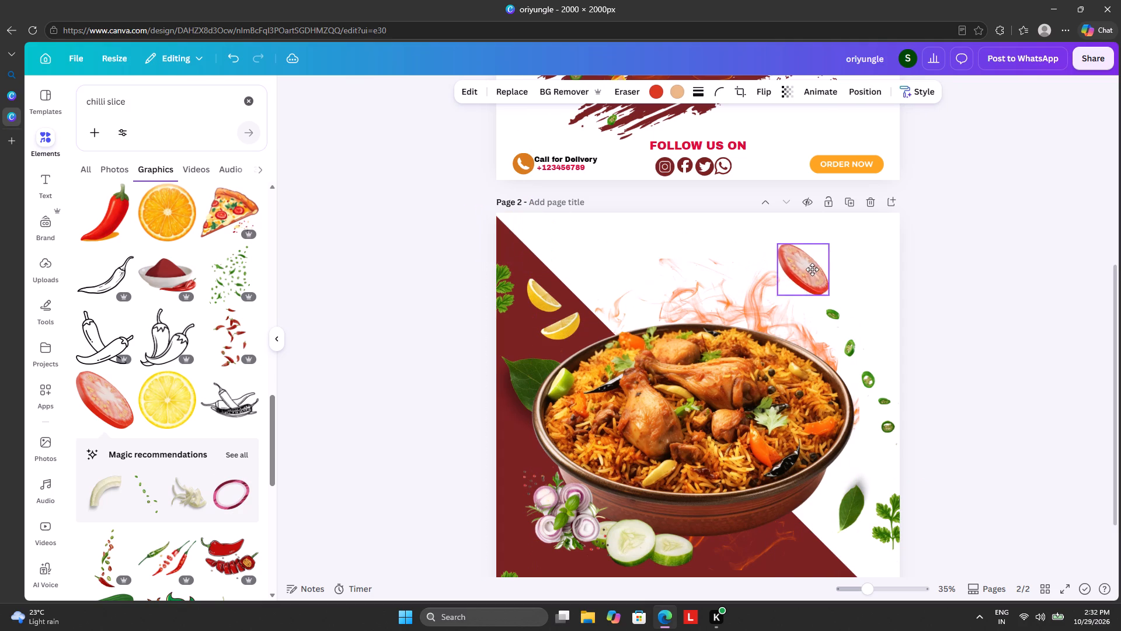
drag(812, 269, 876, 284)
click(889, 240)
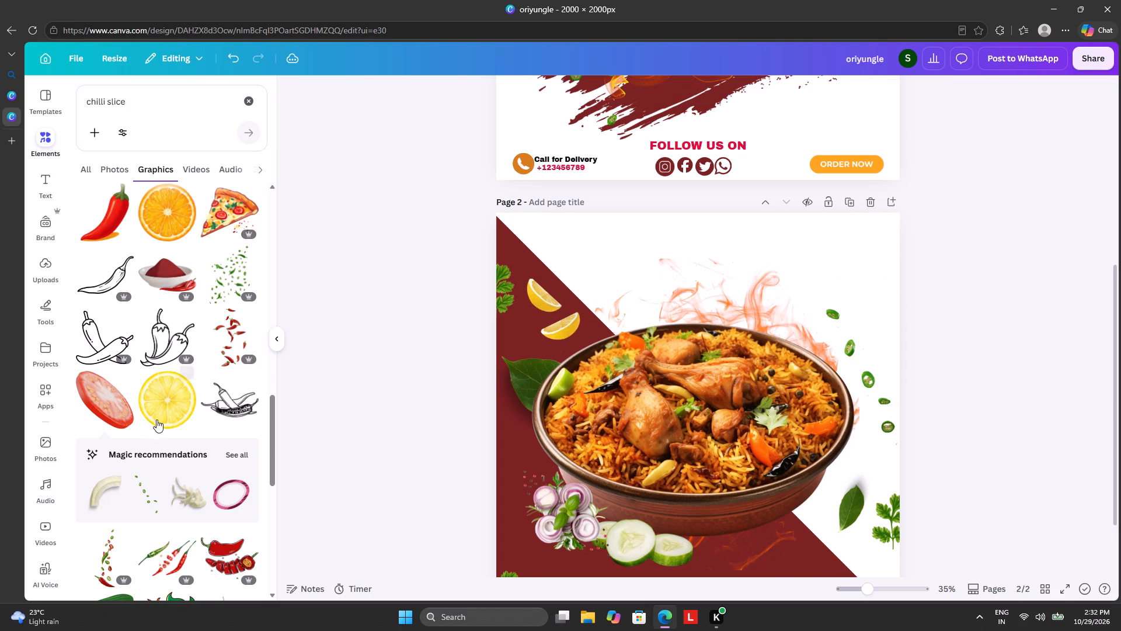
Add the sliced white onion graphic to page 2, move it over the upper-left area, and delete the large lemon slice.
click(158, 417)
click(191, 494)
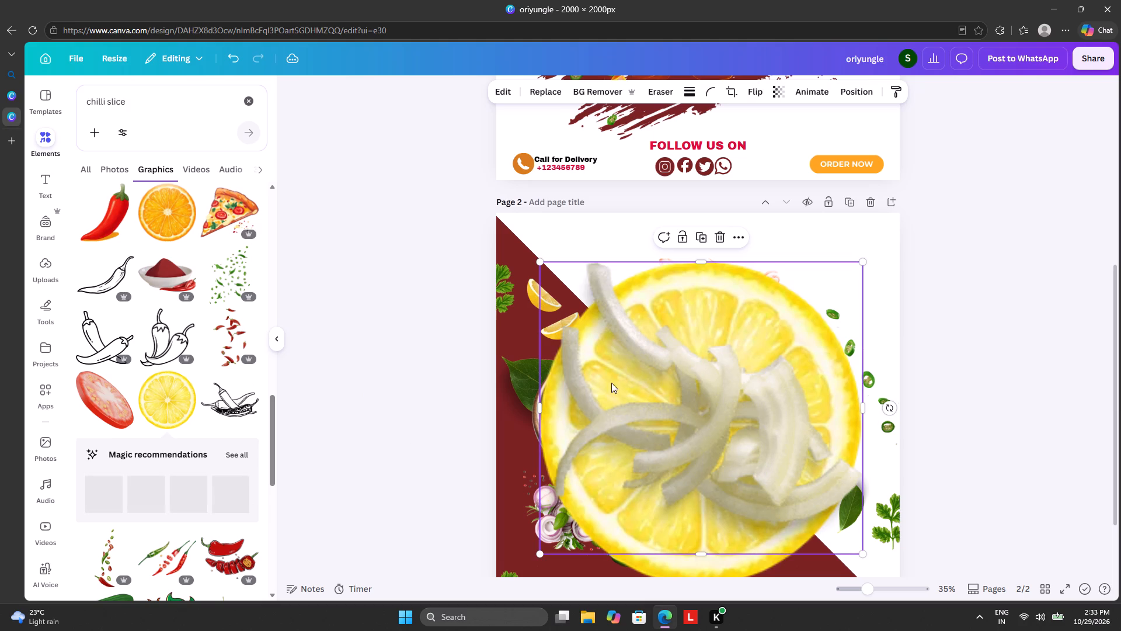
drag(642, 412, 434, 304)
click(728, 372)
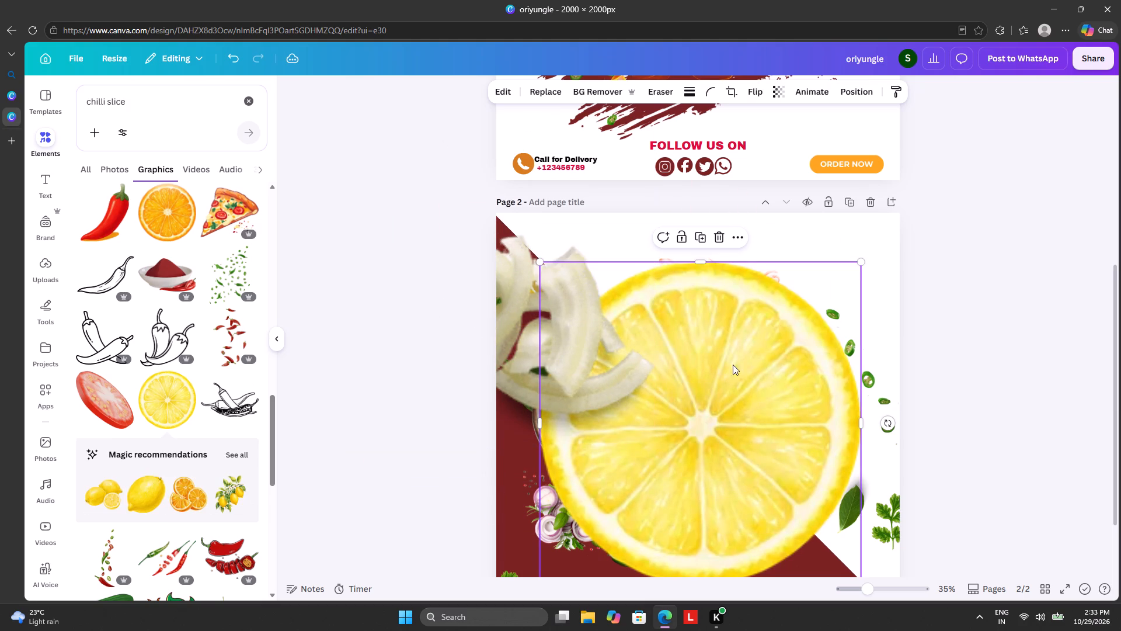
click(717, 237)
drag(454, 333, 562, 347)
click(1019, 190)
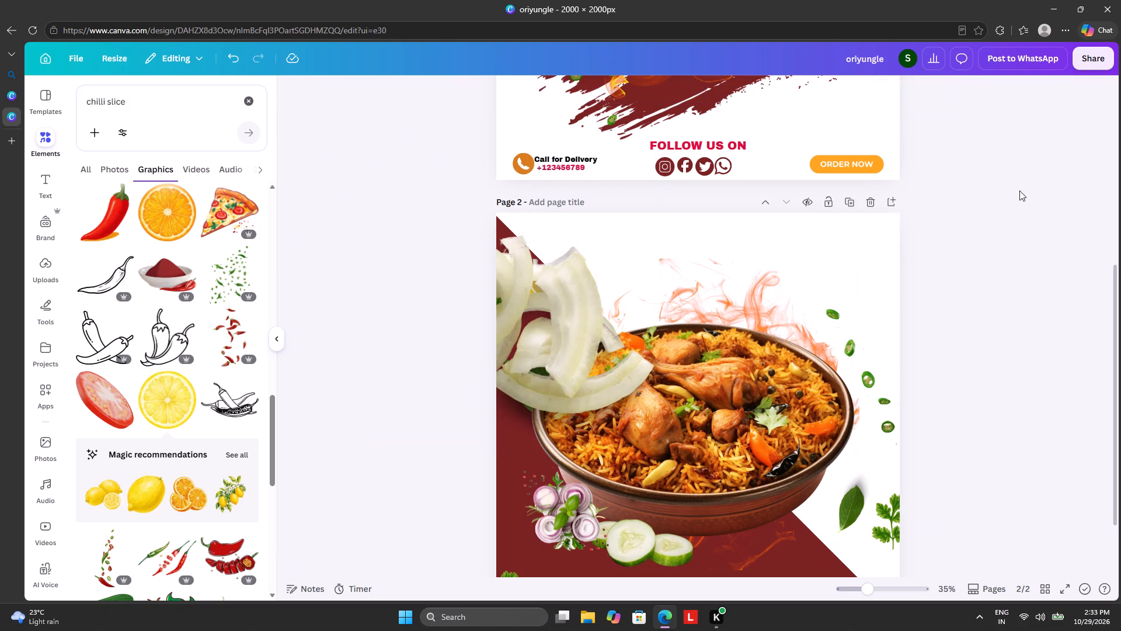
Shrink the white onion slices to about 30% and place them beside the bowl's right rim, above the leaf.
drag(520, 341, 783, 335)
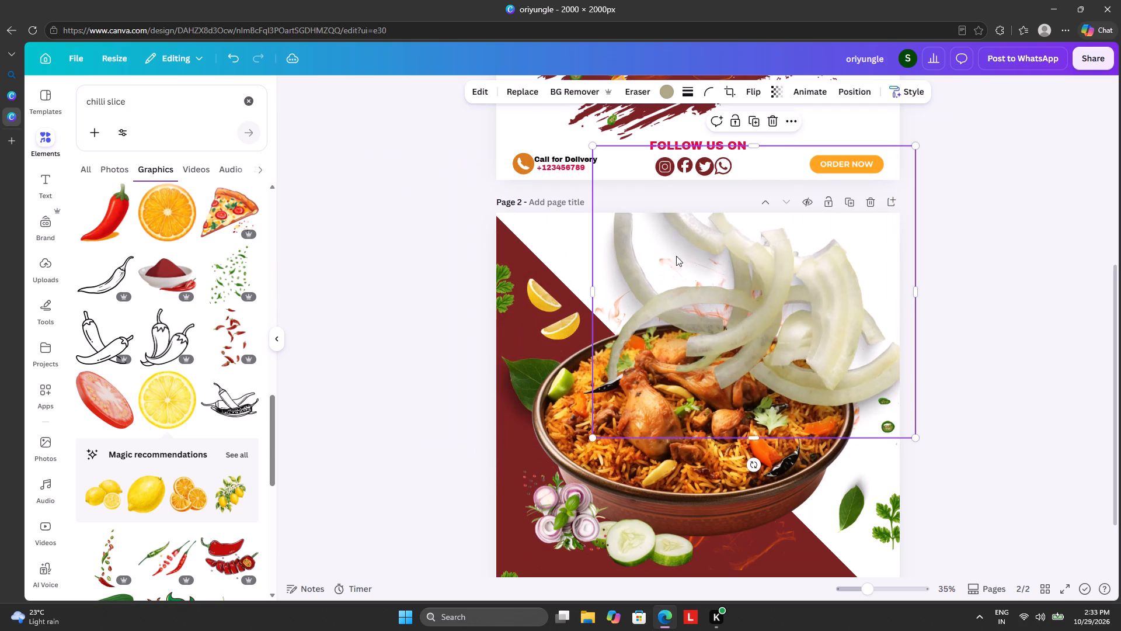
drag(593, 144, 821, 346)
drag(856, 402, 848, 418)
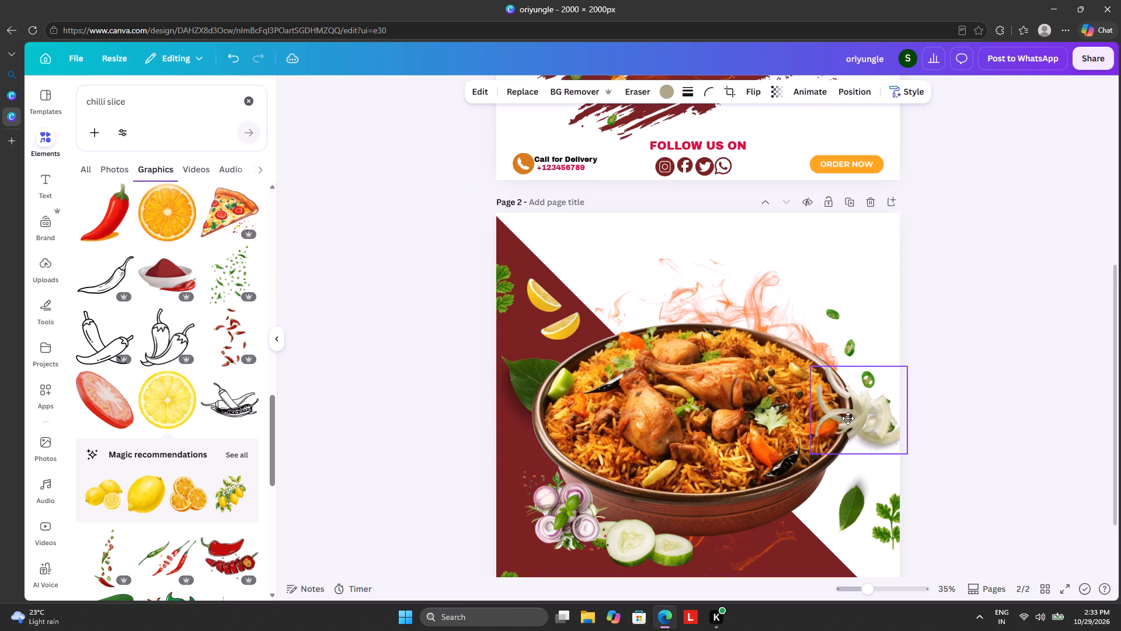
drag(848, 418, 854, 516)
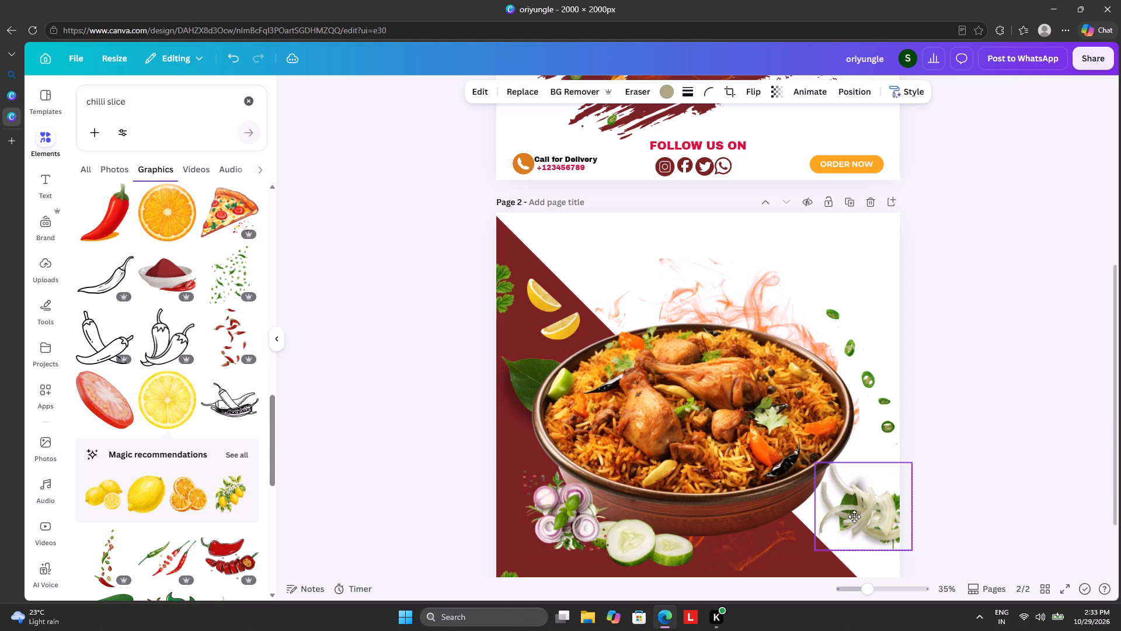
drag(854, 516, 813, 557)
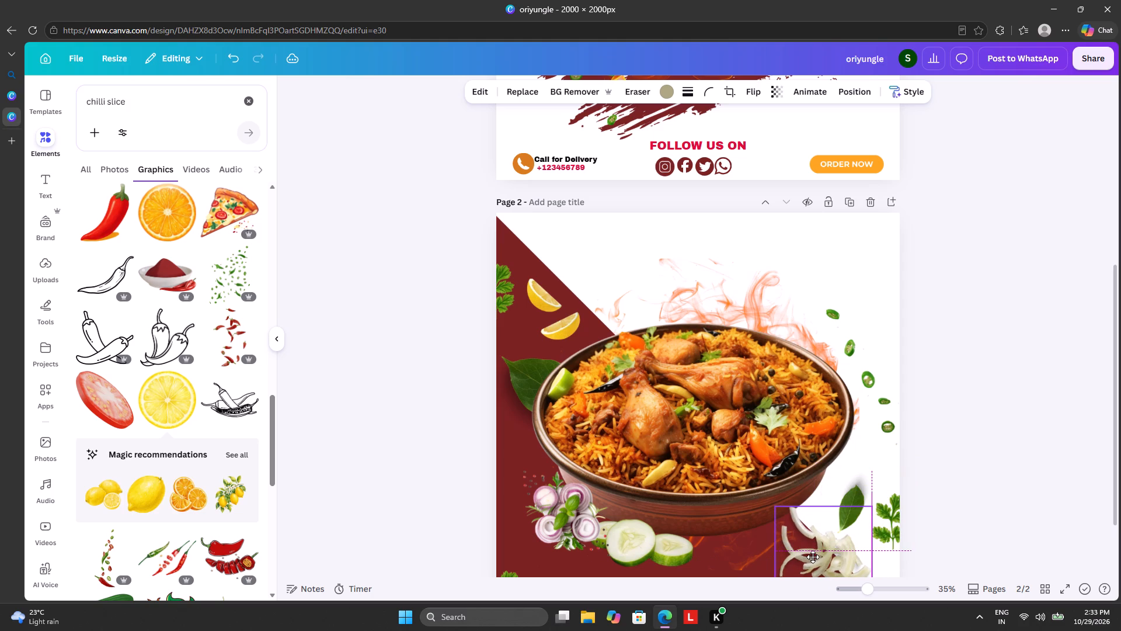
drag(813, 557, 768, 527)
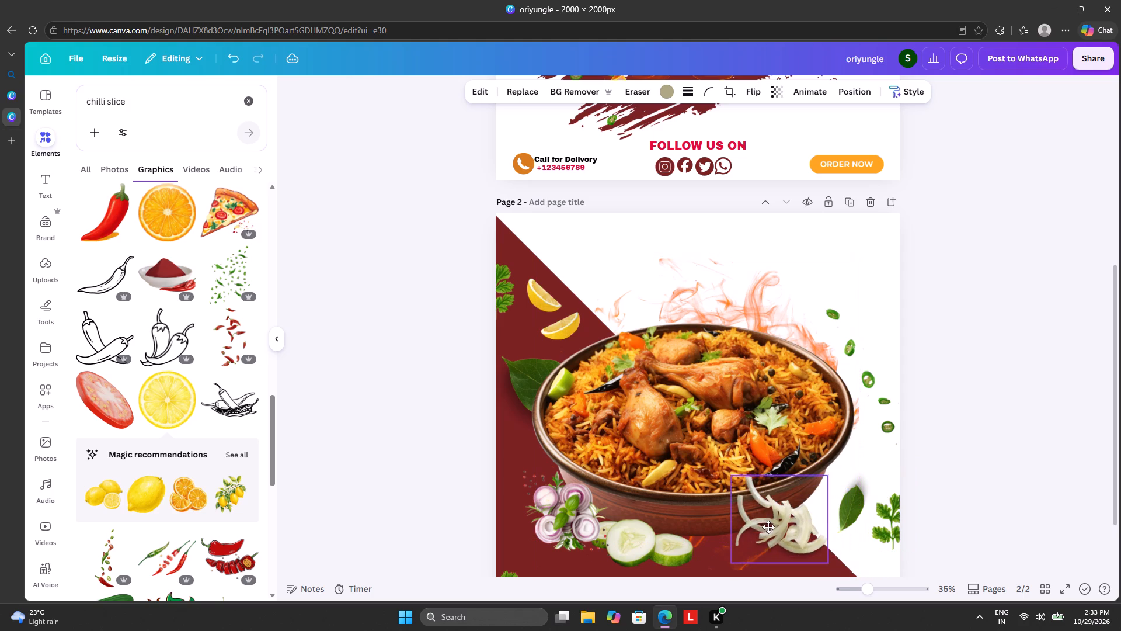
drag(768, 527, 795, 523)
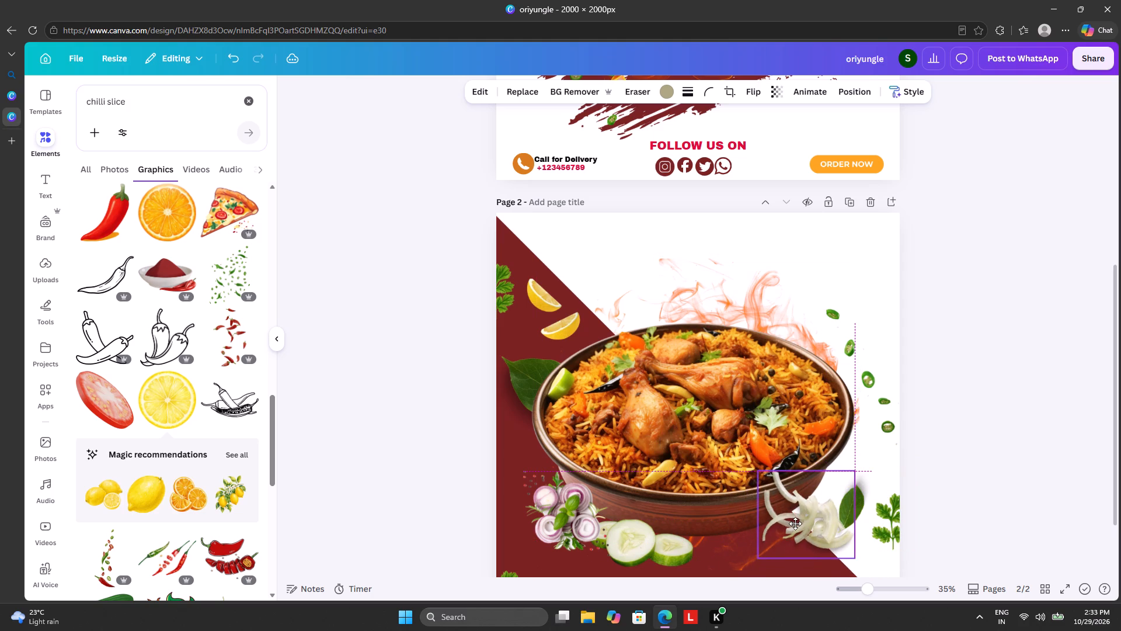
drag(795, 523, 790, 531)
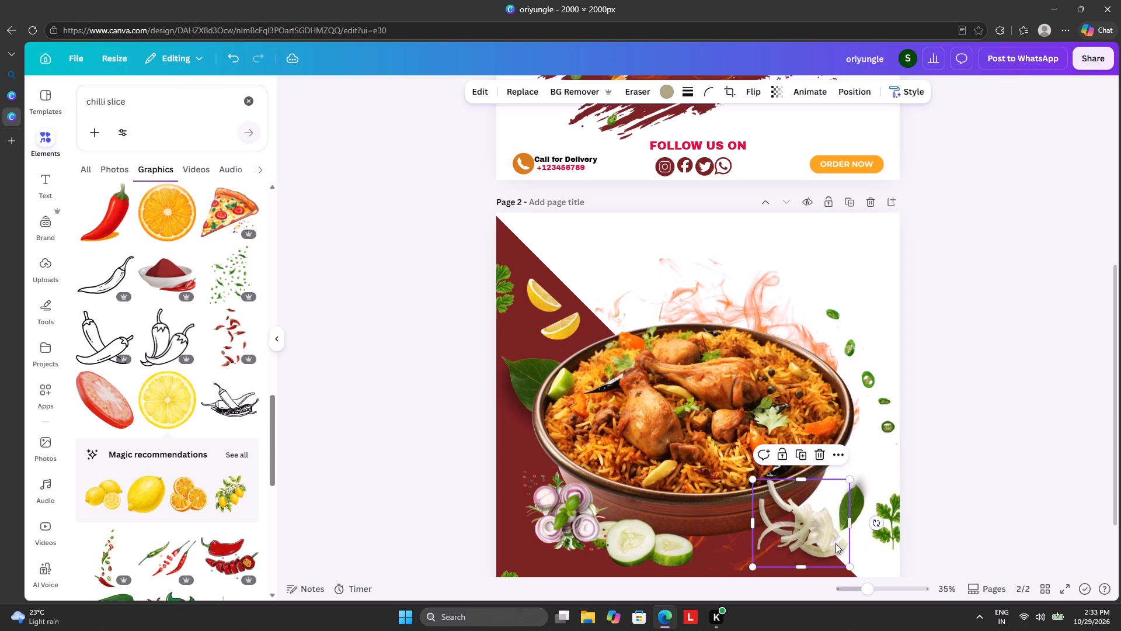
drag(811, 540, 882, 467)
click(995, 323)
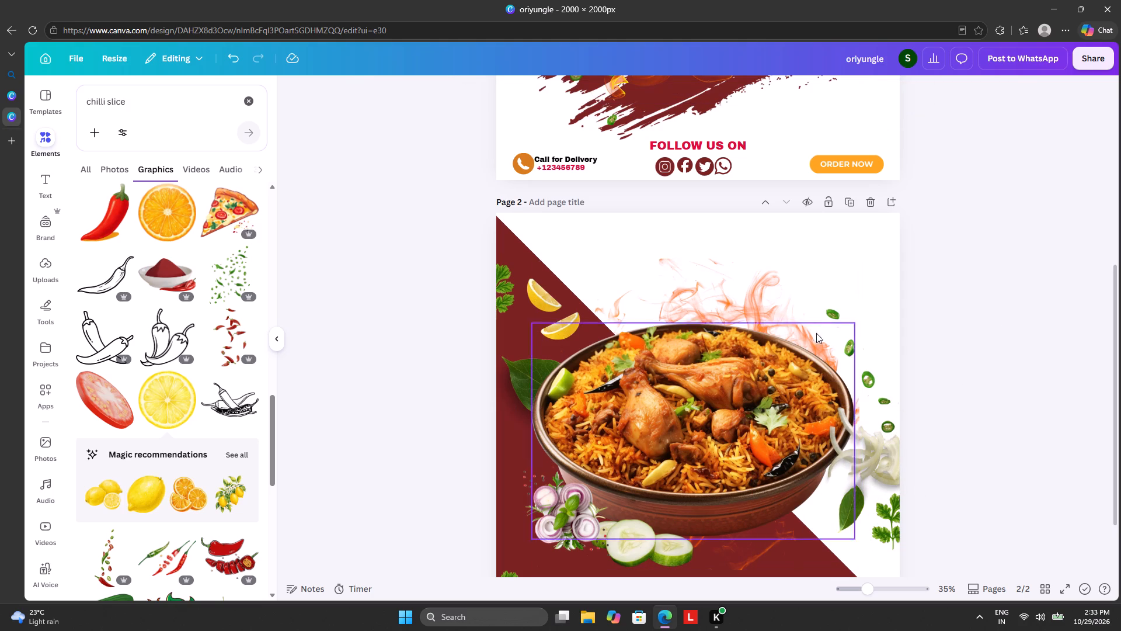
Nudge the green chilli slices graphic slightly down and left, closer to the bowl's right rim.
drag(880, 374, 875, 386)
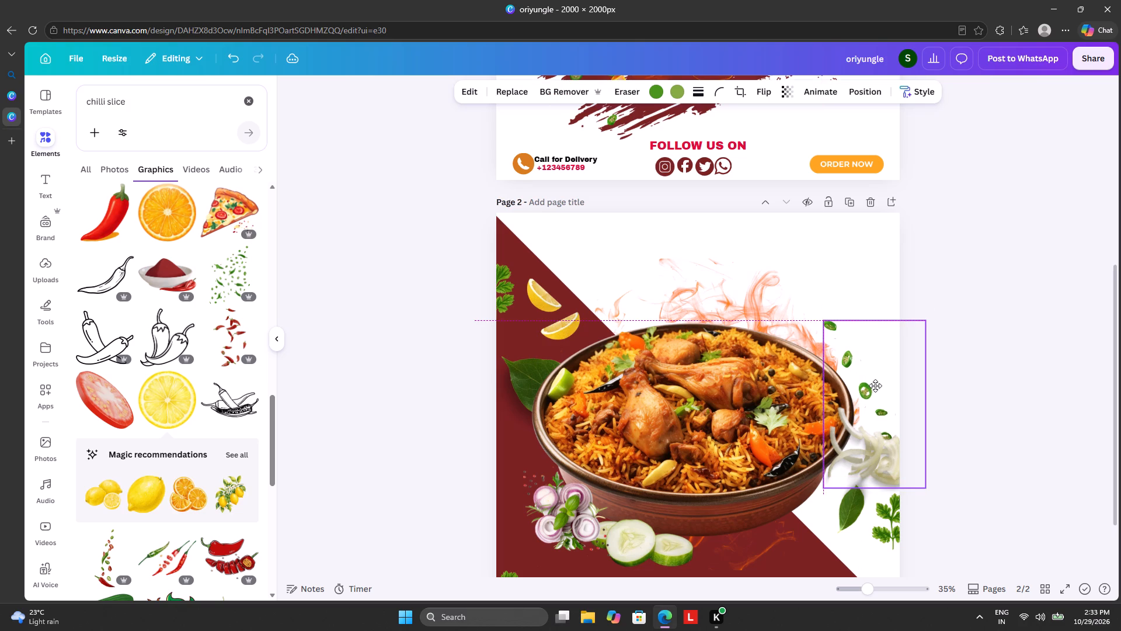
drag(875, 386, 875, 384)
click(1010, 312)
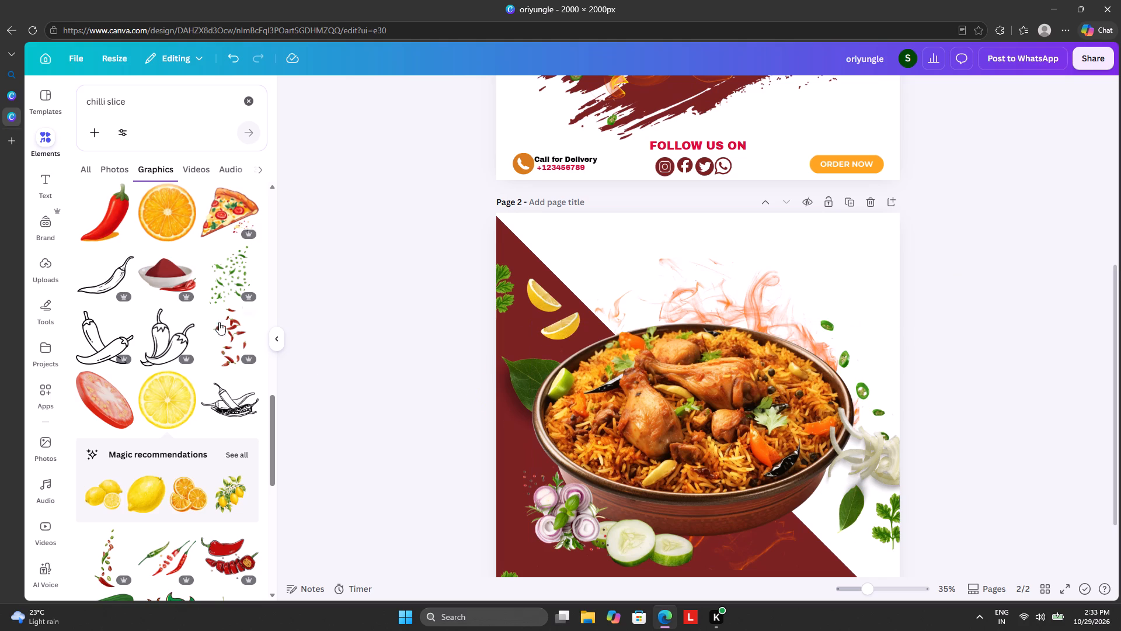
Add a text box to page 2 and delete most of its placeholder text.
click(52, 189)
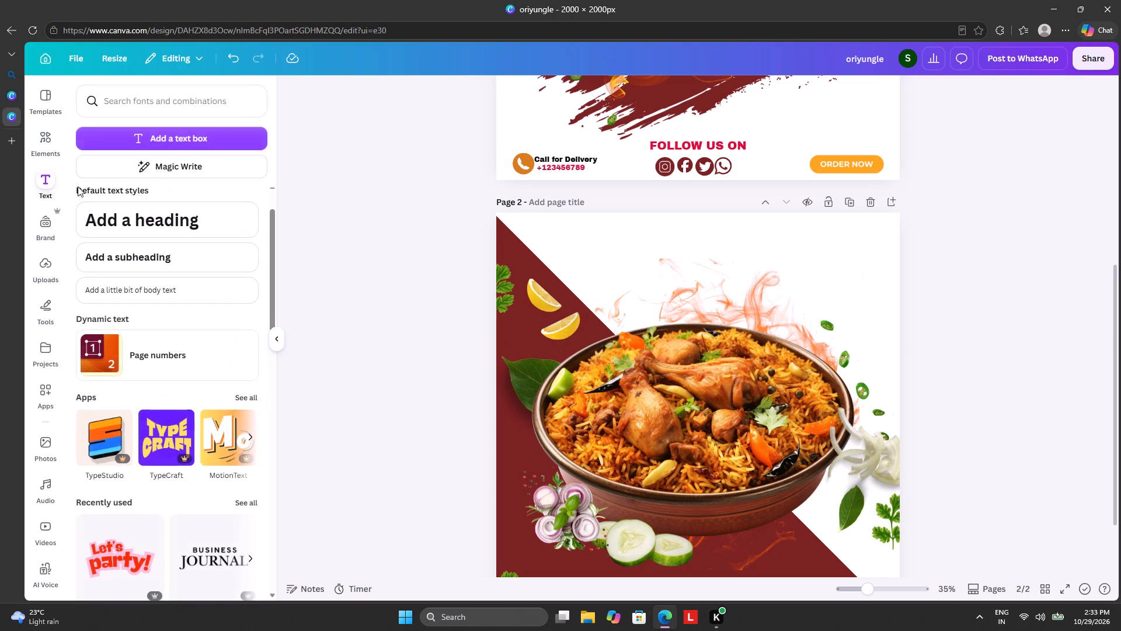
click(172, 136)
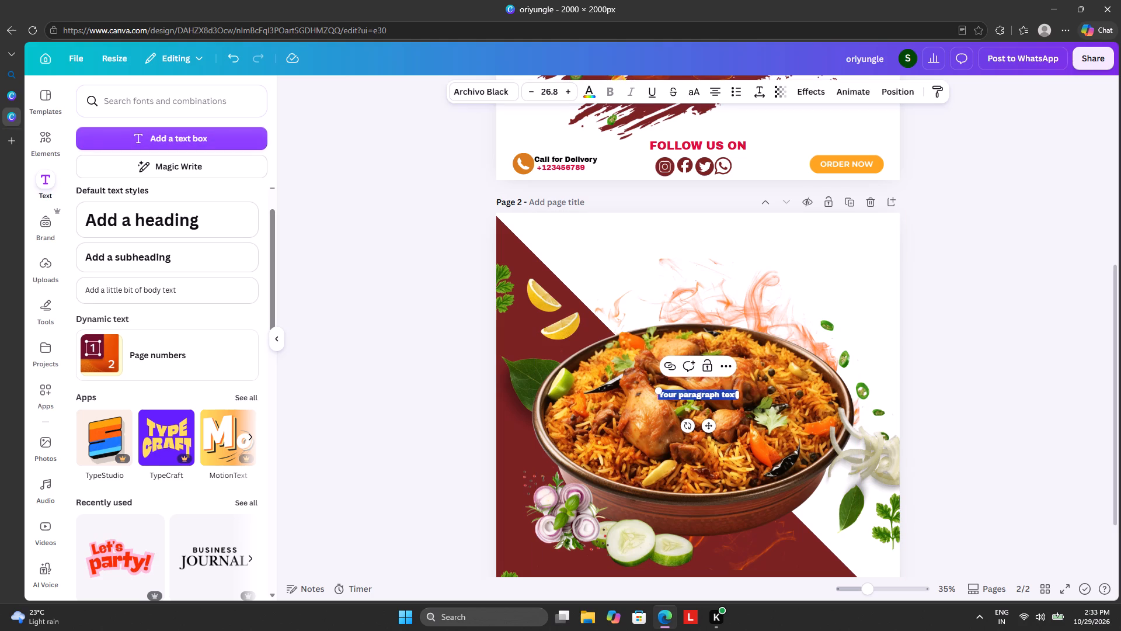
drag(704, 392, 699, 358)
click(708, 393)
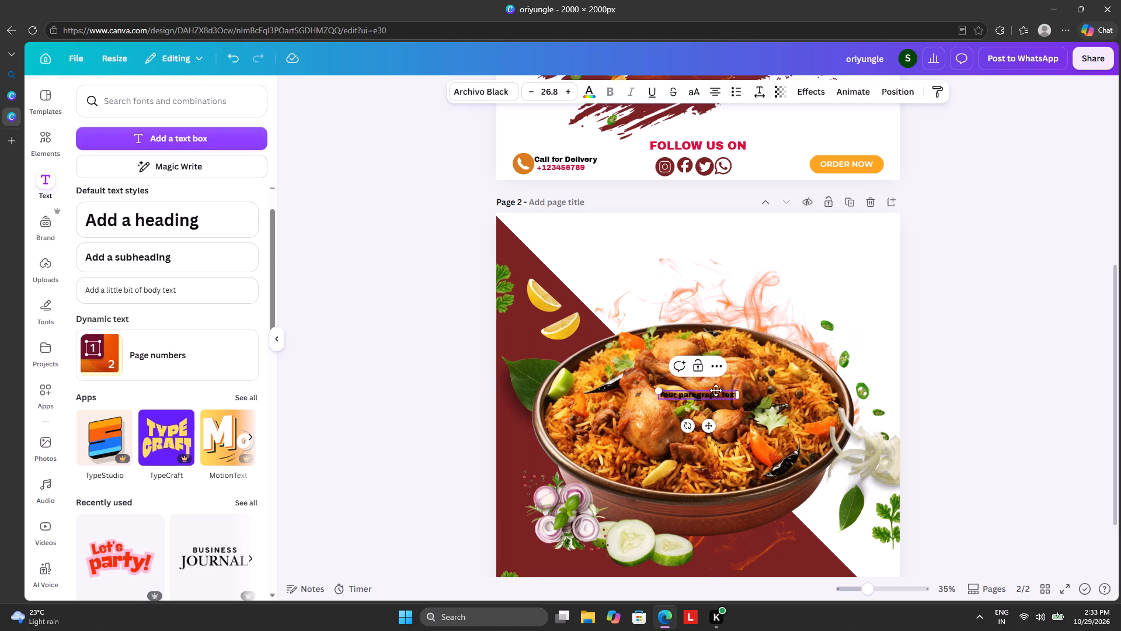
click(730, 393)
drag(730, 393, 729, 393)
drag(729, 393, 671, 386)
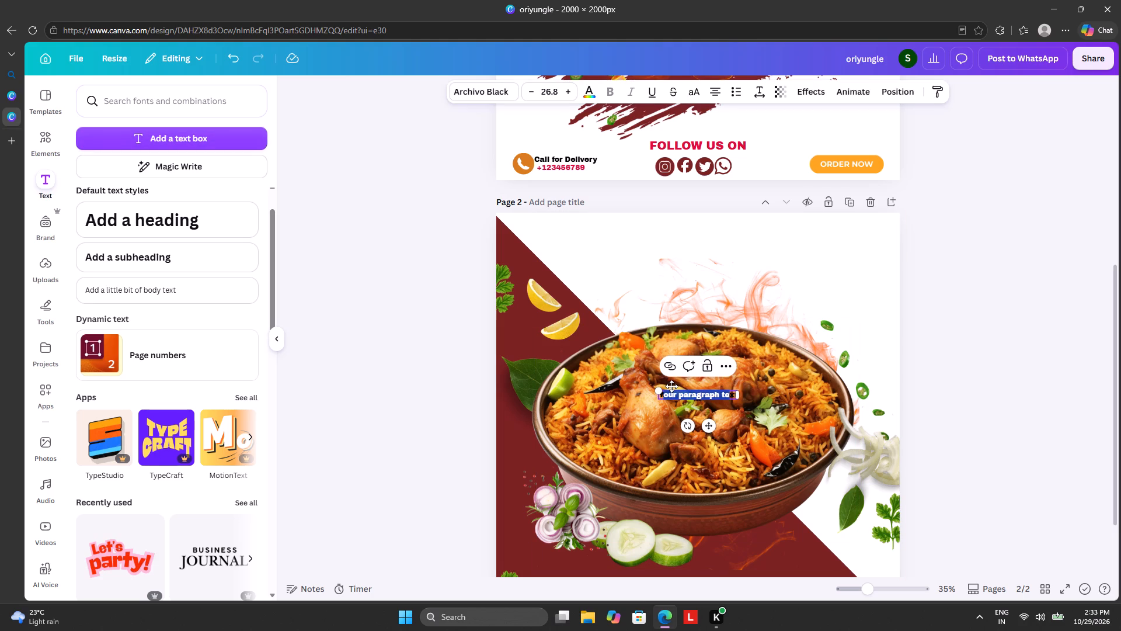
key(BackSpace)
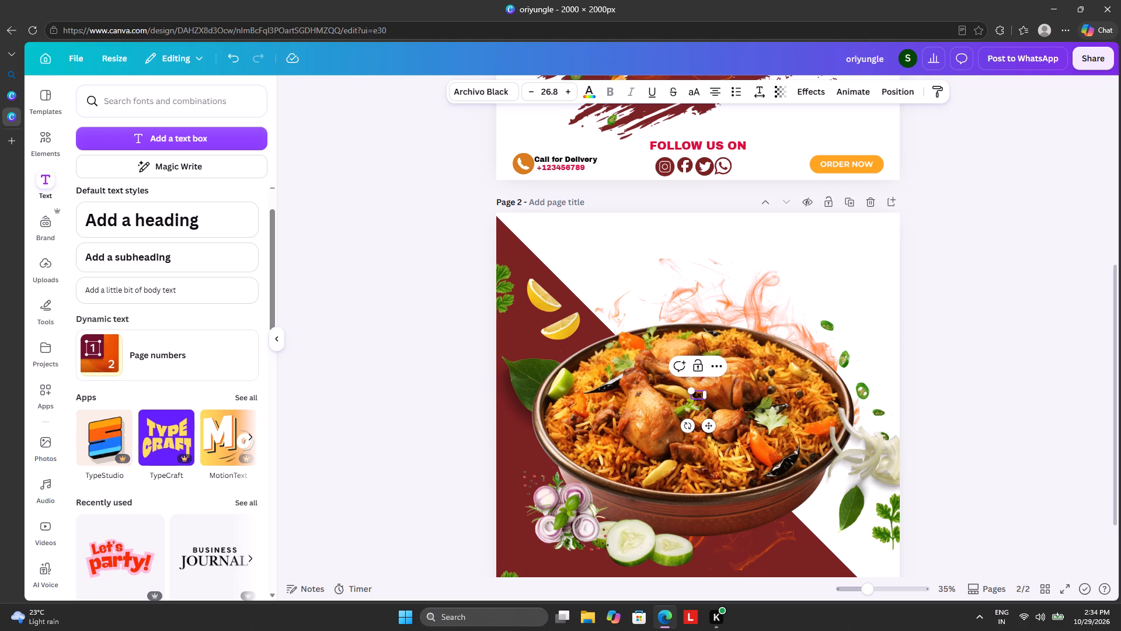
key(s)
key(BackSpace)
key(BackSpace)
key(BackSpace)
key(BackSpace)
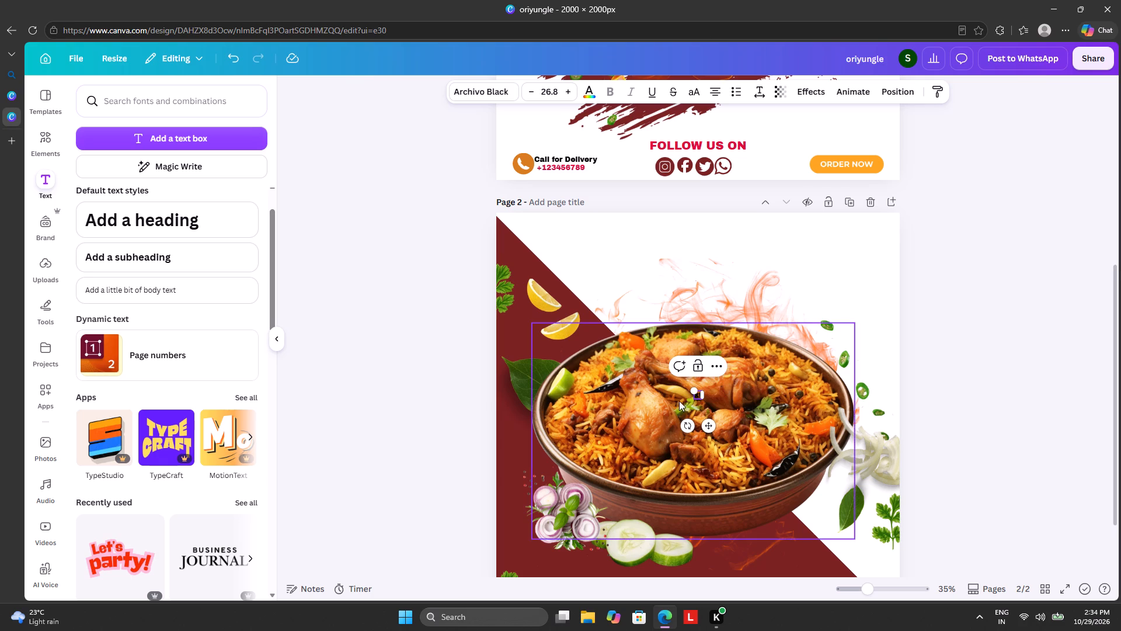
Enlarge the text to size 825 and replace the remaining placeholder letters with "Sp".
drag(695, 386, 261, 320)
click(671, 271)
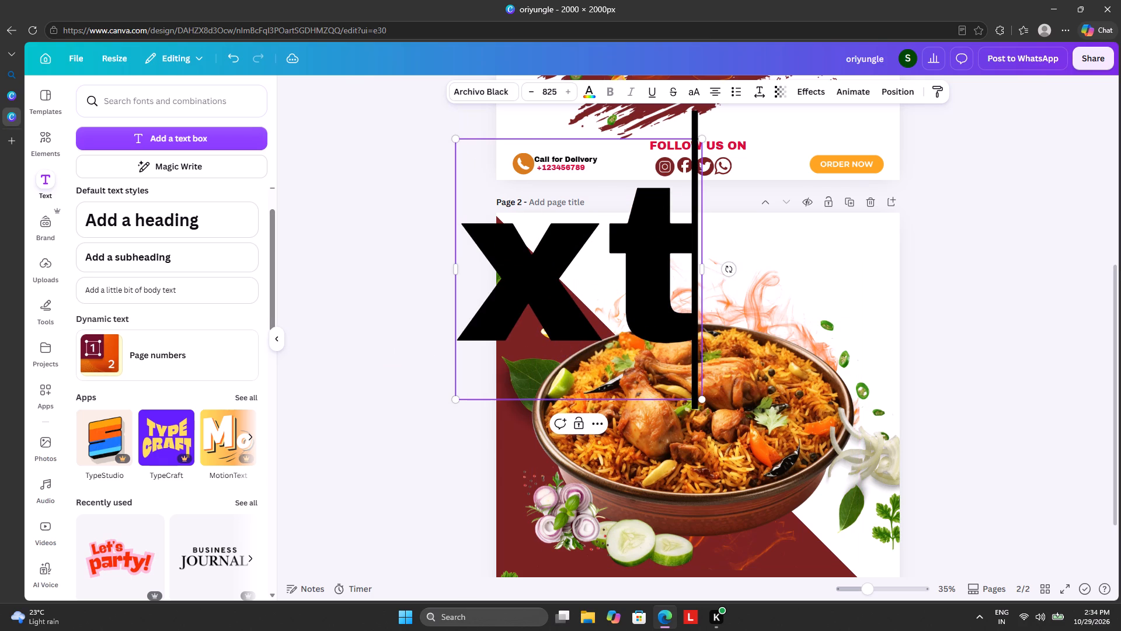
key(BackSpace)
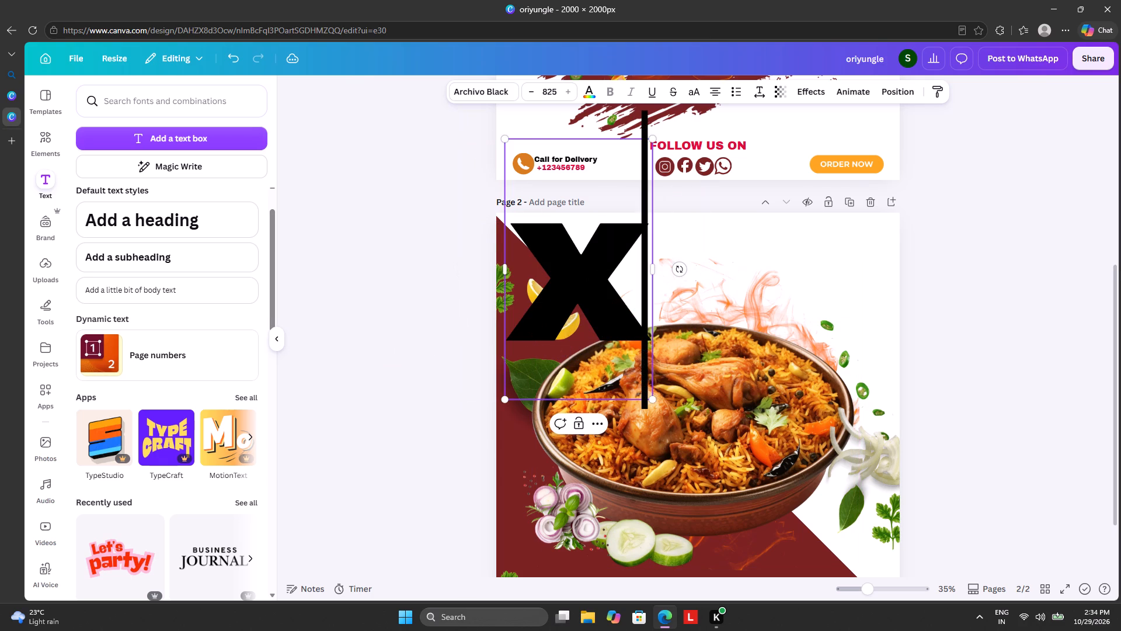
key(BackSpace)
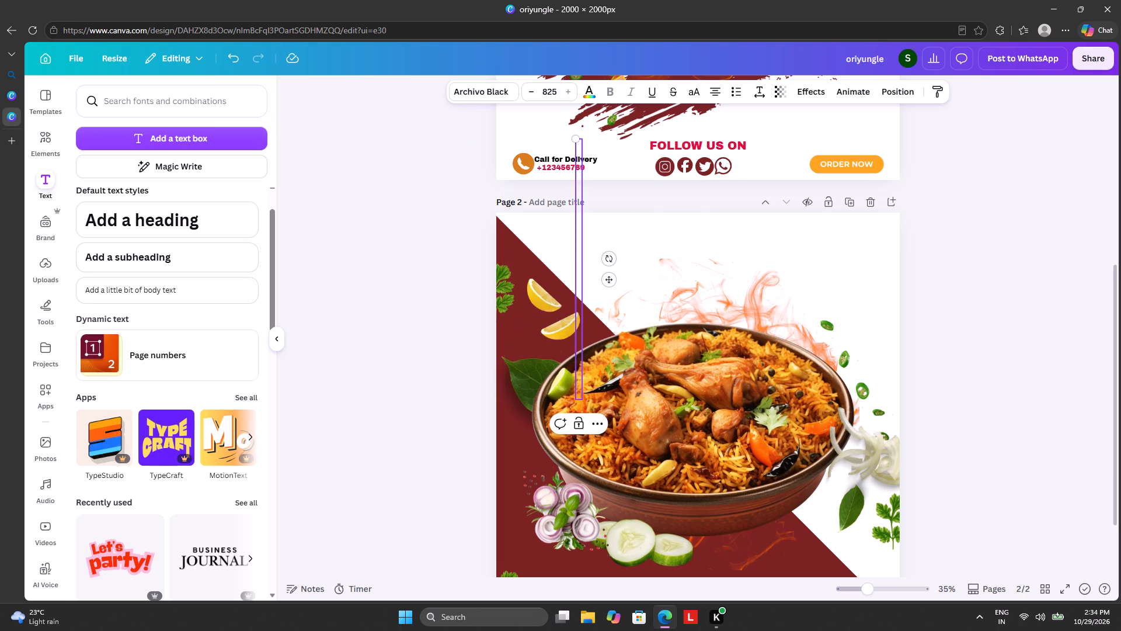
key(s)
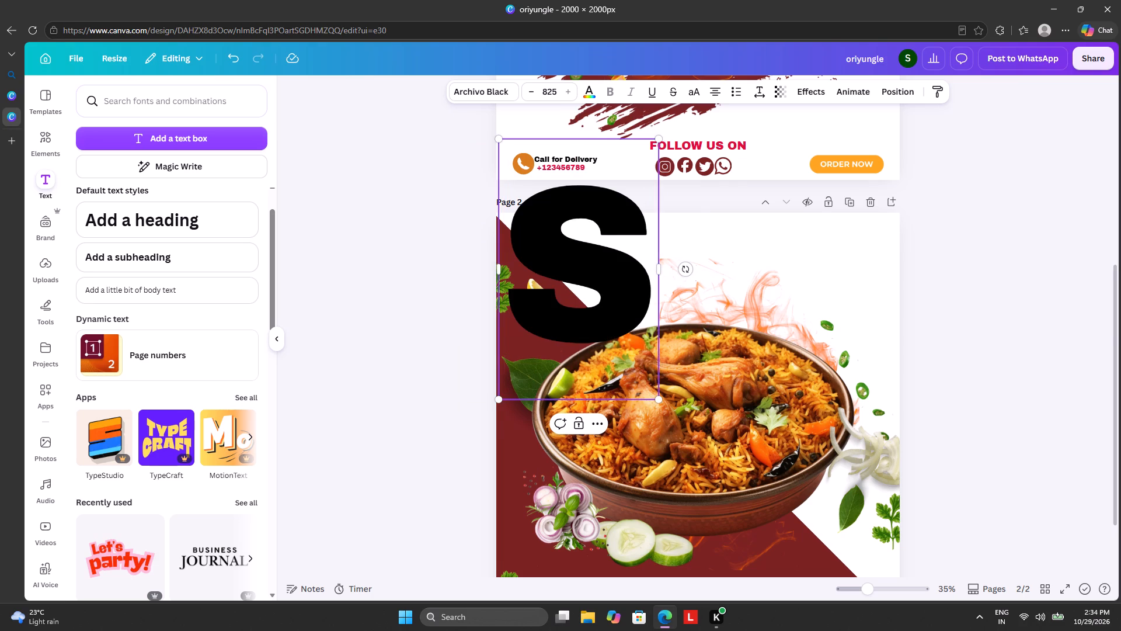
key(p)
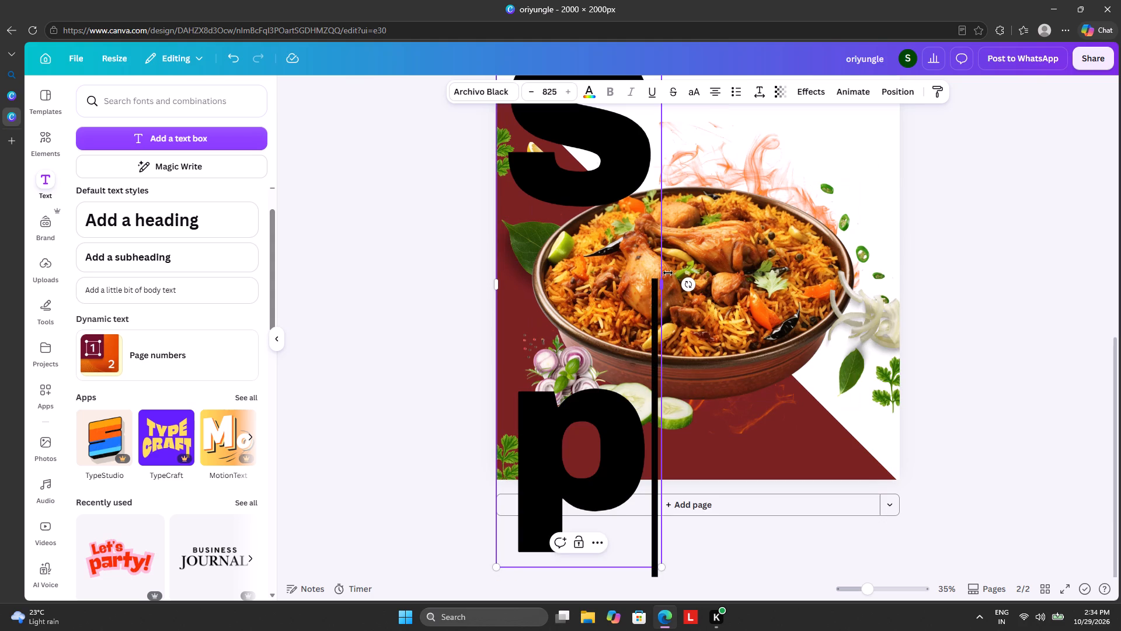
Widen the text box so "Sp" fits on one line, and scale it down to size 226 at the bowl's upper-right rim.
drag(663, 290, 847, 257)
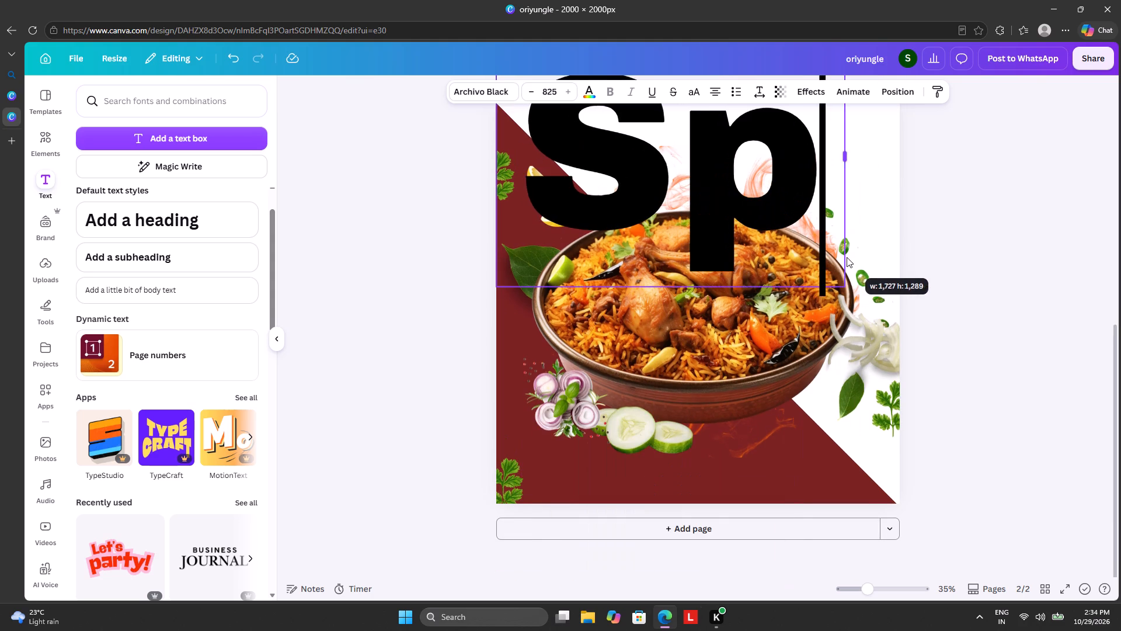
drag(847, 257, 846, 256)
drag(690, 203, 725, 234)
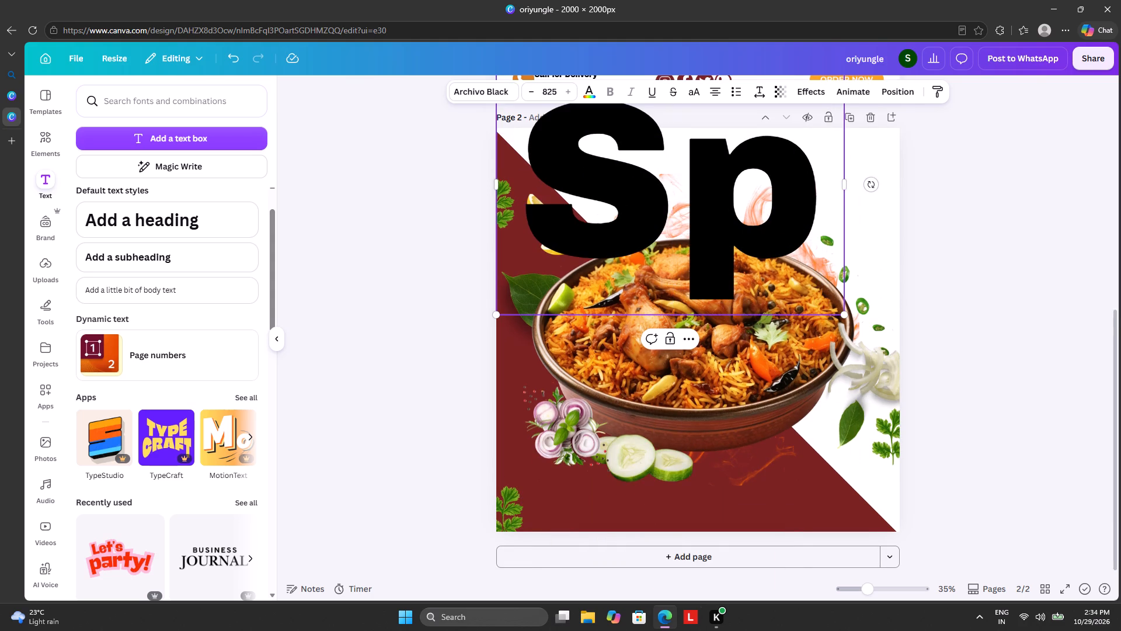
drag(847, 204, 831, 210)
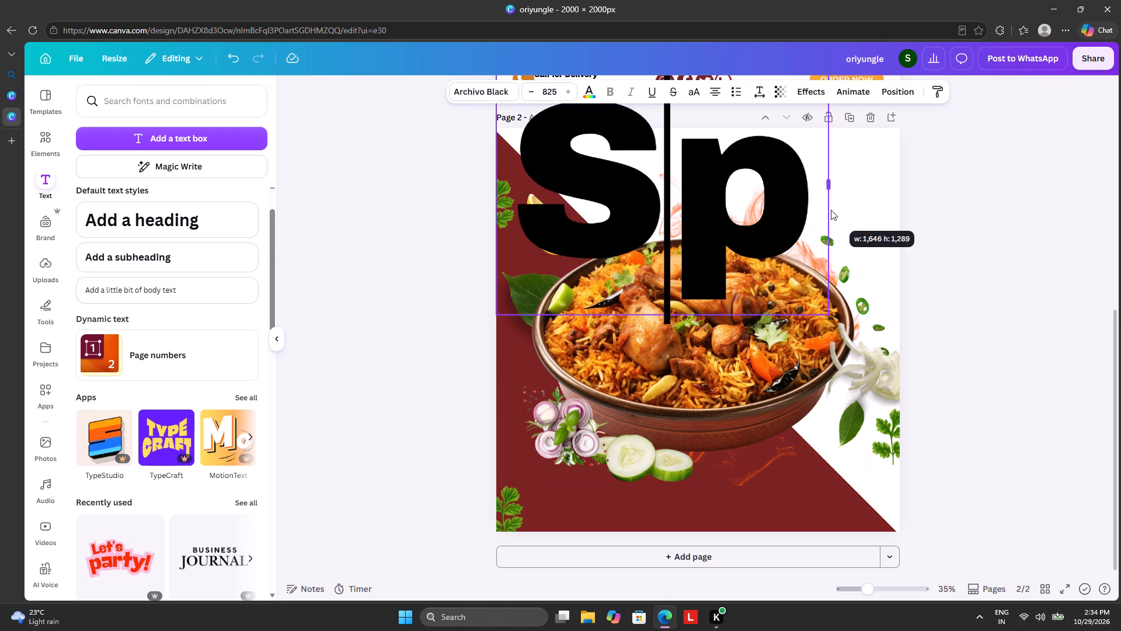
drag(831, 210, 844, 213)
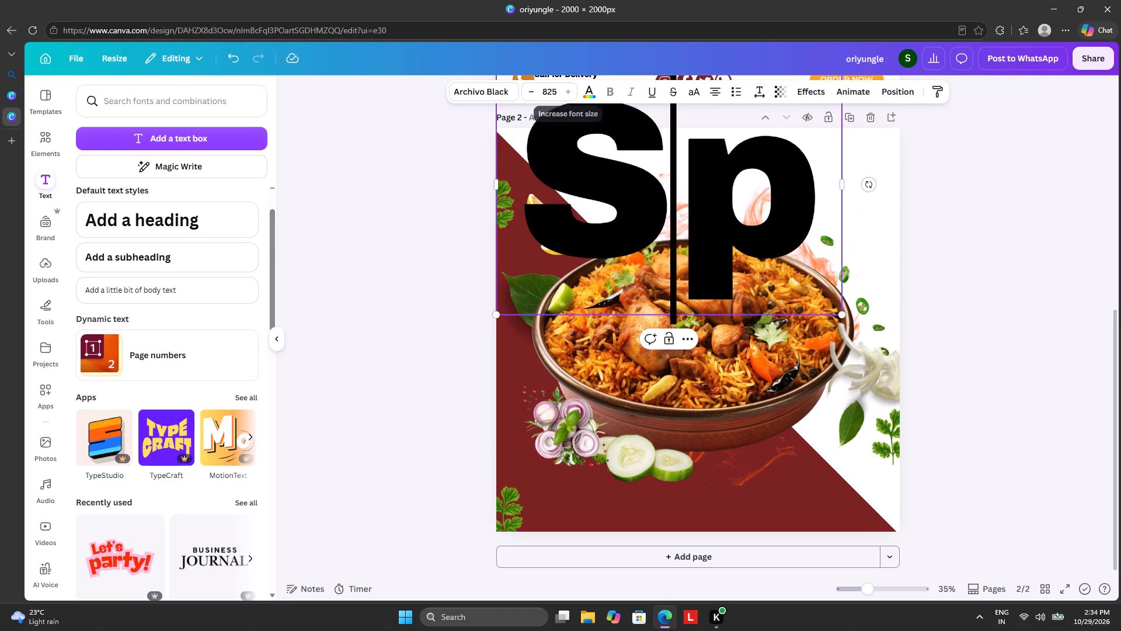
click(532, 94)
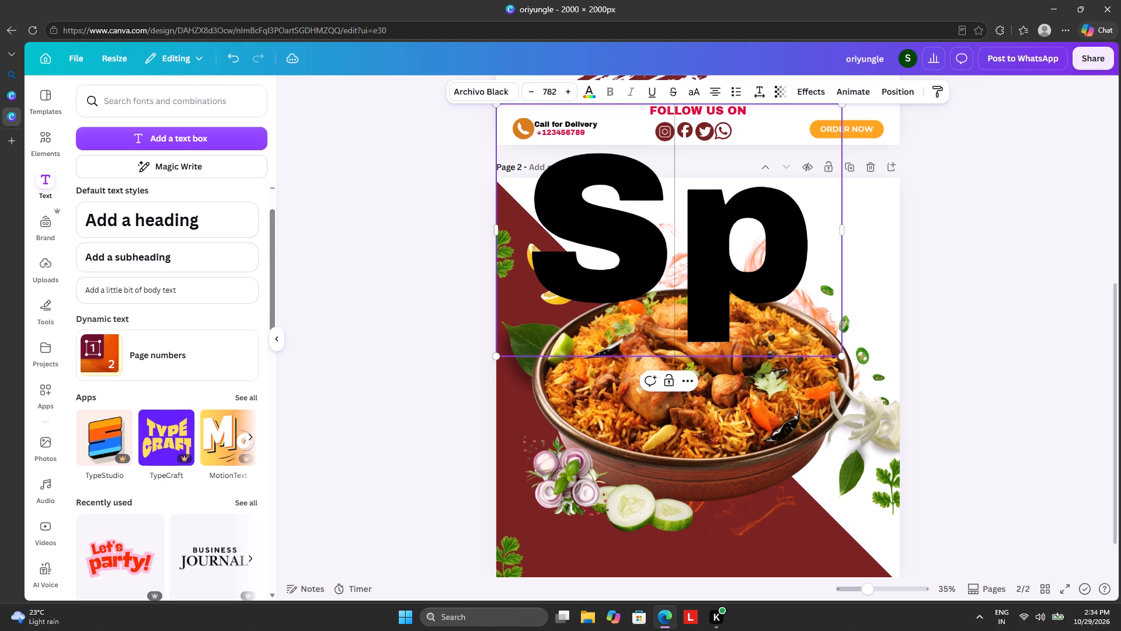
drag(844, 208, 917, 261)
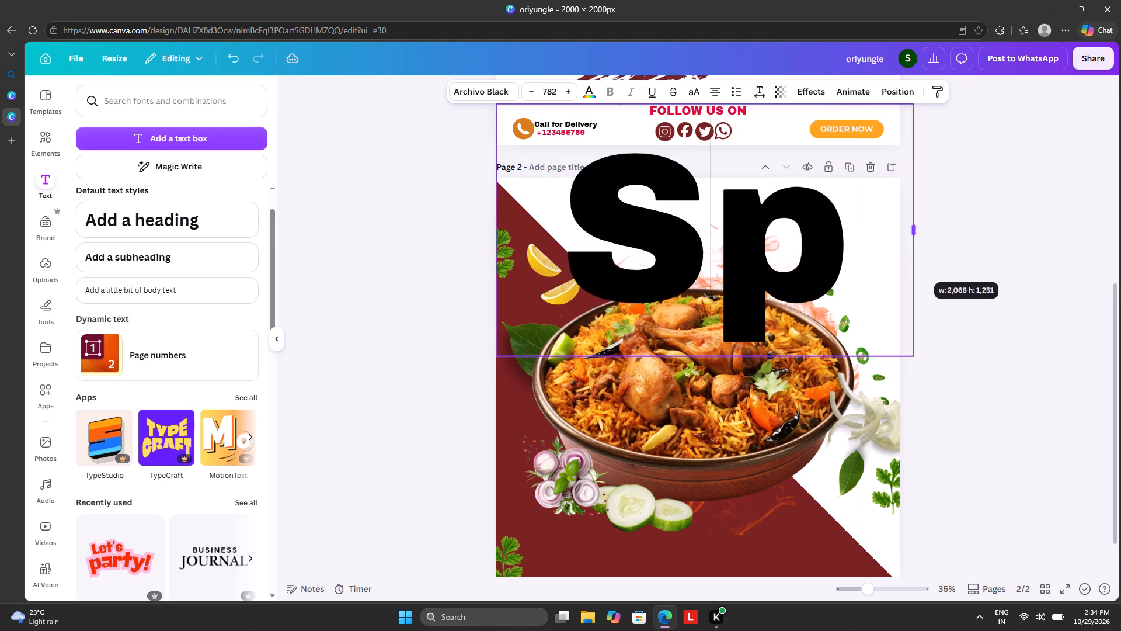
drag(917, 261, 886, 254)
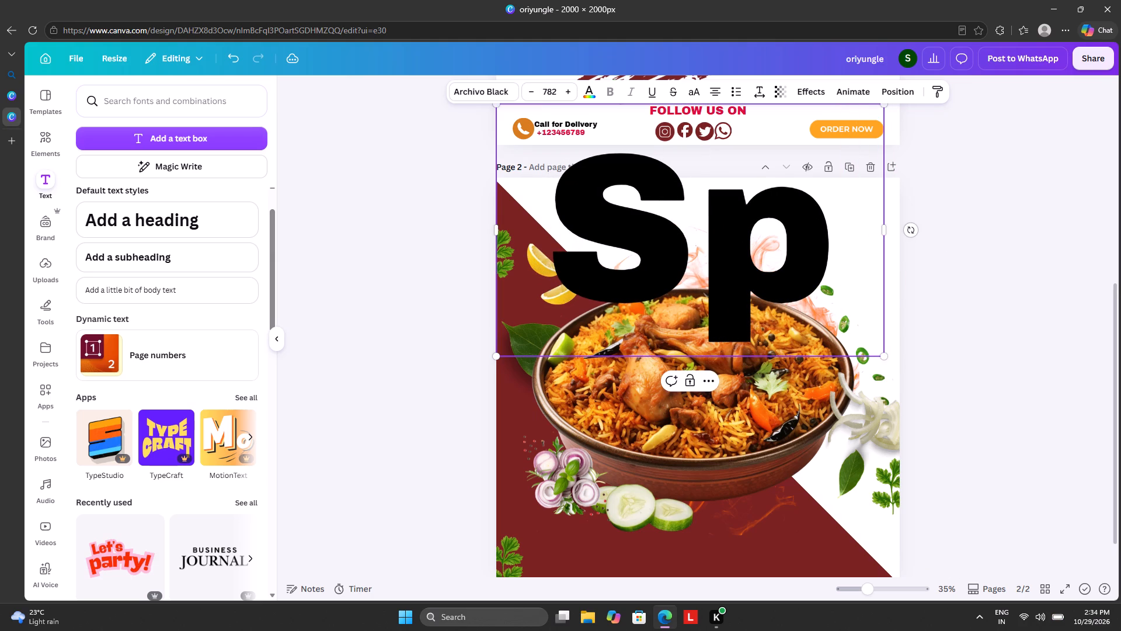
drag(496, 107, 780, 273)
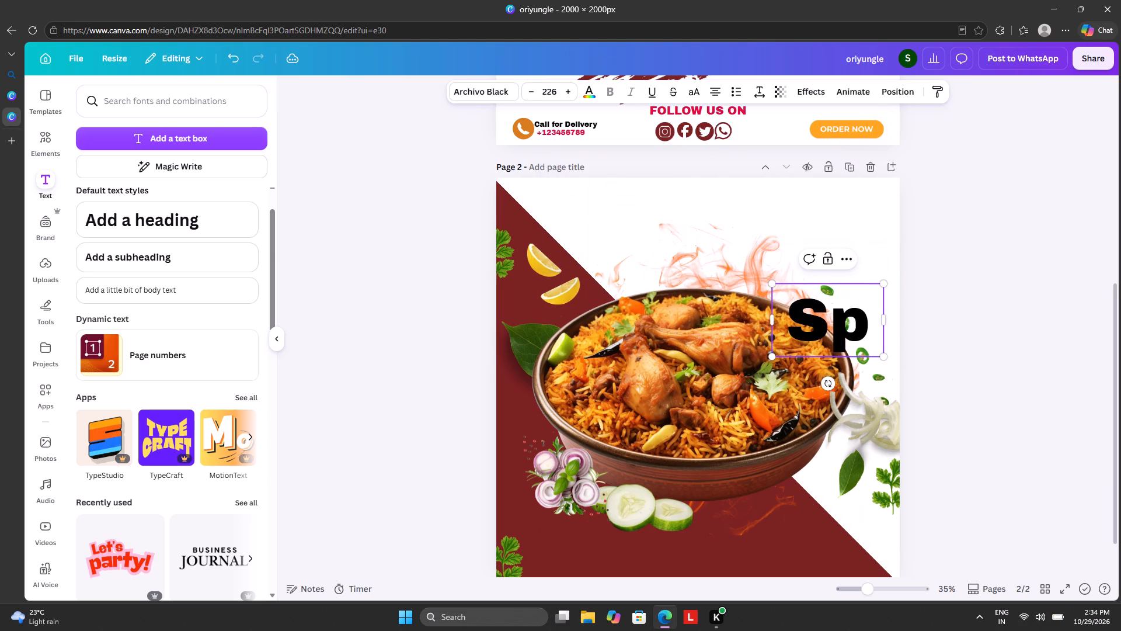
click(866, 310)
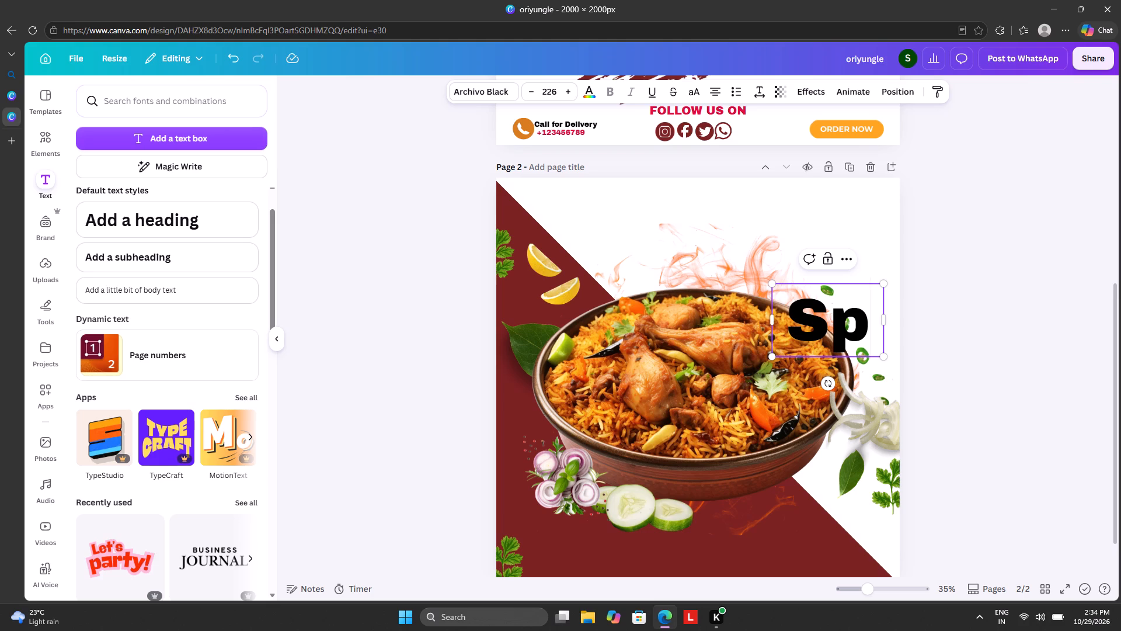
Extend the headline text "Sp" to read "Spceial" and widen its text box so the word fits on one line.
click(872, 314)
click(866, 315)
click(851, 325)
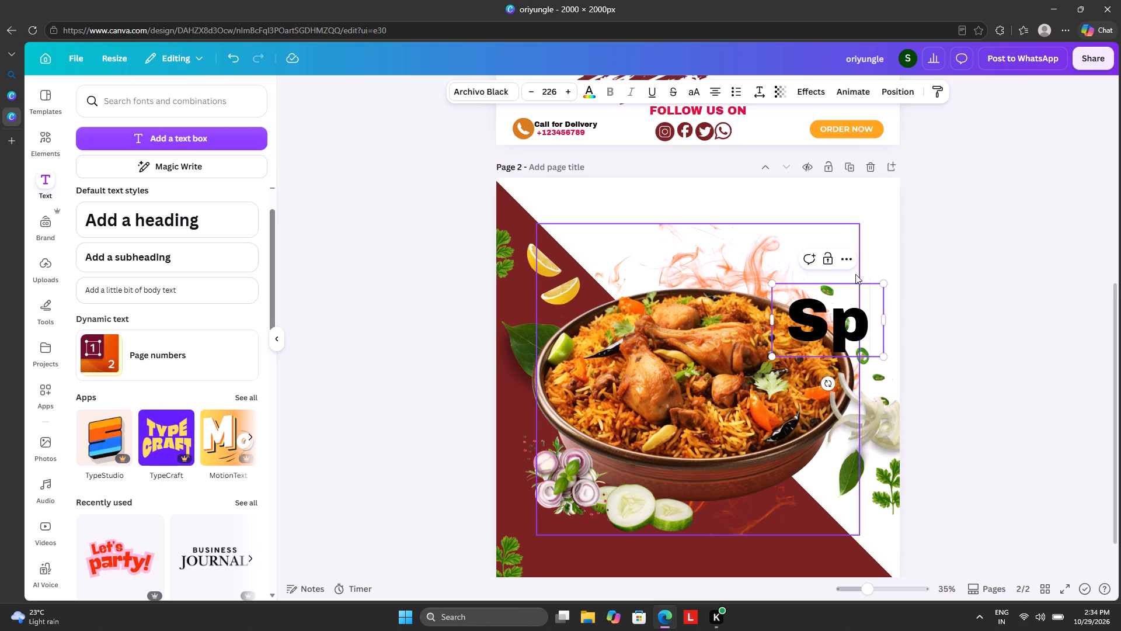
key(c)
drag(884, 363, 889, 362)
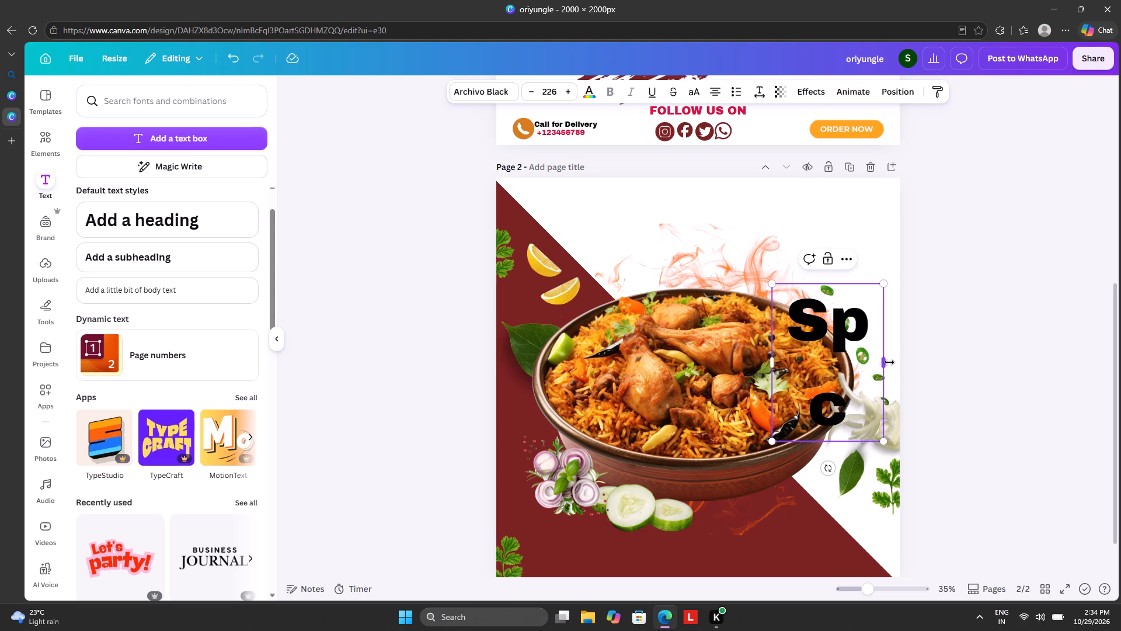
drag(889, 362, 907, 356)
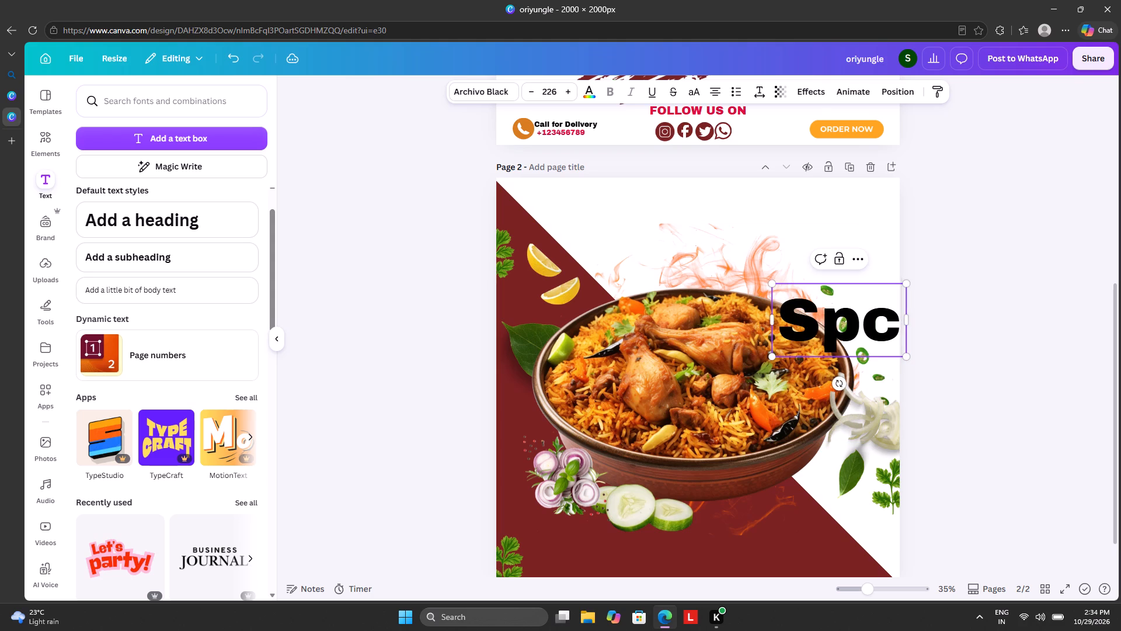
key(e)
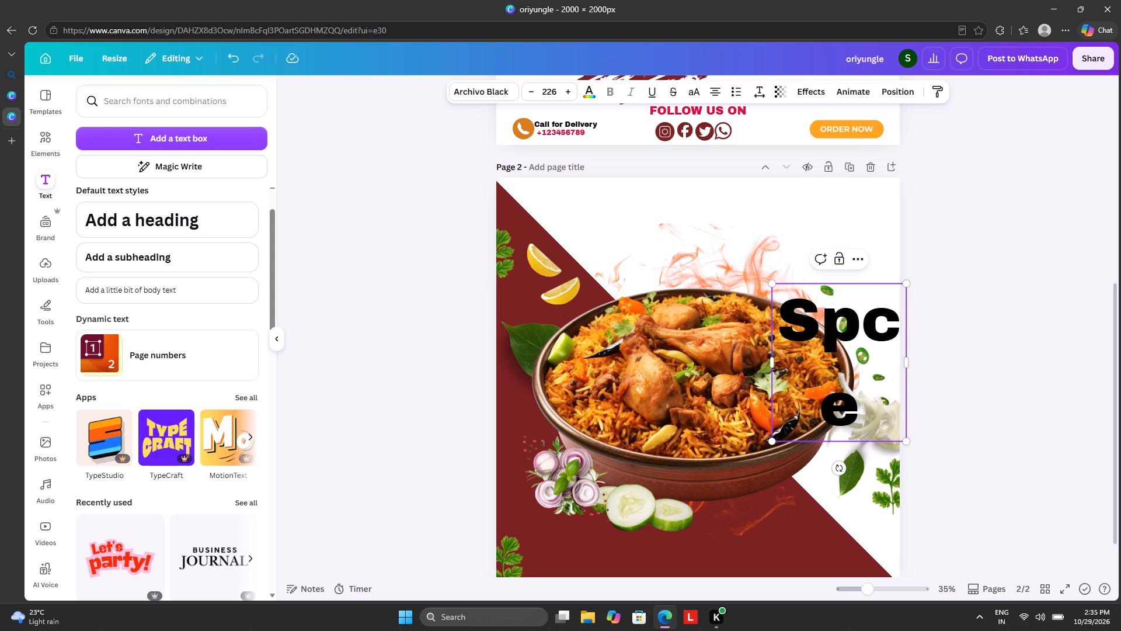
key(i)
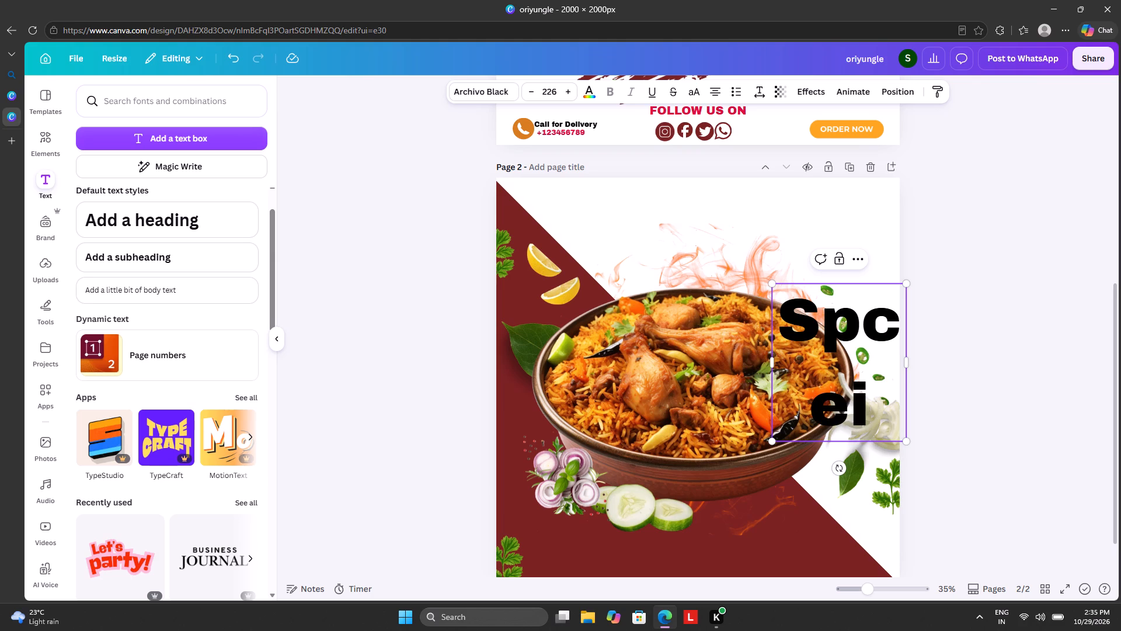
key(a)
key(l)
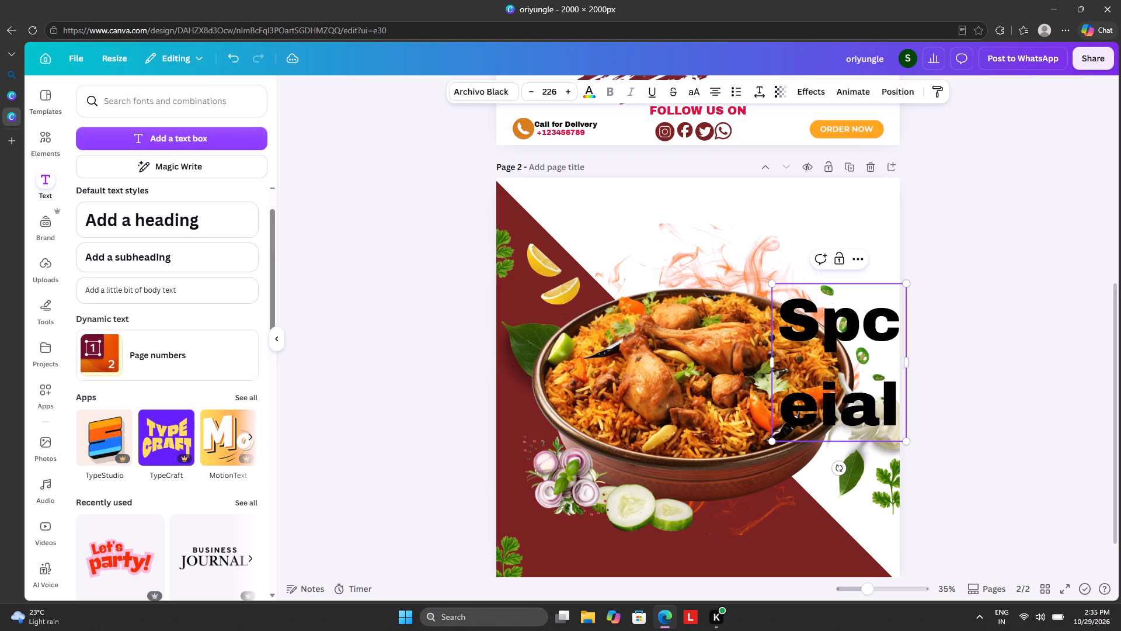
drag(908, 363, 1025, 346)
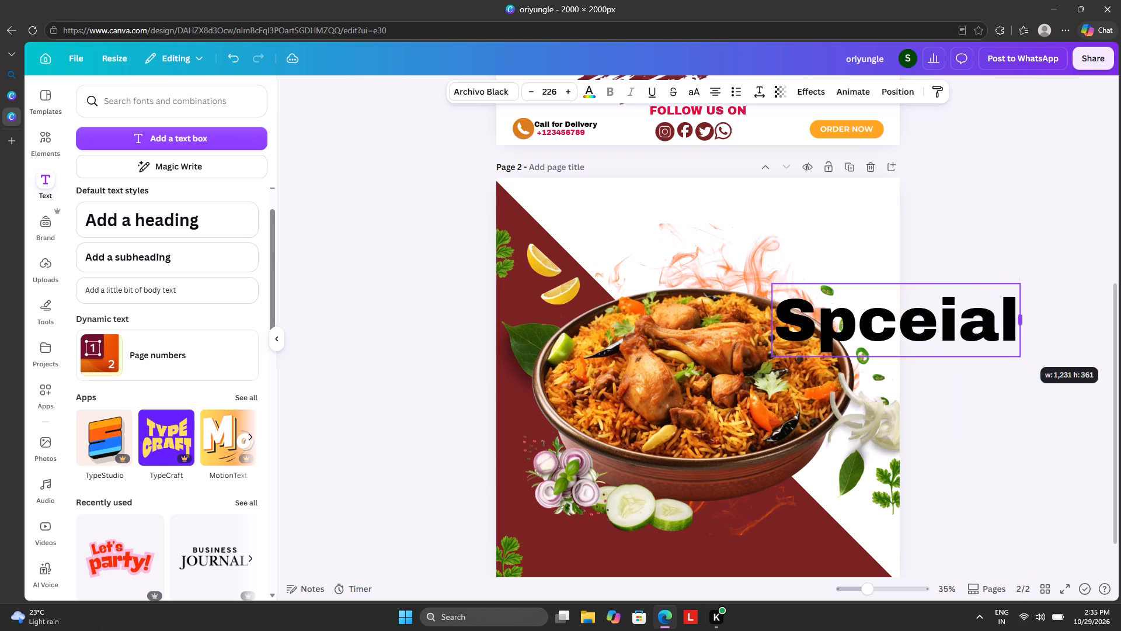
drag(1025, 346, 1026, 346)
Add the word "Tasty" after "Spceial" in the headline.
key(space)
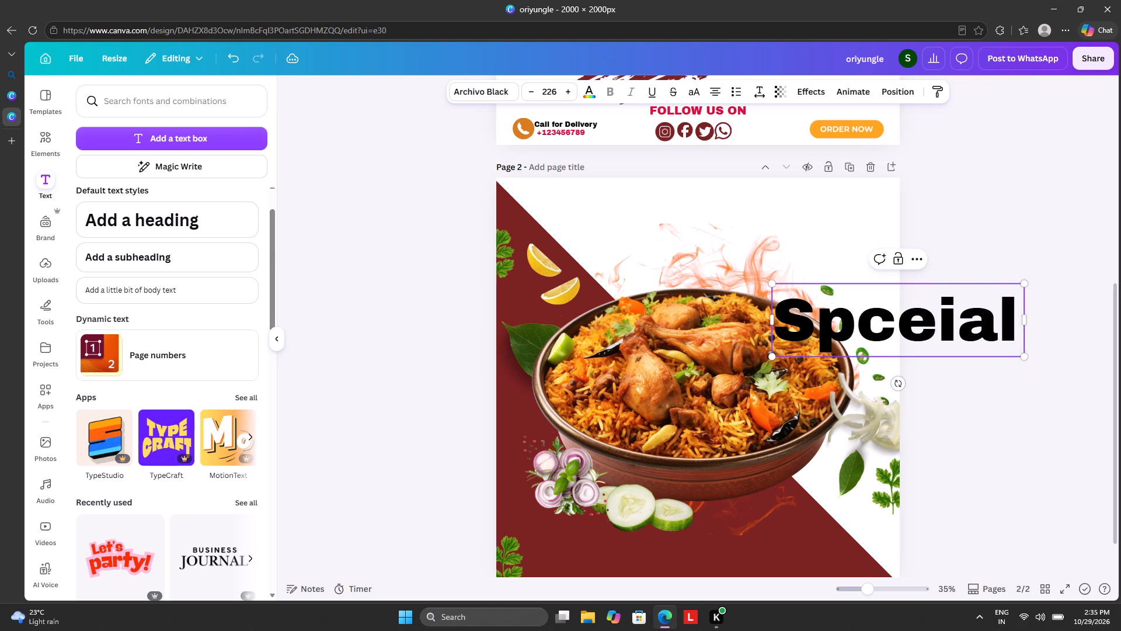
key(t)
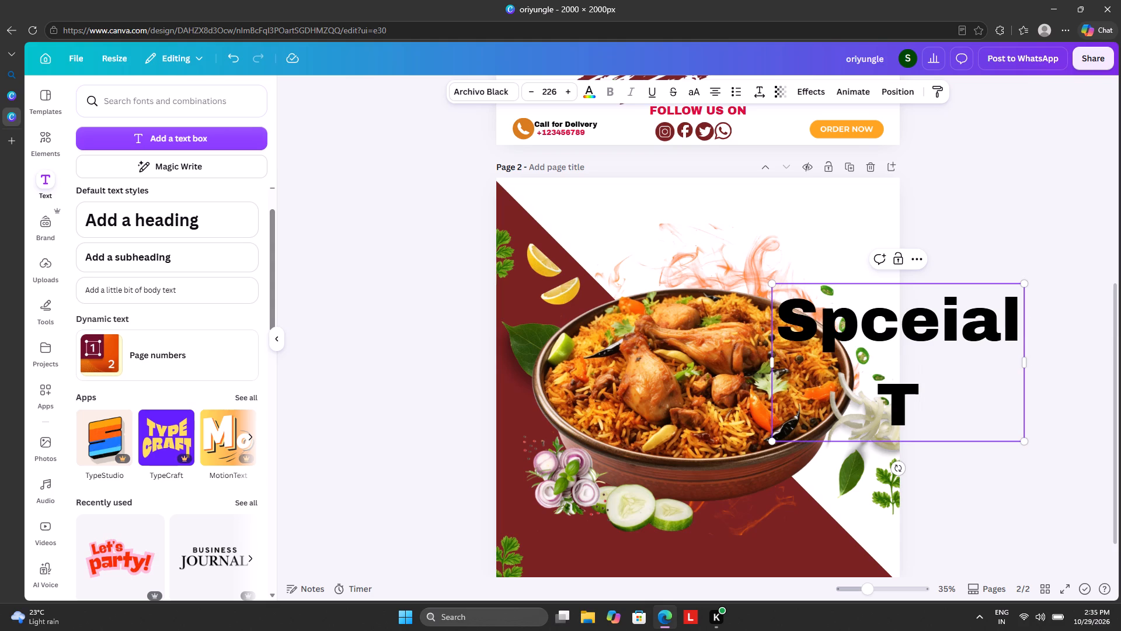
text(sd)
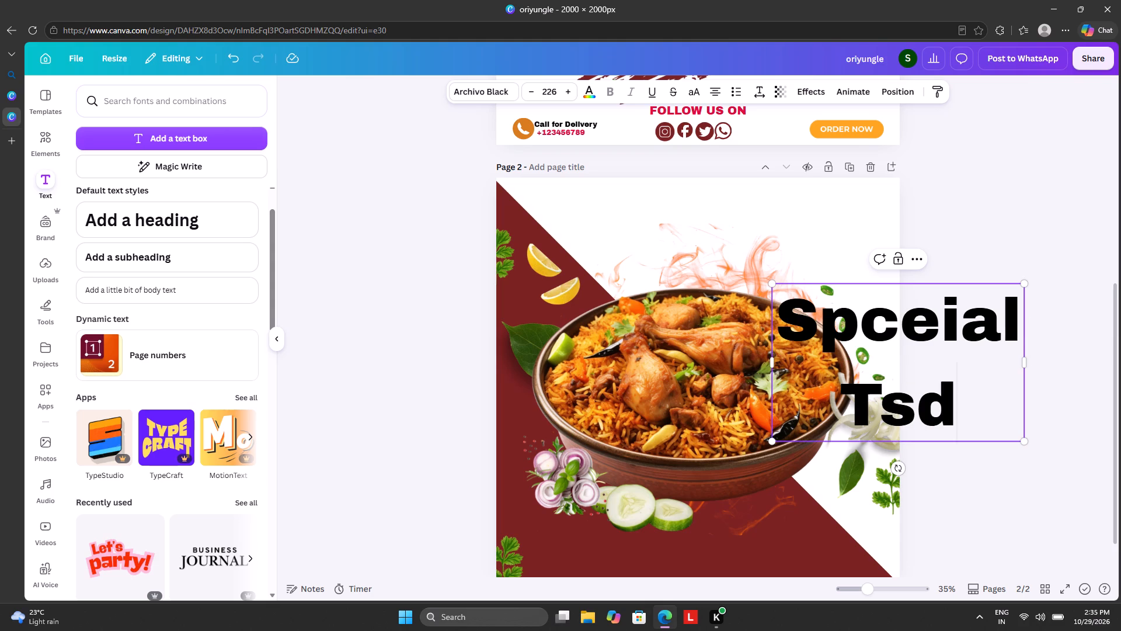
key(BackSpace)
key(BackSpace)
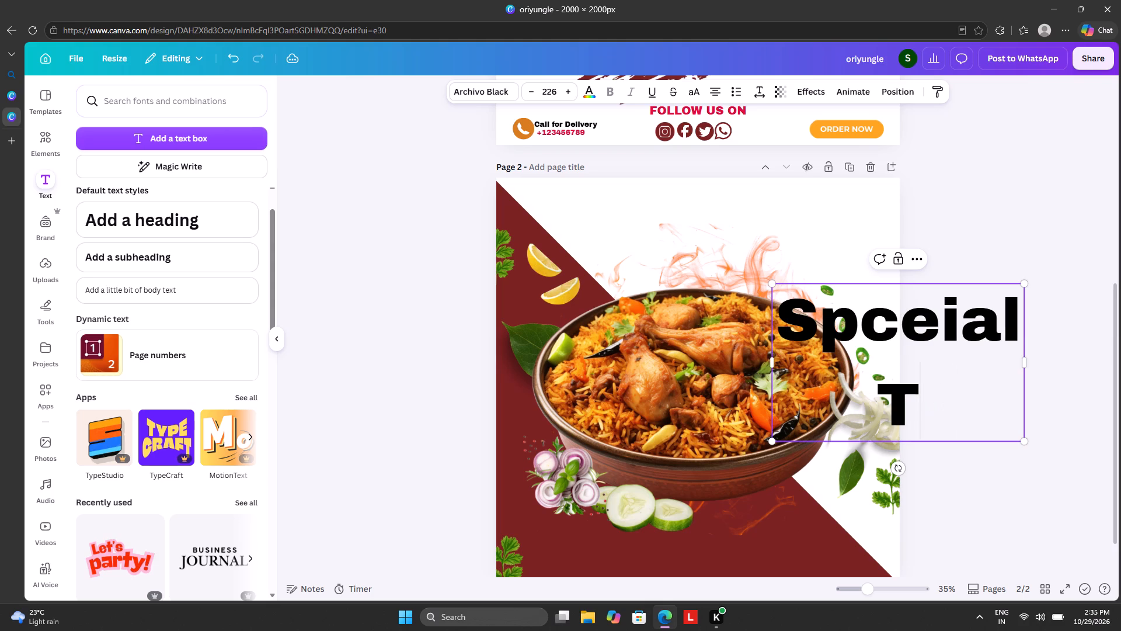
key(a)
key(d)
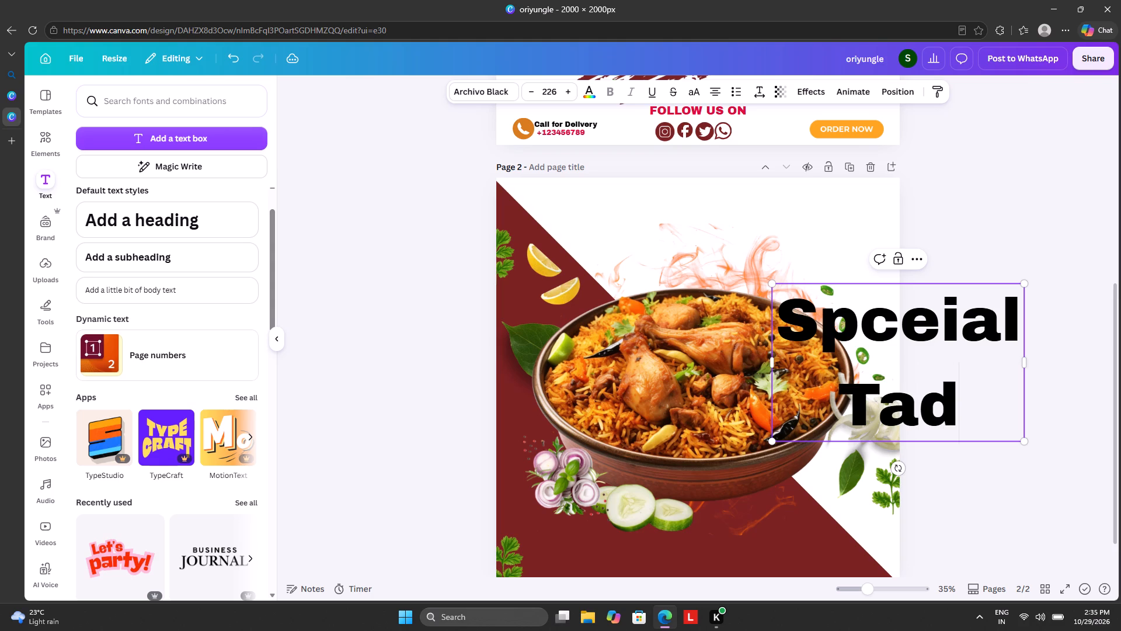
key(BackSpace)
text(sty)
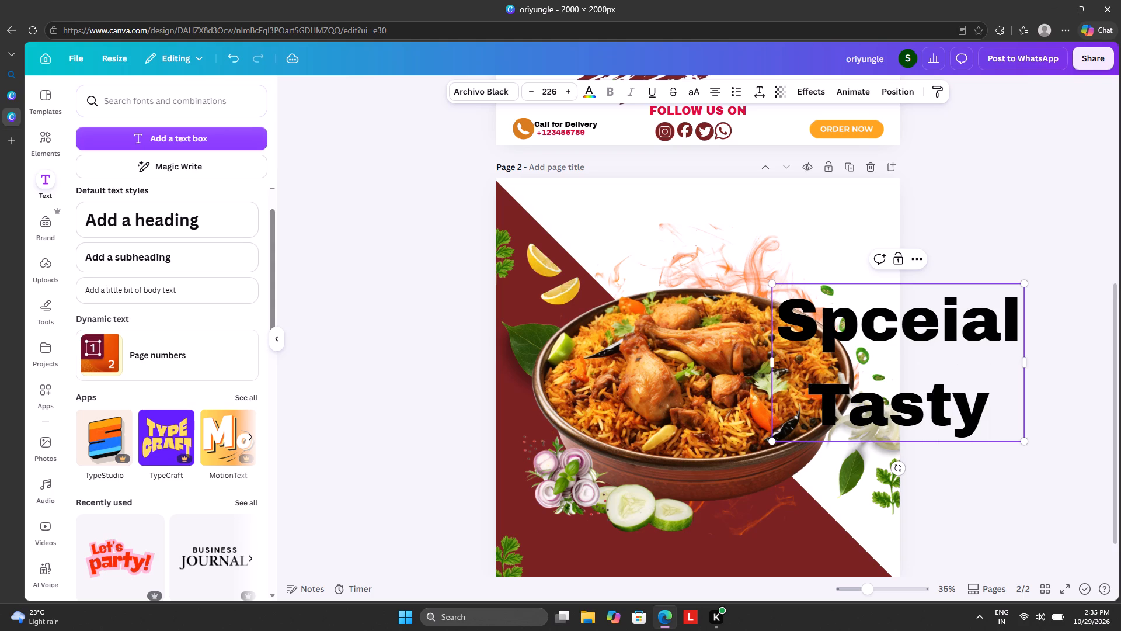
Move the headline up toward the top of page 2 and widen its box so "Spceial Tasty" fits on one line.
drag(1026, 366, 1085, 360)
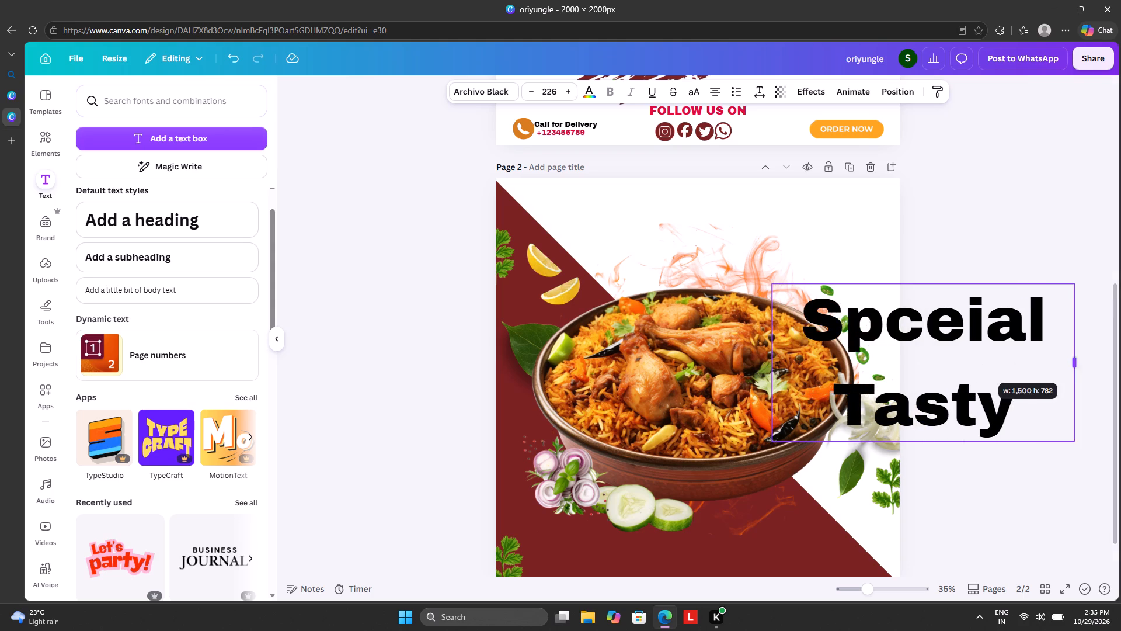
drag(1085, 360, 1114, 355)
drag(1058, 374, 948, 327)
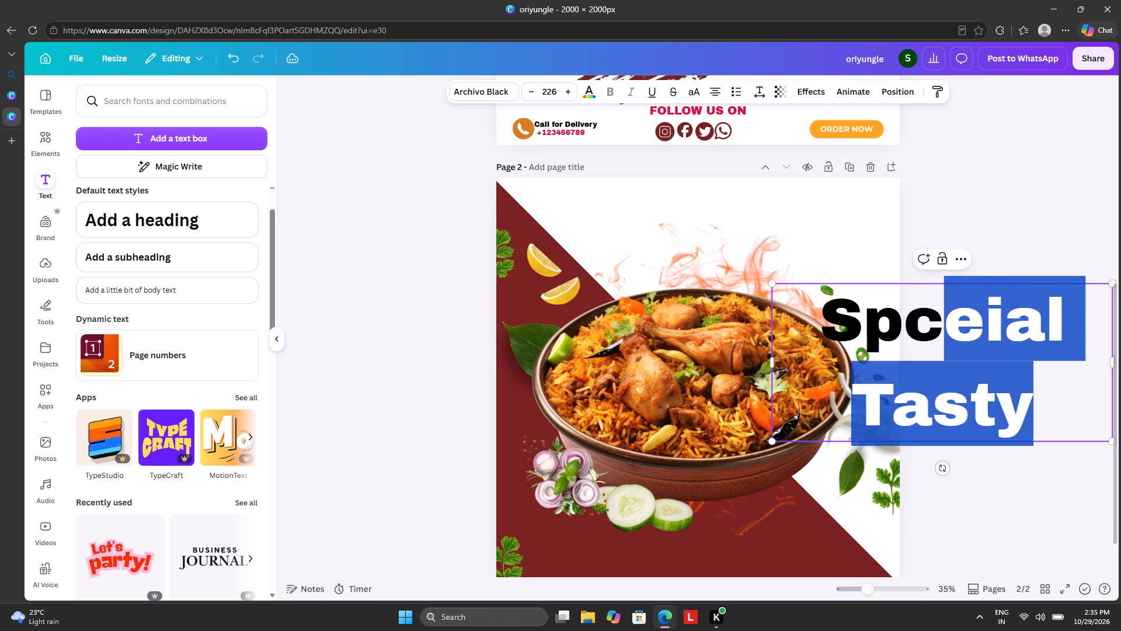
drag(948, 327, 952, 329)
click(1045, 376)
drag(1049, 442, 906, 382)
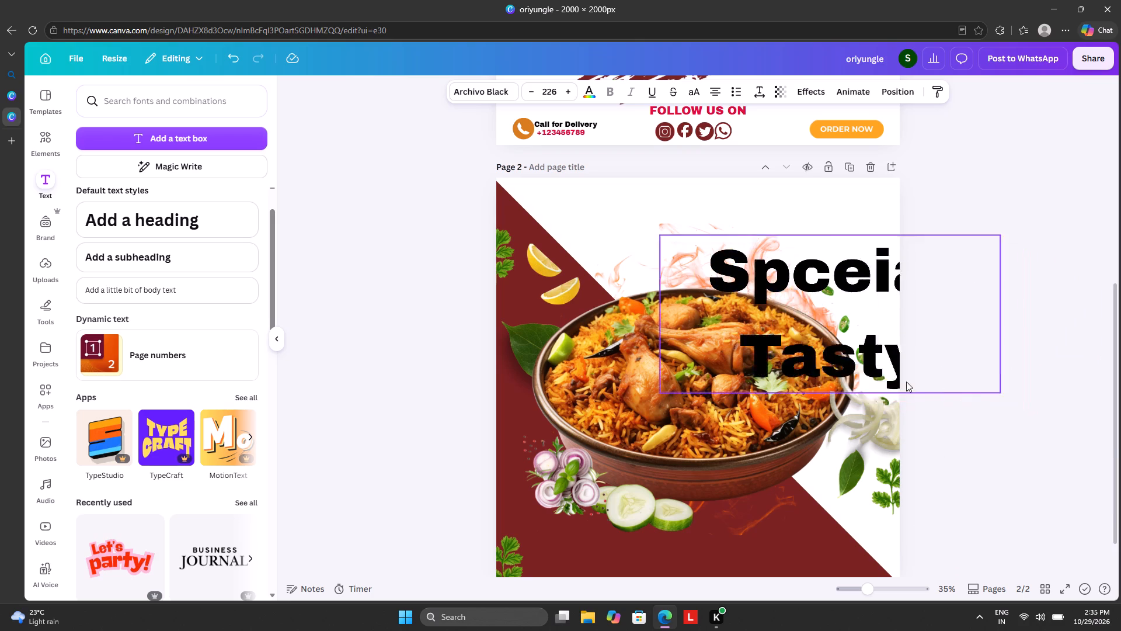
drag(906, 382, 819, 357)
drag(885, 270, 1000, 268)
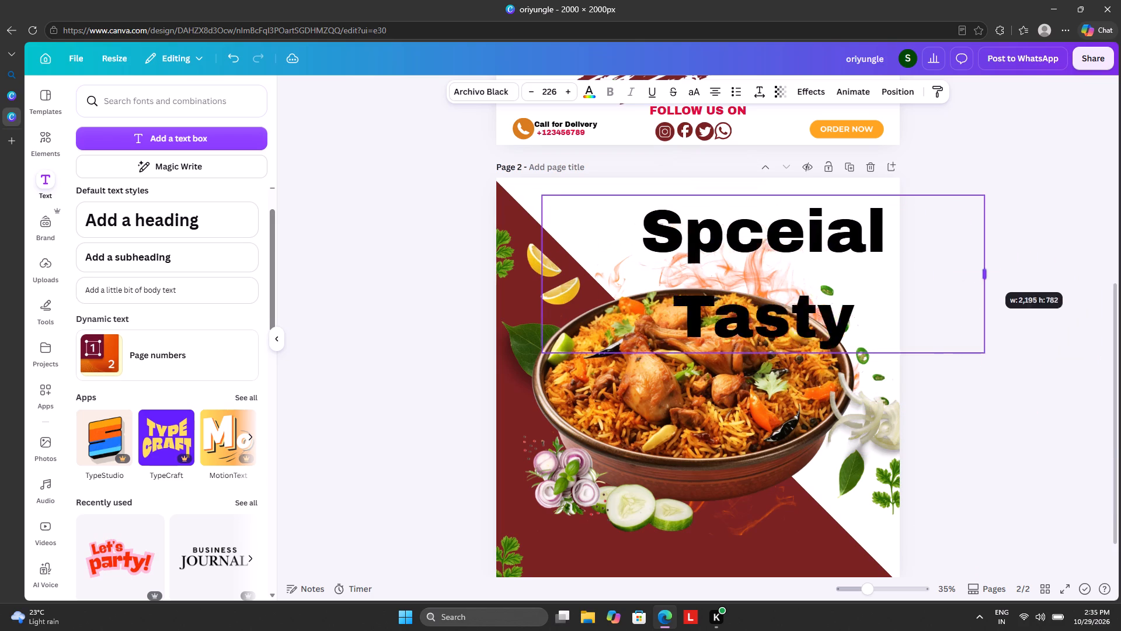
drag(1000, 268, 1023, 262)
Scale the "Spceial Tasty" headline down to size 111 and place it above the flames near the top of page 2.
drag(948, 228, 894, 232)
drag(489, 200, 582, 220)
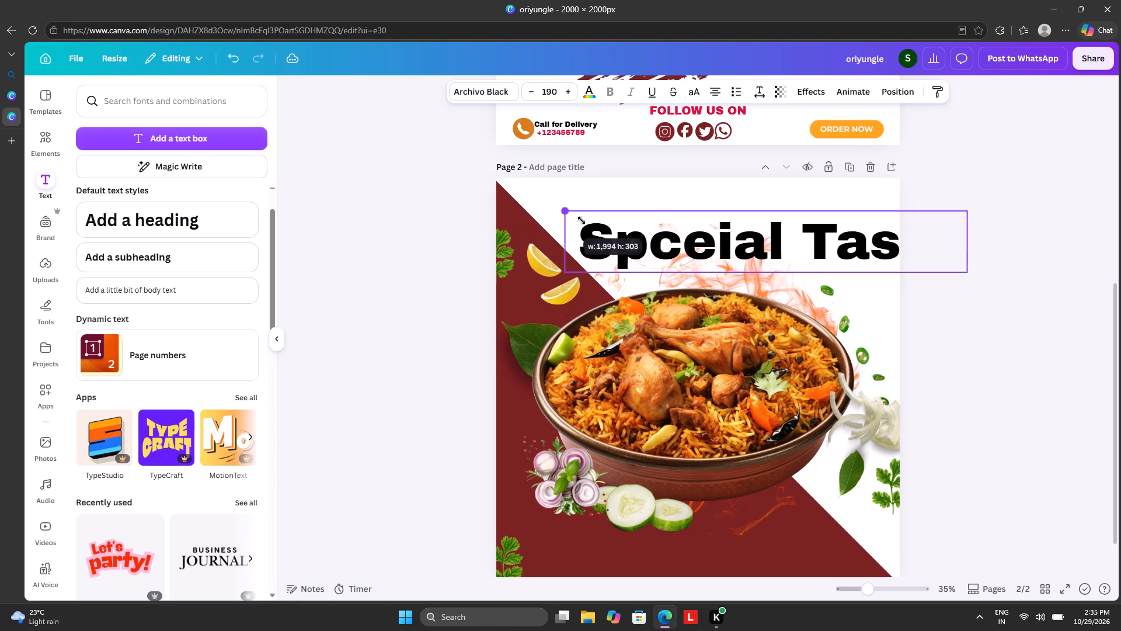
drag(582, 220, 732, 237)
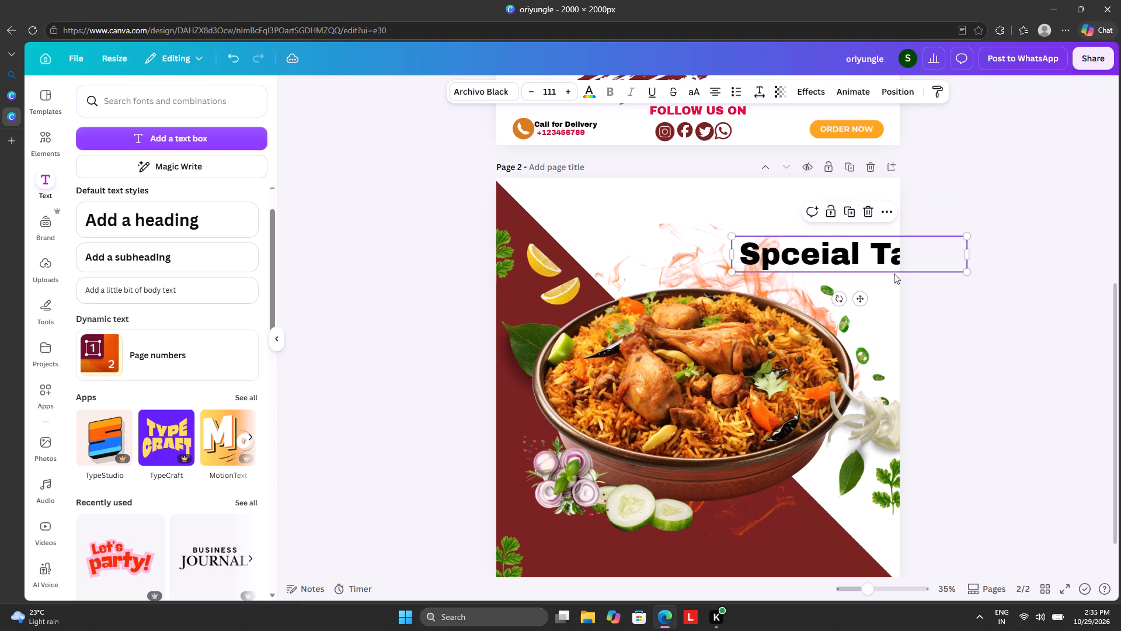
drag(855, 297, 732, 257)
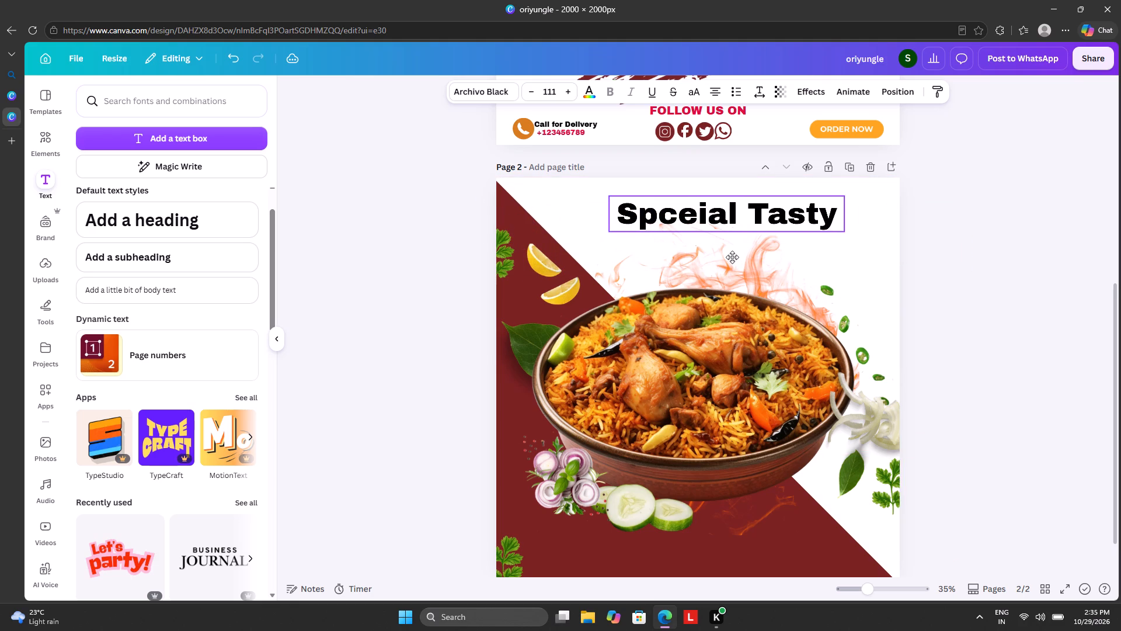
drag(732, 257, 732, 258)
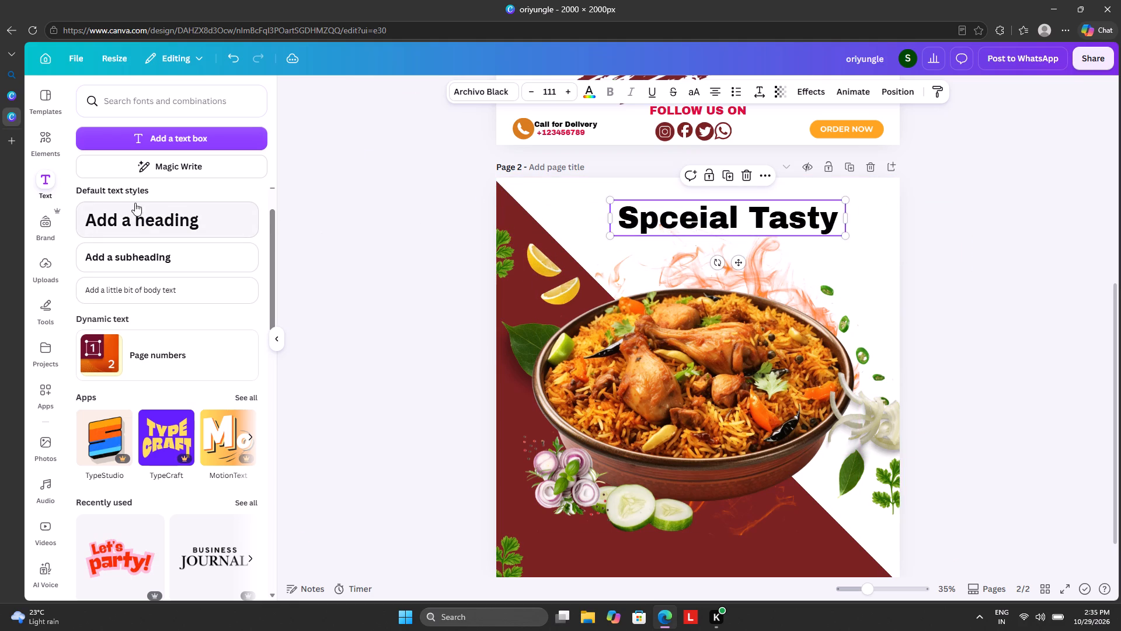
Filter the font choices for the headline to Handwriting.
click(471, 92)
click(217, 157)
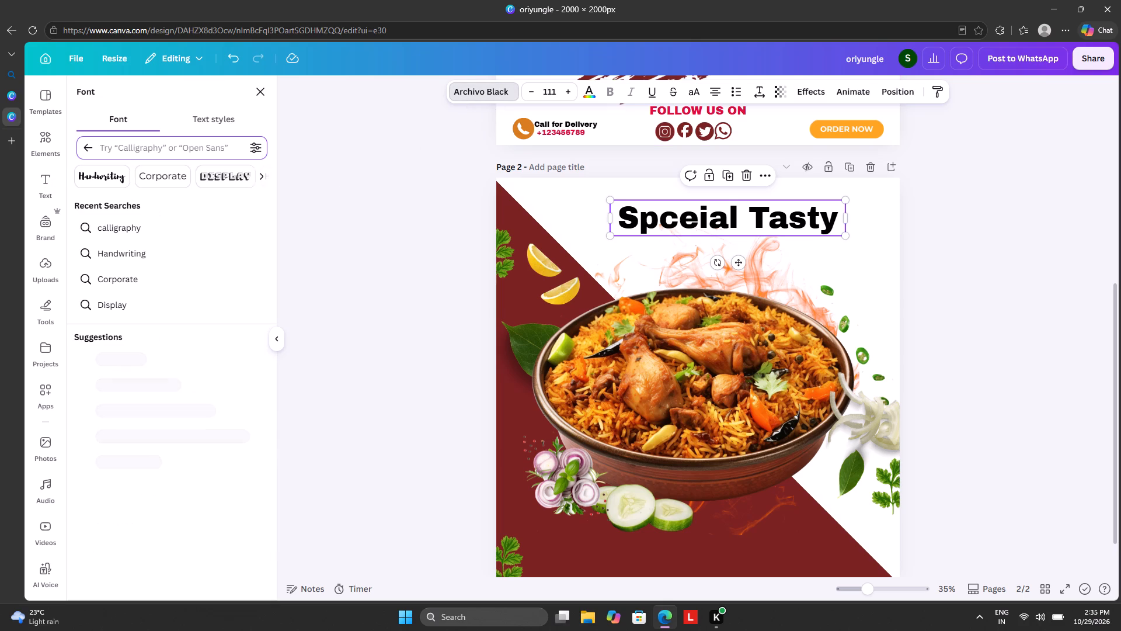
click(101, 181)
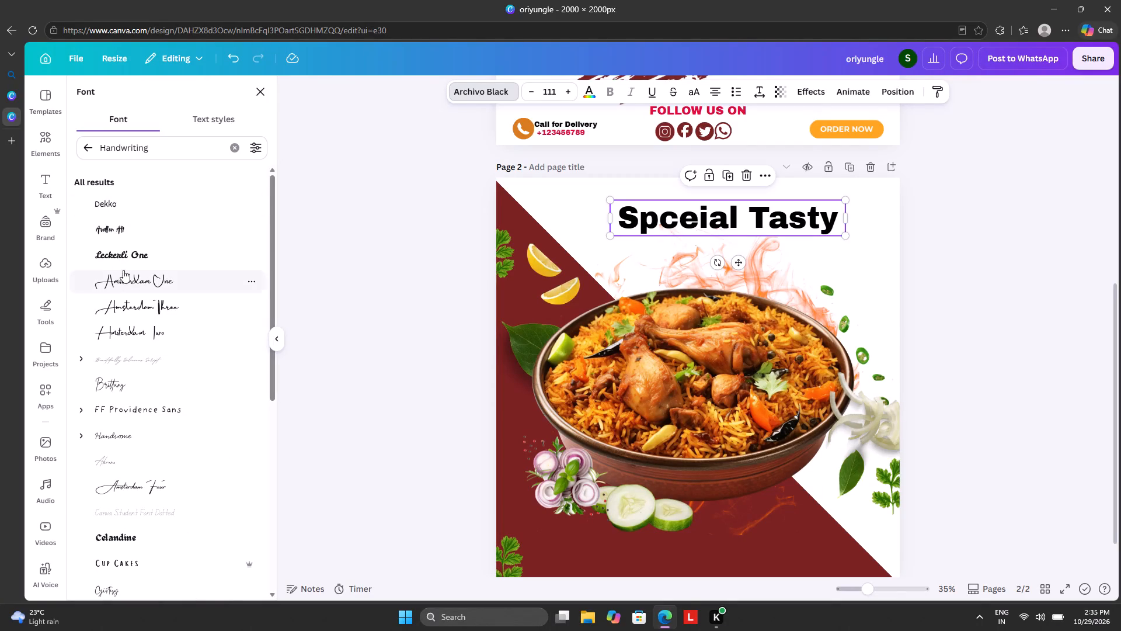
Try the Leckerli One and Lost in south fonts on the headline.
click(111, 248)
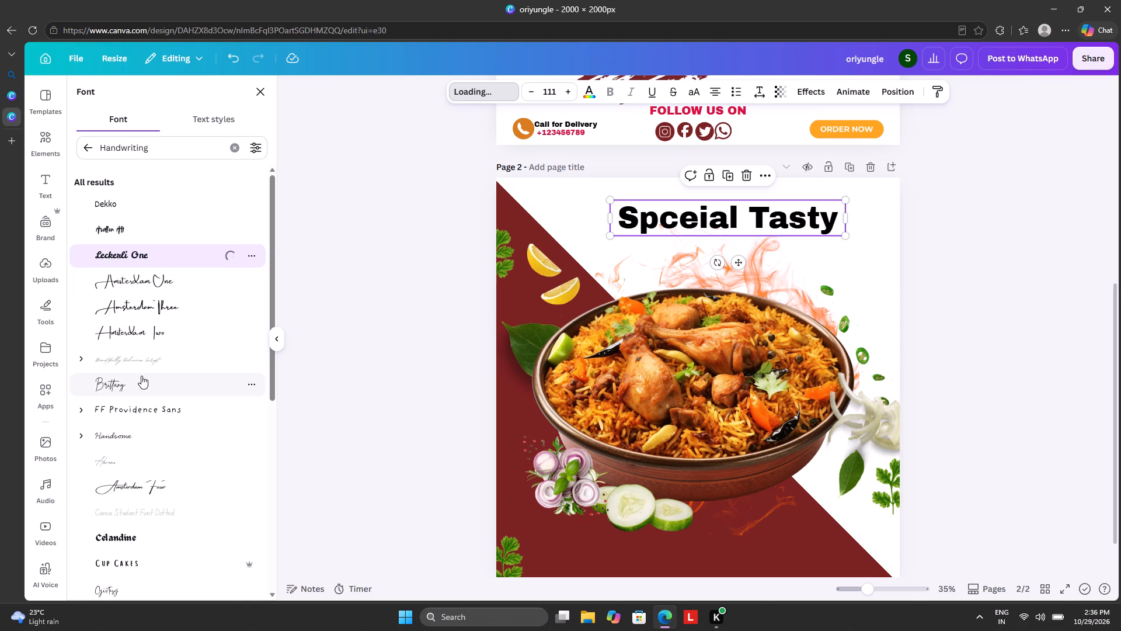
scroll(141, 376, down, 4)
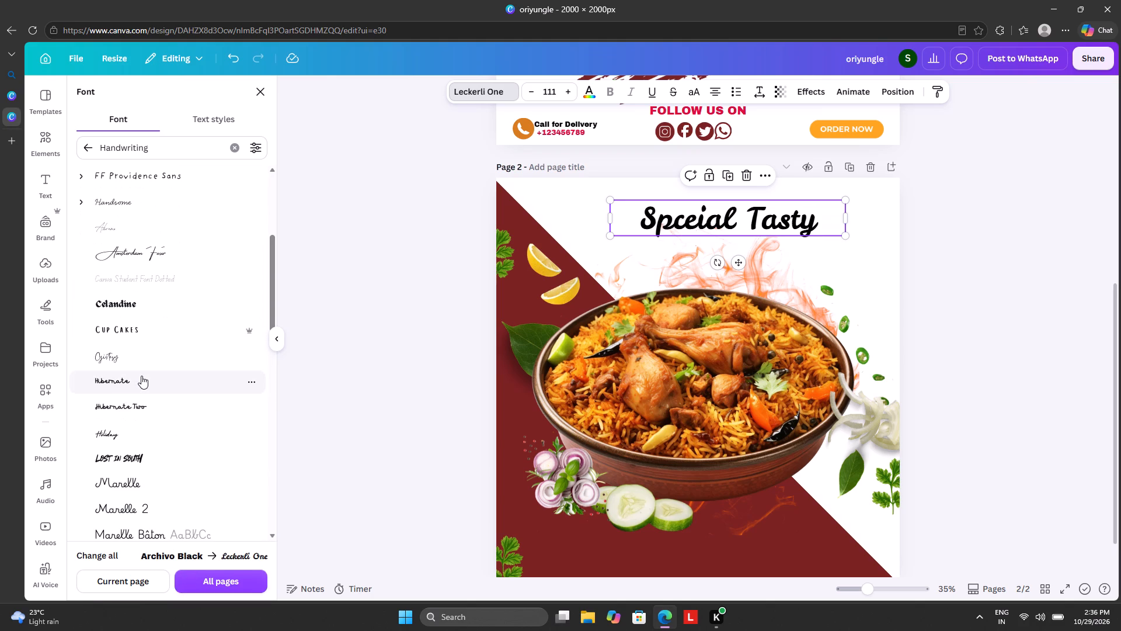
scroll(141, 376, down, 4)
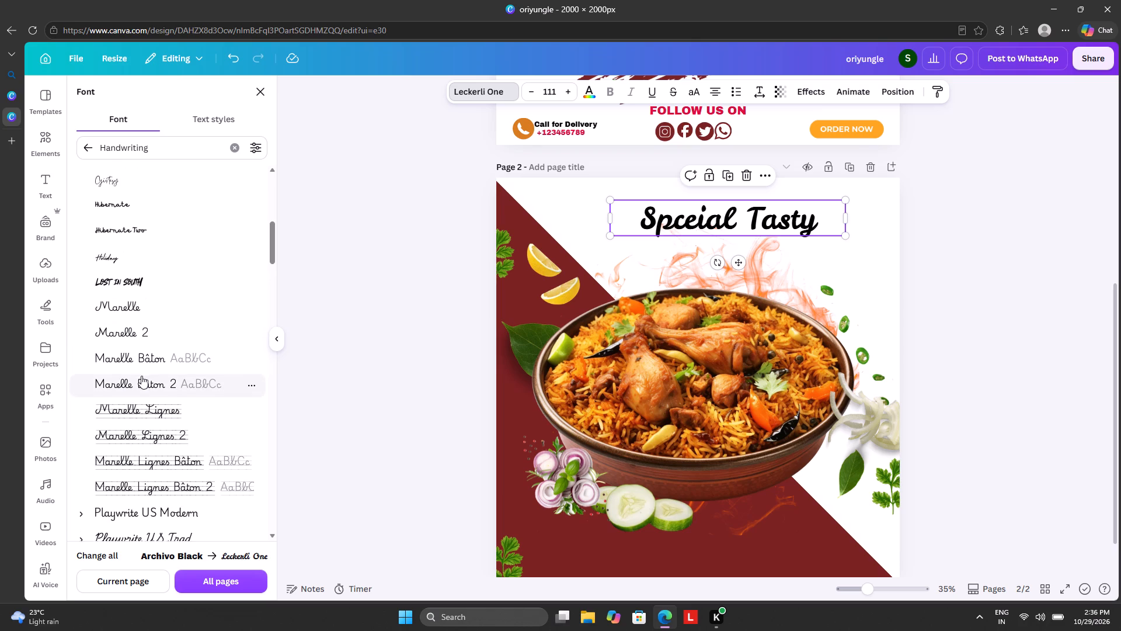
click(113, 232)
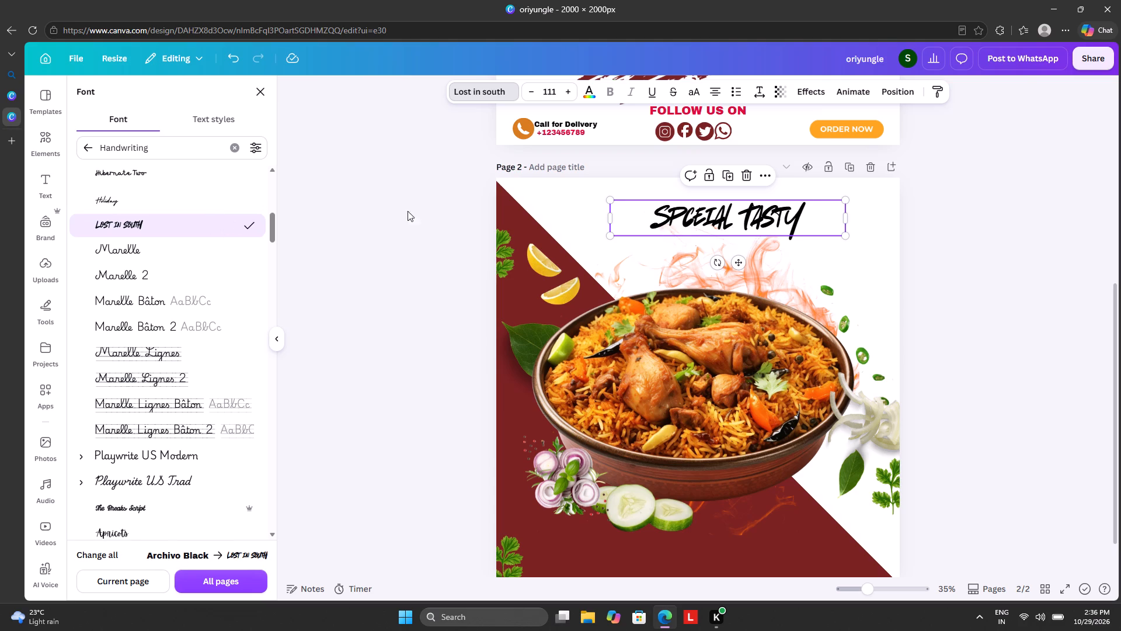
Browse more handwriting fonts and set the headline's font to Brittany.
scroll(159, 278, down, 5)
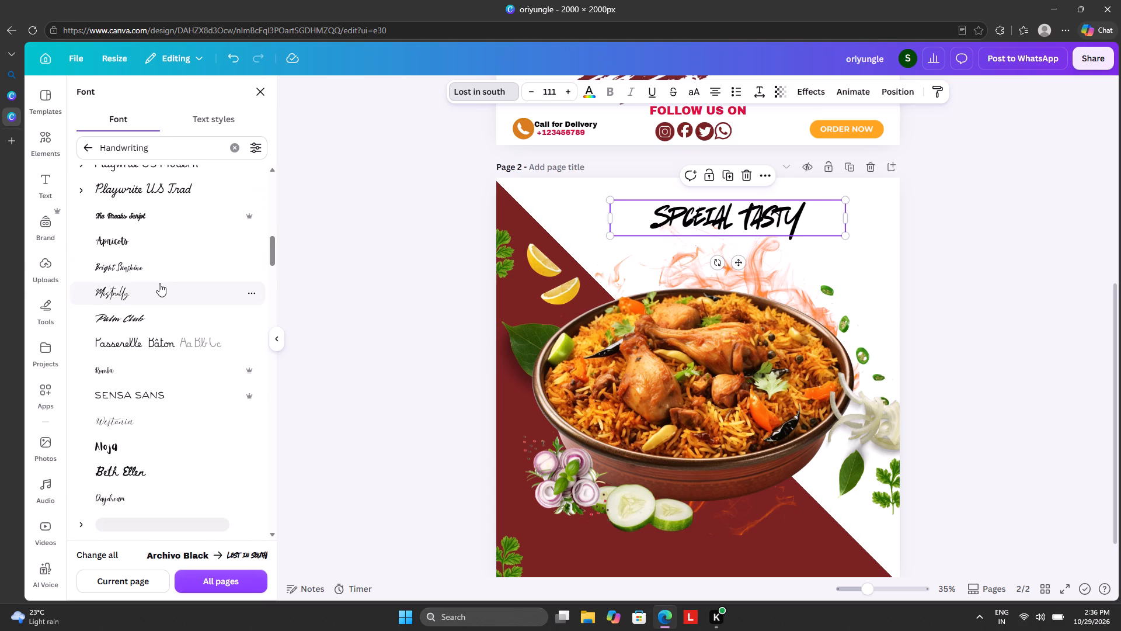
scroll(159, 283, down, 3)
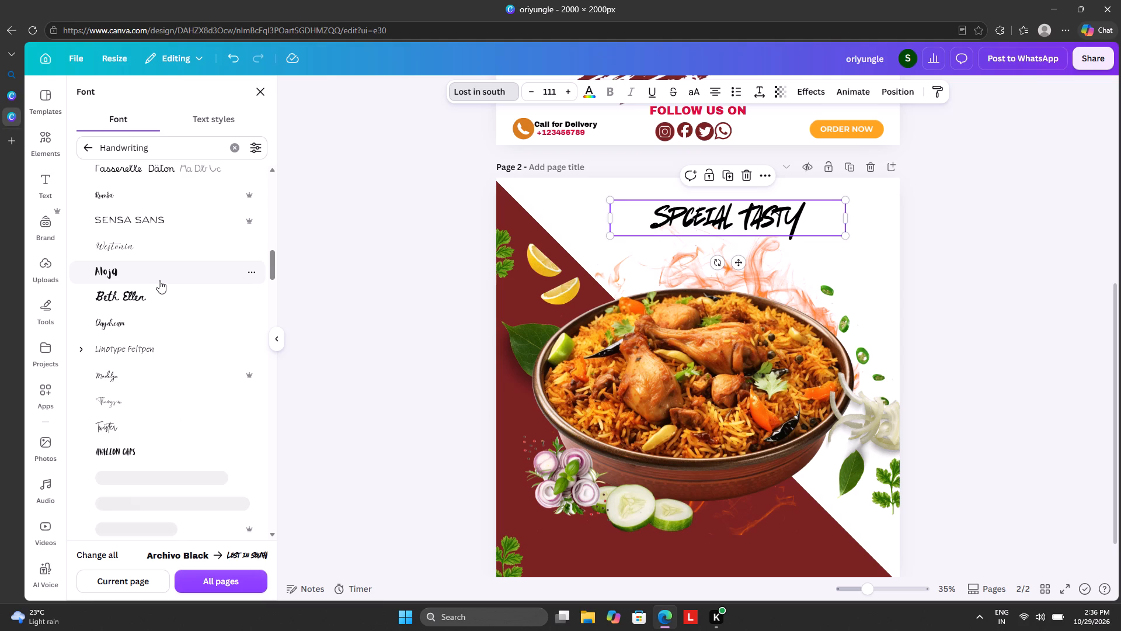
scroll(147, 304, down, 3)
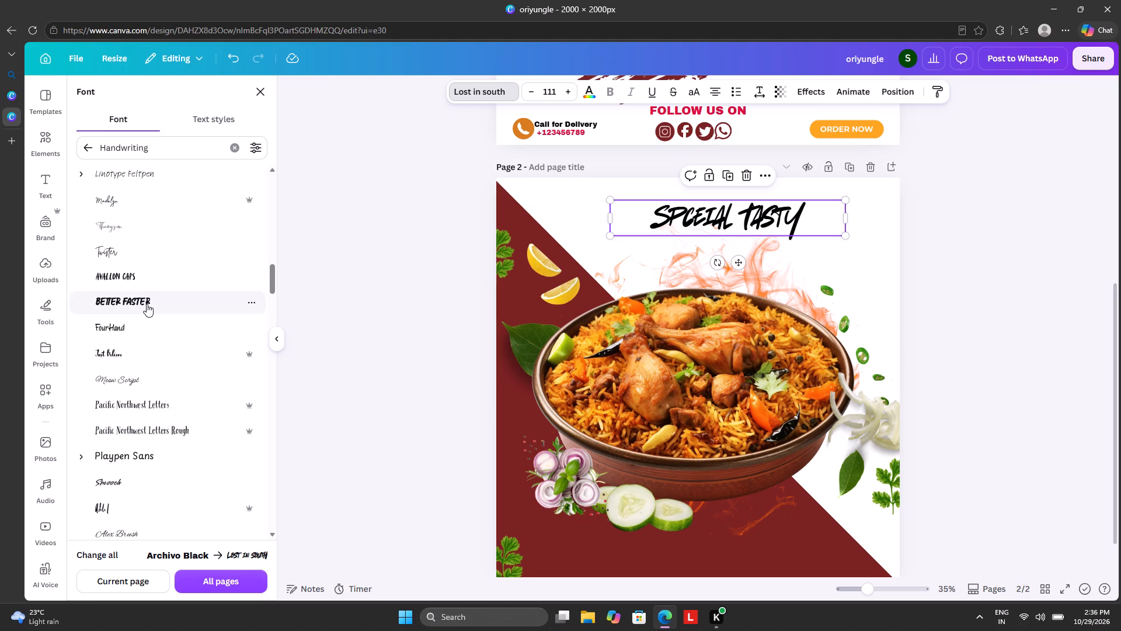
scroll(147, 304, down, 5)
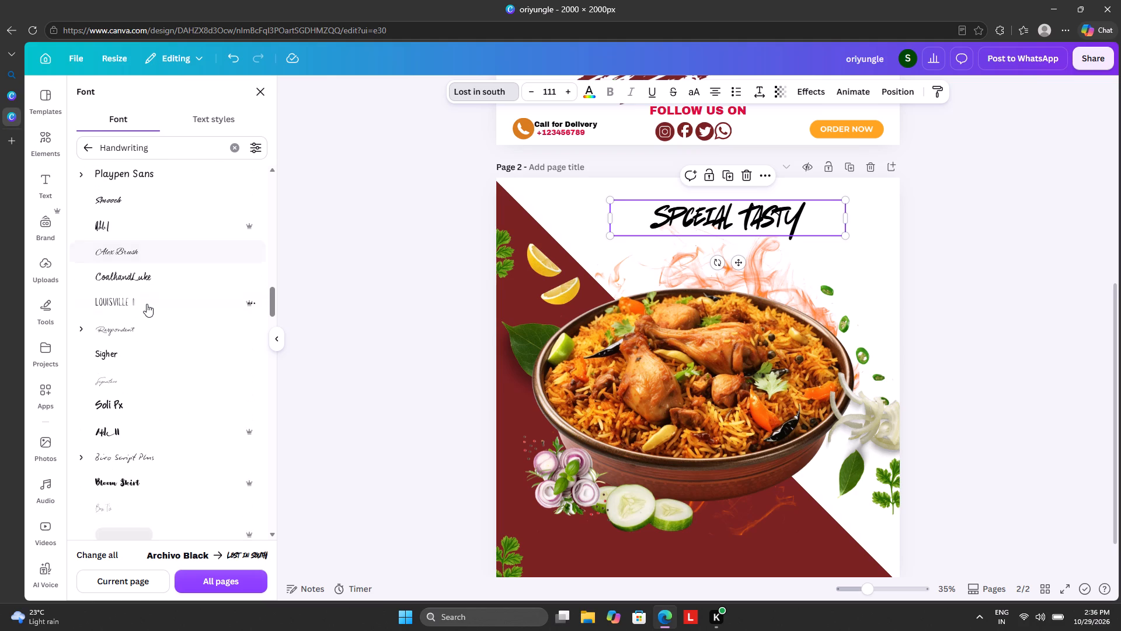
scroll(140, 320, down, 2)
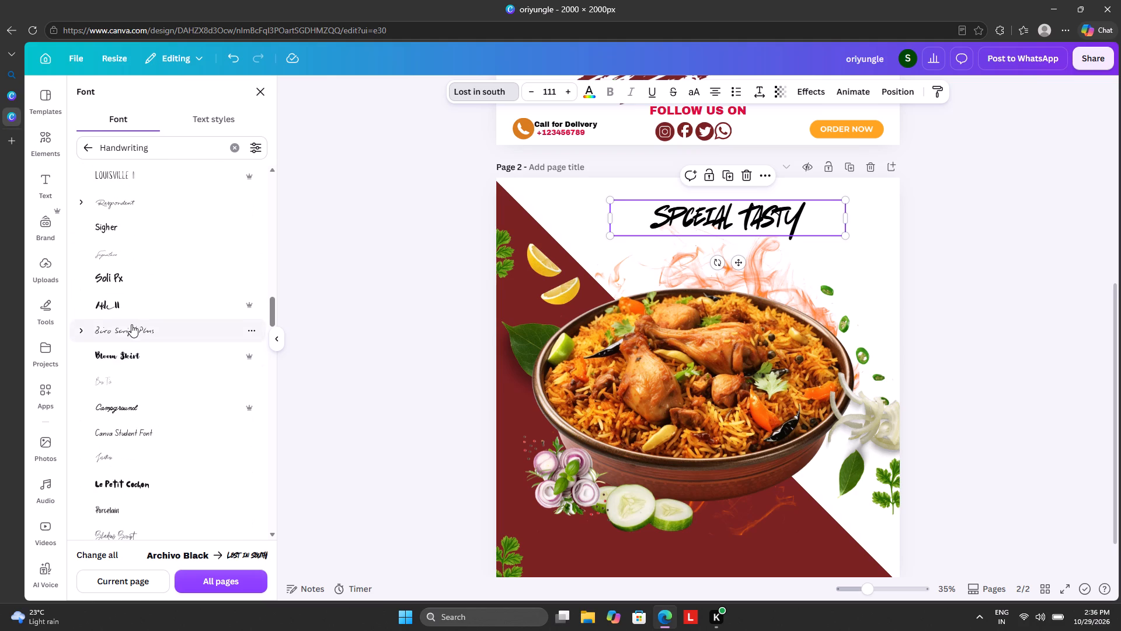
scroll(131, 324, down, 5)
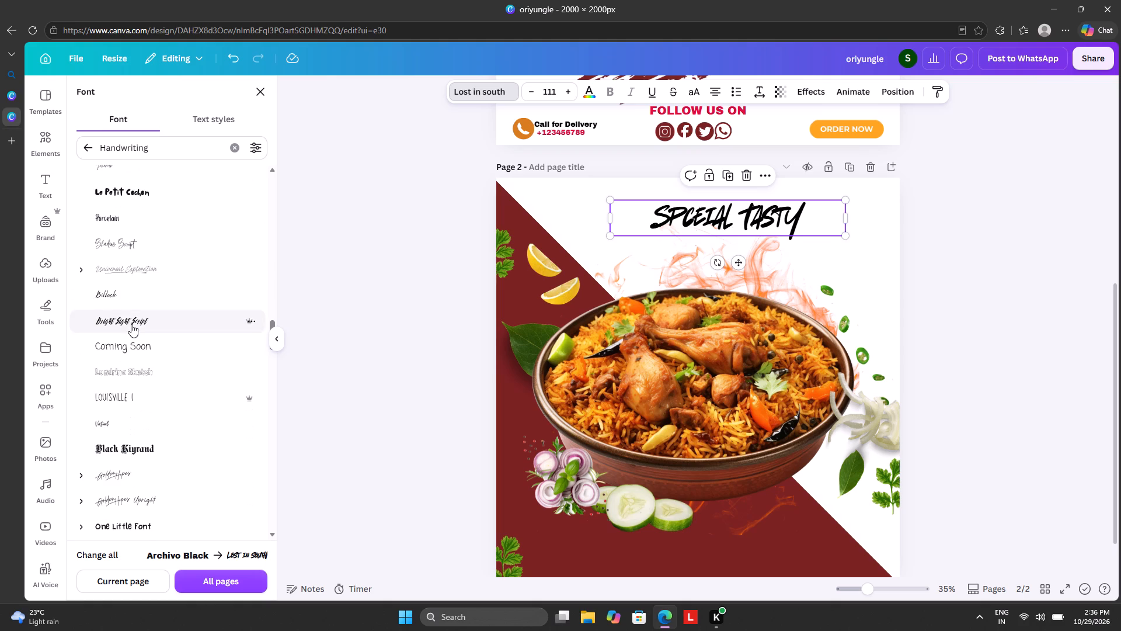
scroll(128, 322, up, 6)
scroll(128, 312, up, 20)
scroll(128, 312, up, 3)
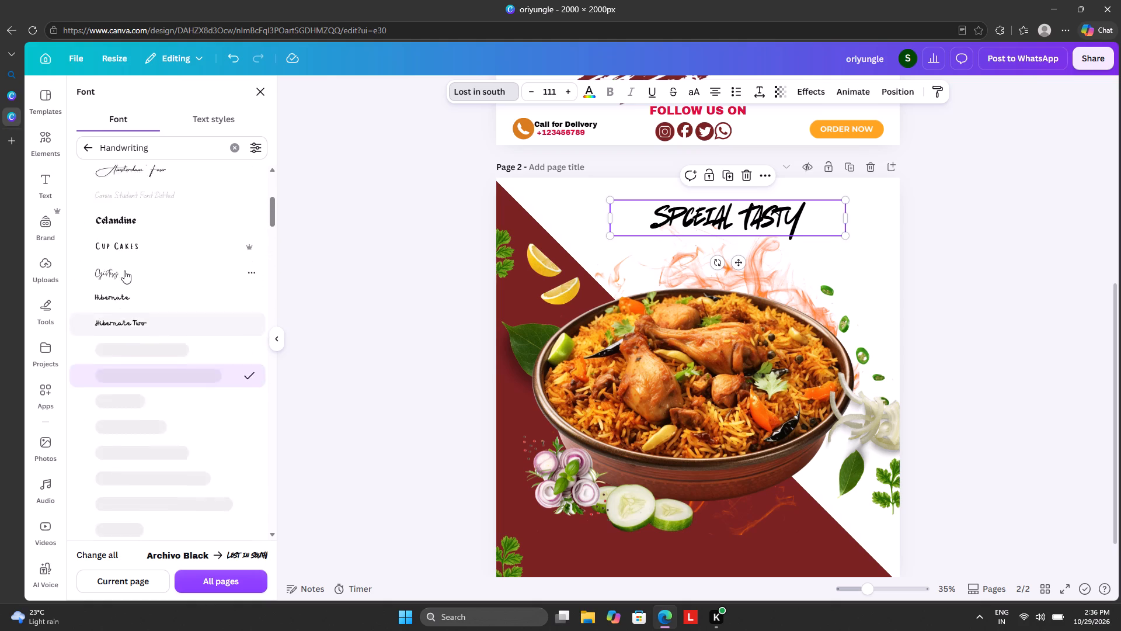
scroll(124, 270, up, 1)
click(114, 319)
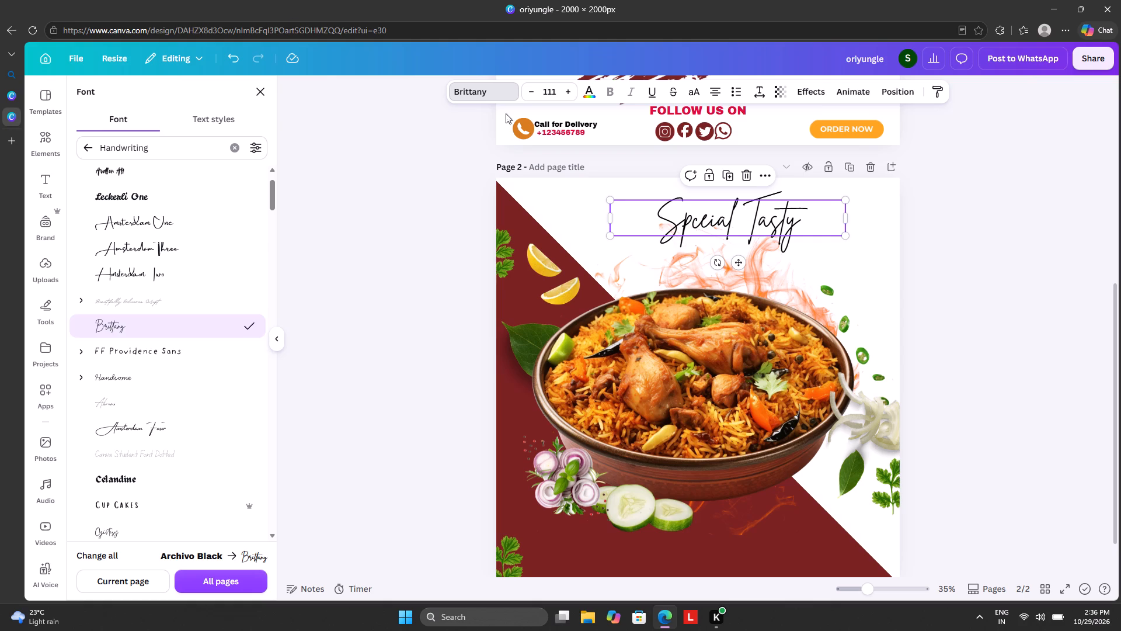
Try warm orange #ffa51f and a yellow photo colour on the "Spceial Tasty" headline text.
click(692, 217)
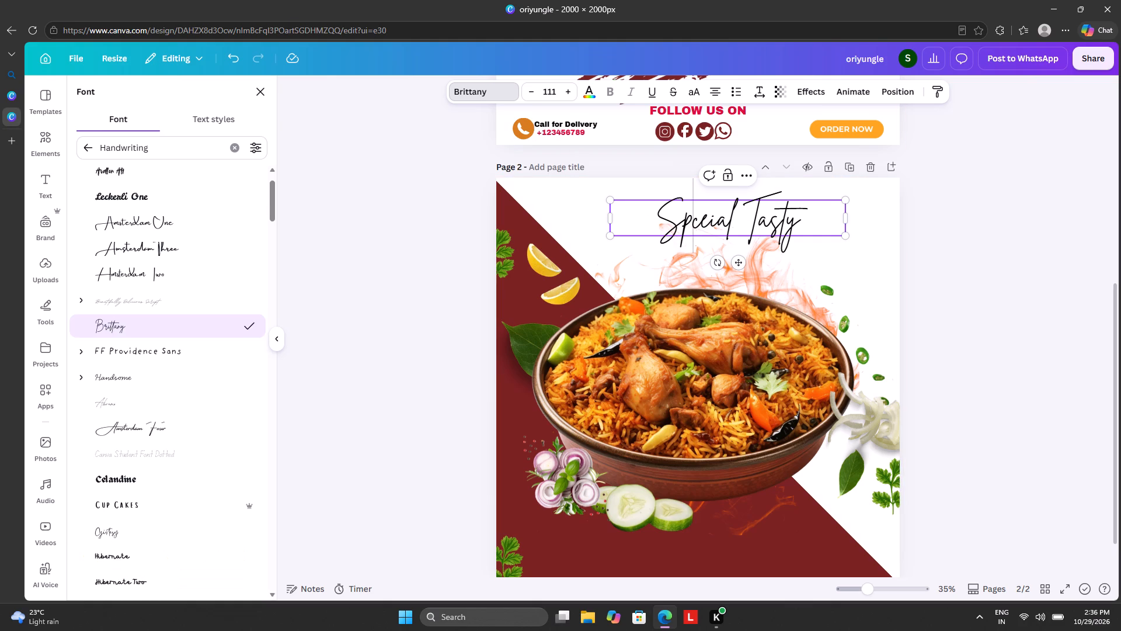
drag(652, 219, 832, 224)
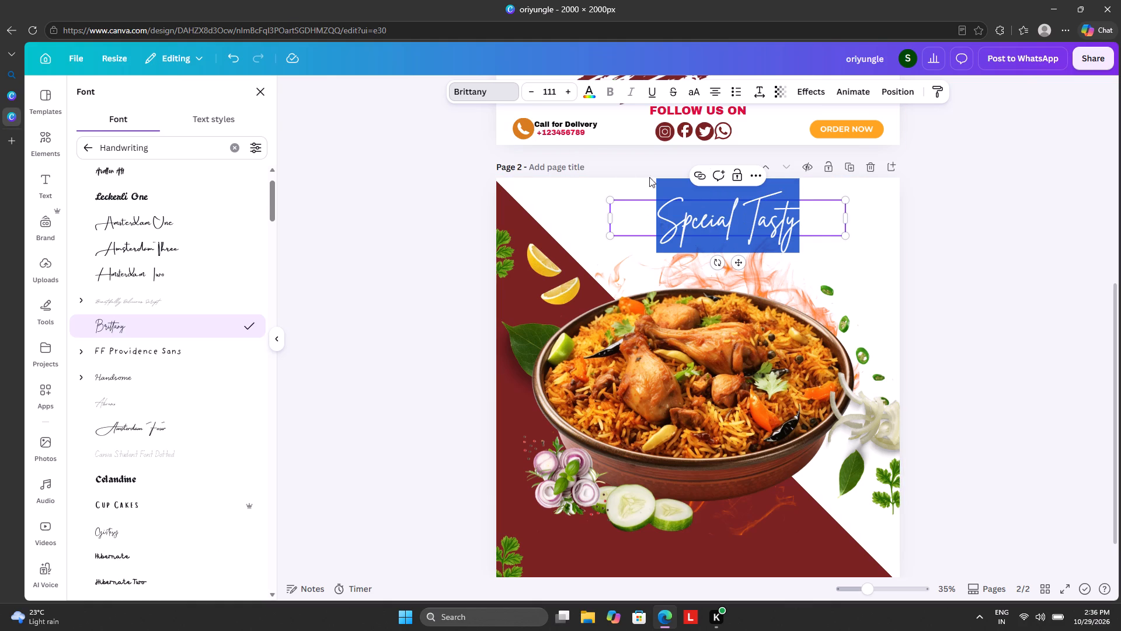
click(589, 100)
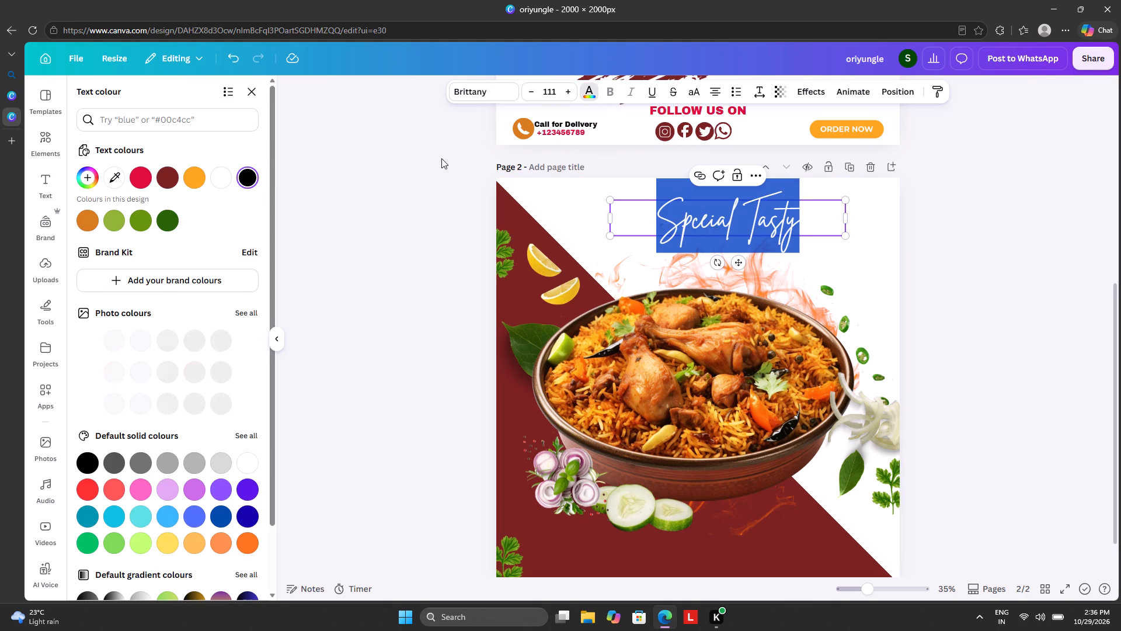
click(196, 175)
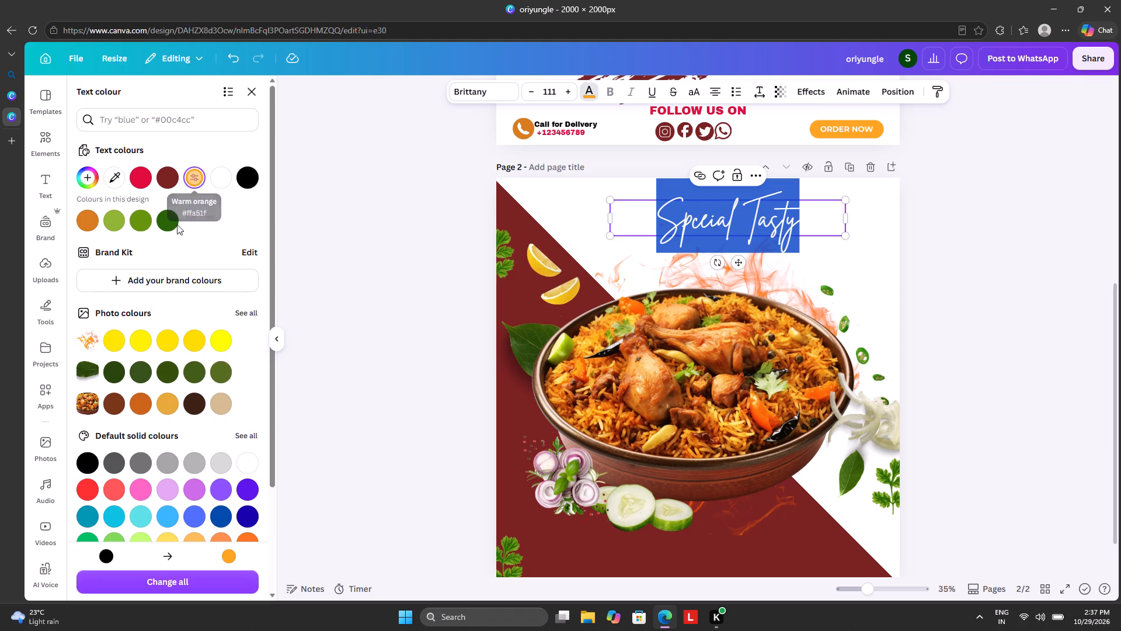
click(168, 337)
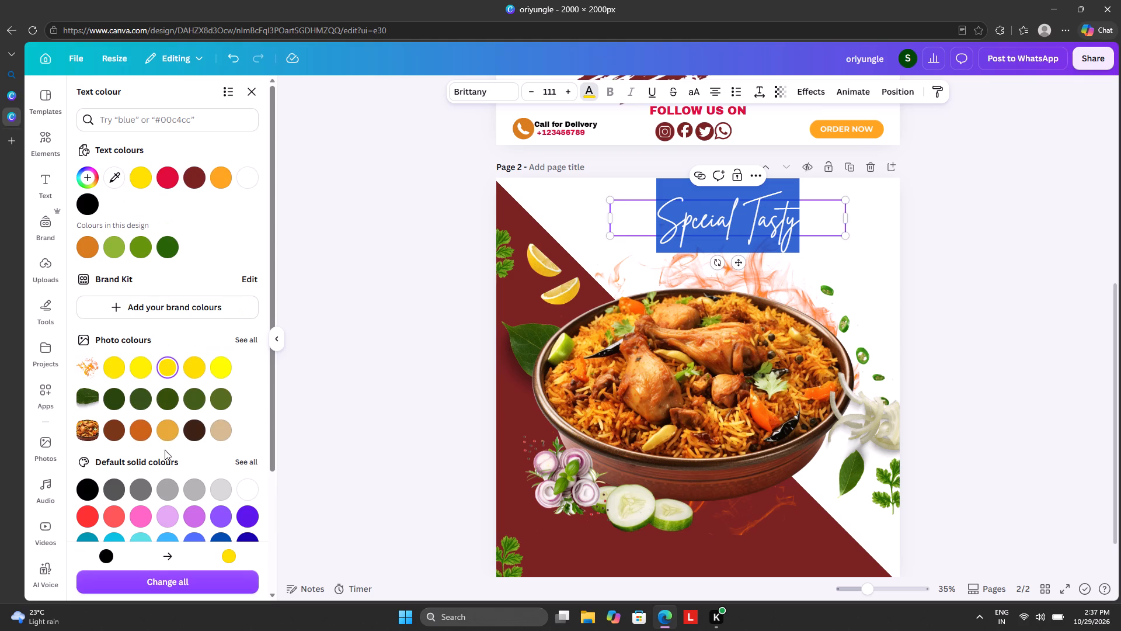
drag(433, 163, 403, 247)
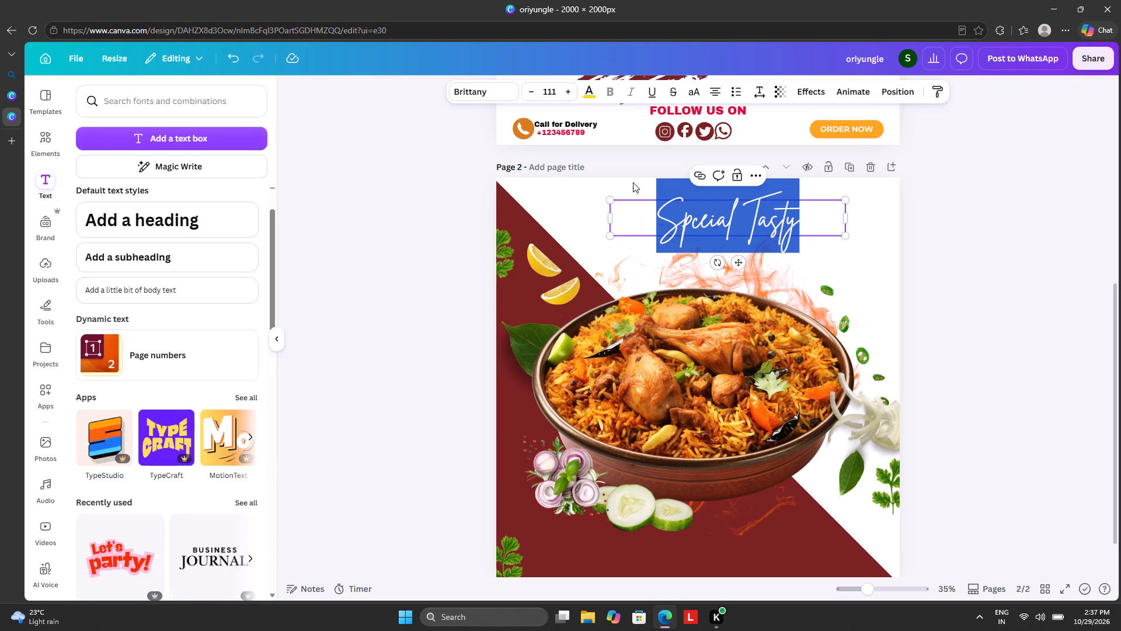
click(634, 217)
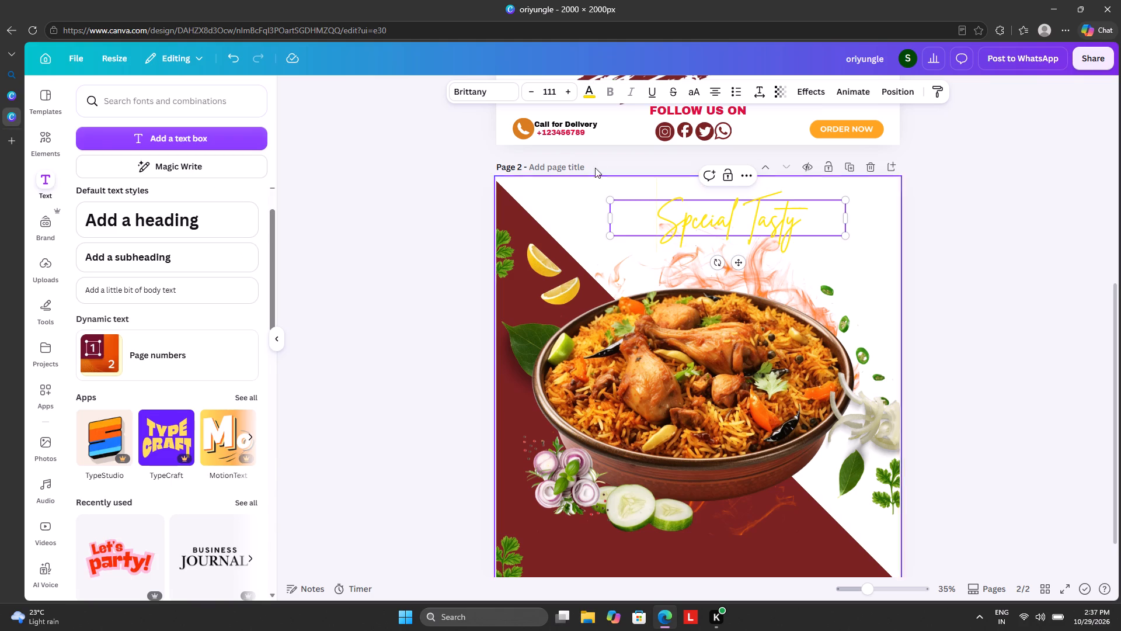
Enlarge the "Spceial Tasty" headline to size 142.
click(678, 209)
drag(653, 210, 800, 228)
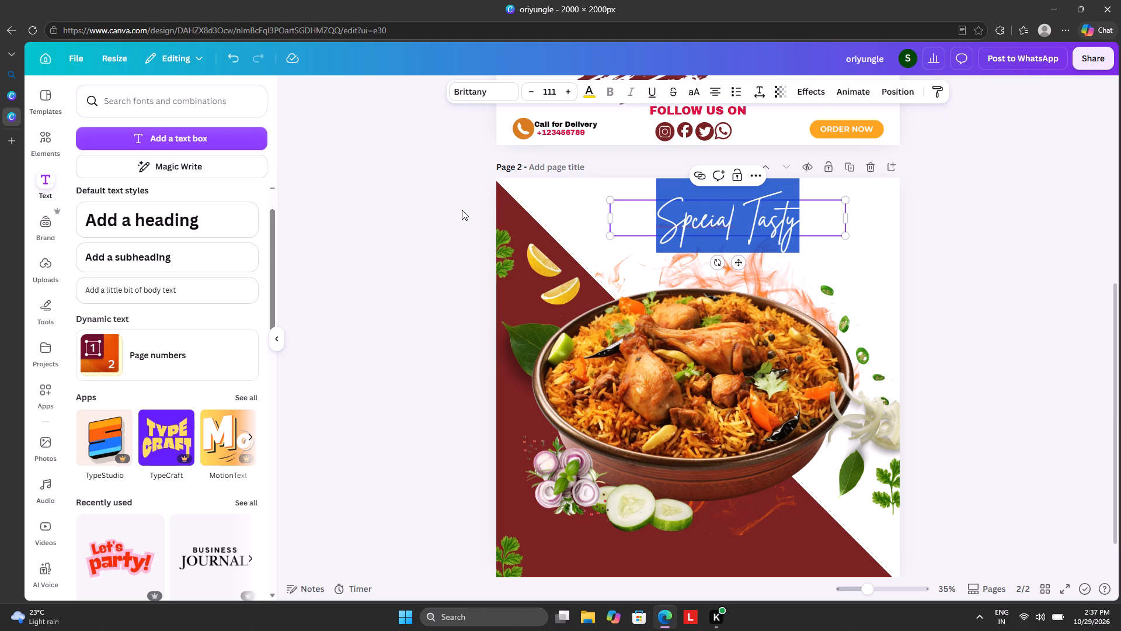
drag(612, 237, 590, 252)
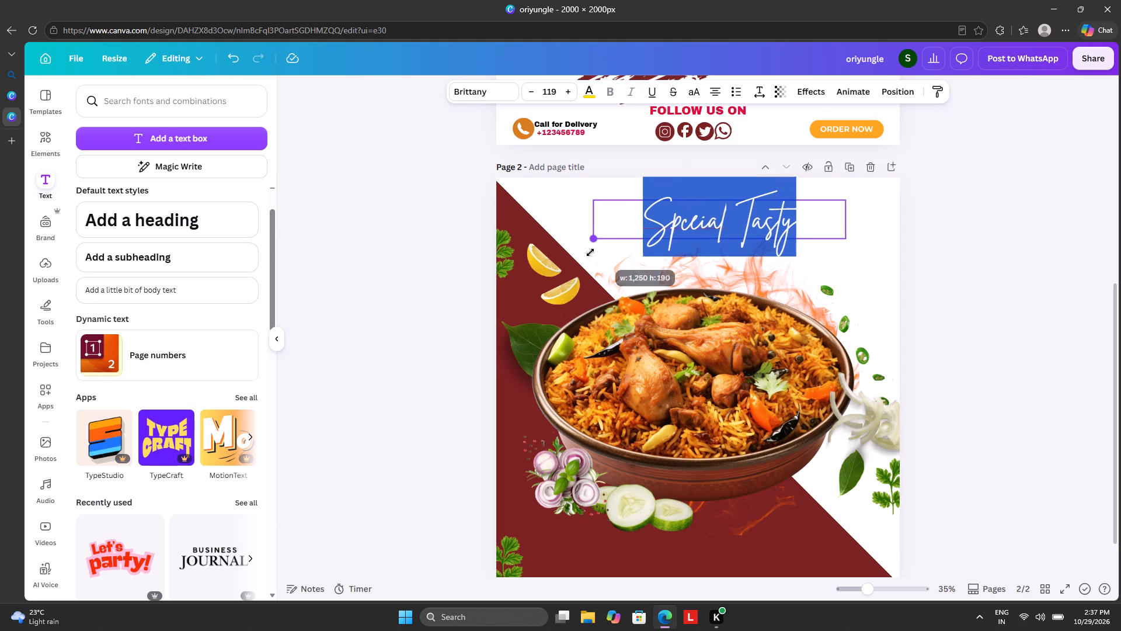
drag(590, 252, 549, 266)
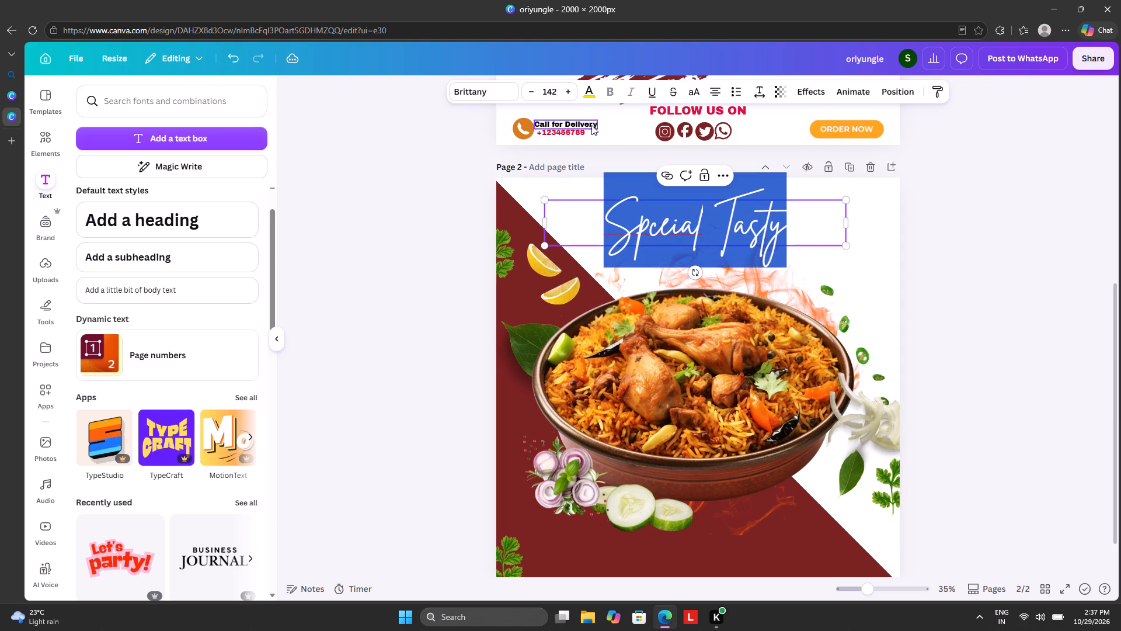
Change the "Spceial Tasty" headline's text colour to the design's dark red.
click(589, 97)
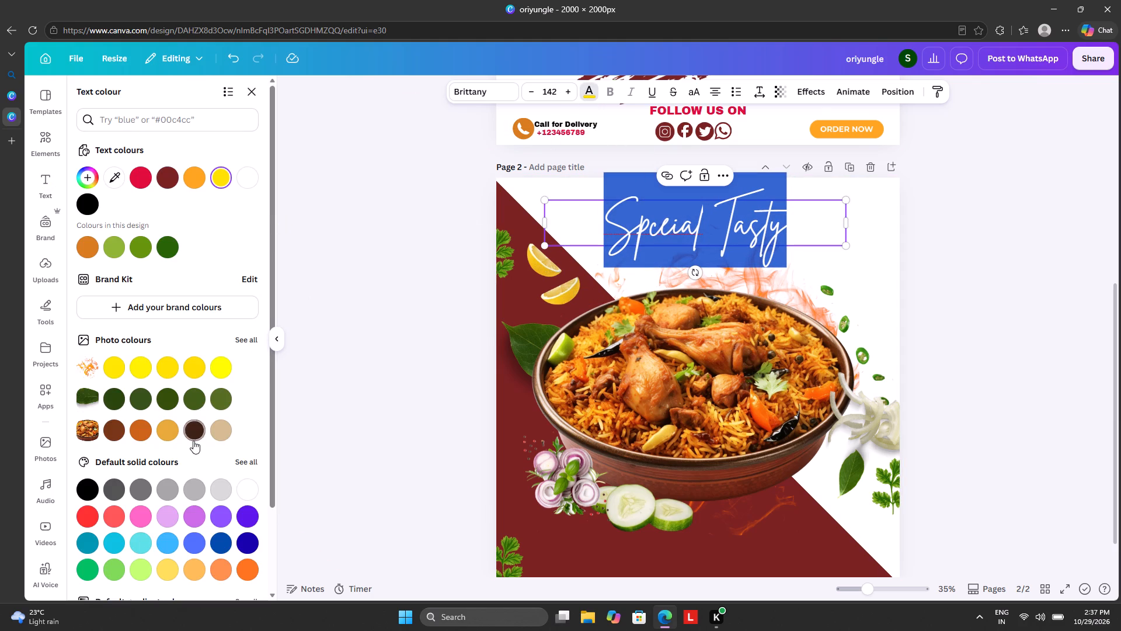
click(166, 177)
click(463, 228)
click(444, 233)
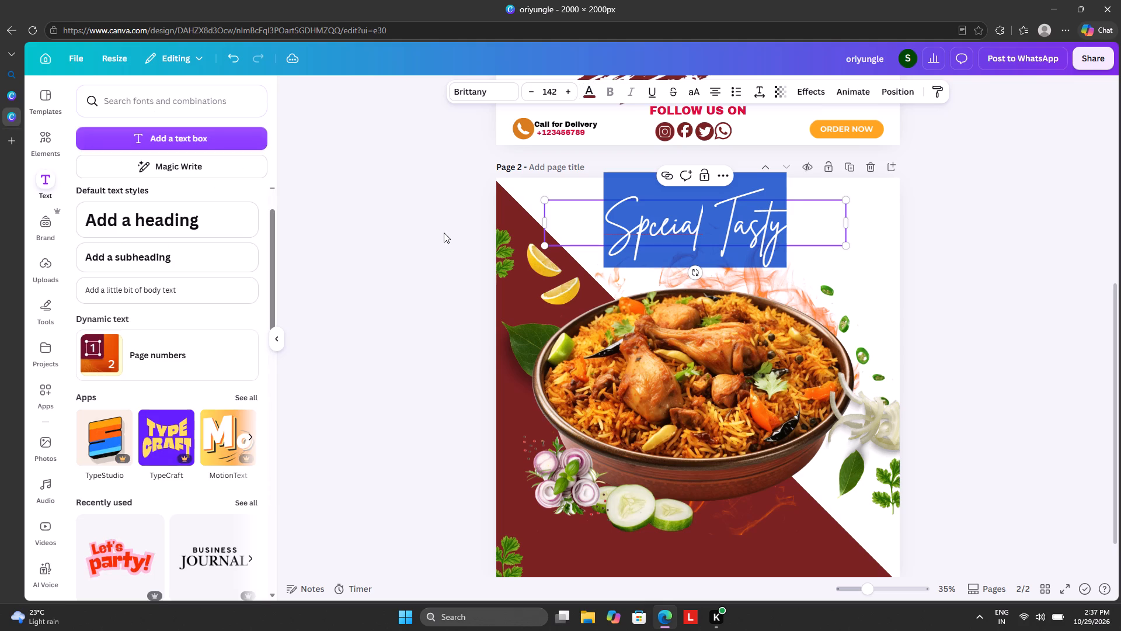
Scale the "Spceial Tasty" headline down to size 104 and centre it horizontally near the top edge of page 2.
drag(681, 238, 683, 228)
drag(547, 190, 581, 216)
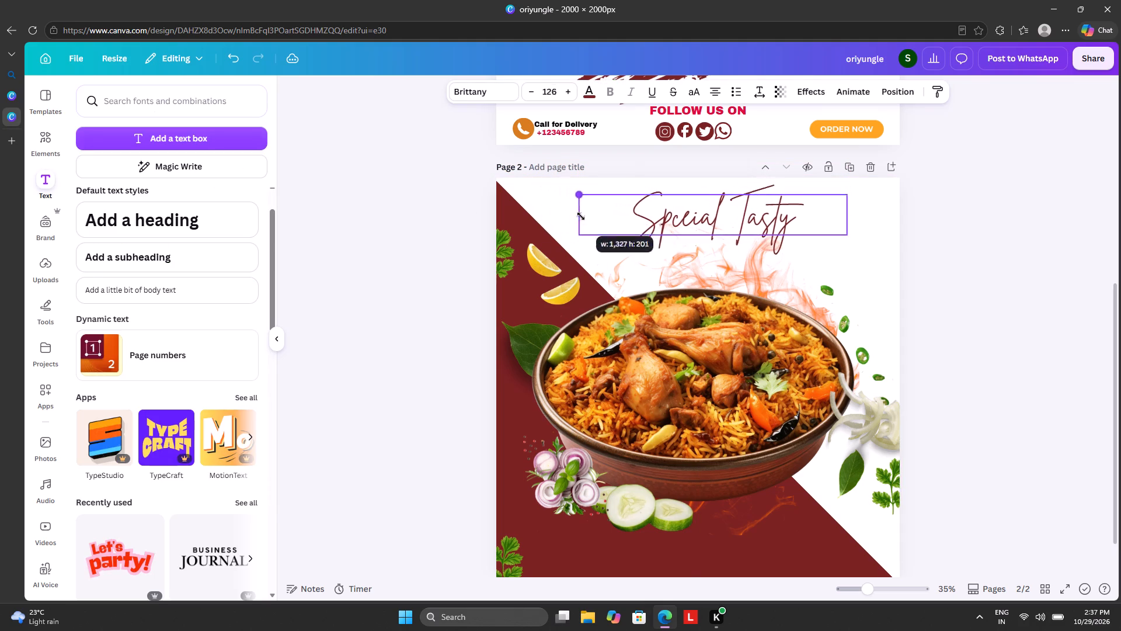
drag(581, 216, 624, 222)
drag(698, 215, 659, 207)
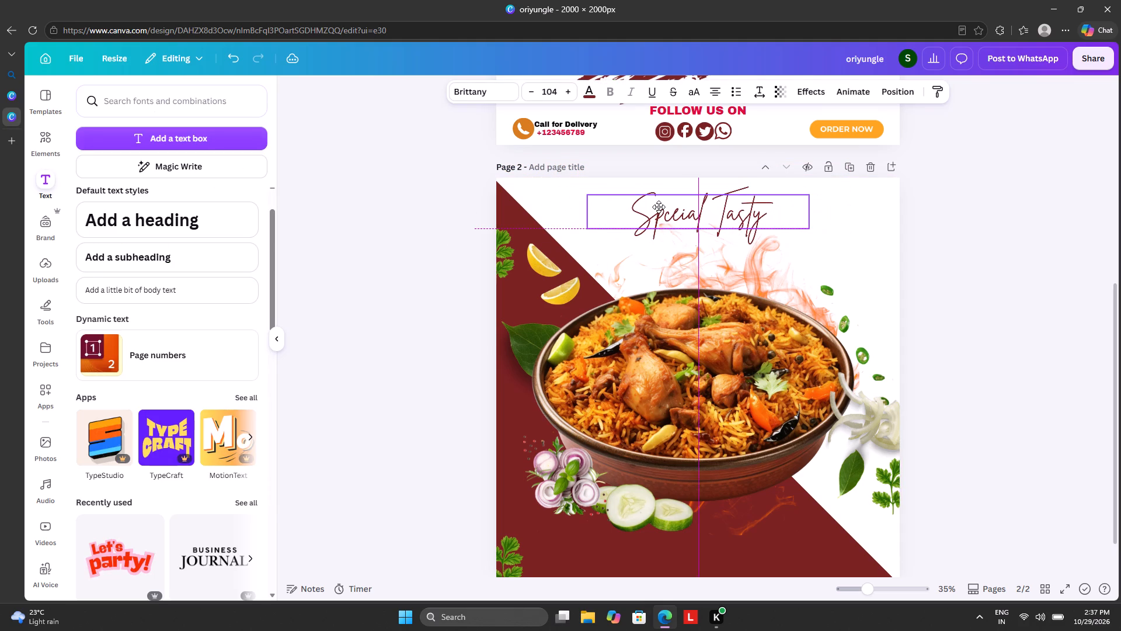
drag(659, 207, 659, 206)
click(1011, 223)
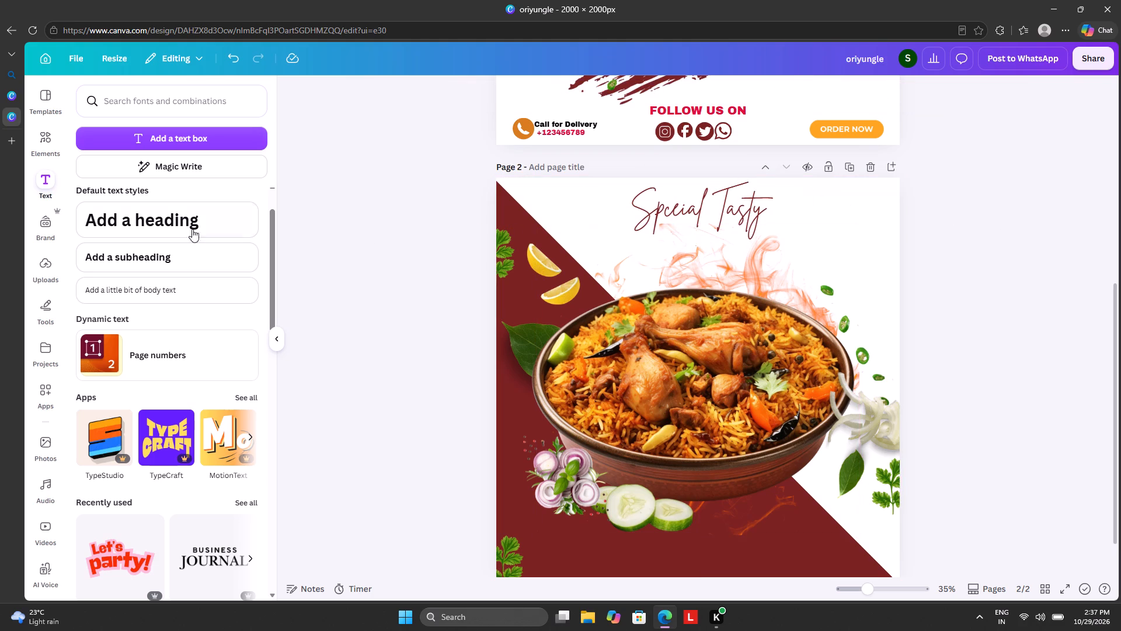
Add a new text box to page 2 and enlarge its text to size 136.
click(187, 124)
click(189, 132)
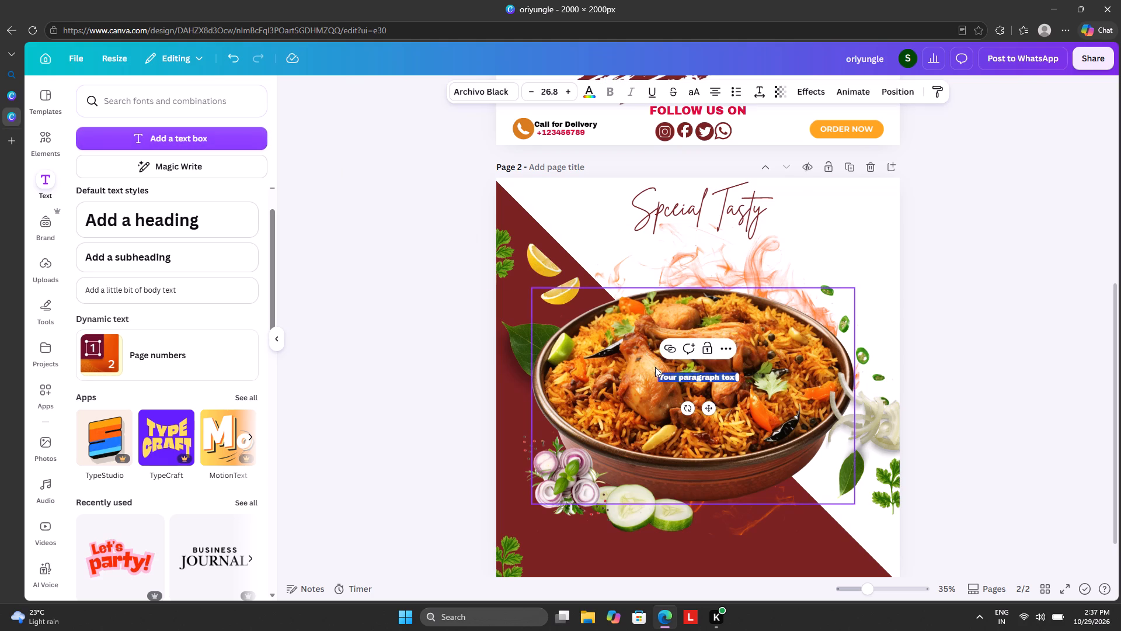
drag(656, 370, 340, 279)
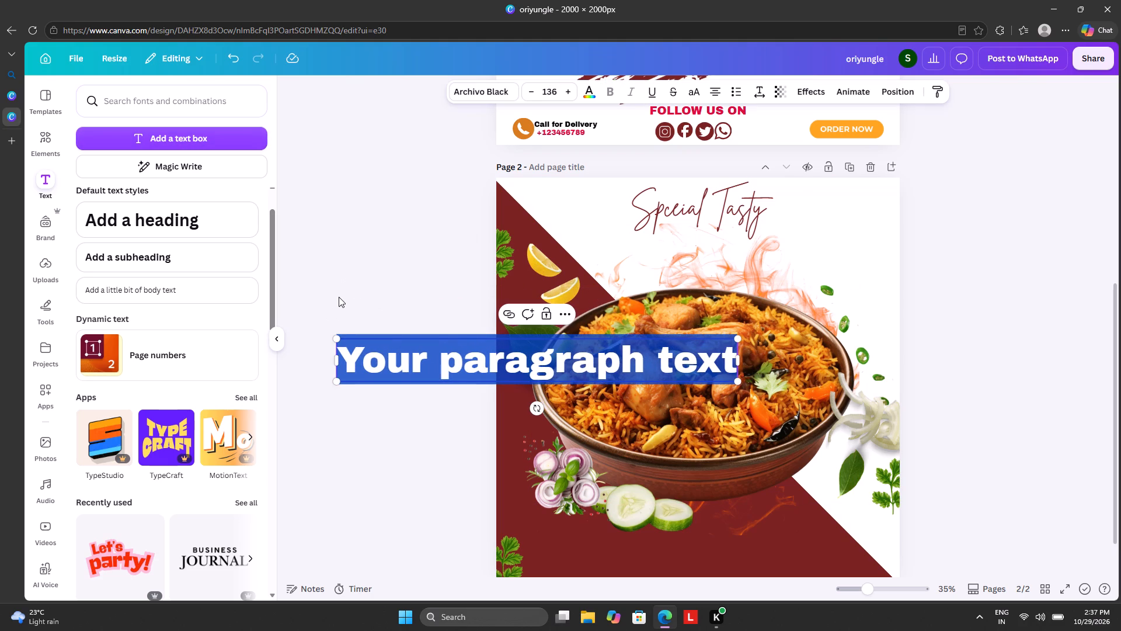
Replace the new text box's placeholder with "BIRYANI" and widen the box so the word fits on one line.
click(731, 362)
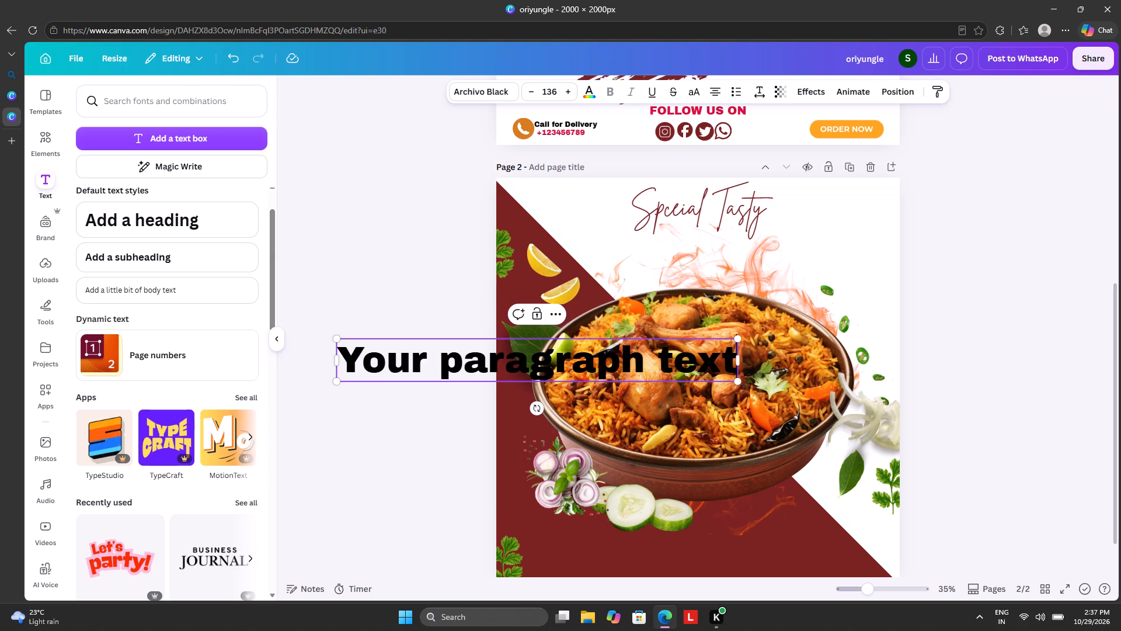
key(BackSpace)
key(BackSpace)
key(BackSpace)
key(BackSpace)
key(BackSpace)
key(BackSpace)
key(BackSpace)
key(BackSpace)
key(BackSpace)
key(BackSpace)
key(BackSpace)
key(BackSpace)
key(BackSpace)
key(BackSpace)
key(BackSpace)
key(BackSpace)
key(BackSpace)
key(BackSpace)
key(BackSpace)
key(BackSpace)
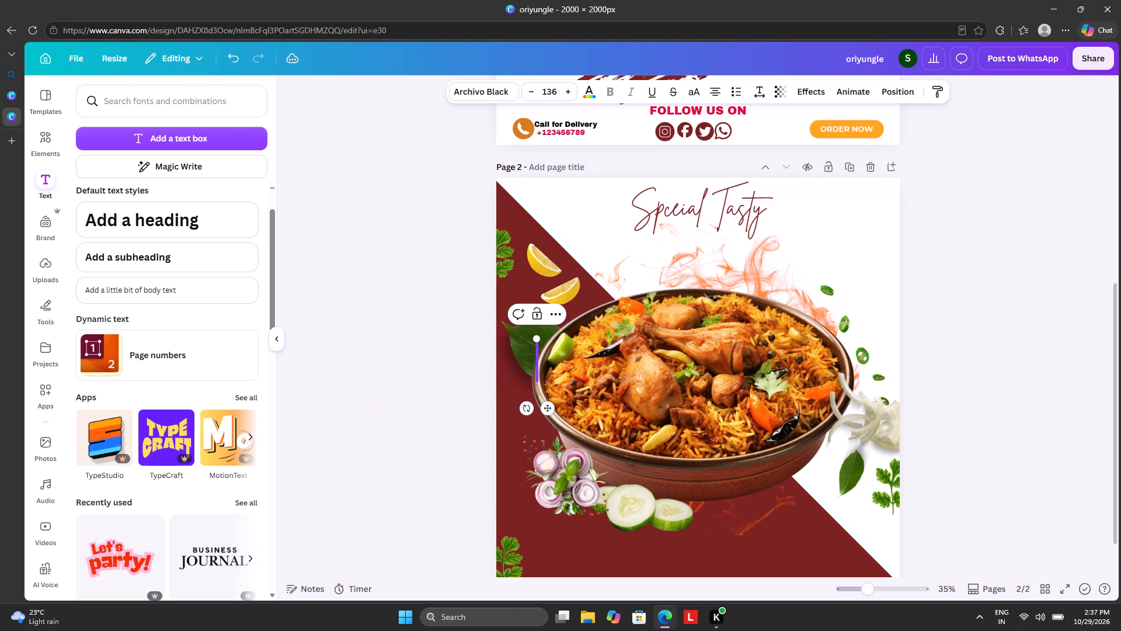
key(b)
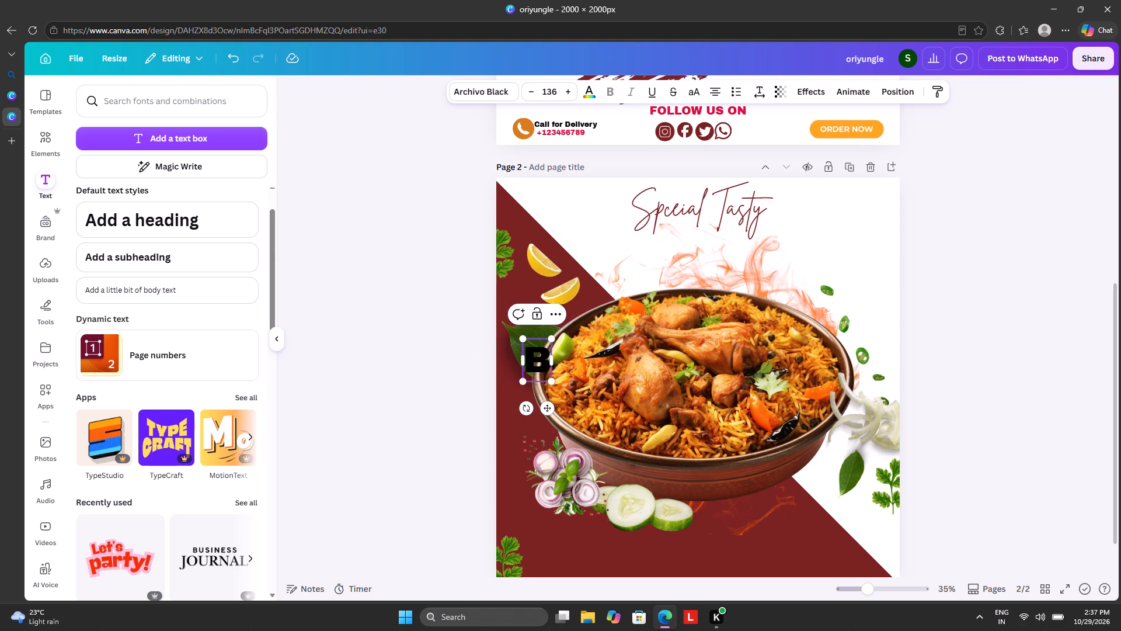
key(i)
text(RYANI)
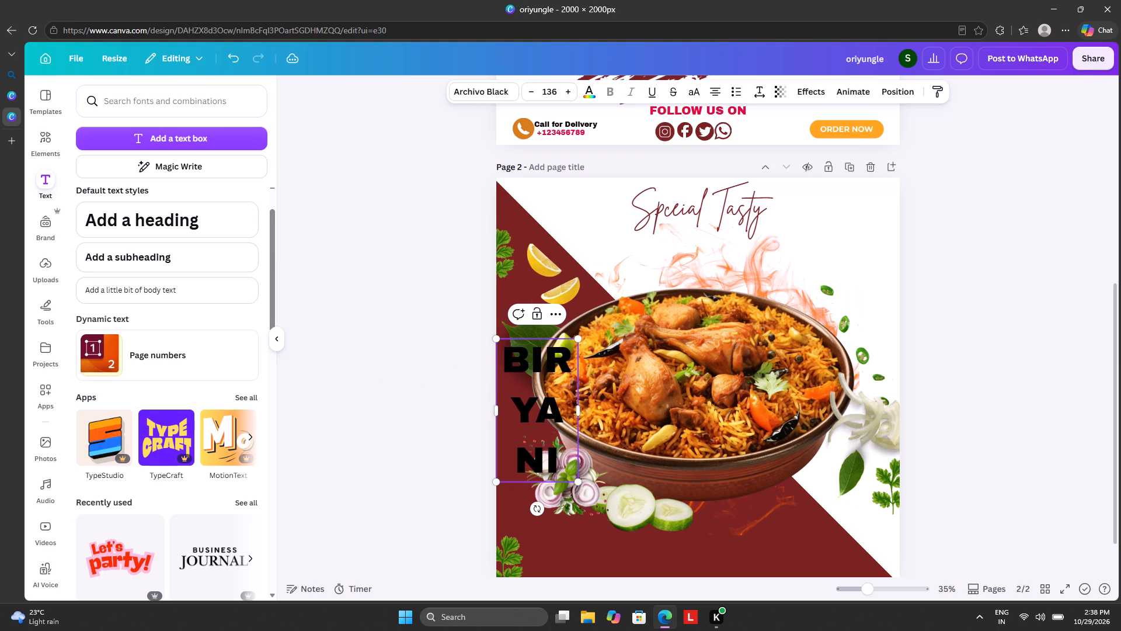
drag(575, 412, 582, 412)
drag(578, 405, 580, 405)
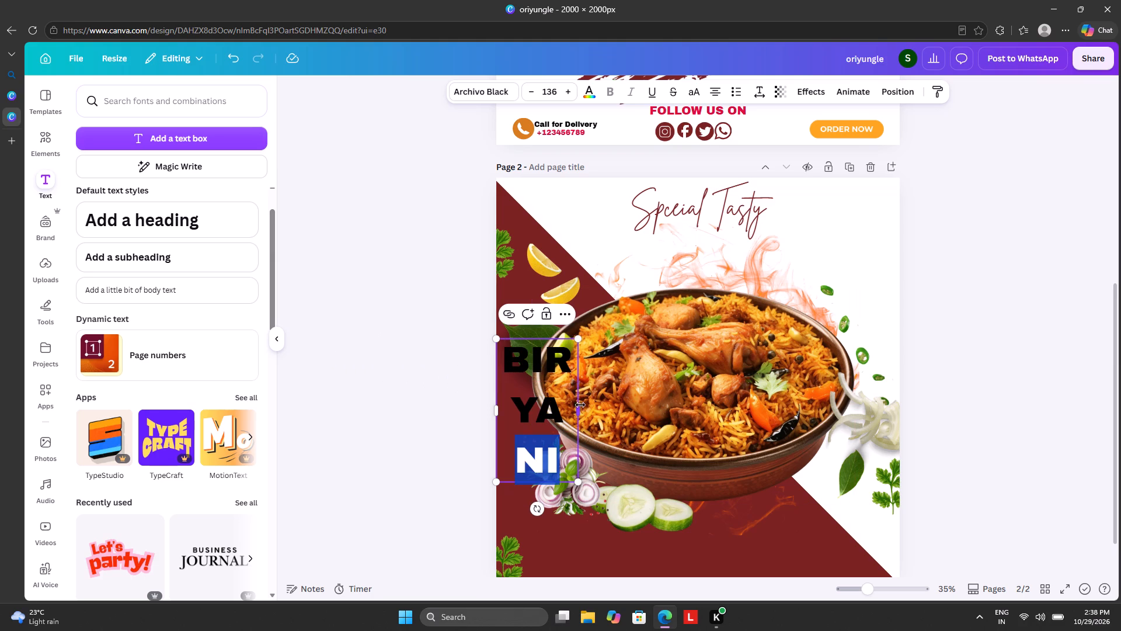
drag(580, 405, 848, 344)
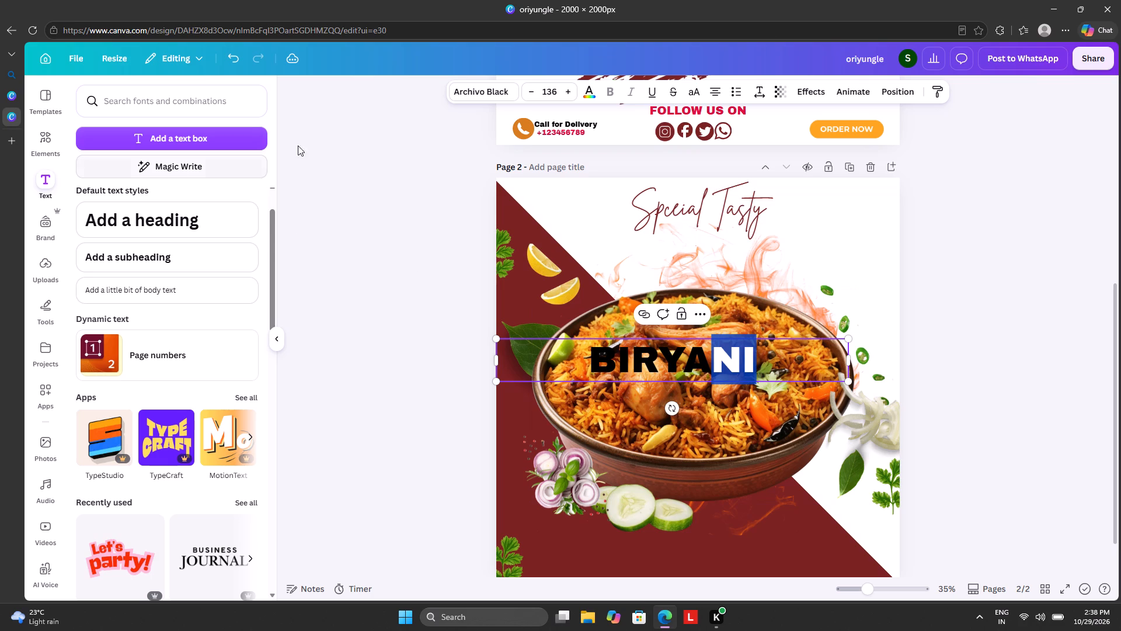
Clear the Handwriting font filter, try Norwester on the BIRYANI text, and set its font to Brick Sans.
click(494, 98)
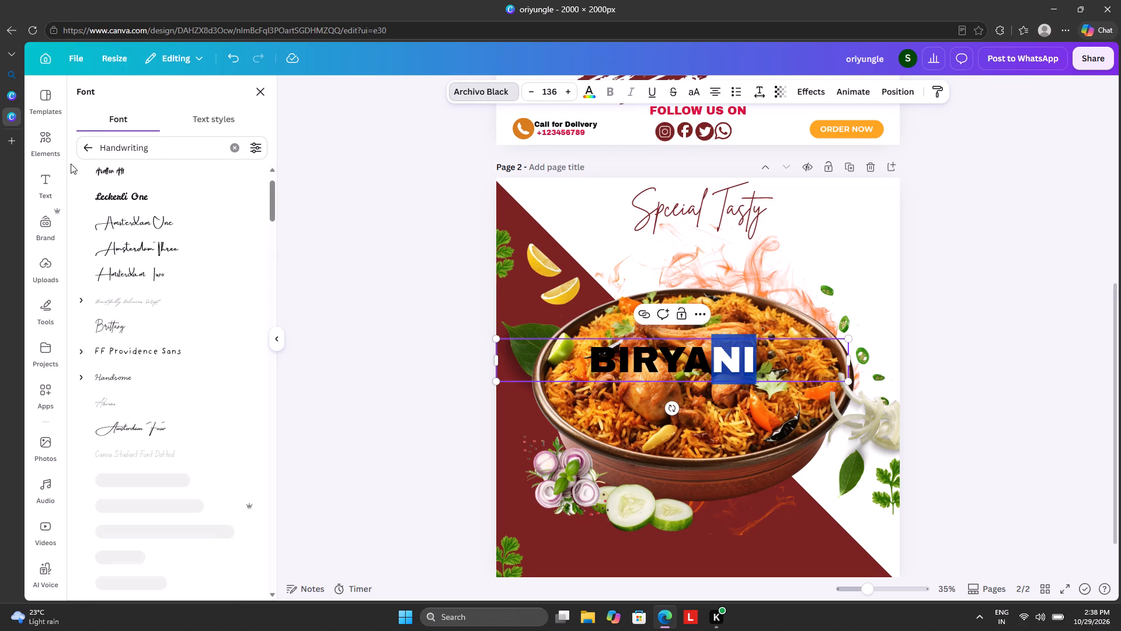
click(84, 151)
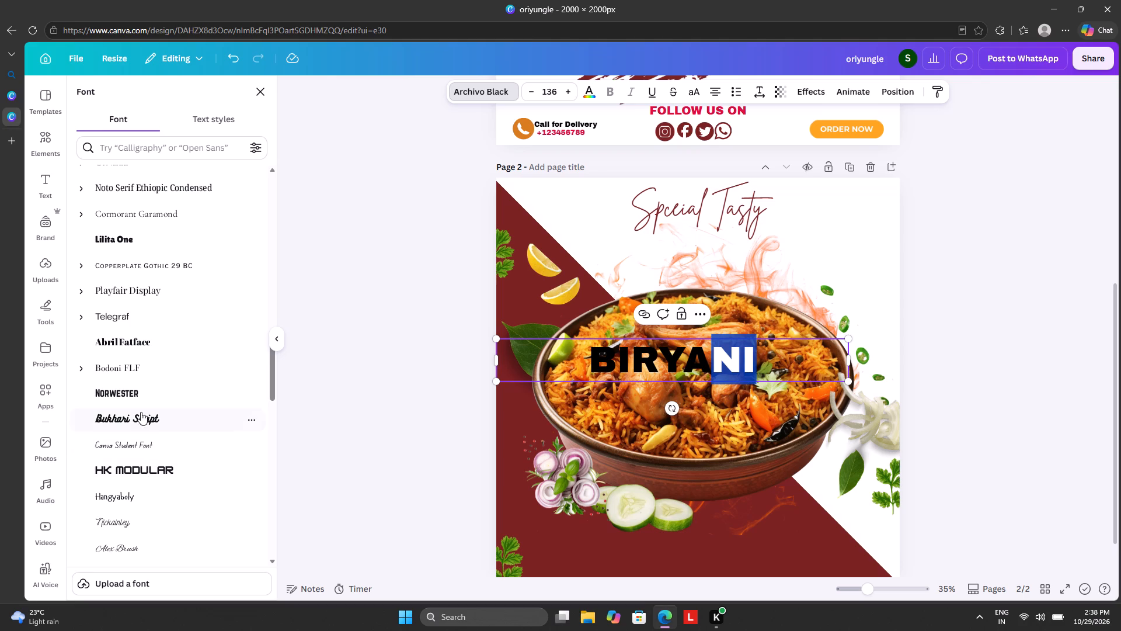
click(138, 395)
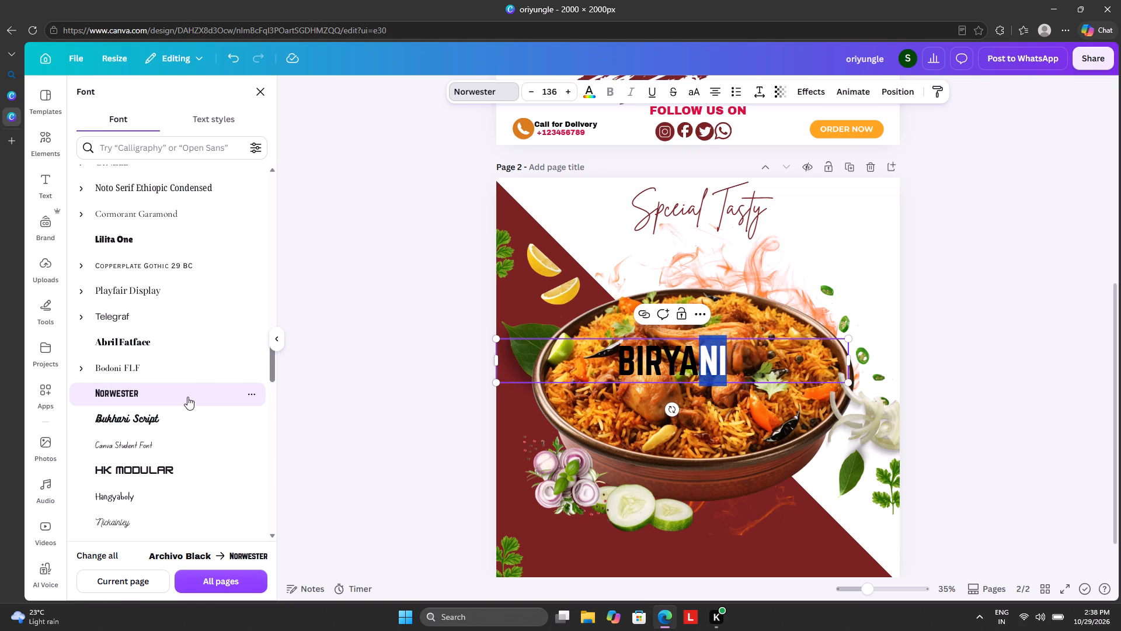
scroll(187, 397, down, 7)
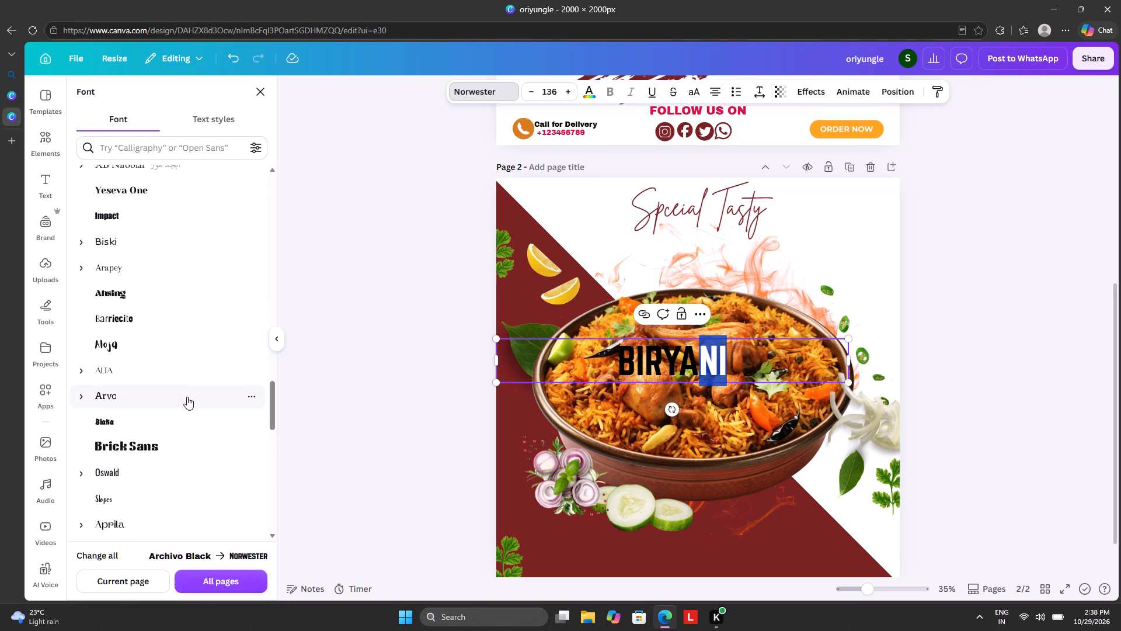
click(156, 441)
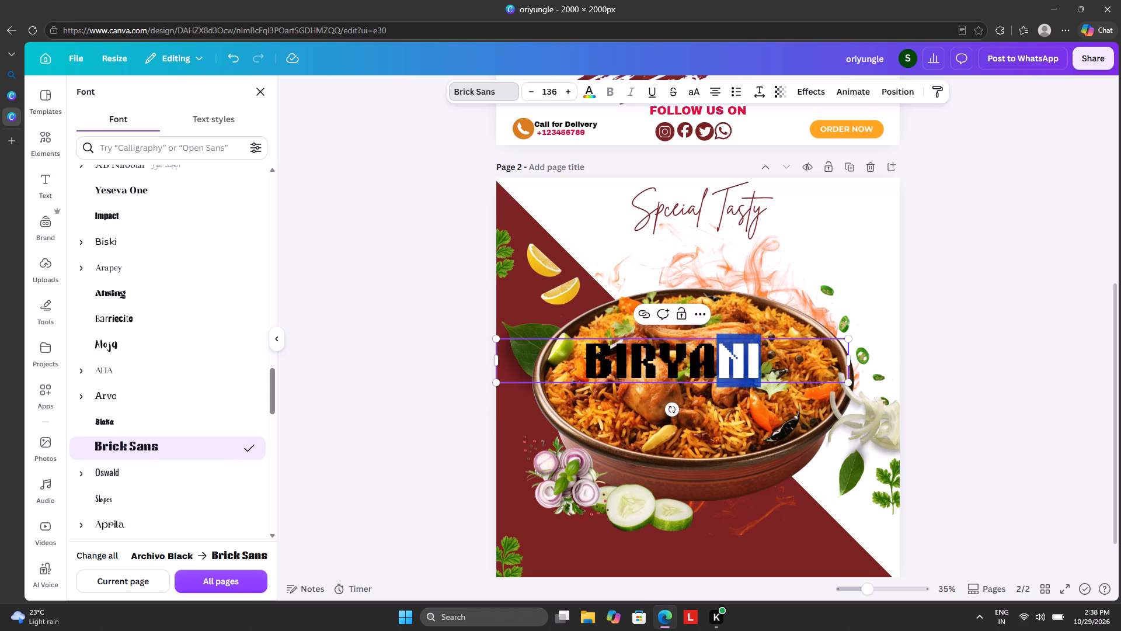
Enlarge the BIRYANI text to size 234 and place it between the "Spceial Tasty" headline and the bowl.
drag(495, 383, 249, 473)
drag(323, 383, 444, 318)
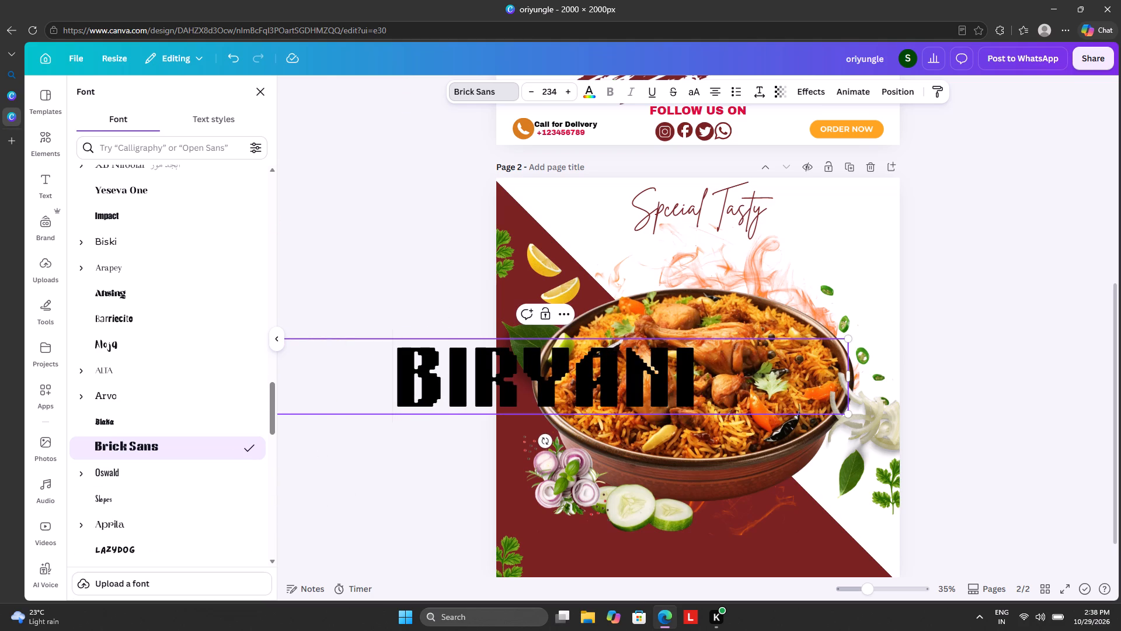
drag(411, 418, 549, 320)
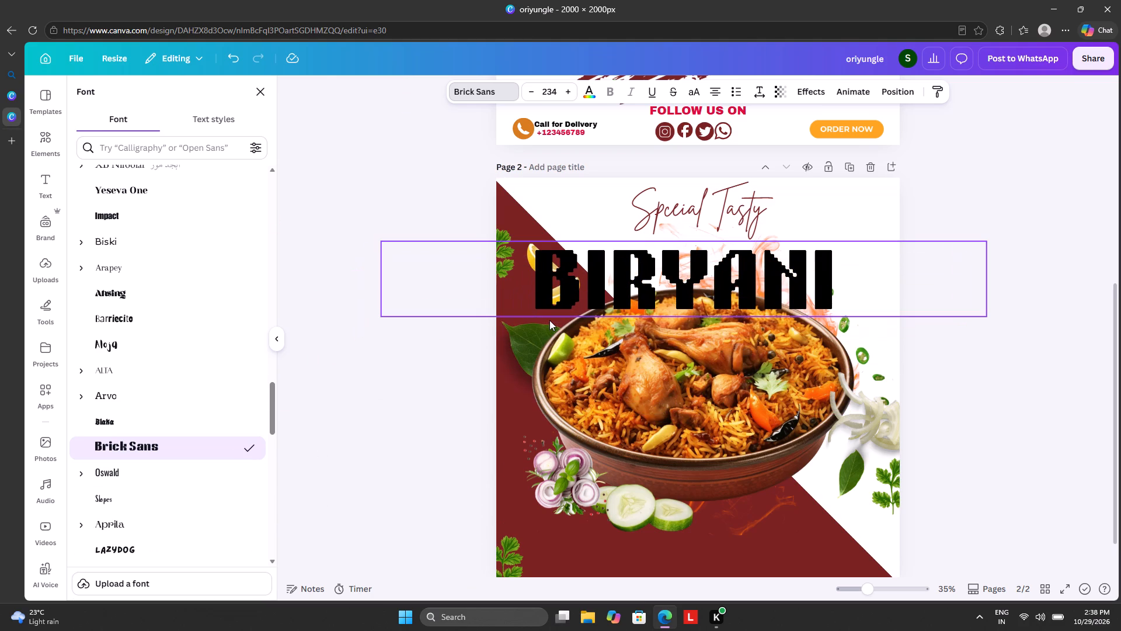
drag(549, 320, 547, 302)
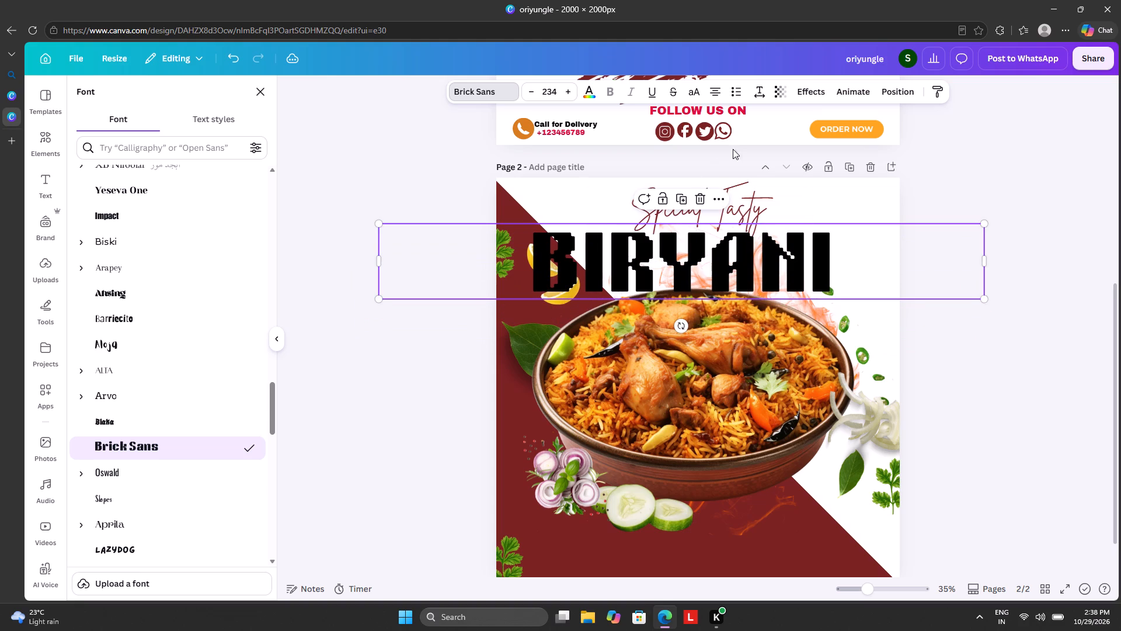
Move the BIRYANI text layer directly beneath the flames and above the dark red diagonal shape.
click(893, 85)
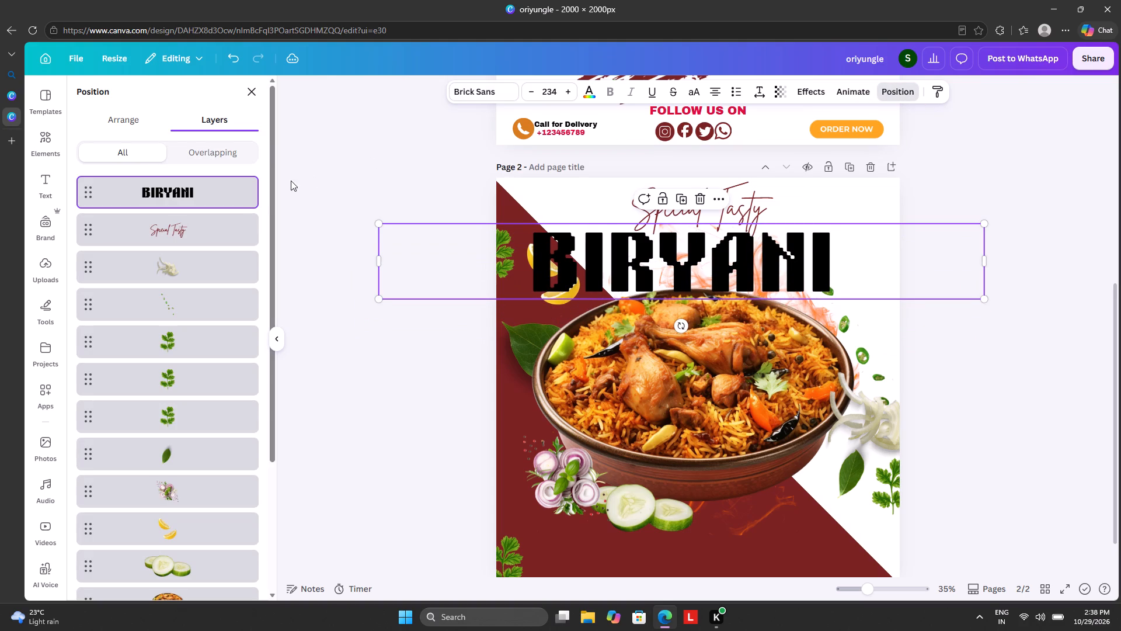
drag(225, 193, 217, 545)
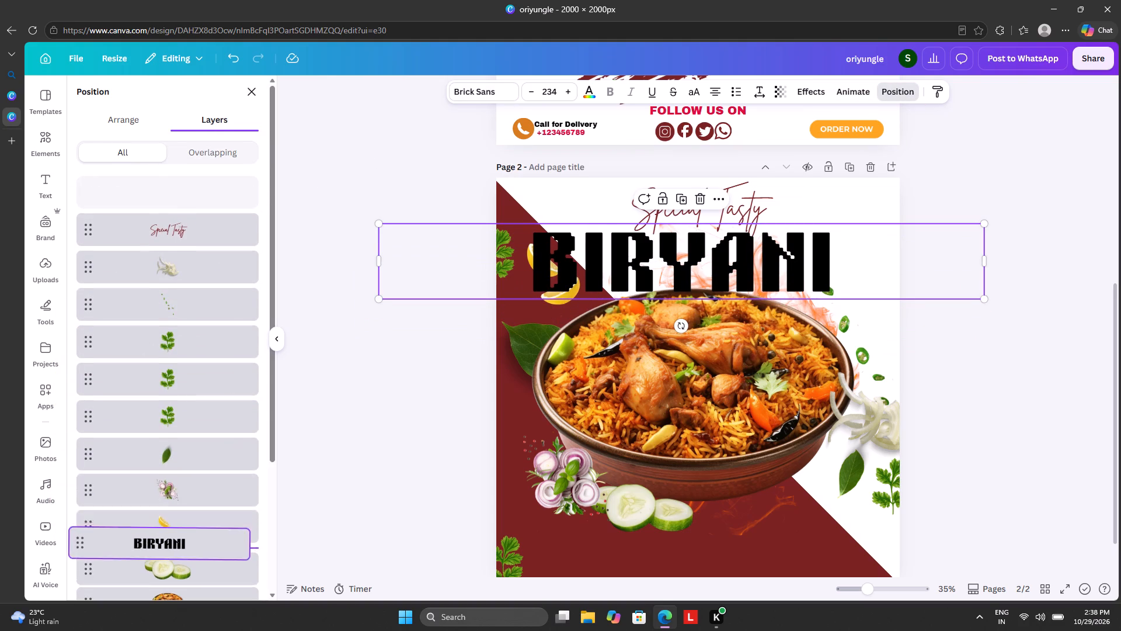
drag(217, 545, 229, 563)
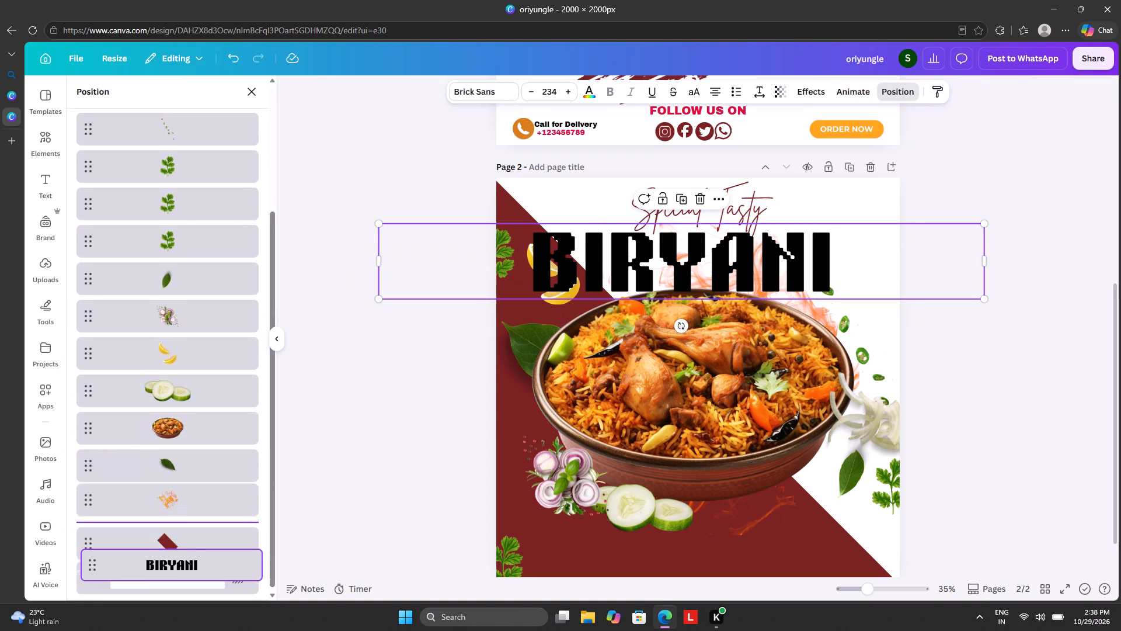
drag(229, 563, 232, 511)
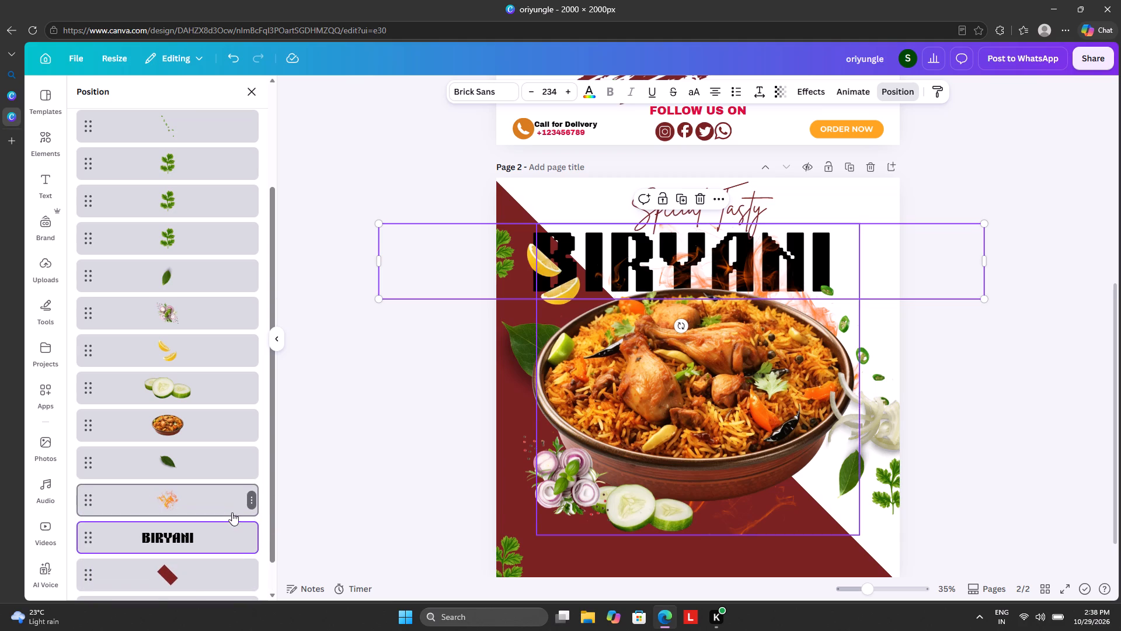
Move the BIRYANI text layer directly above the flames and shift the text slightly down toward the bowl.
drag(214, 531, 220, 474)
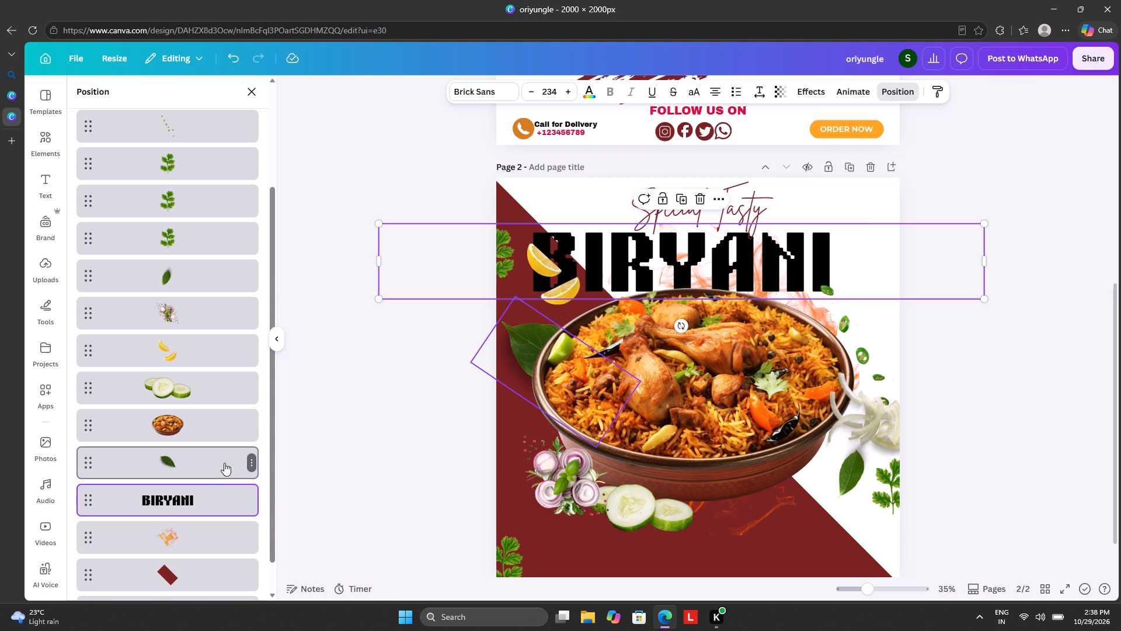
drag(884, 258, 894, 278)
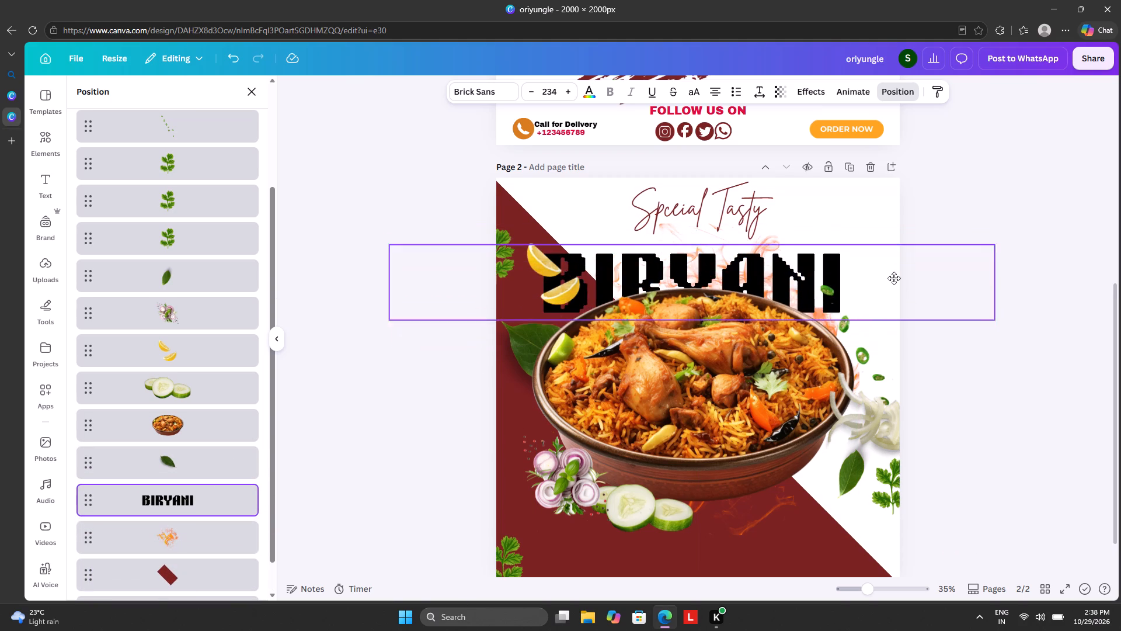
drag(894, 278, 893, 271)
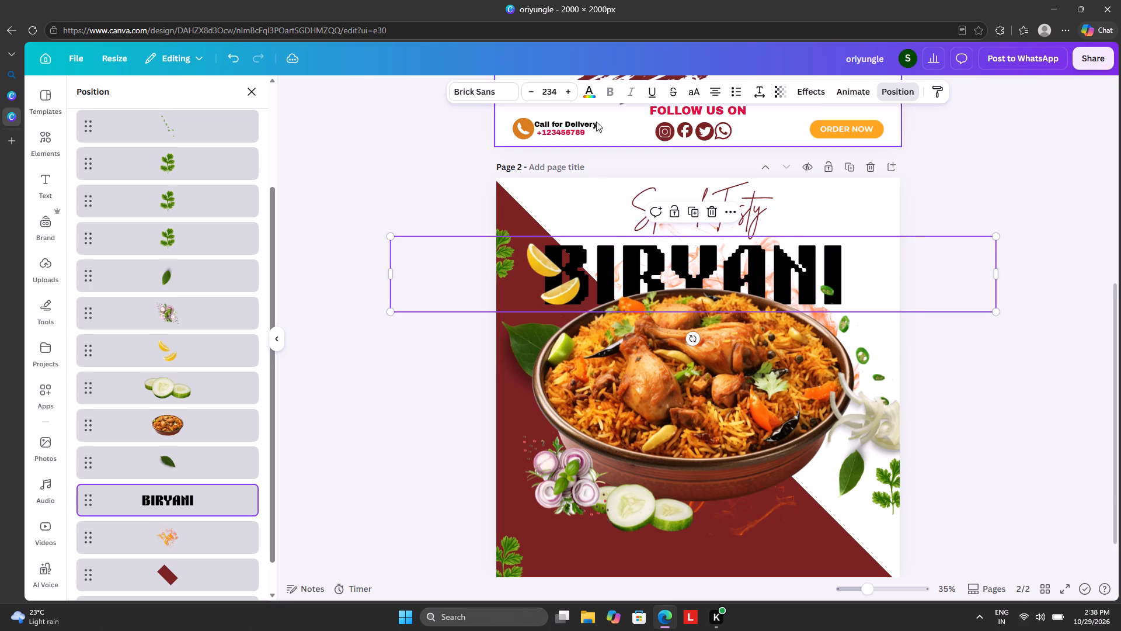
Try yellow, red, brown and lighter greens on the BIRYANI text, and set its colour to the design's dark green.
click(587, 102)
click(590, 92)
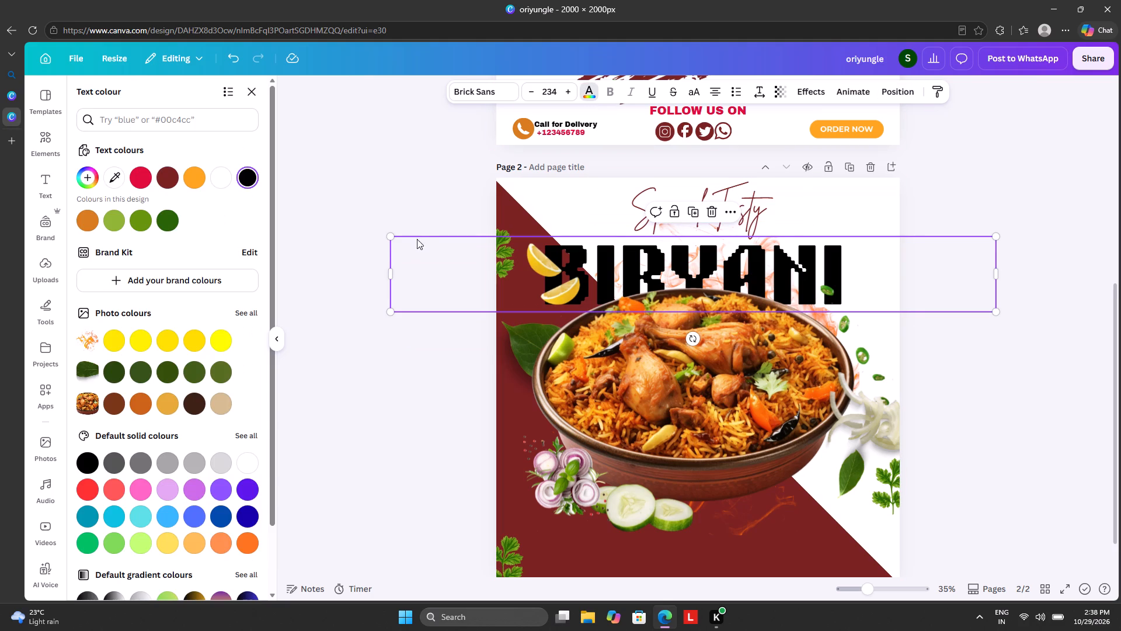
click(224, 342)
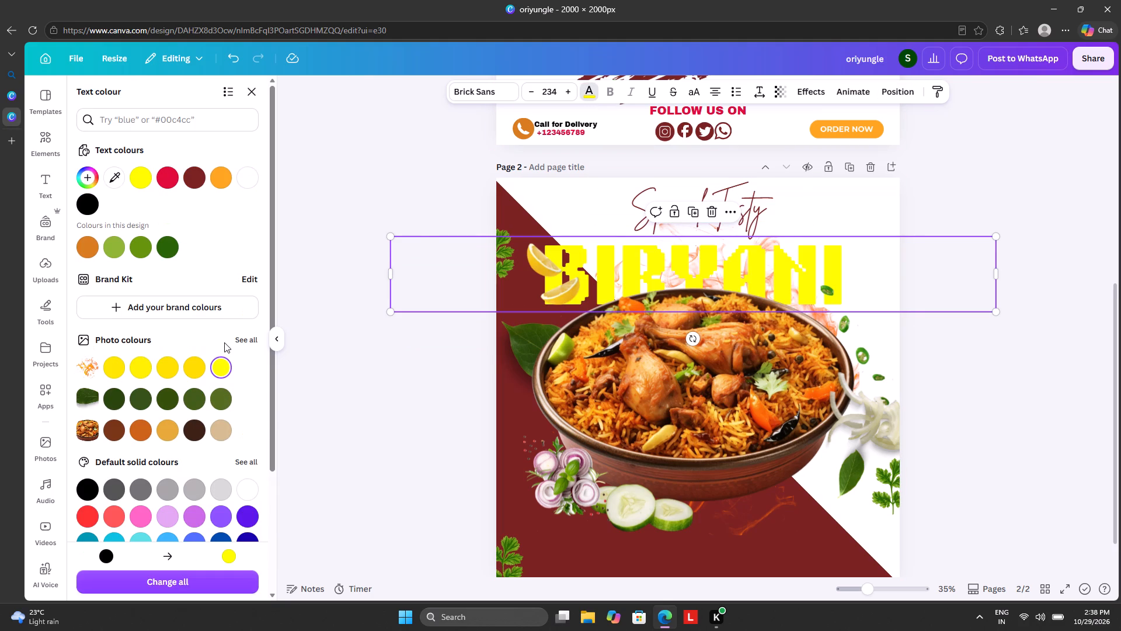
click(88, 518)
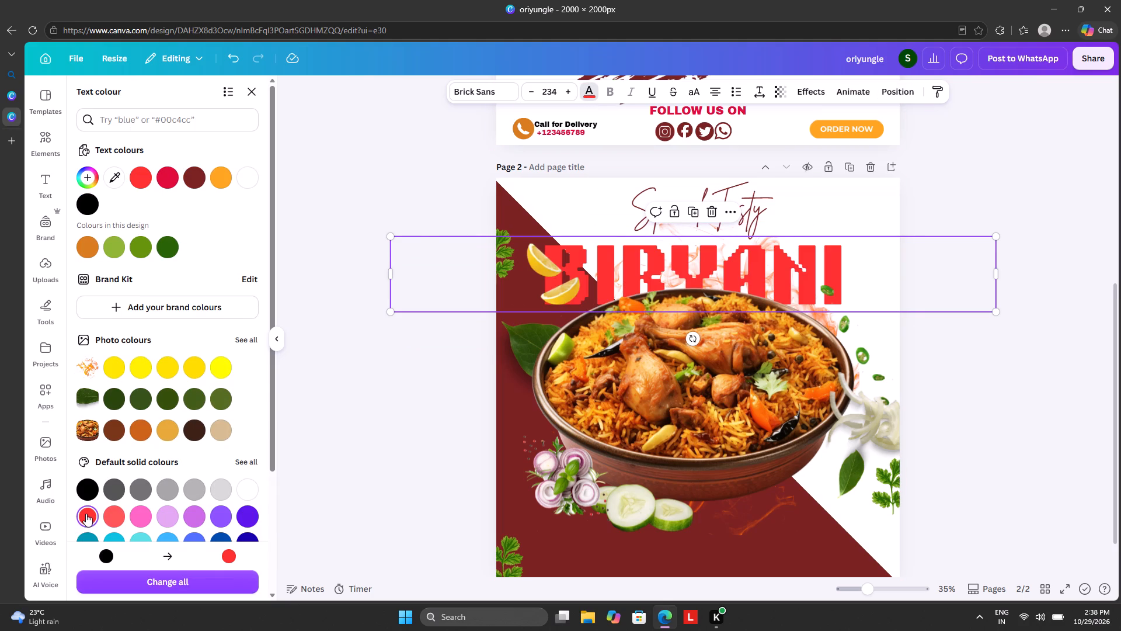
click(122, 429)
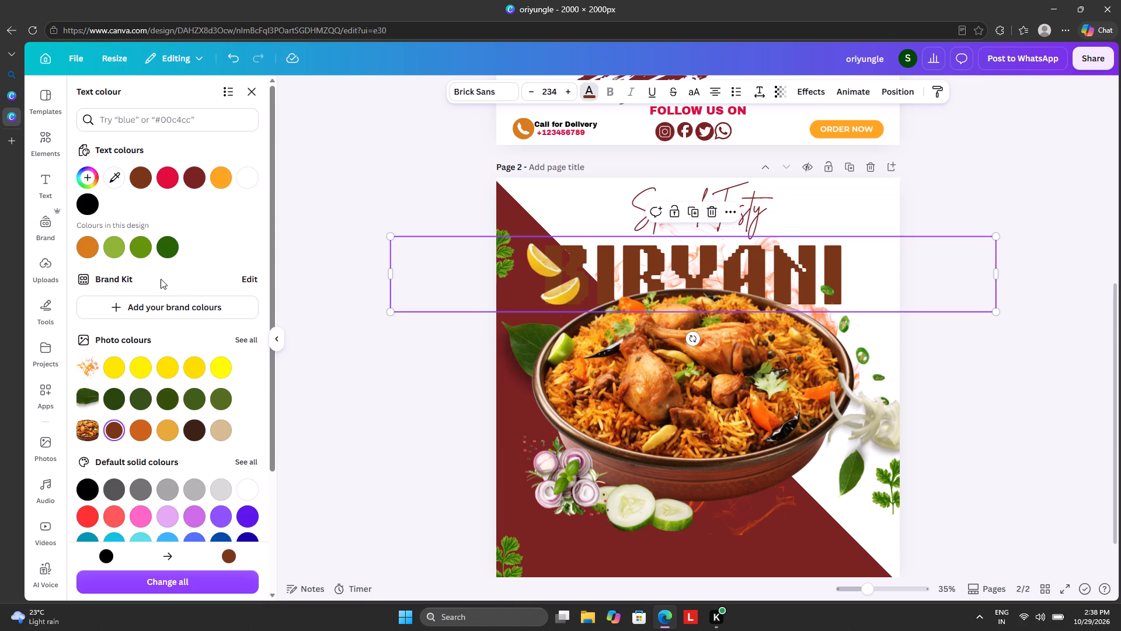
click(141, 240)
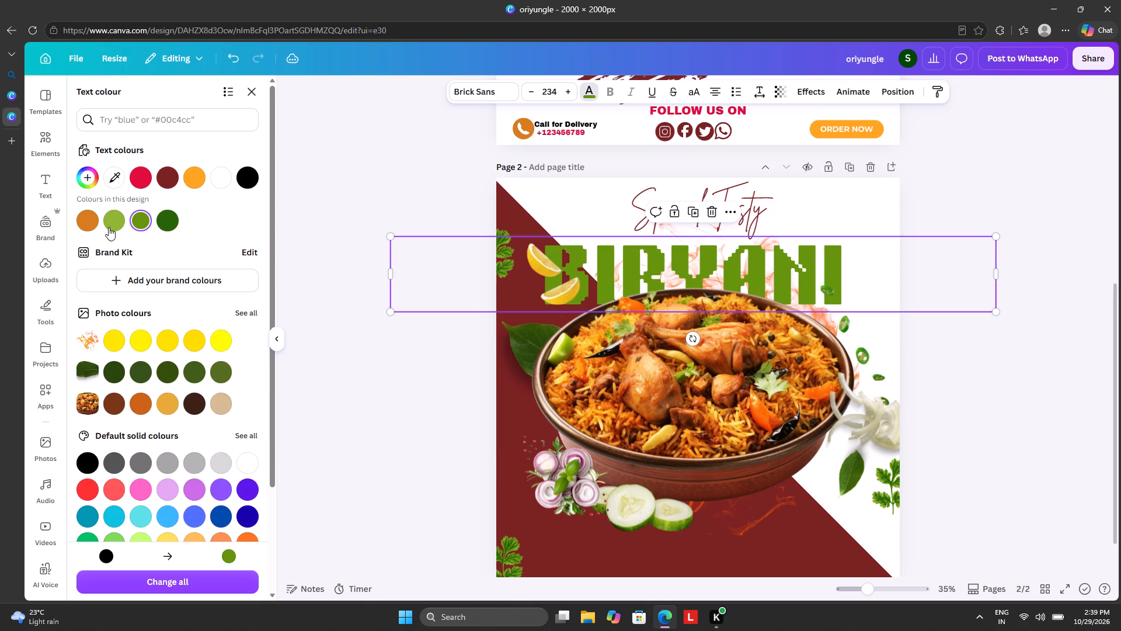
click(113, 227)
click(169, 217)
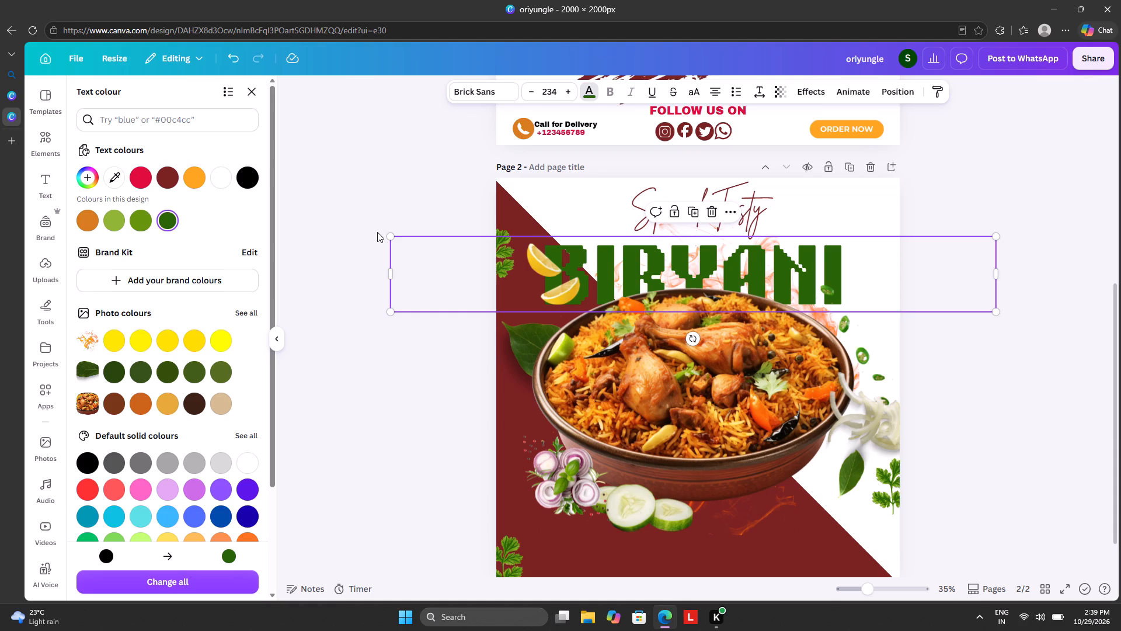
Shrink the BIRYANI text to size 127 and place it between the "Spceial Tasty" headline and the bowl.
drag(388, 240, 664, 280)
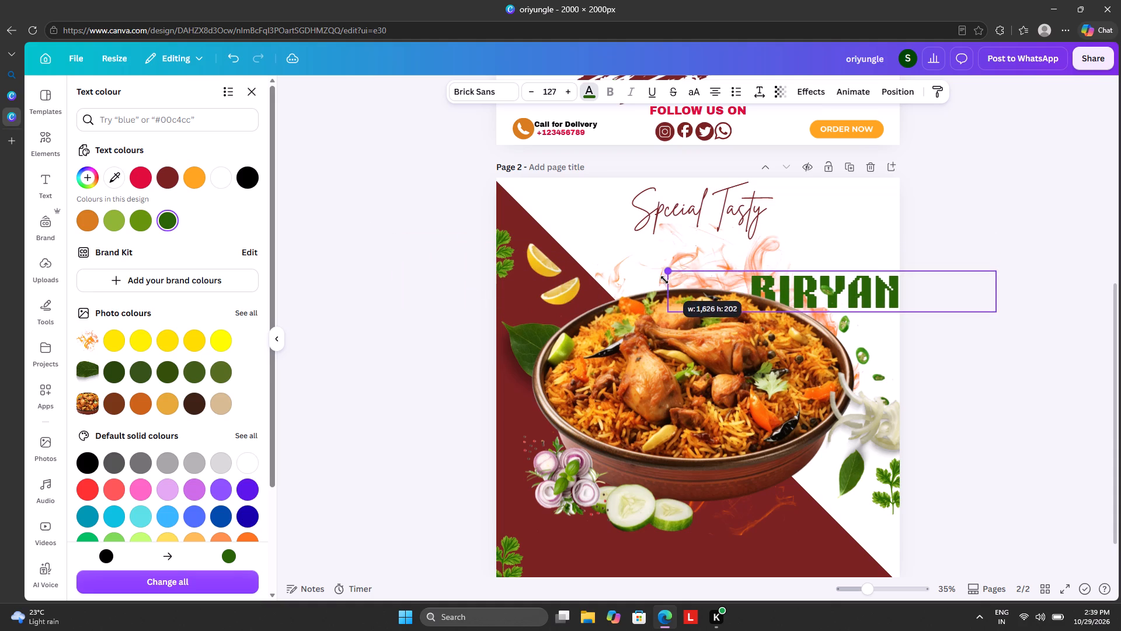
drag(953, 299, 822, 255)
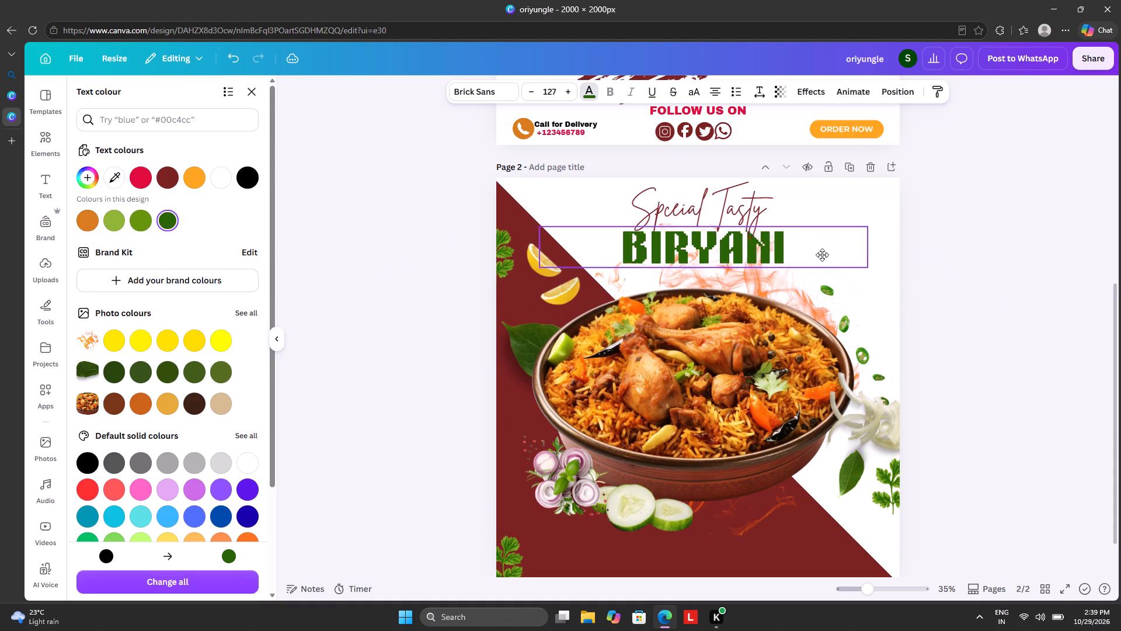
drag(822, 255, 819, 270)
Try the "Spceial Tasty" headline lower, return it near the page's upper edge, and move BIRYANI up close beneath it.
drag(760, 200, 766, 215)
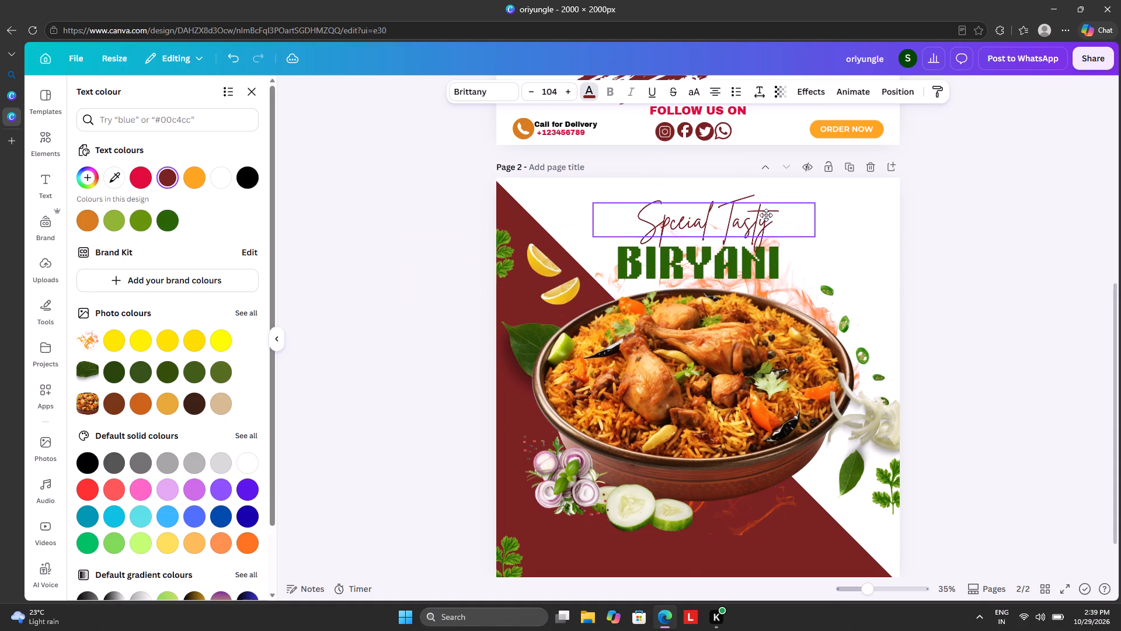
drag(766, 215, 765, 220)
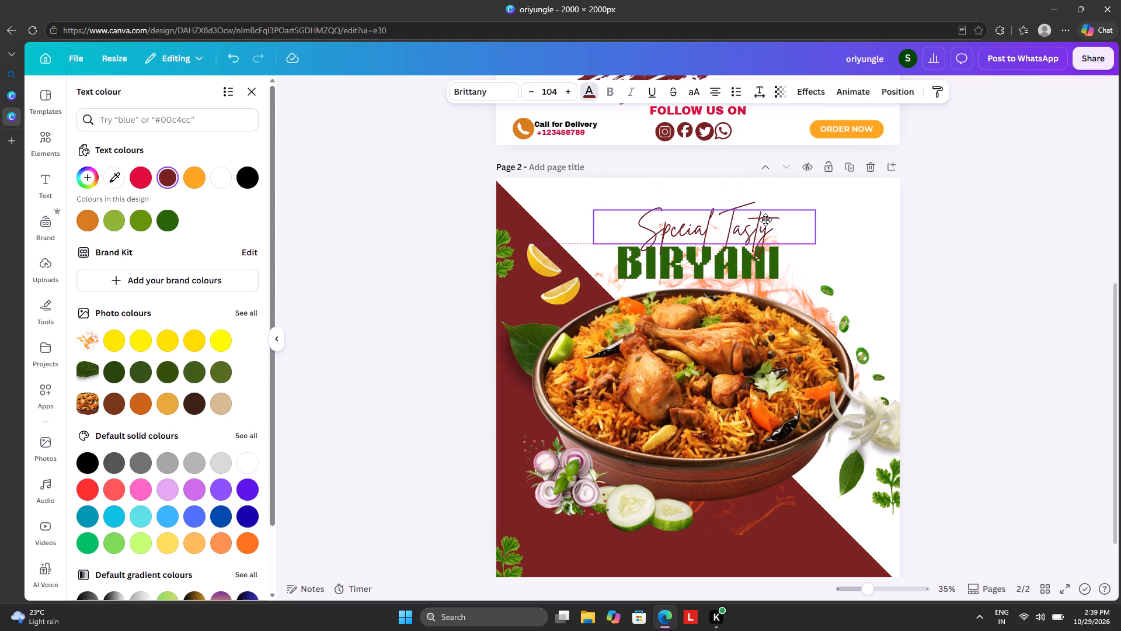
drag(765, 220, 761, 221)
click(987, 237)
click(988, 237)
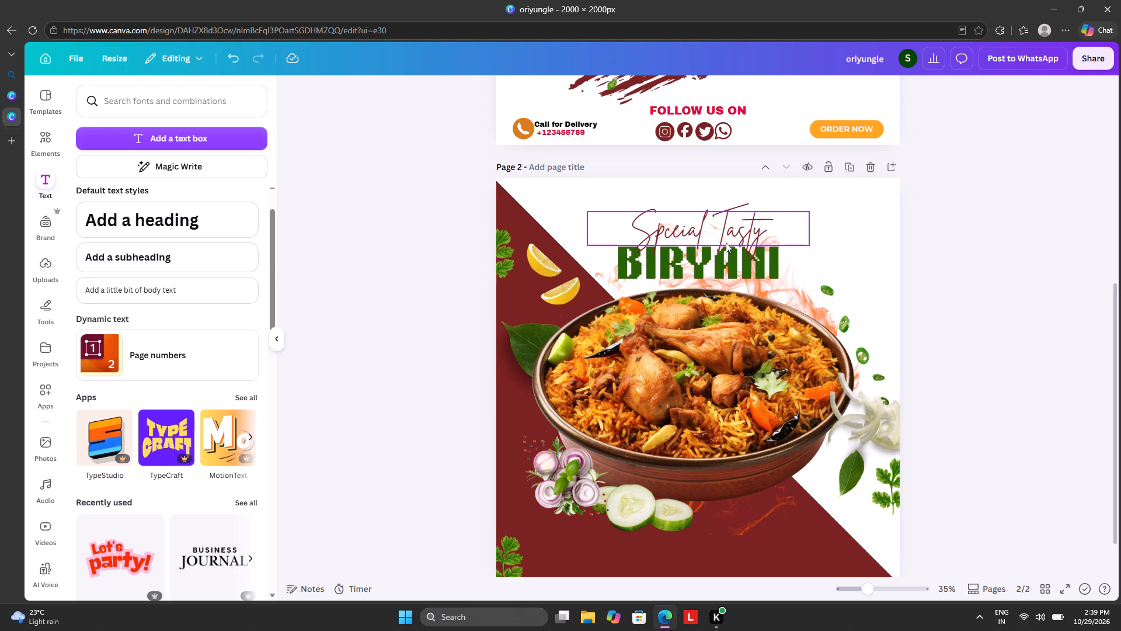
drag(726, 242, 721, 221)
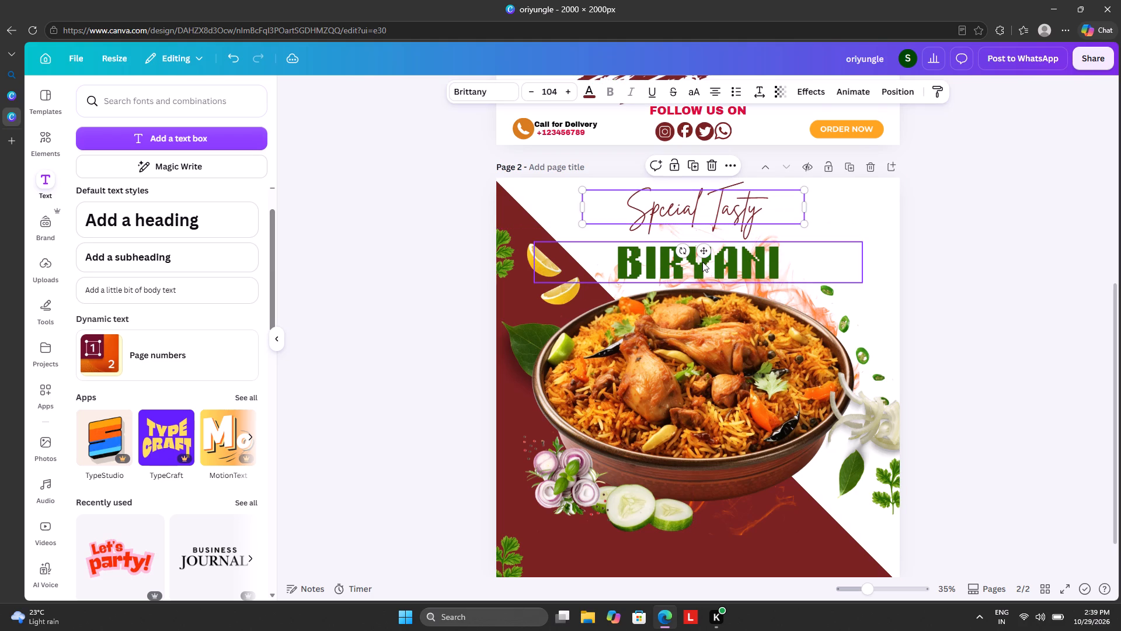
drag(702, 262, 700, 243)
click(1043, 212)
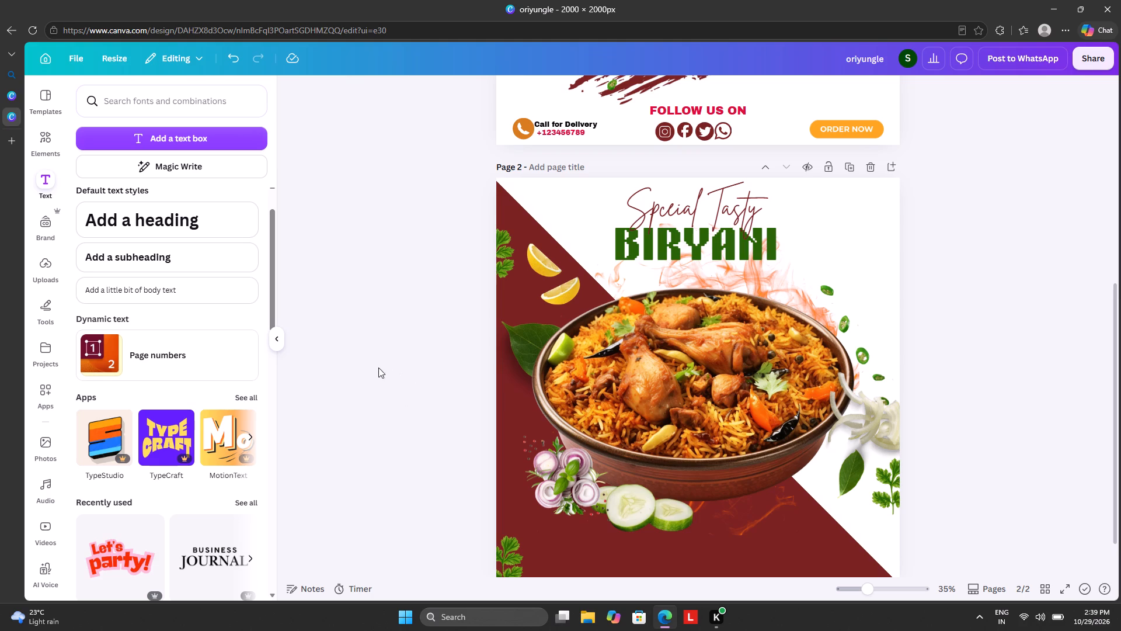
Download the design as a high-quality PNG at 2,000 × 2,000 px using the custom one-page selection.
click(1094, 63)
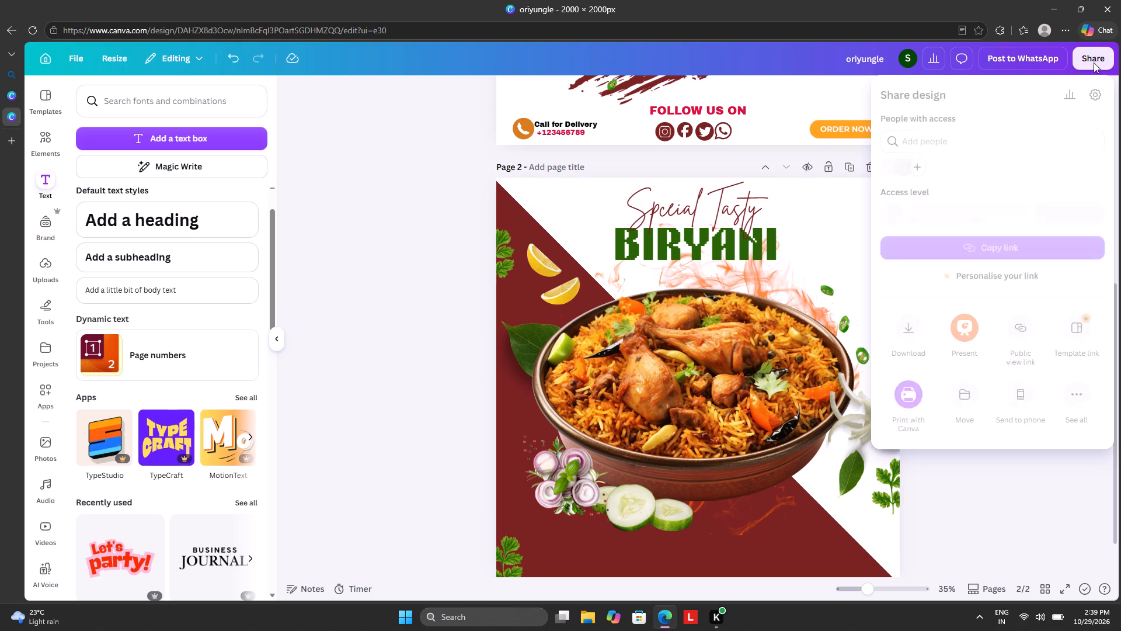
click(912, 326)
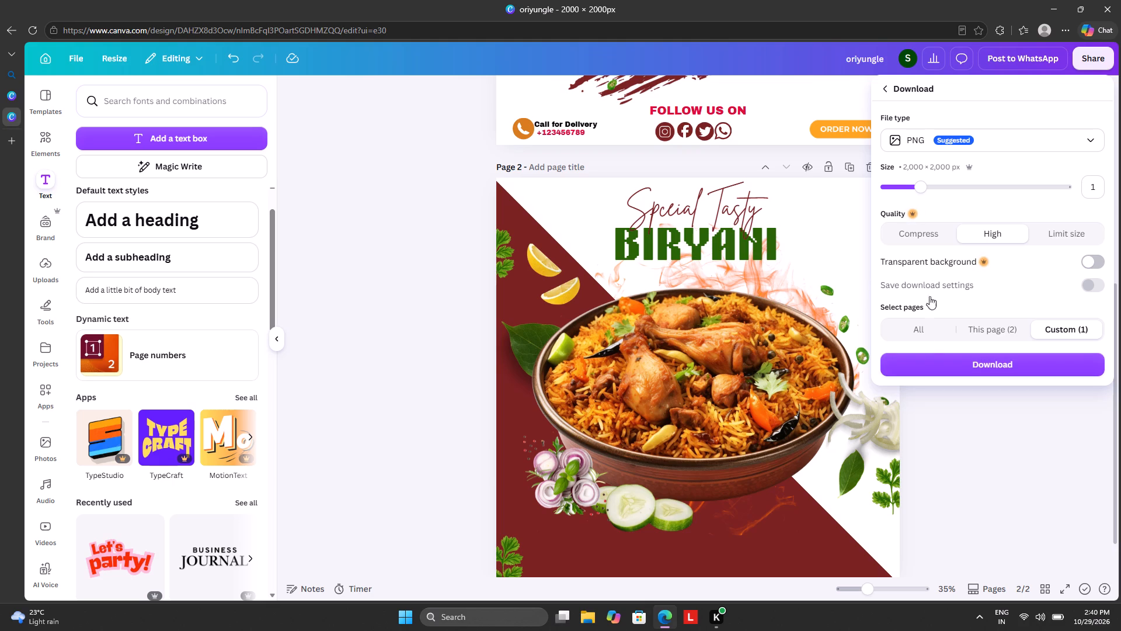
click(929, 360)
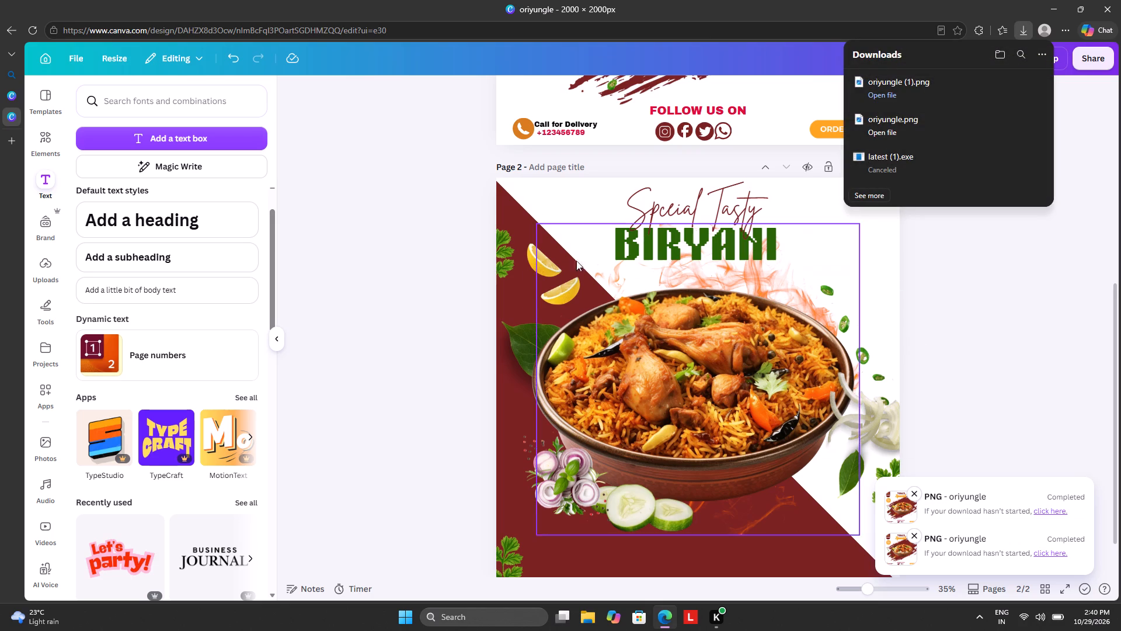
Review the finished layouts of page 1 and page 2, dismissing the browser's download list.
scroll(465, 261, up, 7)
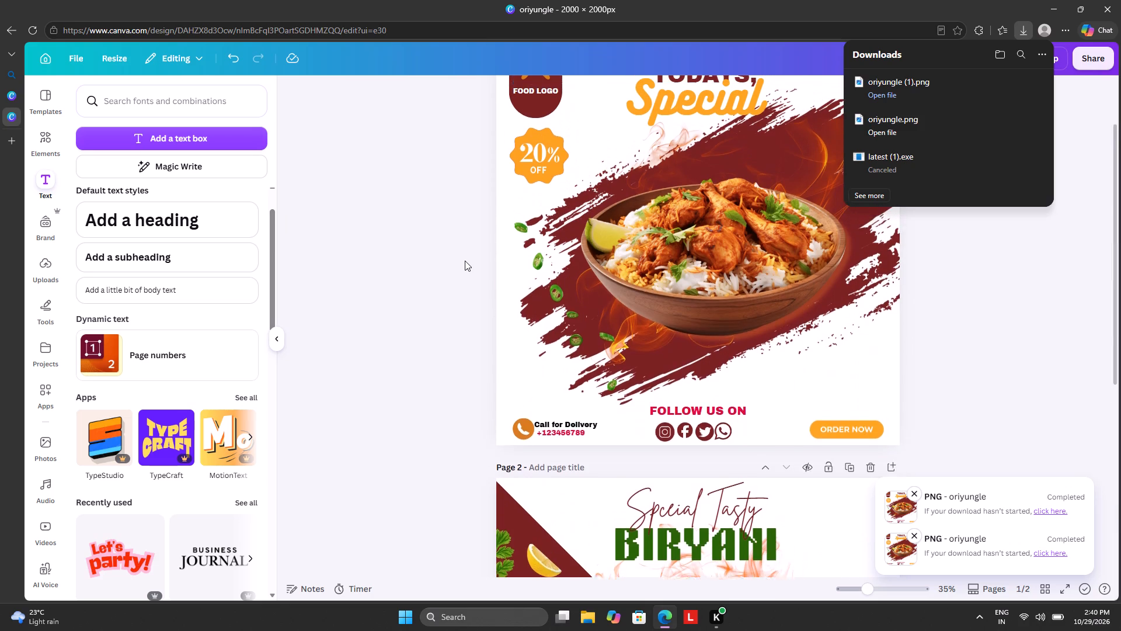
scroll(465, 261, up, 2)
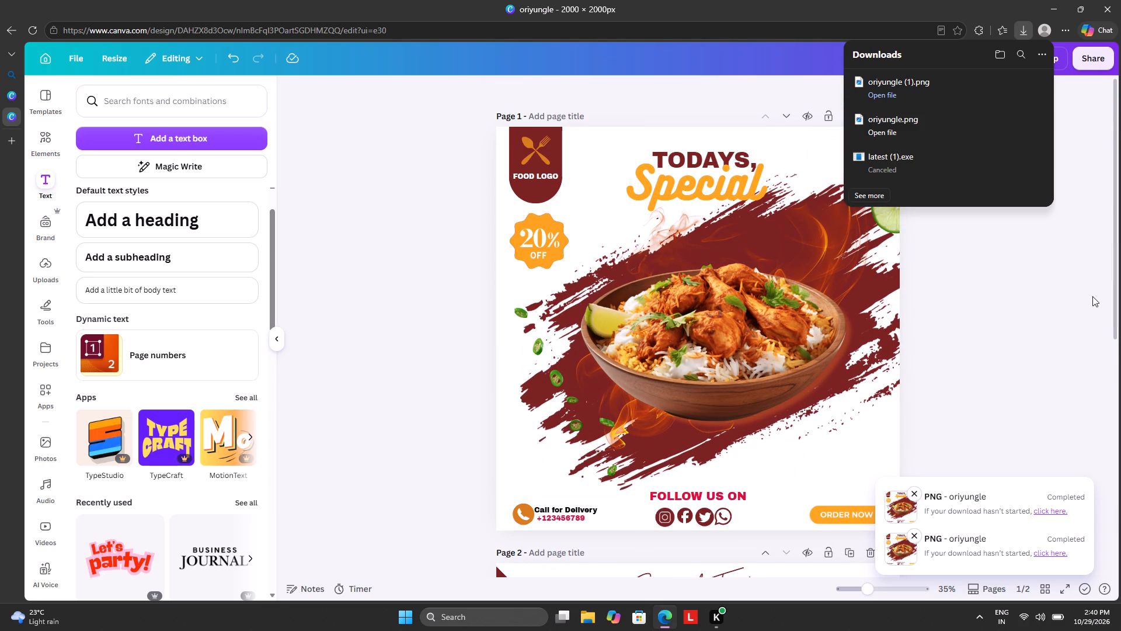
scroll(1092, 296, down, 3)
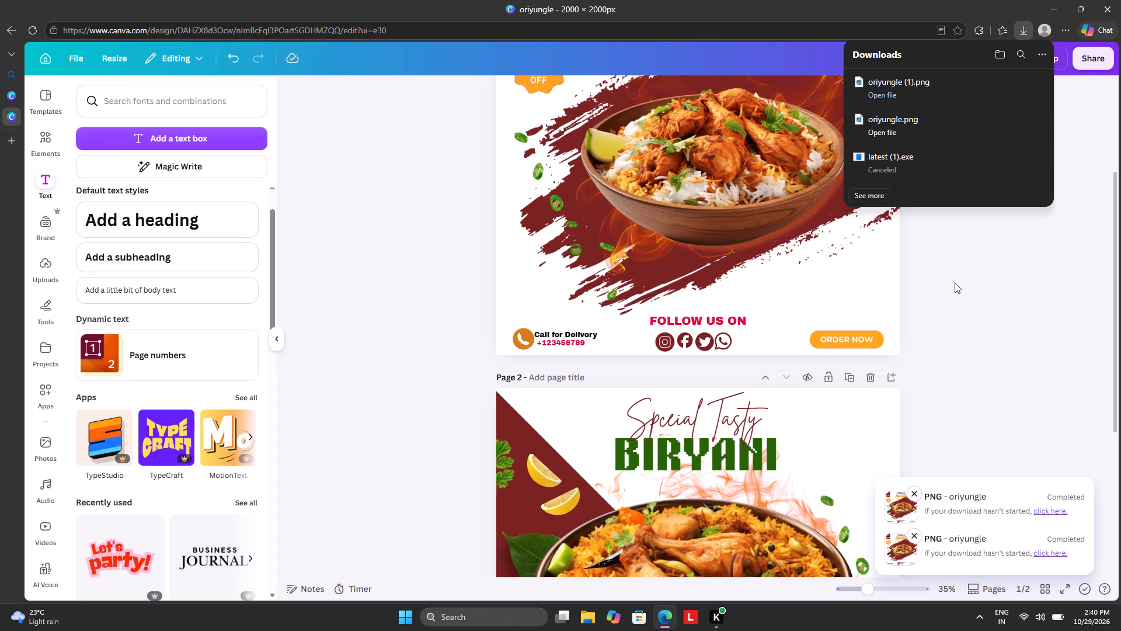
scroll(955, 283, down, 5)
click(1000, 302)
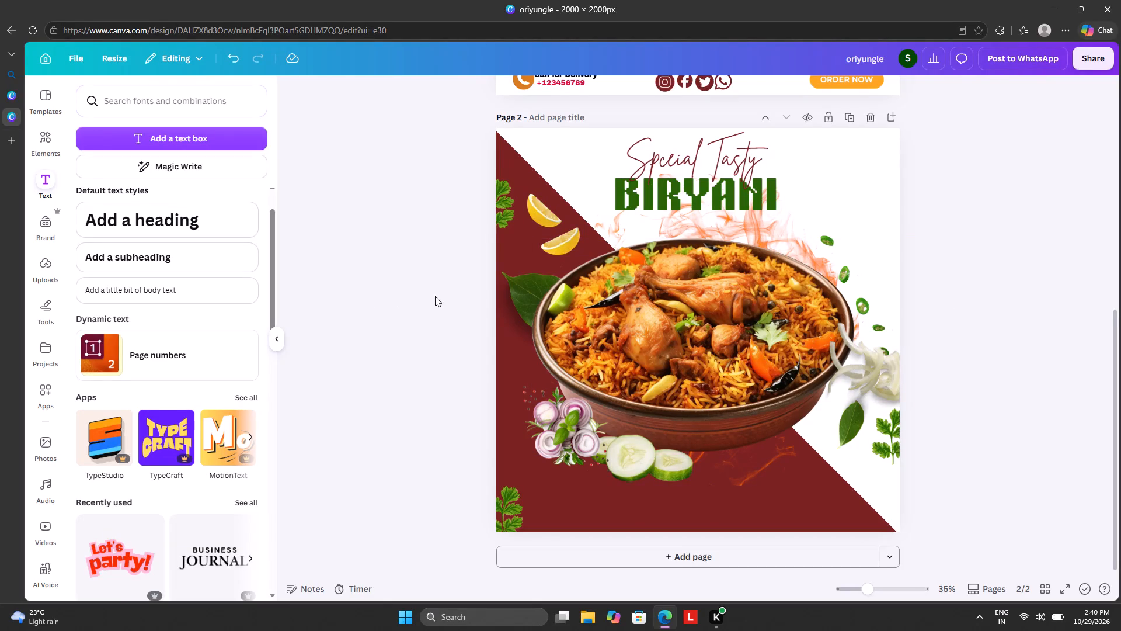
scroll(432, 310, up, 8)
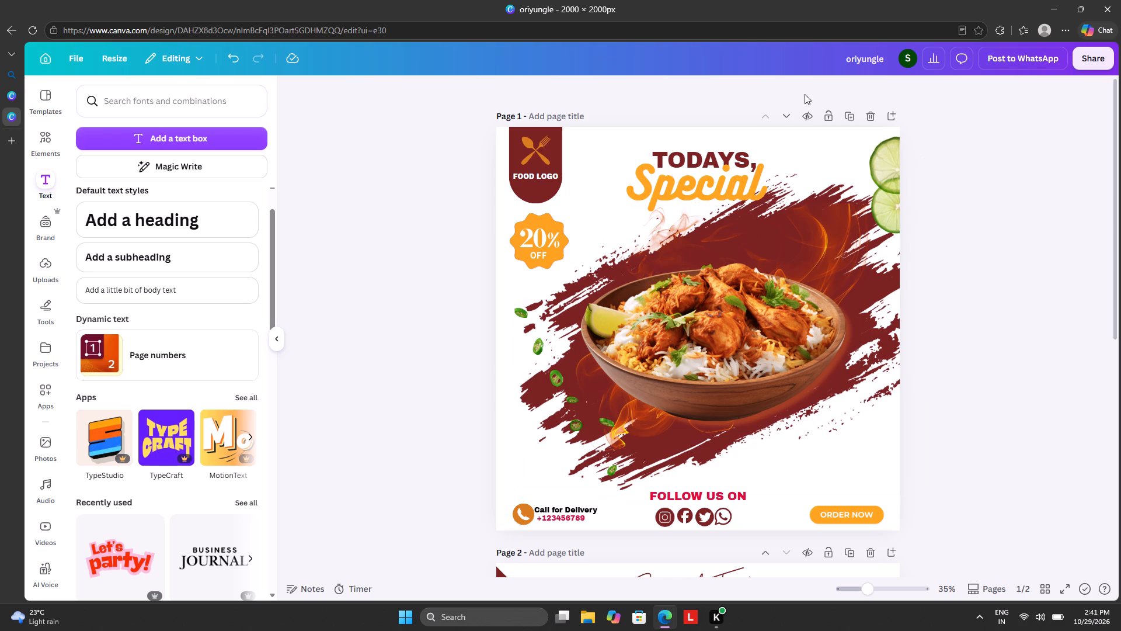
scroll(784, 251, down, 5)
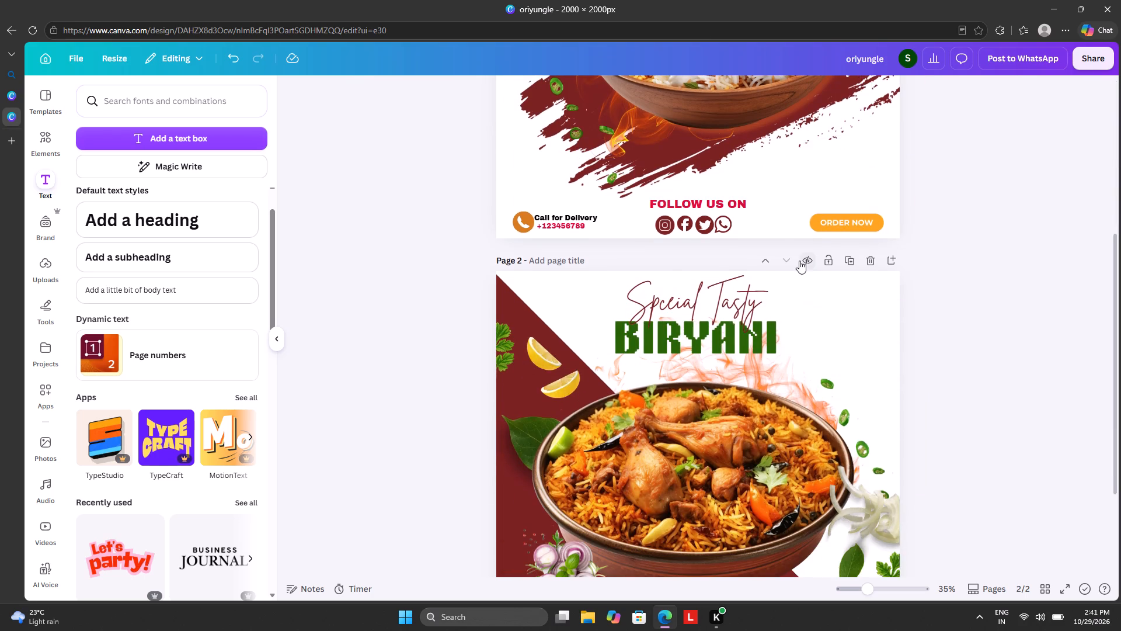
scroll(799, 261, down, 4)
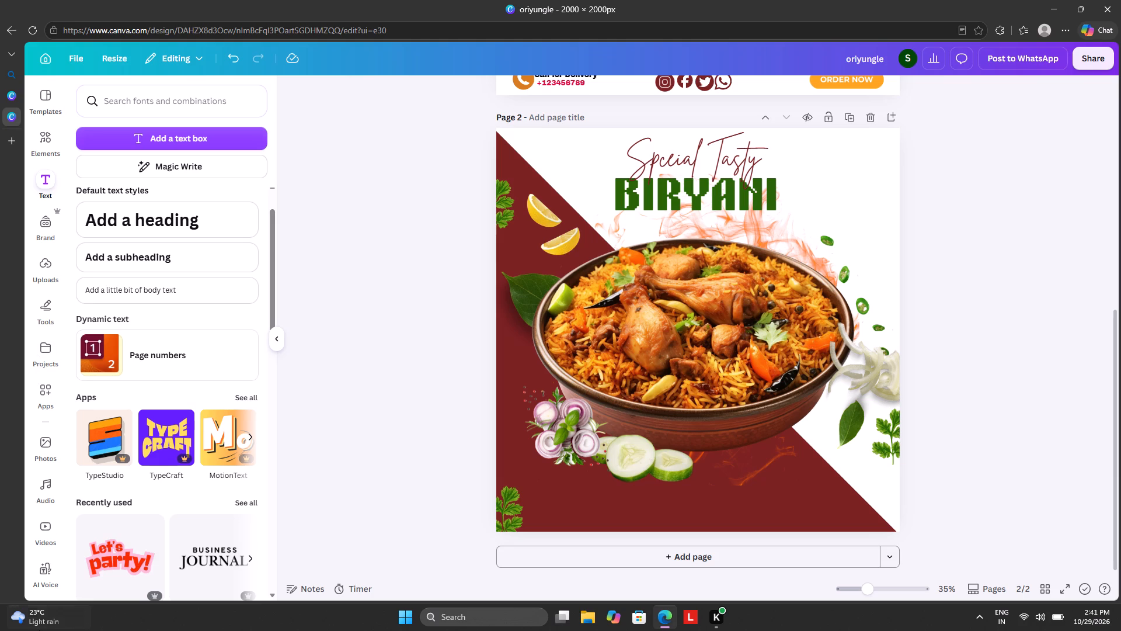
Browse all saved designs in your projects.
click(30, 271)
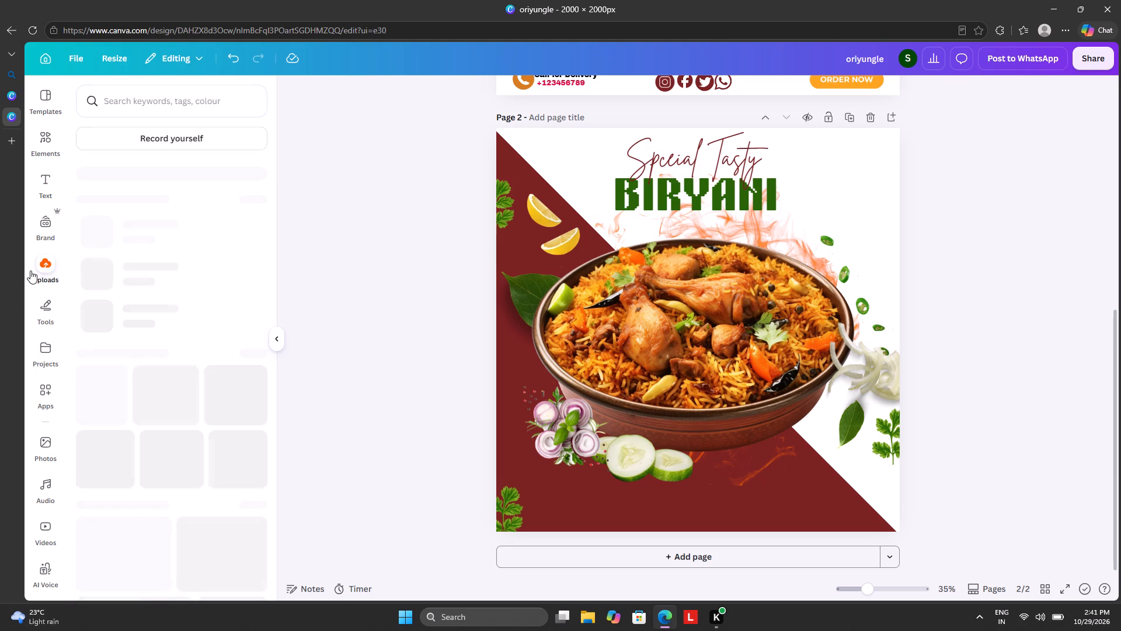
click(51, 351)
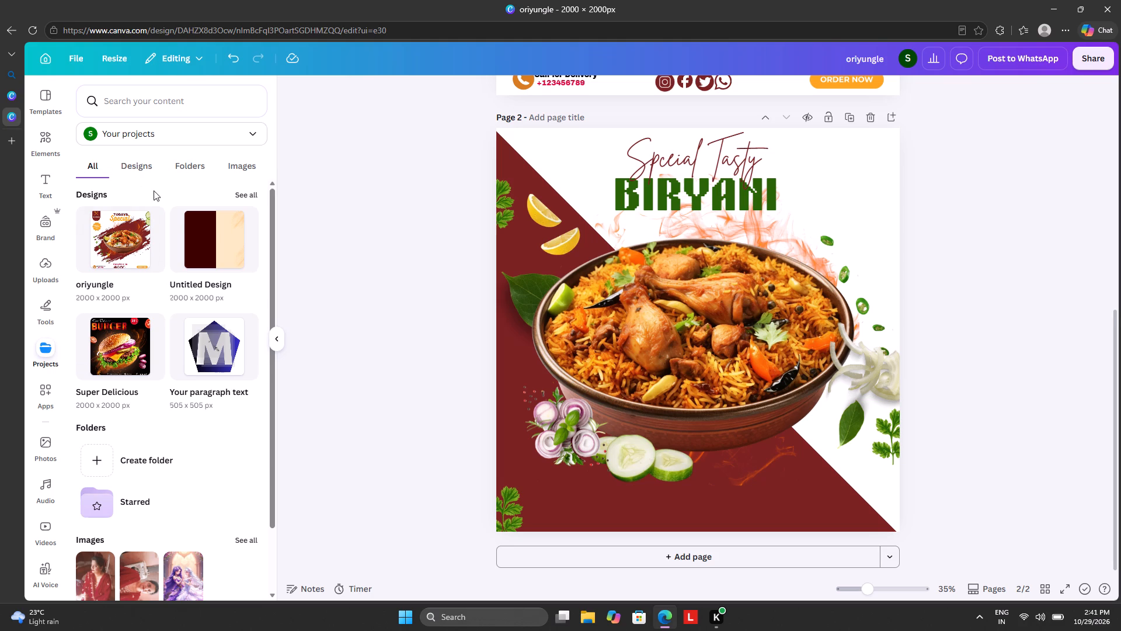
click(251, 196)
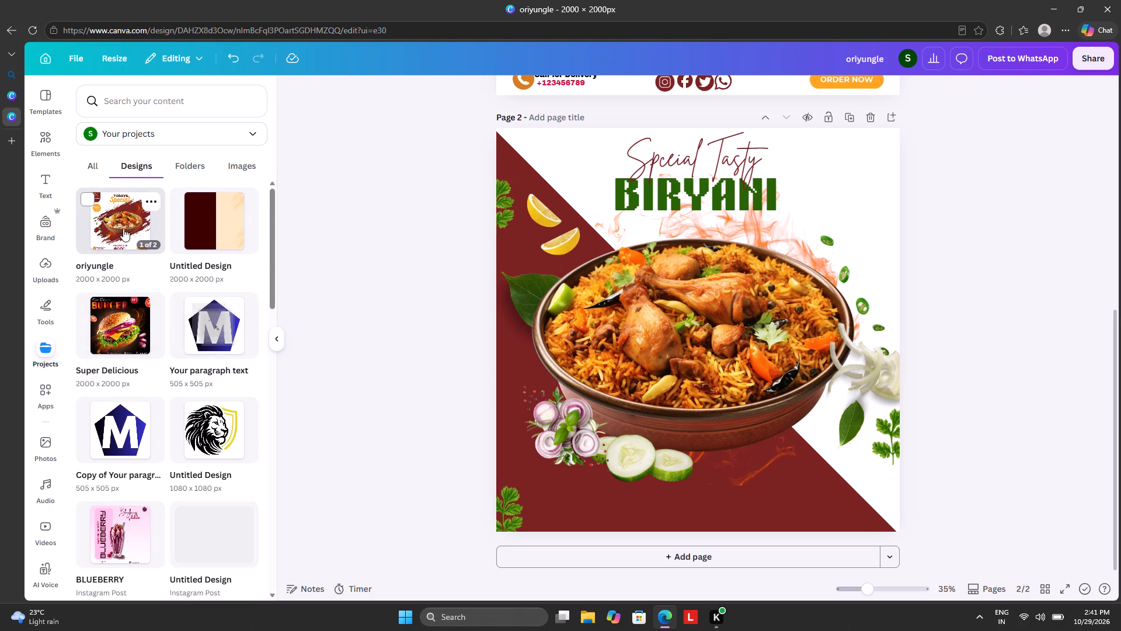
scroll(194, 424, down, 3)
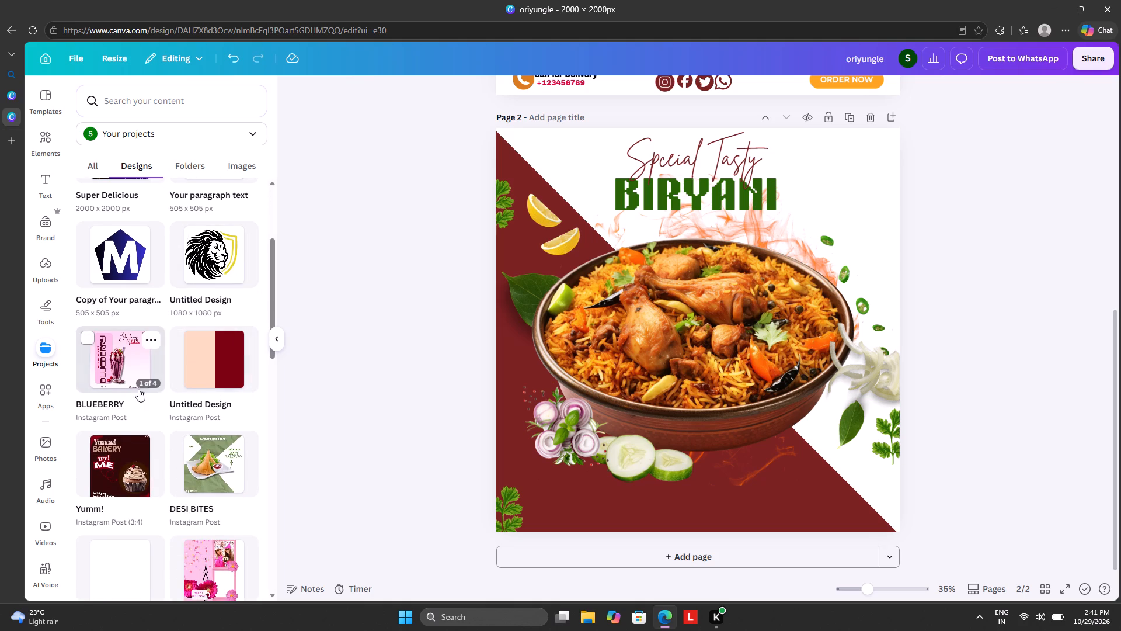
scroll(193, 469, down, 4)
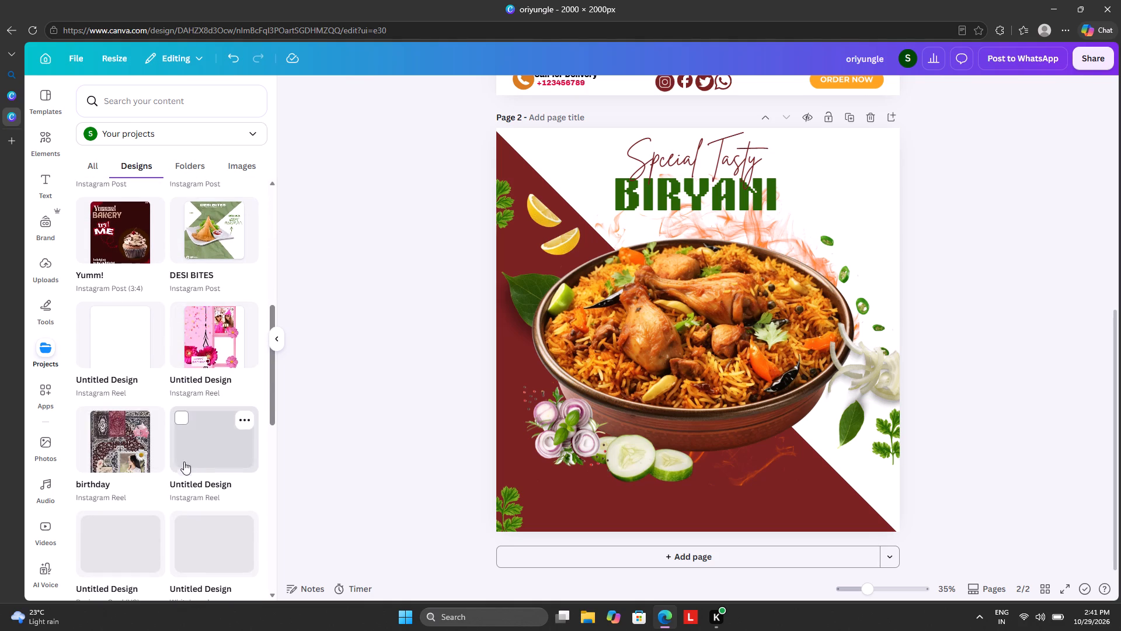
scroll(128, 386, up, 4)
scroll(133, 333, up, 5)
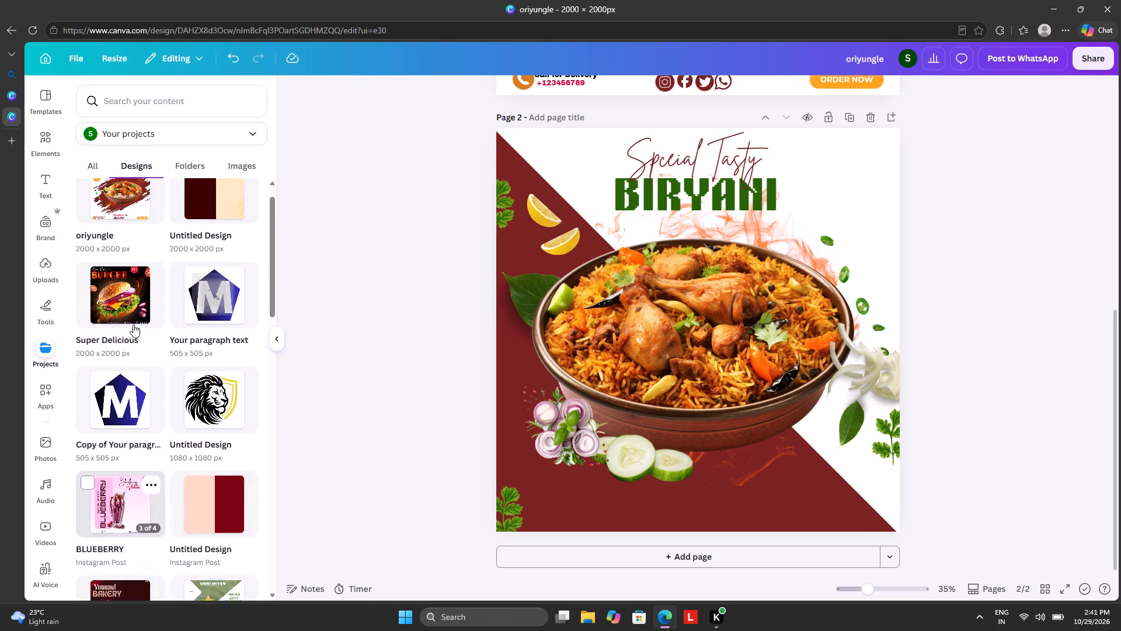
scroll(134, 324, up, 5)
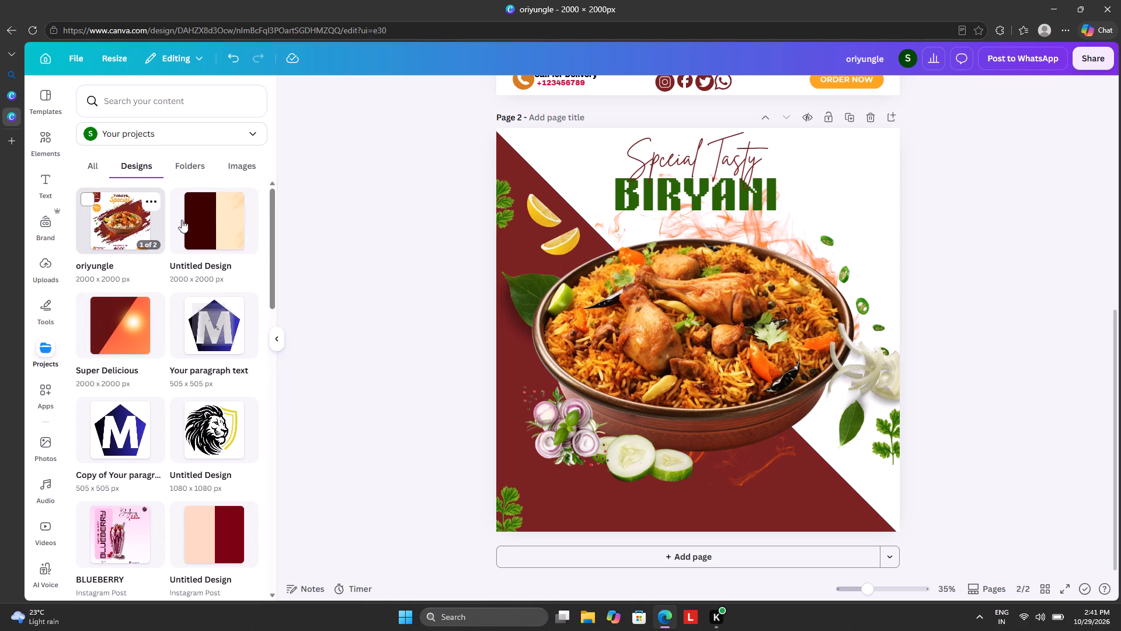
click(392, 327)
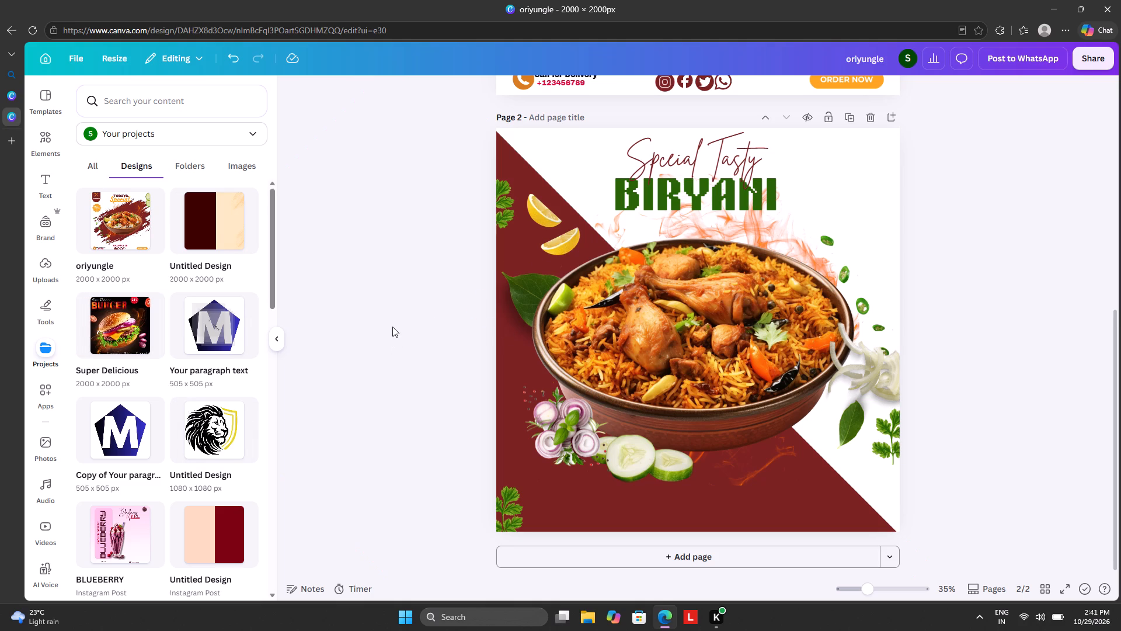
click(358, 233)
click(1018, 241)
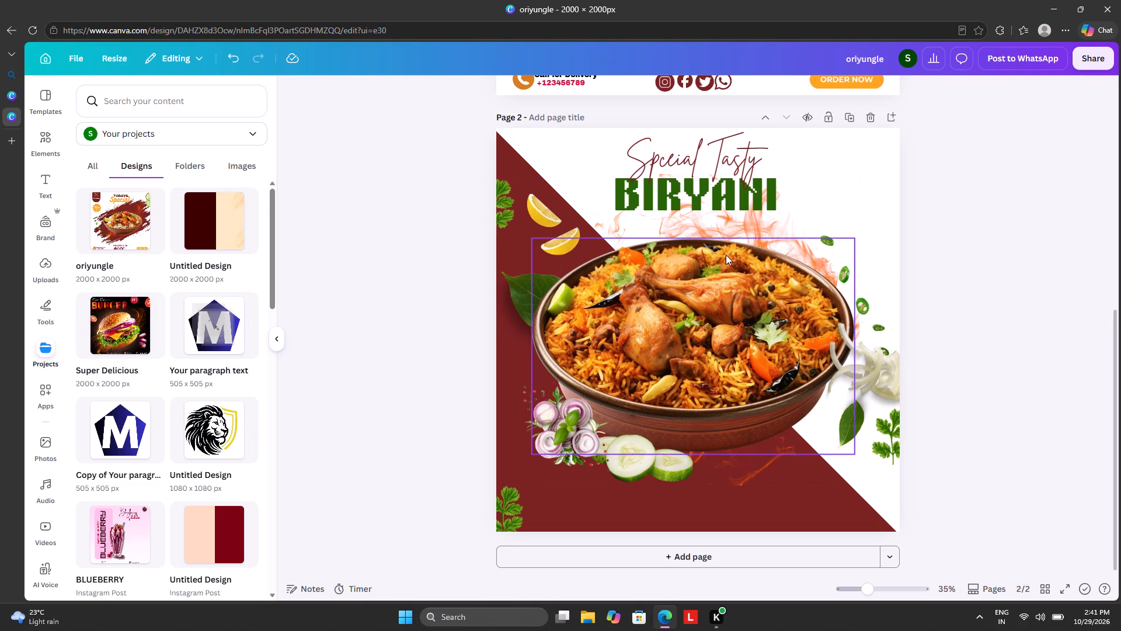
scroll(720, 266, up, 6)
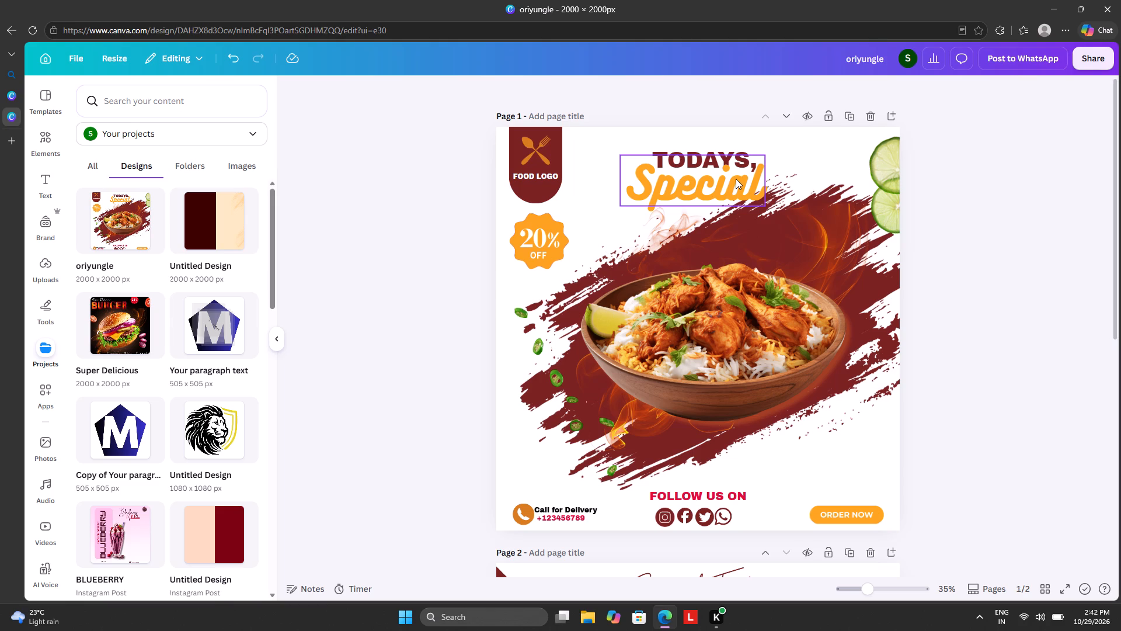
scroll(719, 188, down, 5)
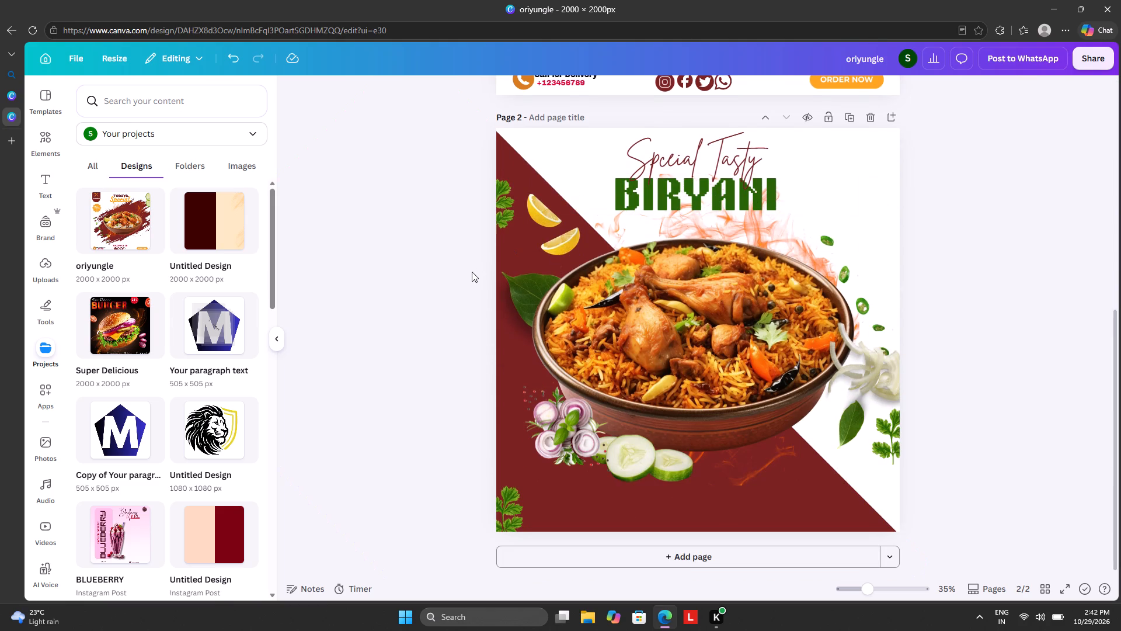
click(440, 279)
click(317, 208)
Look through the uploaded images all the way to the end of the collection.
click(42, 271)
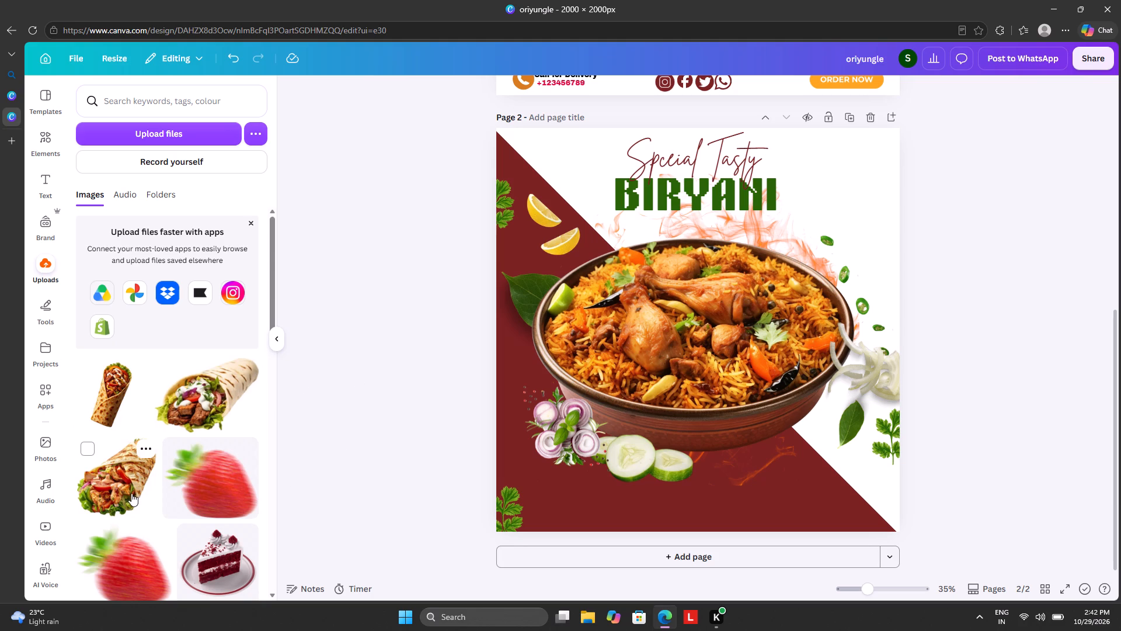
scroll(134, 459, down, 8)
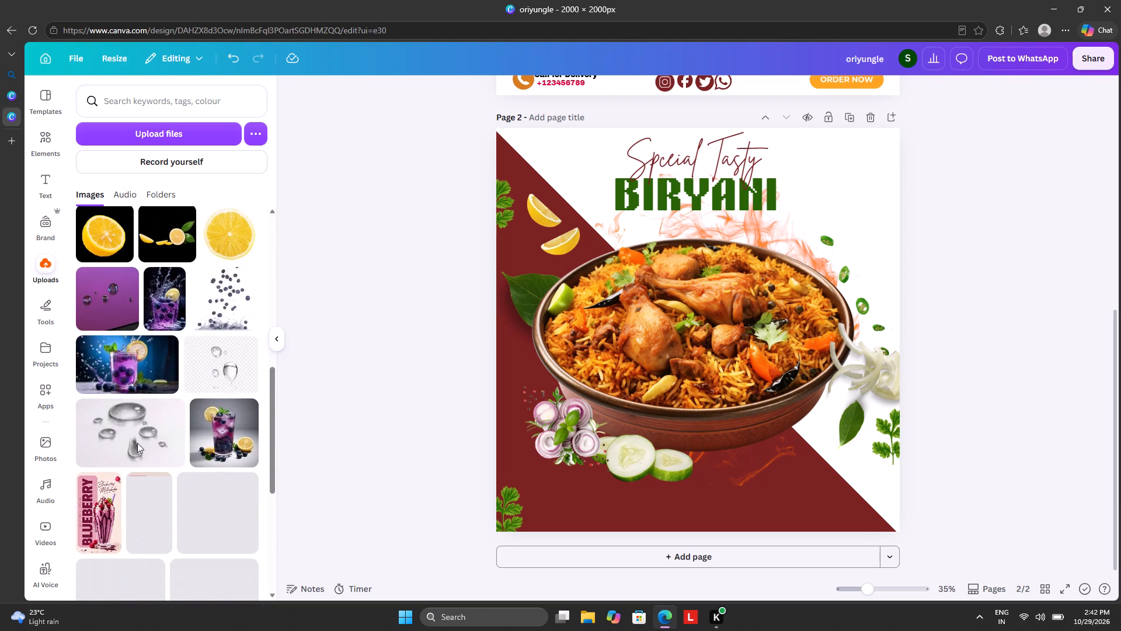
scroll(137, 443, down, 4)
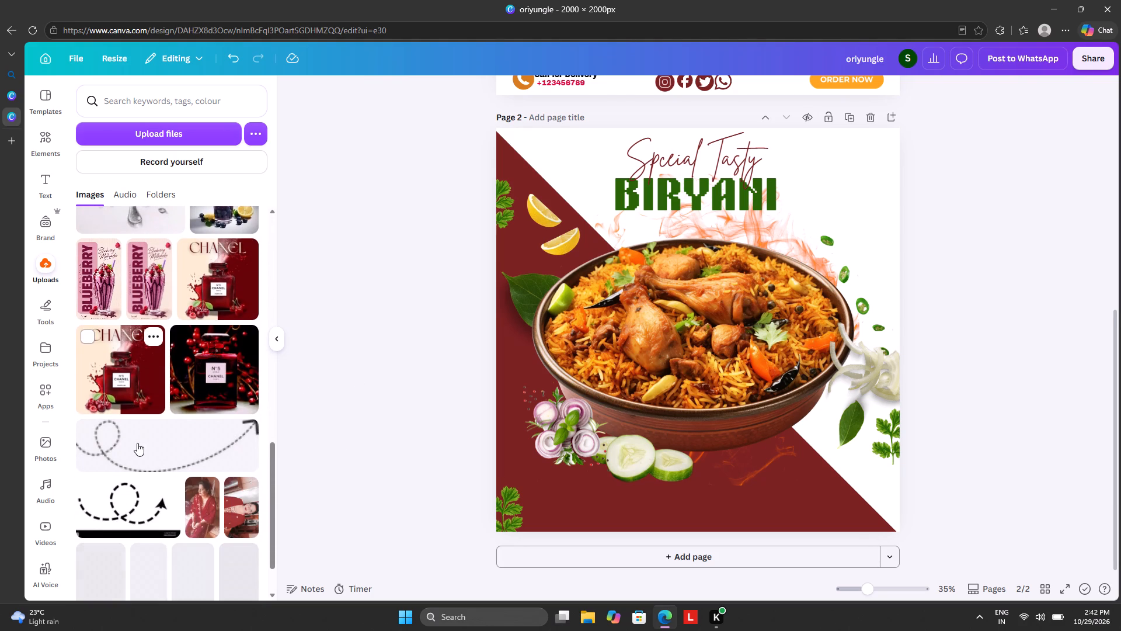
scroll(137, 434, down, 1)
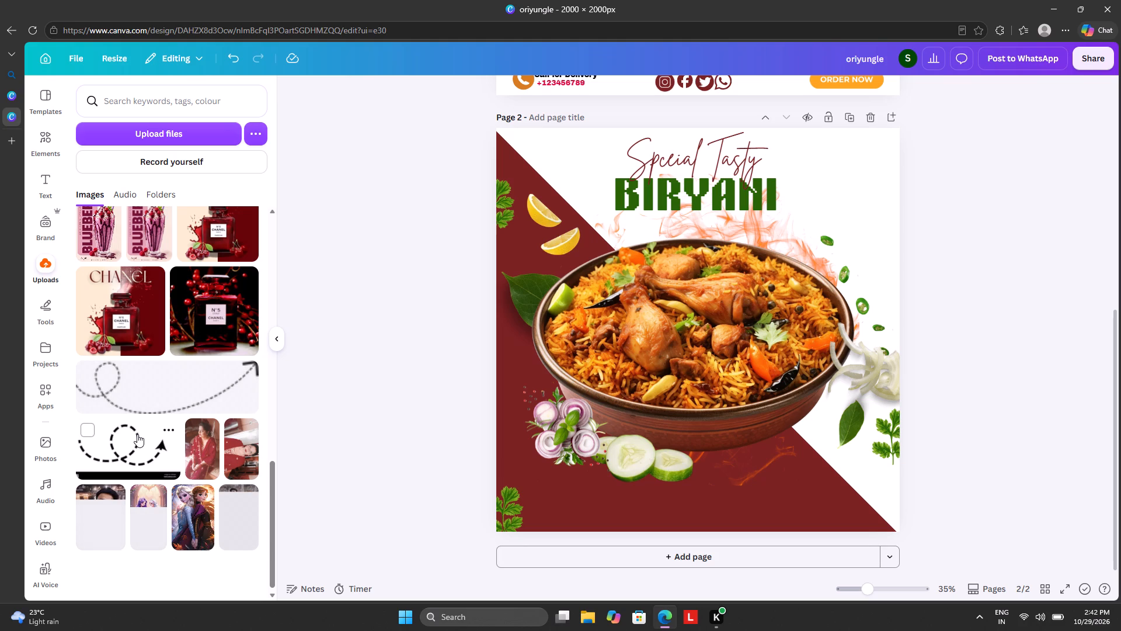
scroll(137, 434, down, 5)
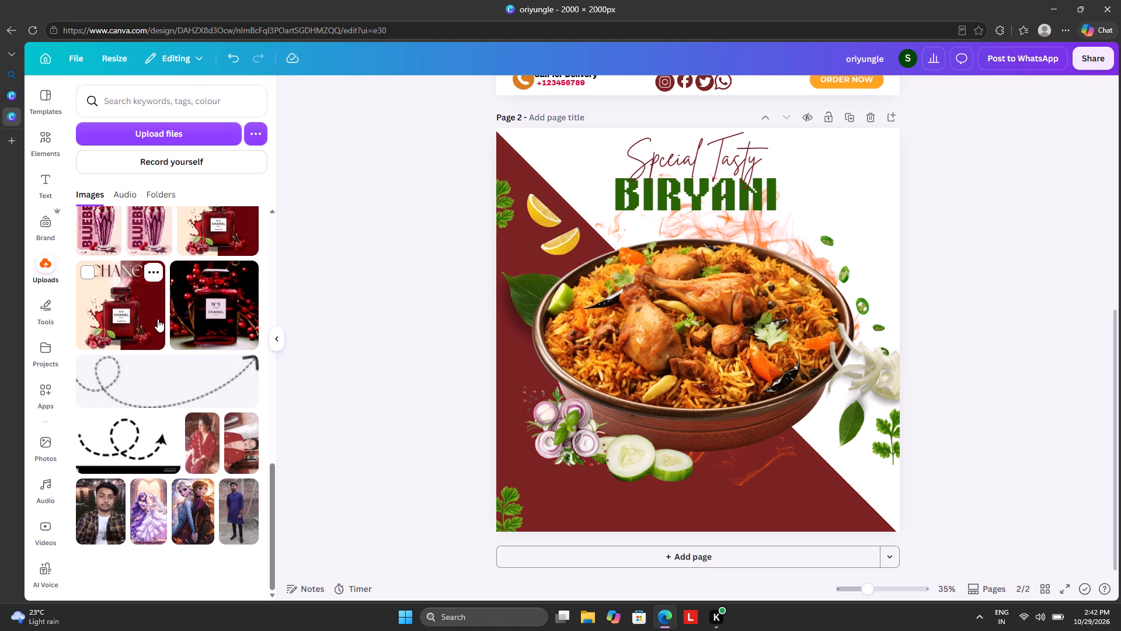
Close the browser window containing the biryani poster design.
scroll(158, 320, up, 5)
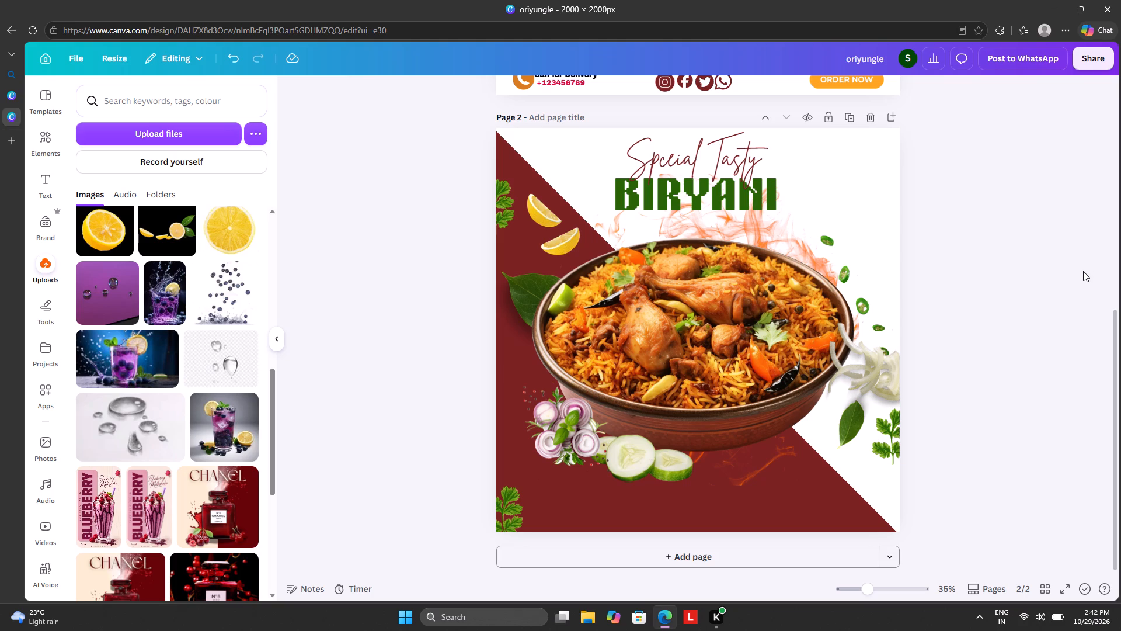
click(1120, 3)
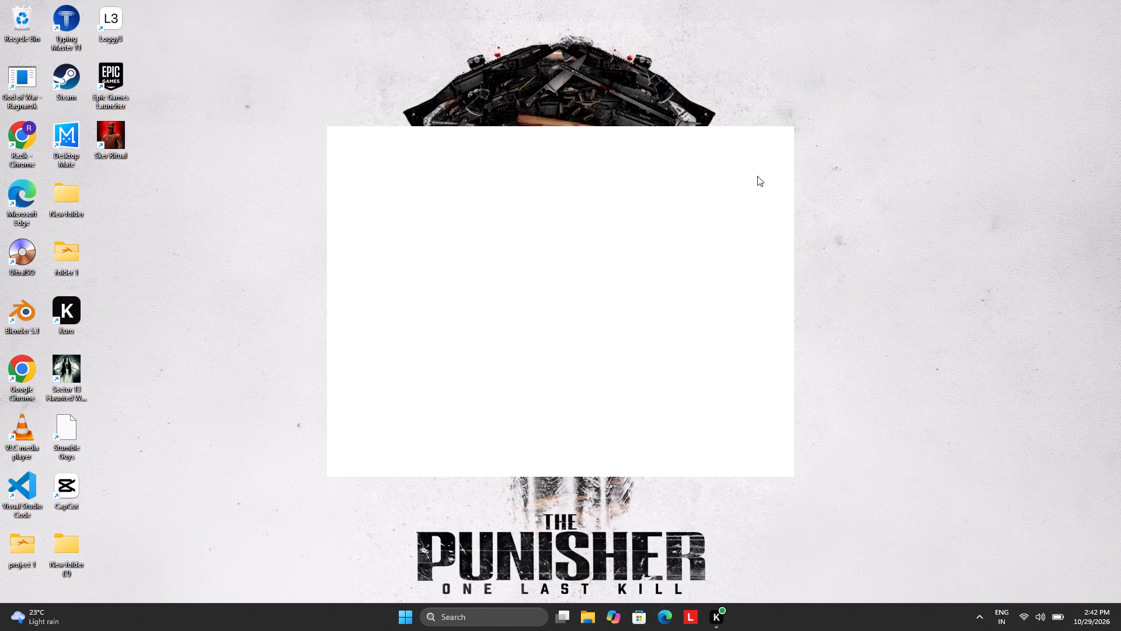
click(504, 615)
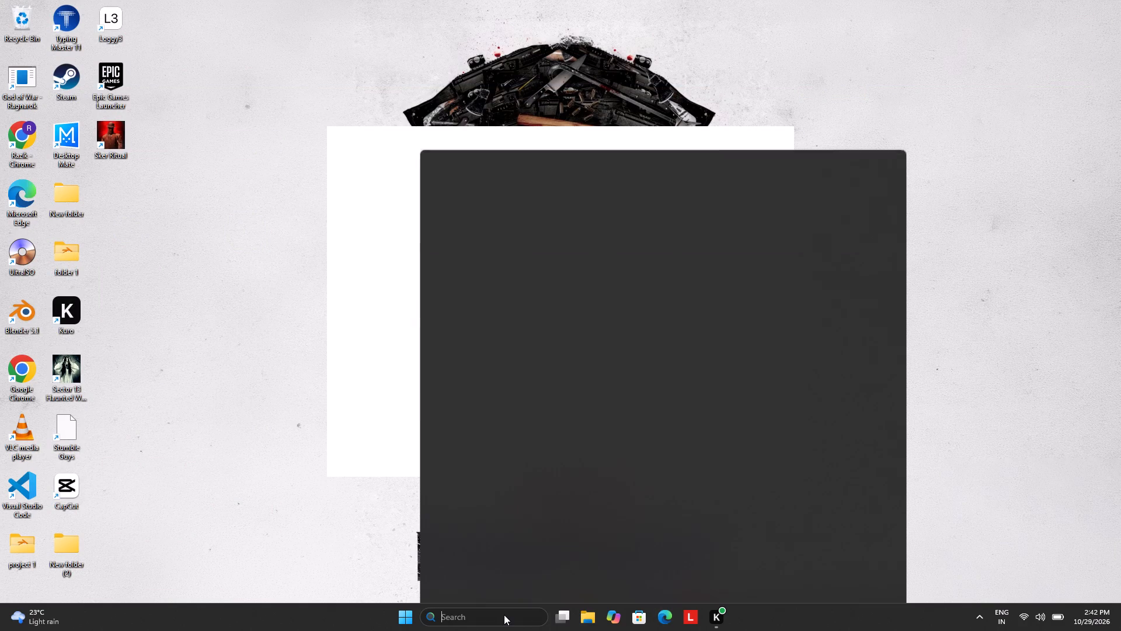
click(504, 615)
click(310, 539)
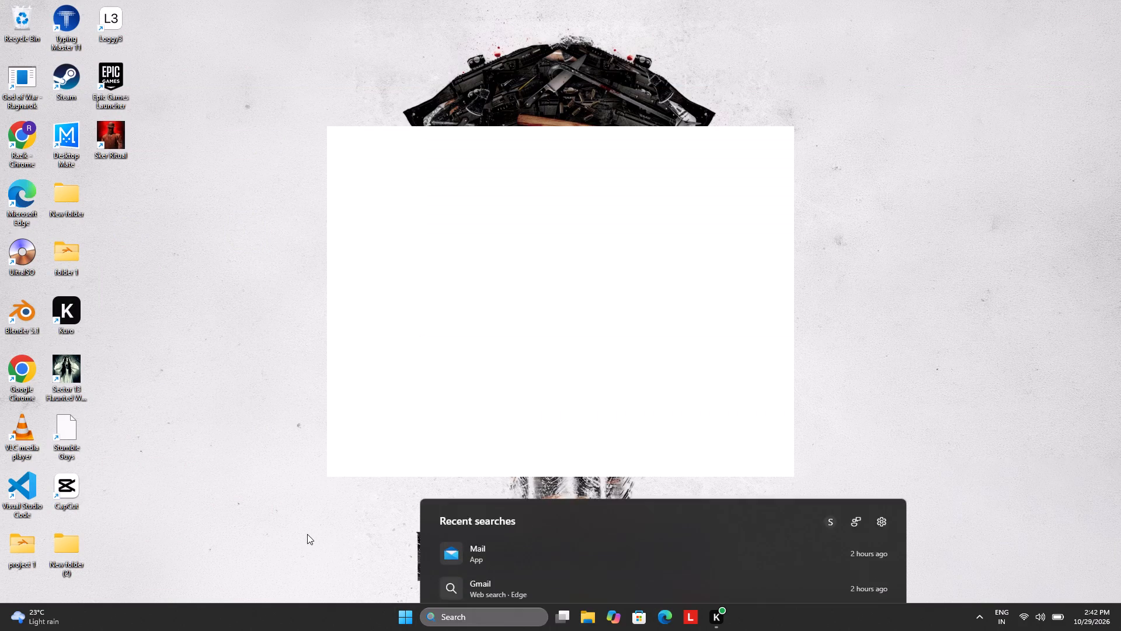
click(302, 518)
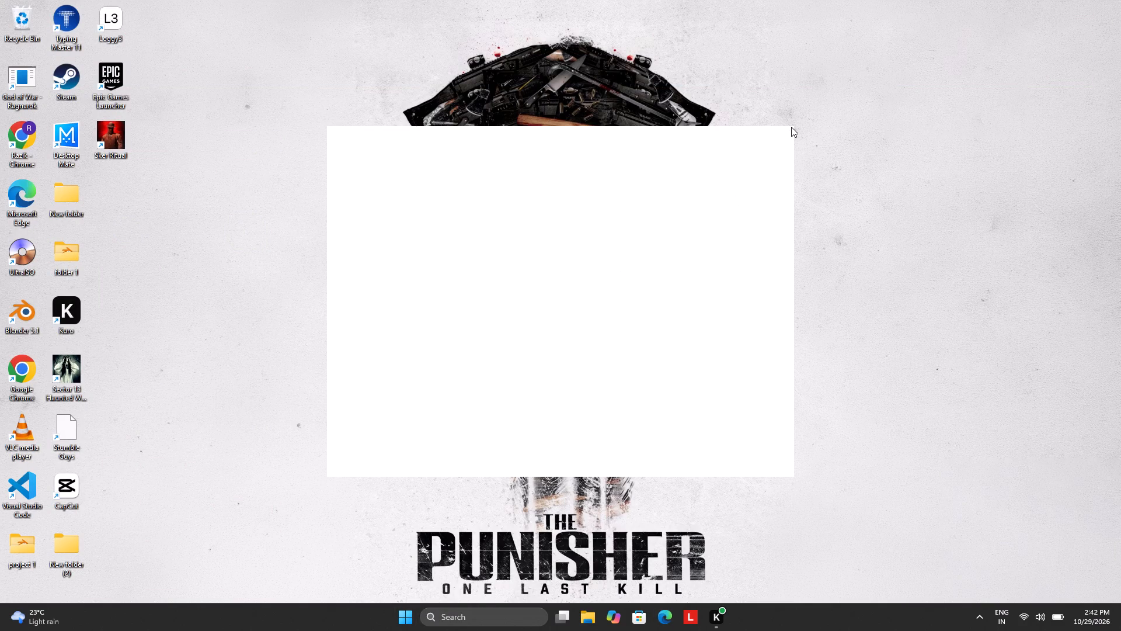
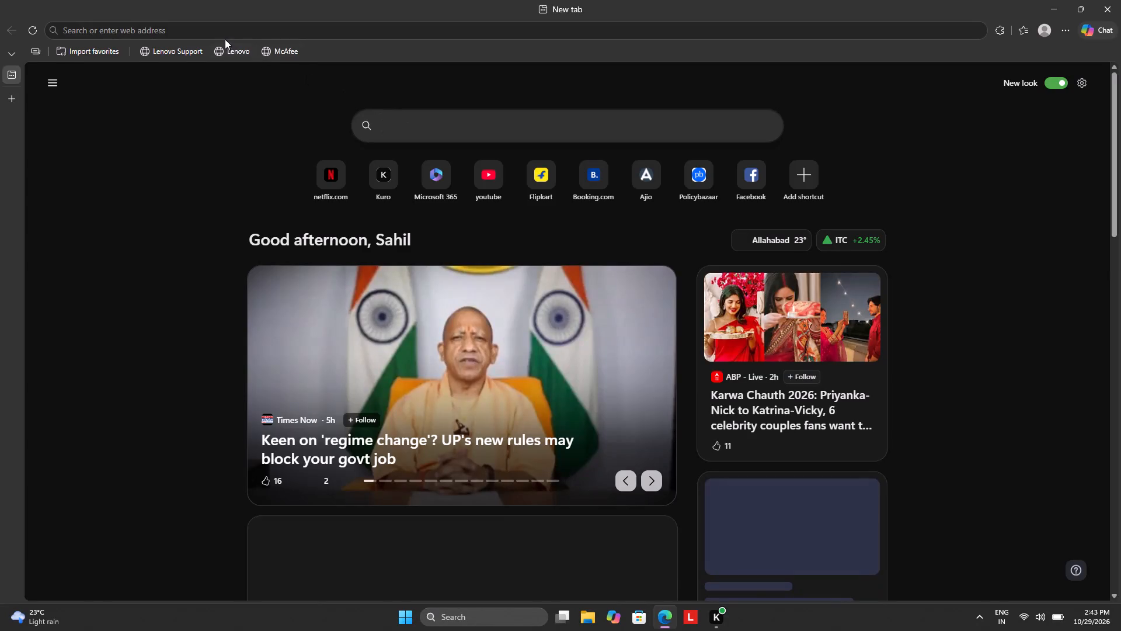
Search the web for canva.com from the new browser tab, reusing the earlier search suggestion.
click(210, 30)
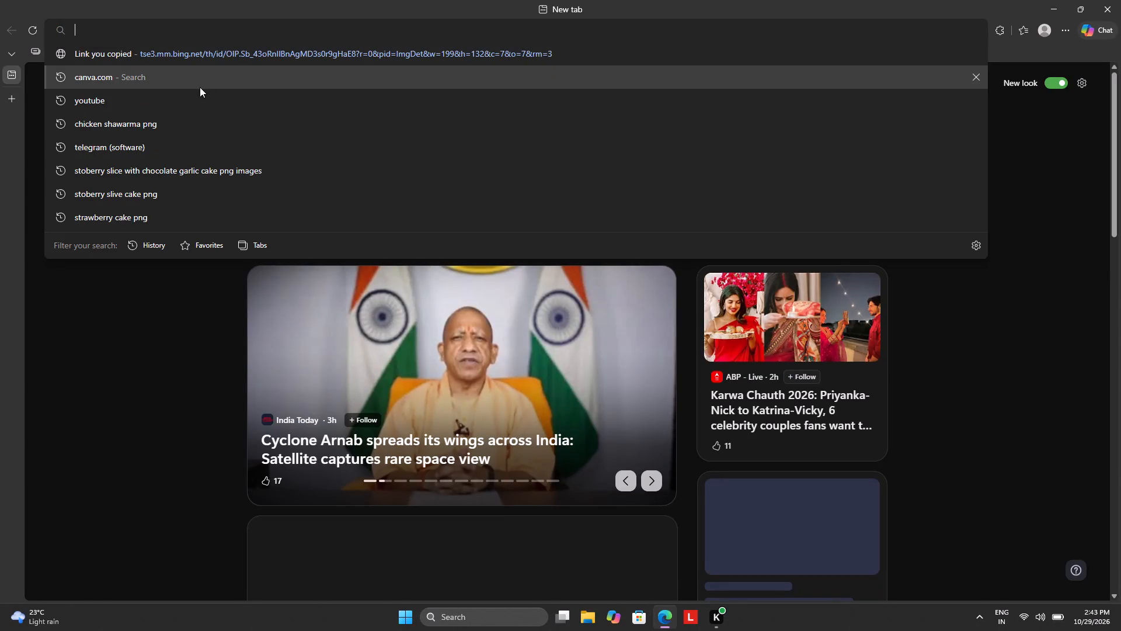
click(200, 87)
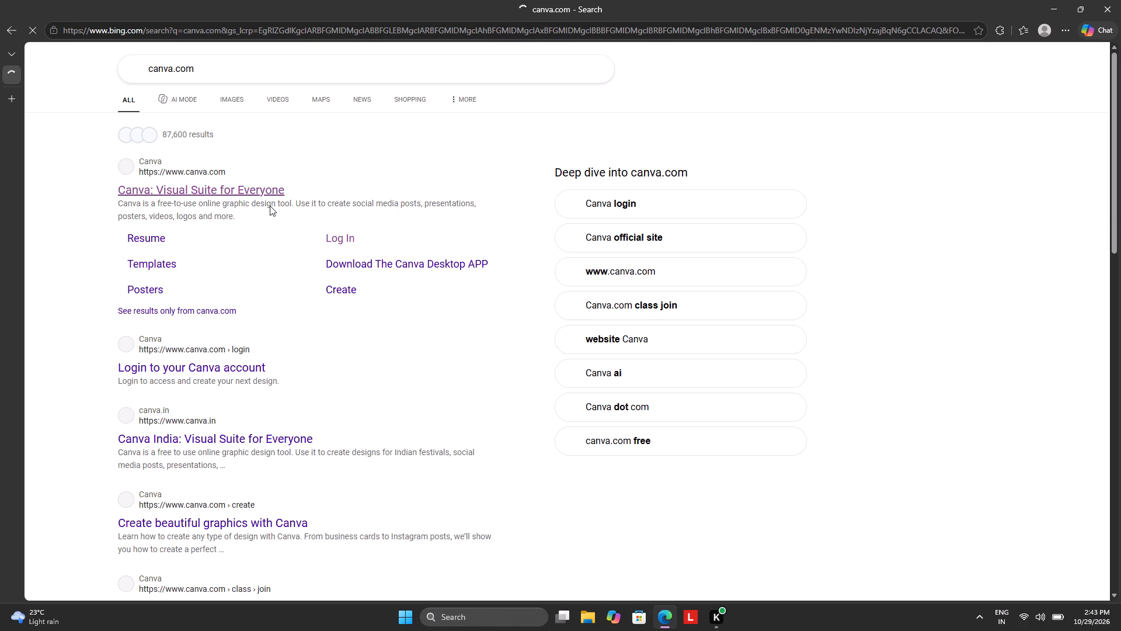
Open Canva through its Log in search result and go to the Projects page.
click(339, 236)
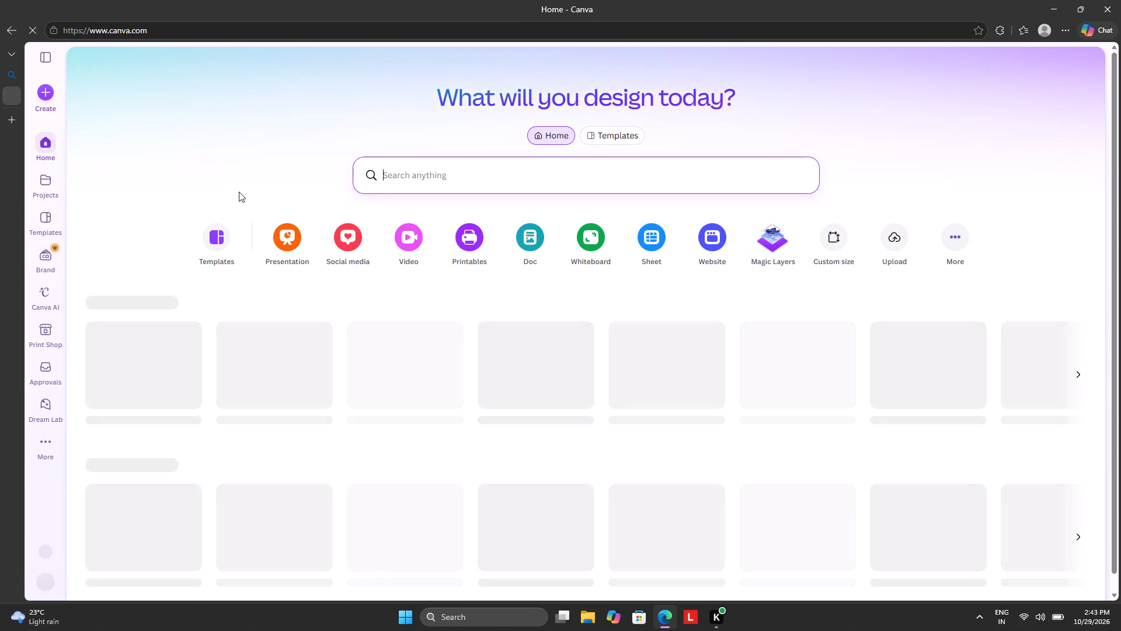
click(402, 234)
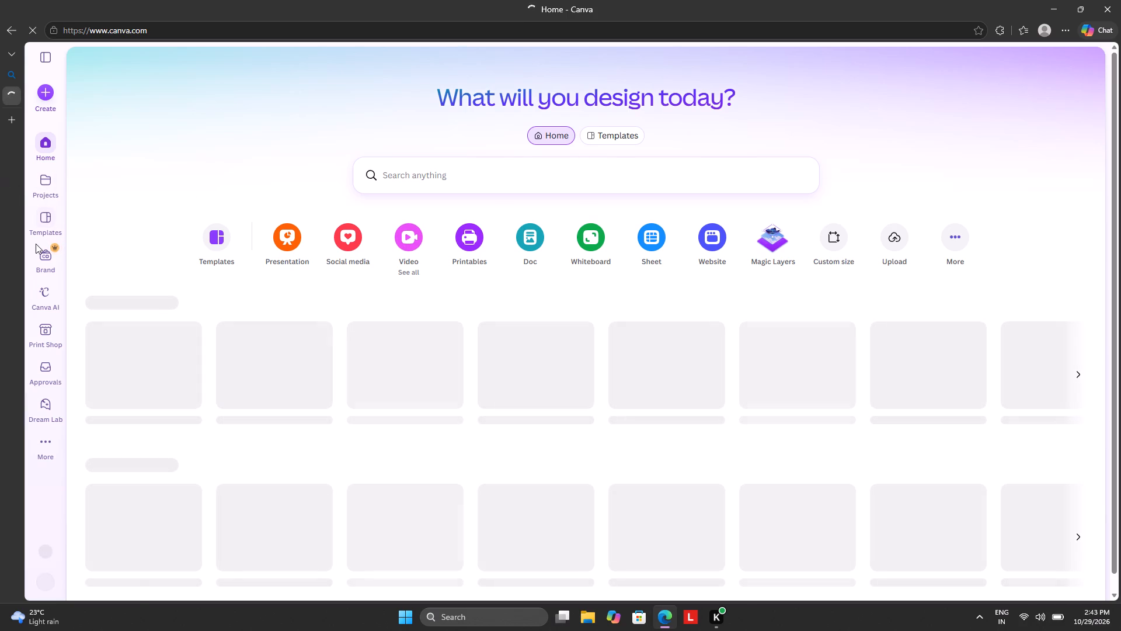
click(50, 185)
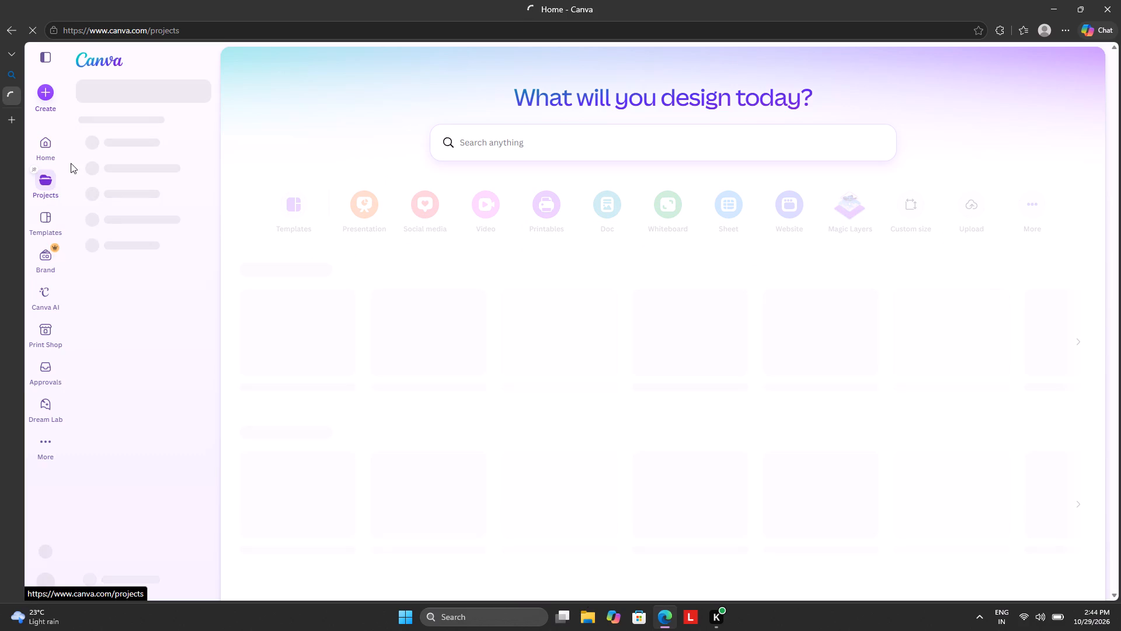
Close the browser window.
click(1103, 12)
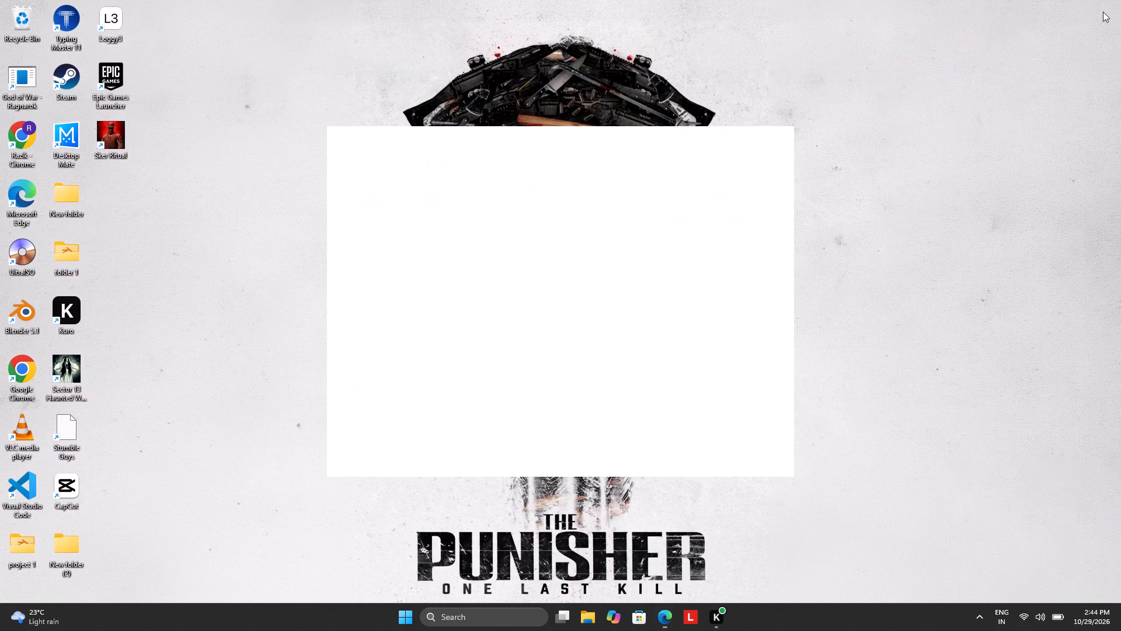